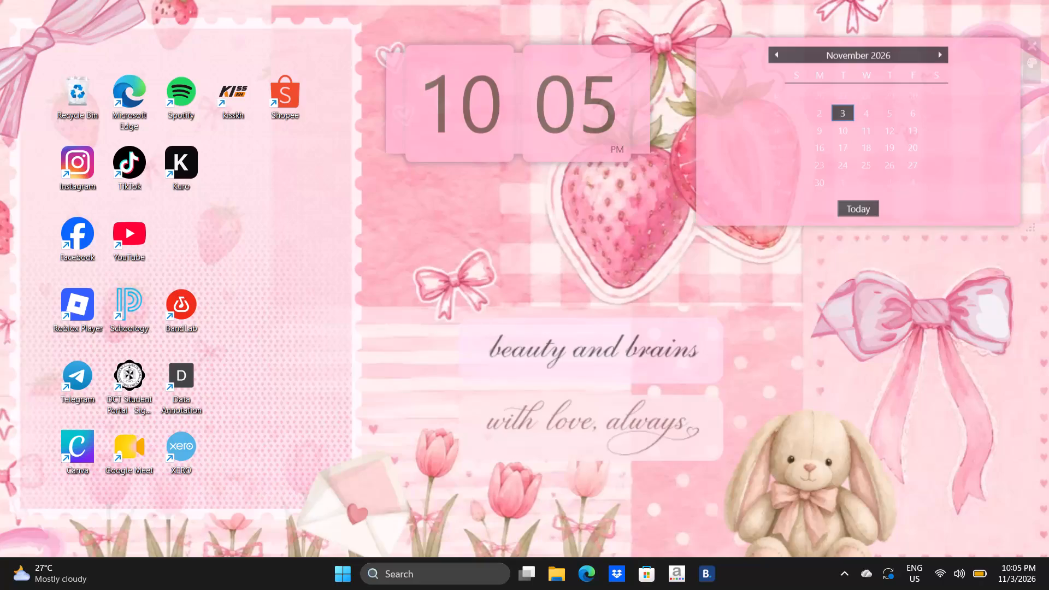
Launch Excel and open the recent workbook FOREX CONTRACTS.
{"action": "left_click", "coordinate": [350, 580]}
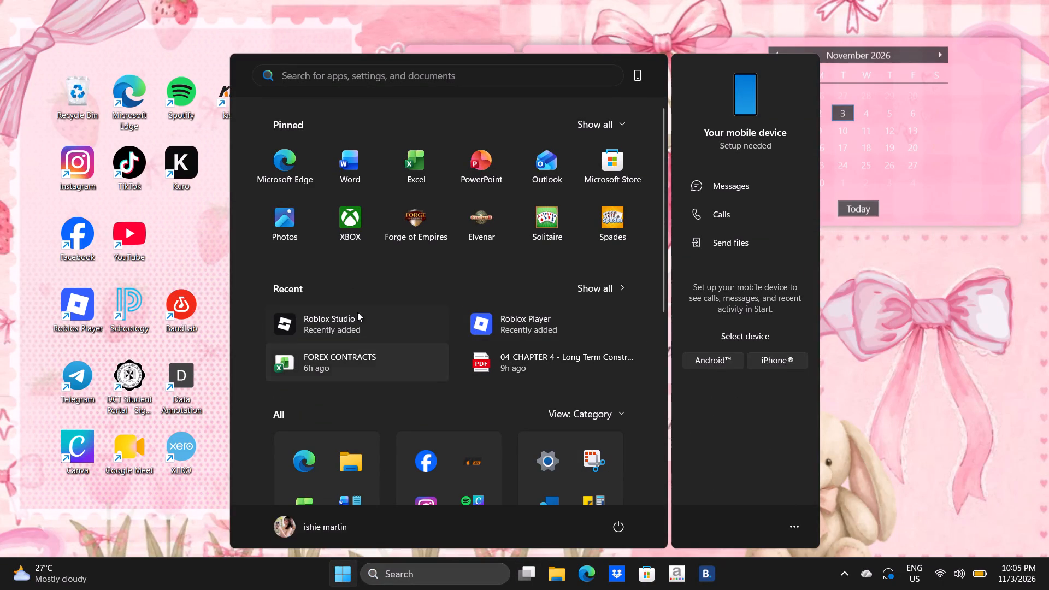
{"action": "left_click", "coordinate": [403, 180]}
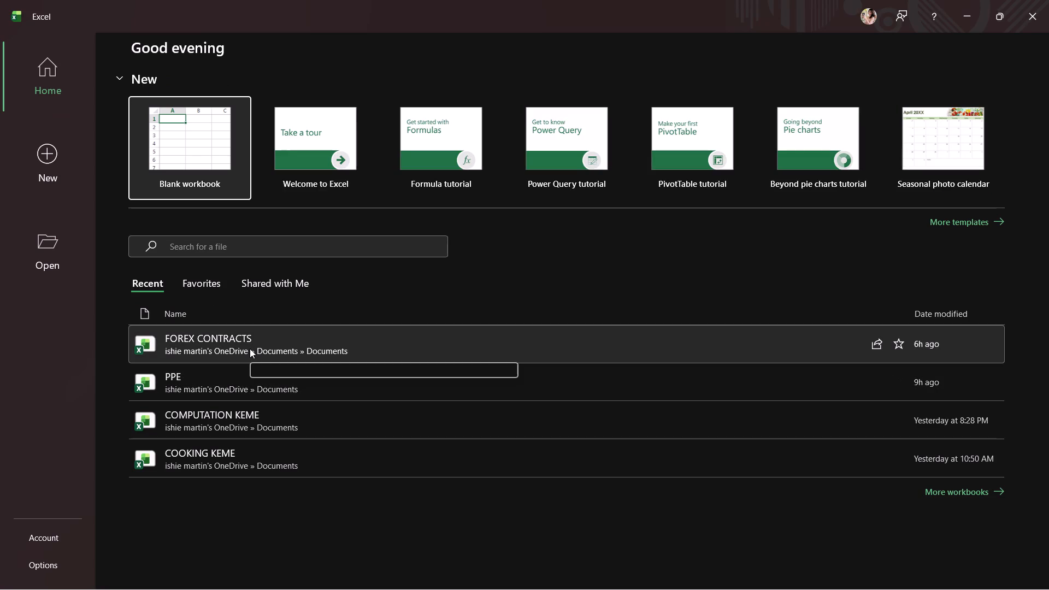
{"action": "left_click", "coordinate": [252, 343]}
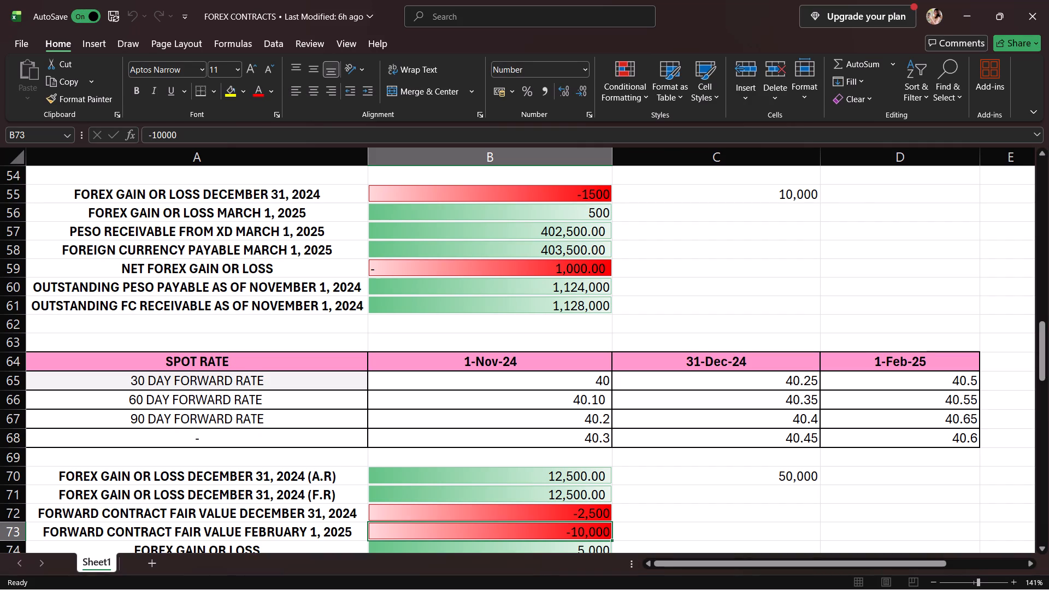
Enter the label CONTRACT PRICE in cell A129, below the last table on Sheet1.
{"action": "scroll", "coordinate": [310, 424], "scroll_direction": "down", "scroll_amount": 9}
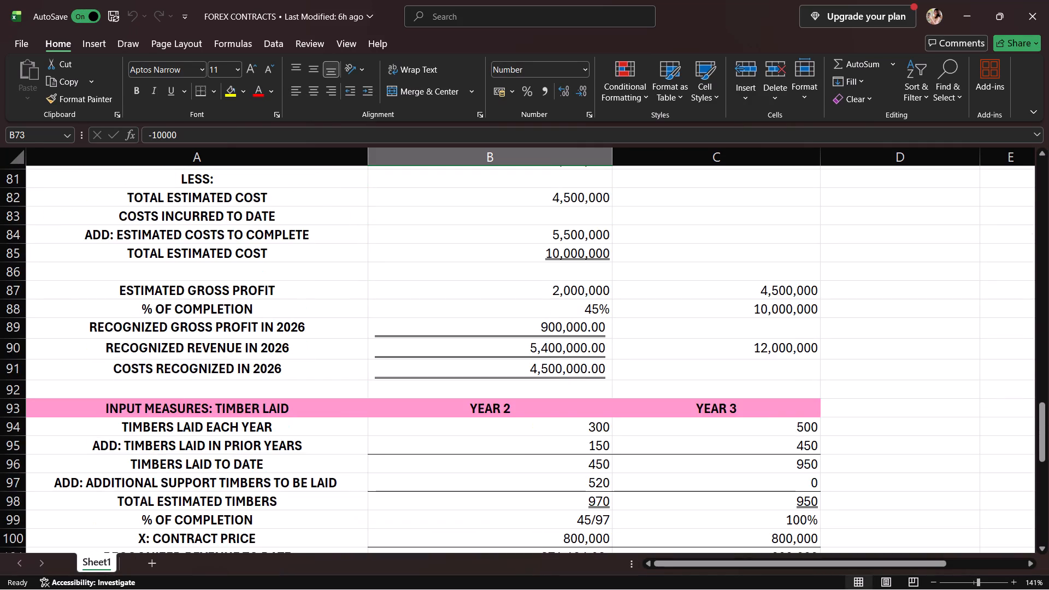
{"action": "scroll", "coordinate": [310, 424], "scroll_direction": "down", "scroll_amount": 14}
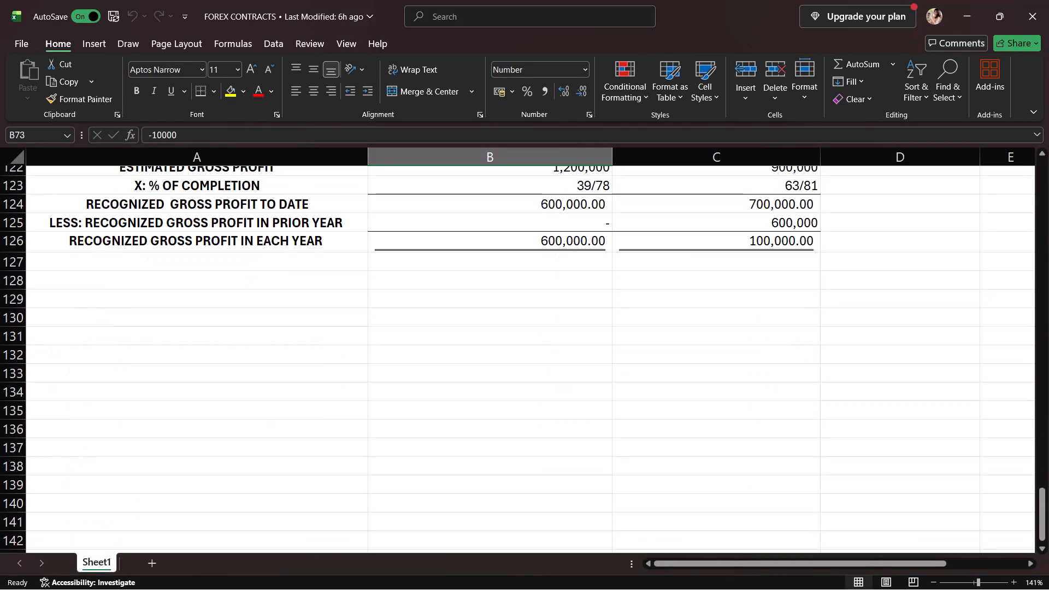
{"action": "scroll", "coordinate": [310, 426], "scroll_direction": "down", "scroll_amount": 3}
{"action": "scroll", "coordinate": [310, 426], "scroll_direction": "up", "scroll_amount": 4}
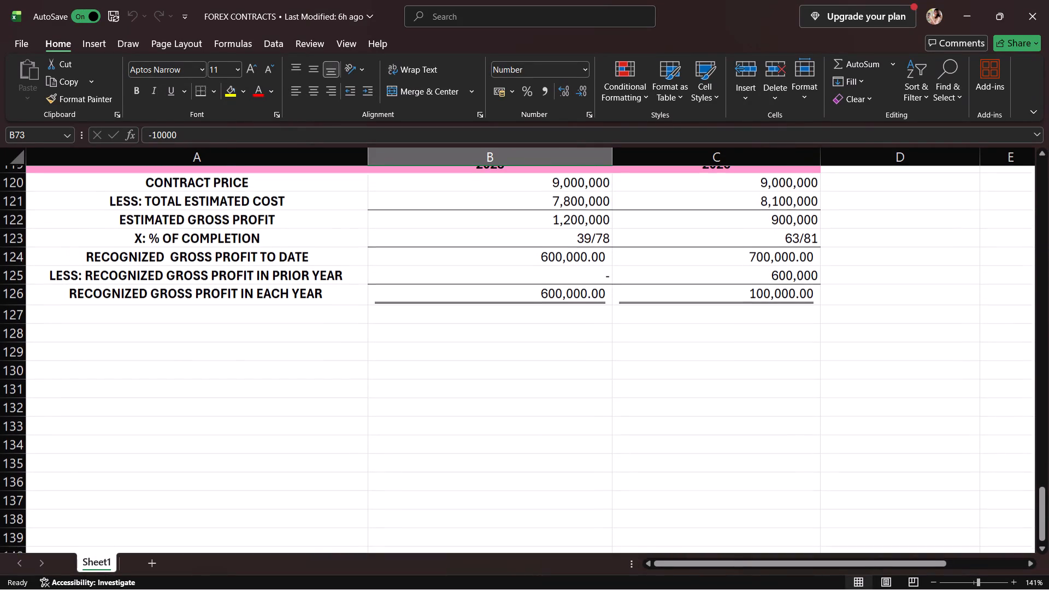
{"action": "left_click", "coordinate": [134, 350]}
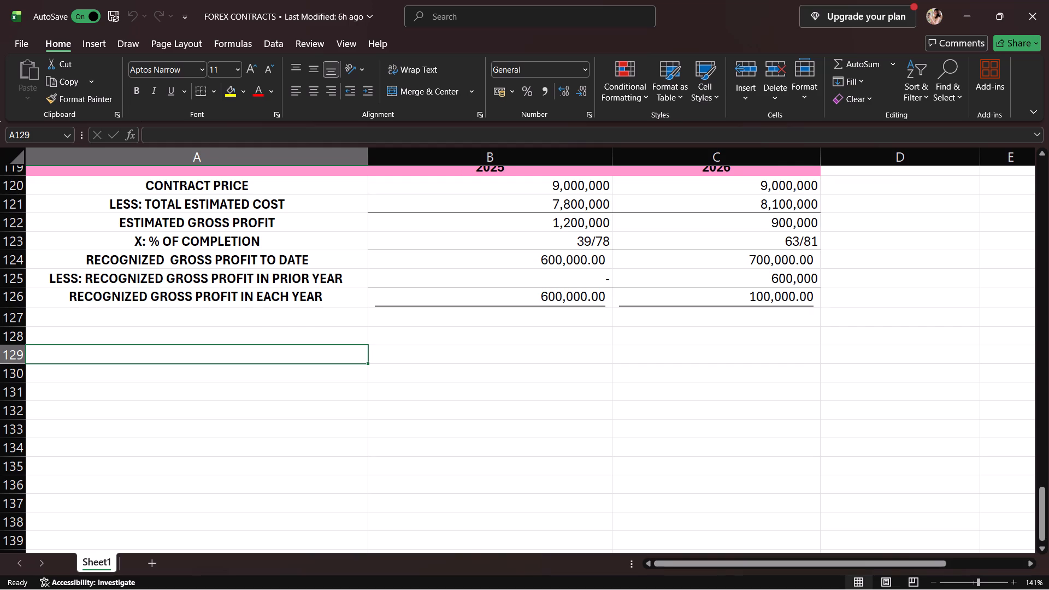
{"action": "scroll", "coordinate": [135, 391], "scroll_direction": "up", "scroll_amount": 1}
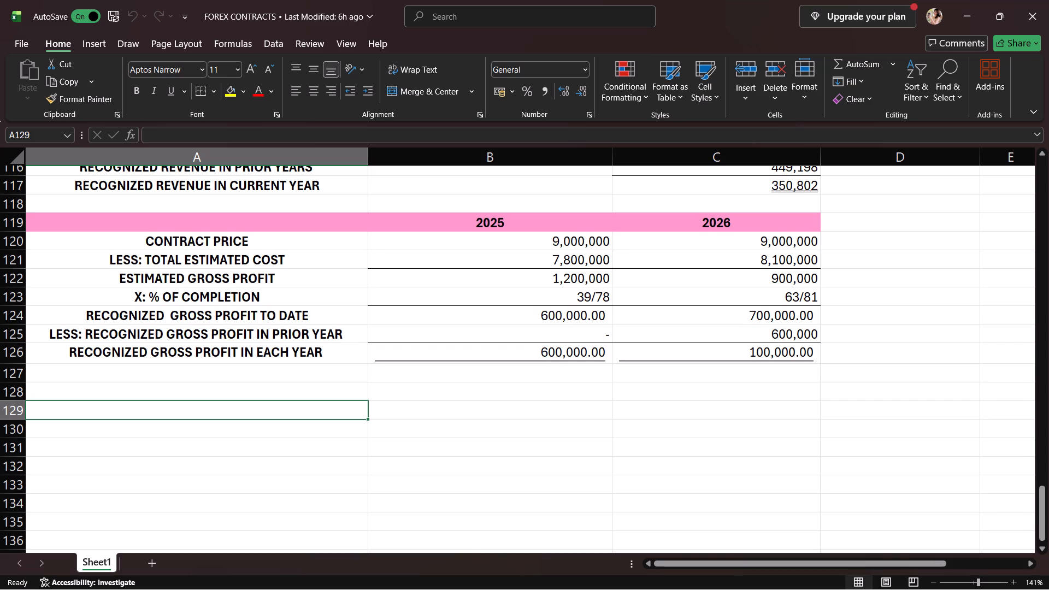
{"action": "scroll", "coordinate": [135, 391], "scroll_direction": "up", "scroll_amount": 1}
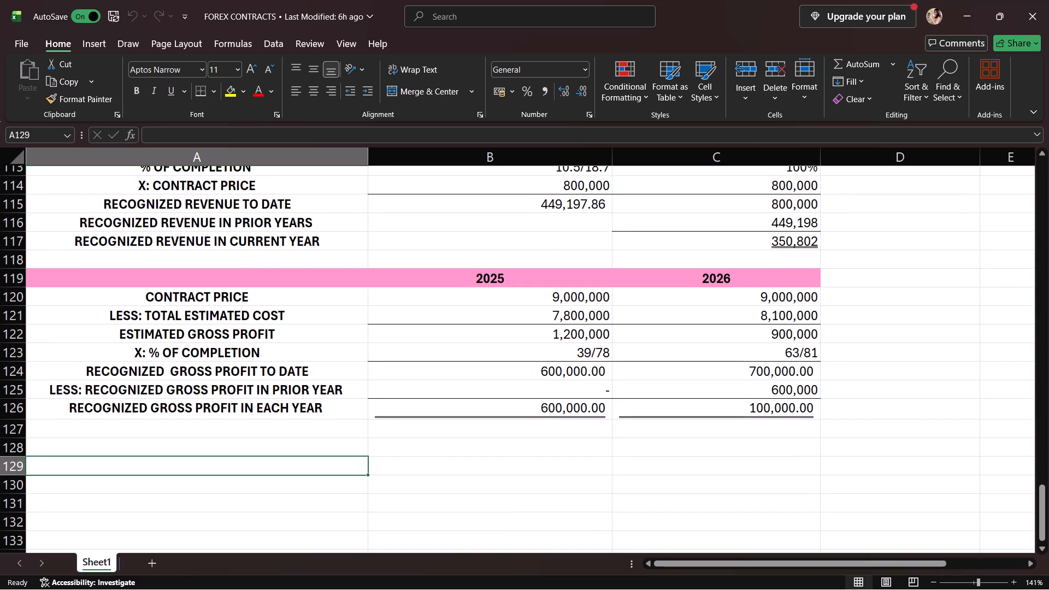
{"action": "scroll", "coordinate": [135, 391], "scroll_direction": "down", "scroll_amount": 1}
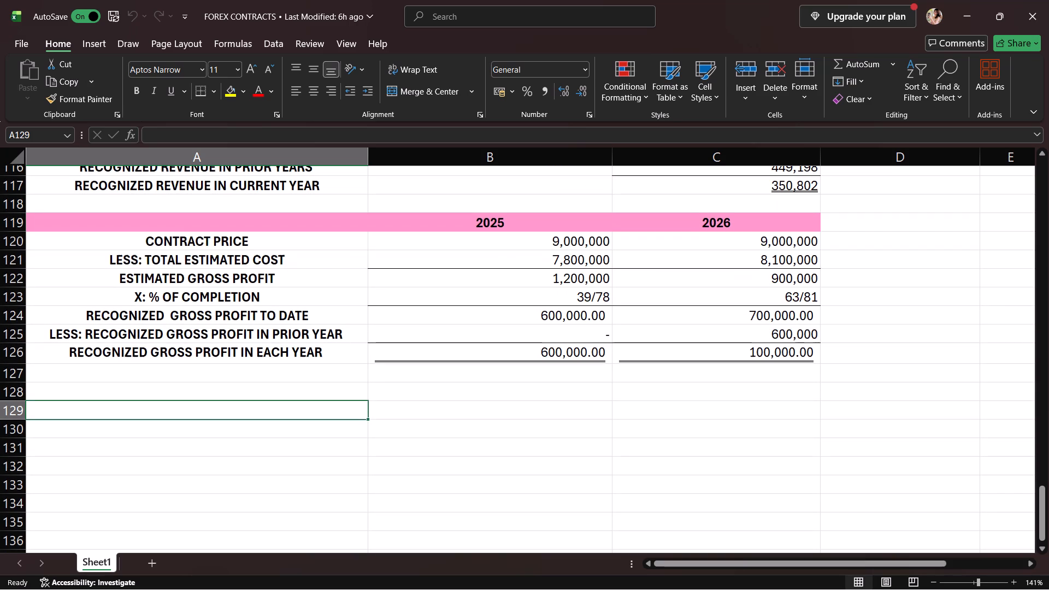
{"action": "type", "text": "co"}
{"action": "key", "text": "BackSpace"}
{"action": "type", "text": "CONTRACT PRICE"}
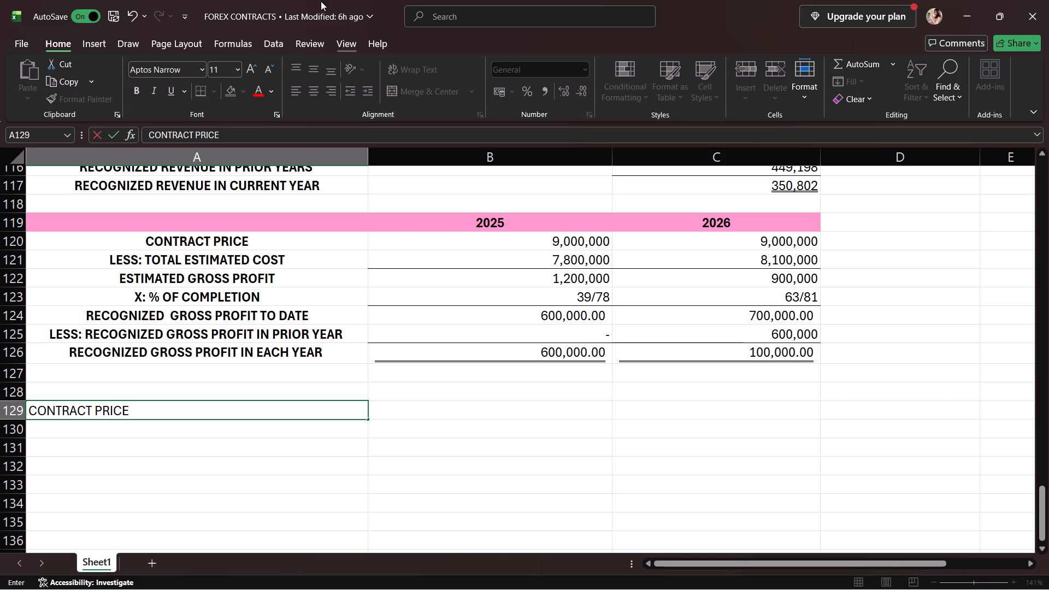
{"action": "left_click", "coordinate": [135, 88]}
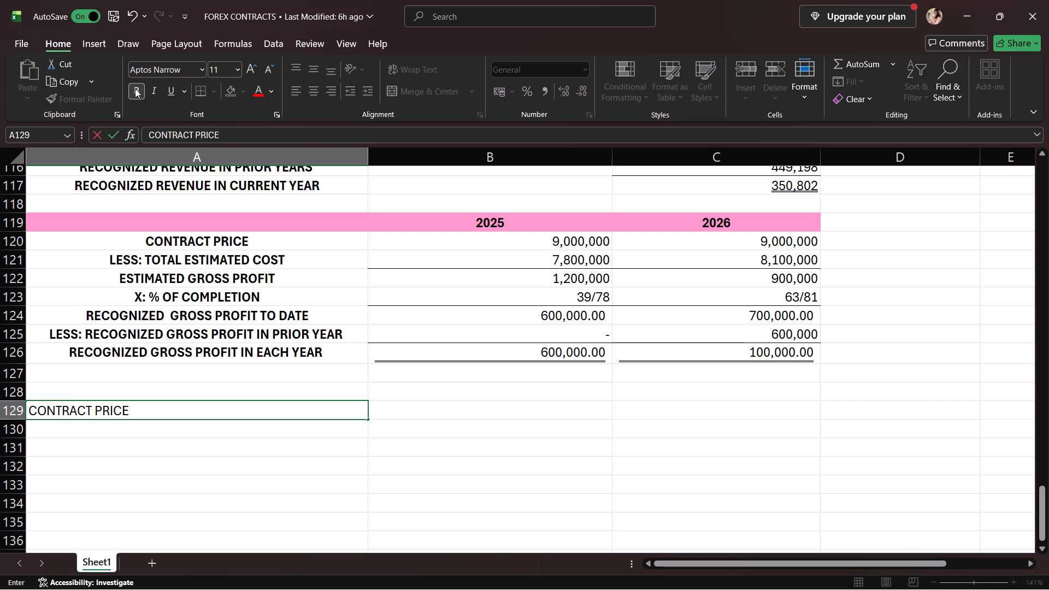
{"action": "left_click", "coordinate": [135, 88]}
{"action": "left_click", "coordinate": [180, 435]}
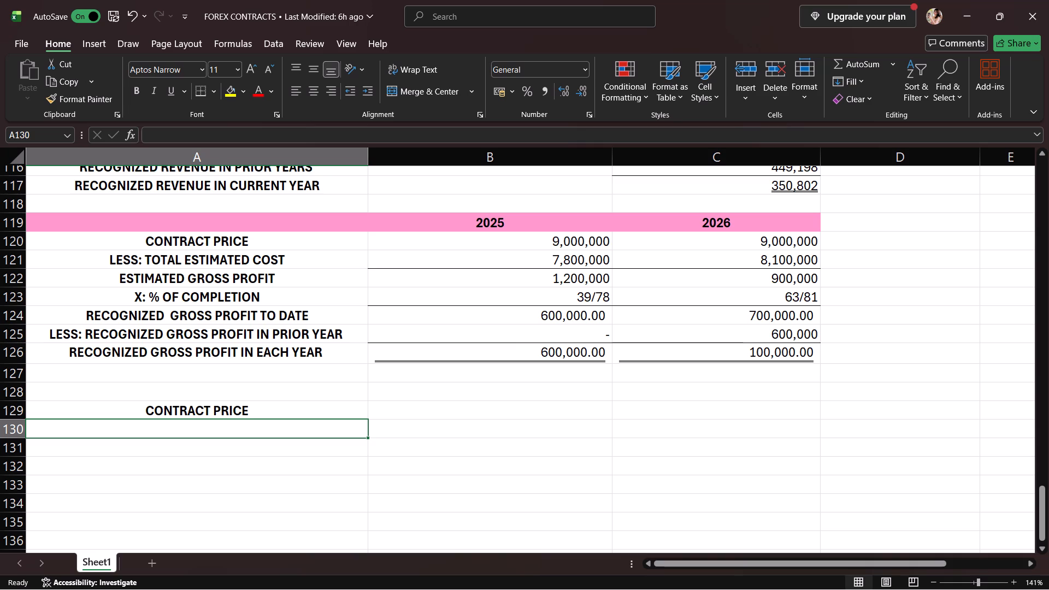
Enter the year headings 2025 in cell B128 and 2026 in cell C128.
{"action": "left_click", "coordinate": [444, 396]}
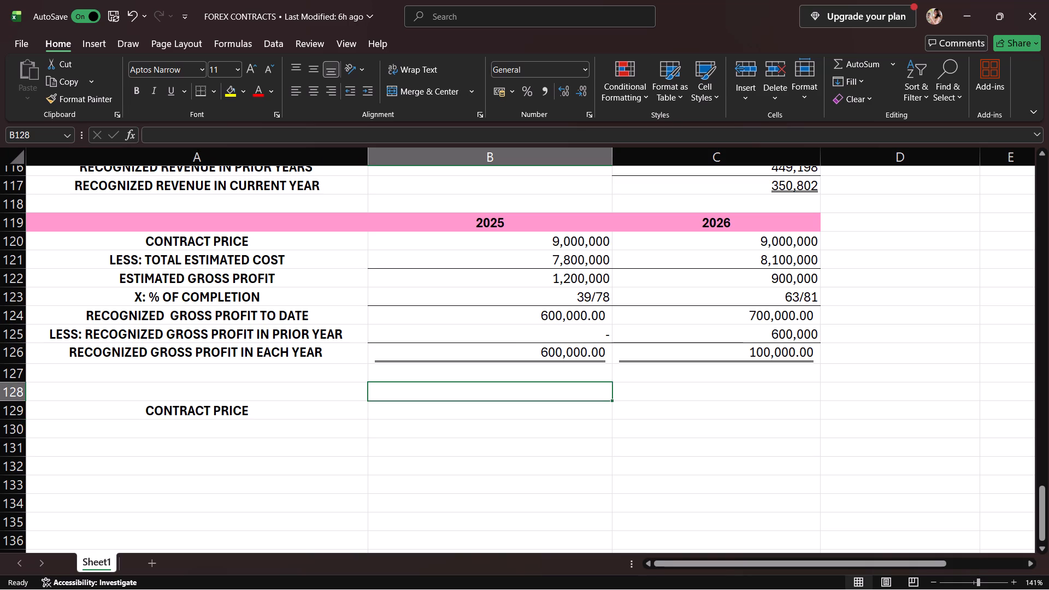
{"action": "type", "text": "2025"}
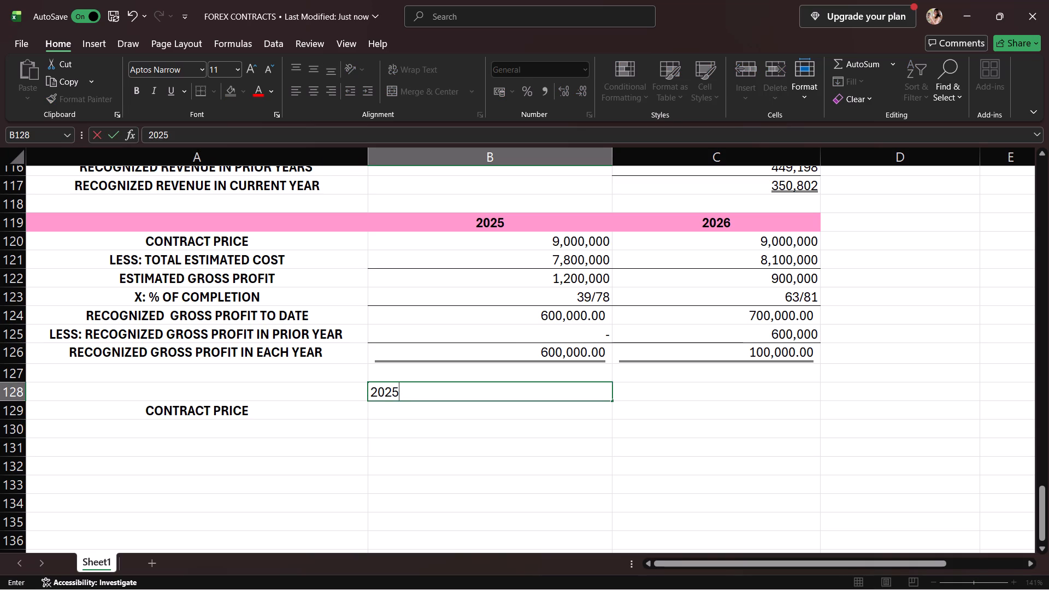
{"action": "left_click", "coordinate": [662, 394]}
{"action": "type", "text": "2026"}
Fill the header row cells A128 to C128 with the same pink as the row 119 header.
{"action": "left_click", "coordinate": [560, 388]}
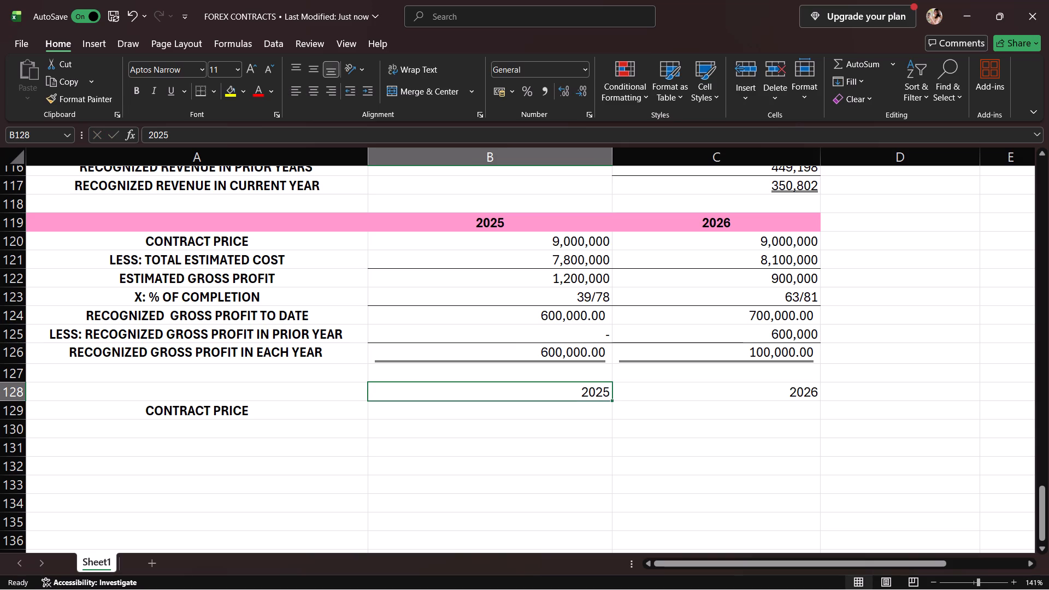
{"action": "left_click", "coordinate": [244, 90]}
{"action": "left_click", "coordinate": [235, 338]}
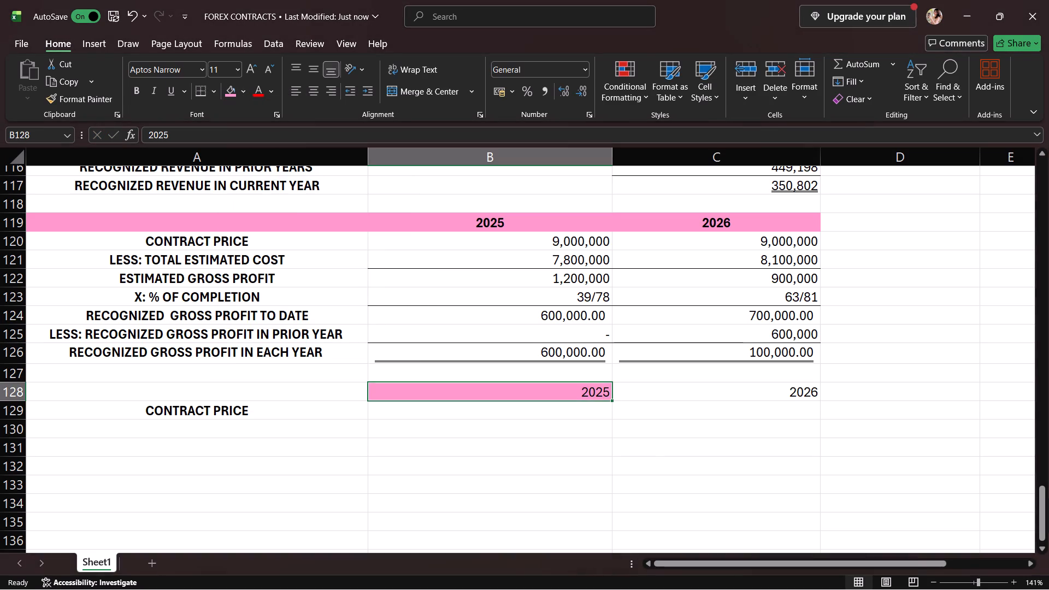
{"action": "left_click", "coordinate": [336, 396]}
{"action": "left_click", "coordinate": [228, 92]}
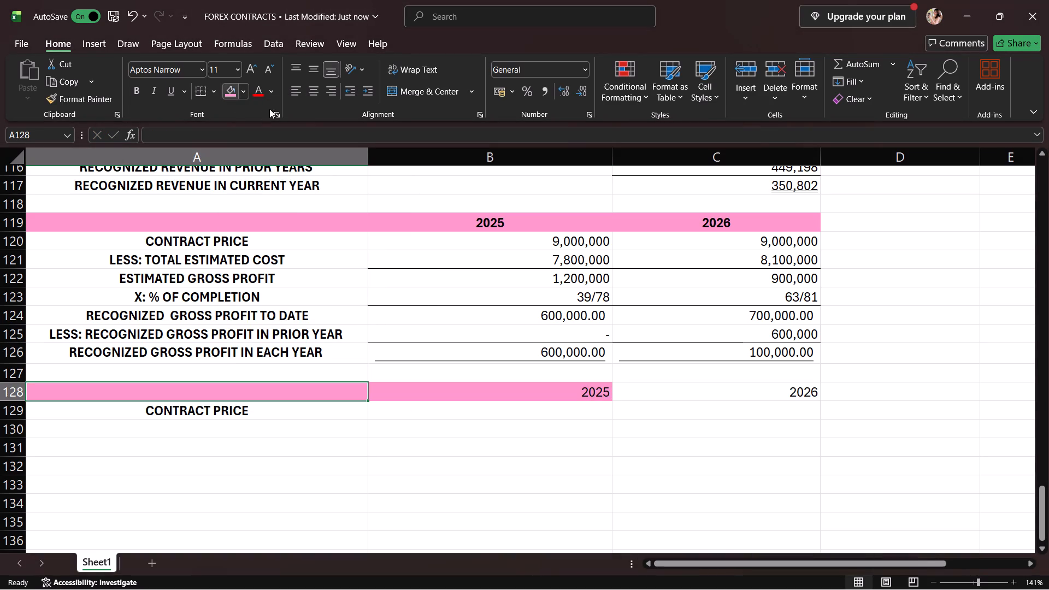
{"action": "left_click", "coordinate": [738, 383]}
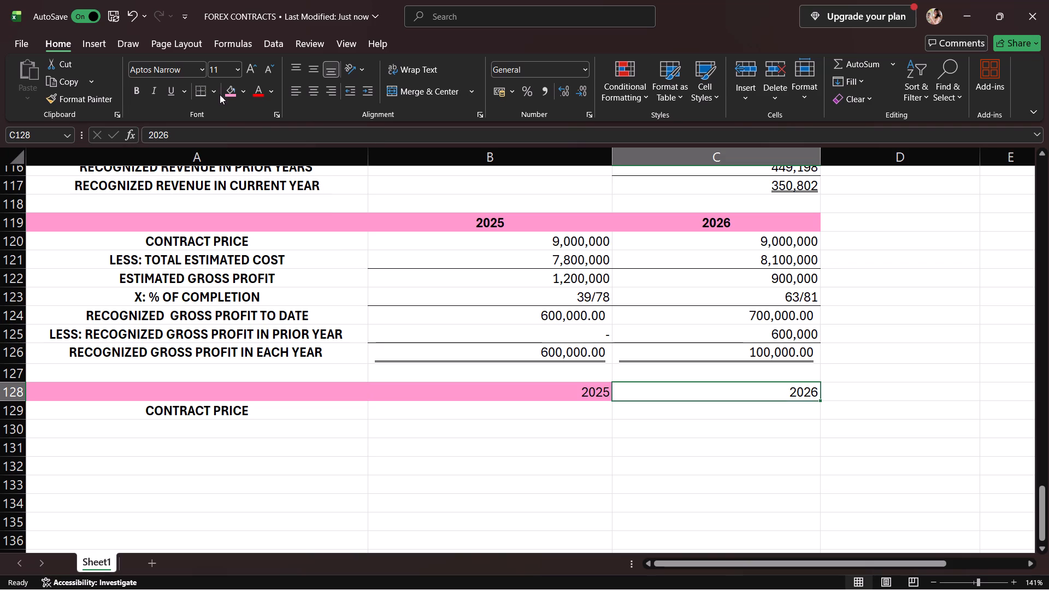
{"action": "left_click", "coordinate": [230, 98]}
Make the 2025 and 2026 headings in B128 and C128 bold and horizontally centred.
{"action": "left_click", "coordinate": [429, 399]}
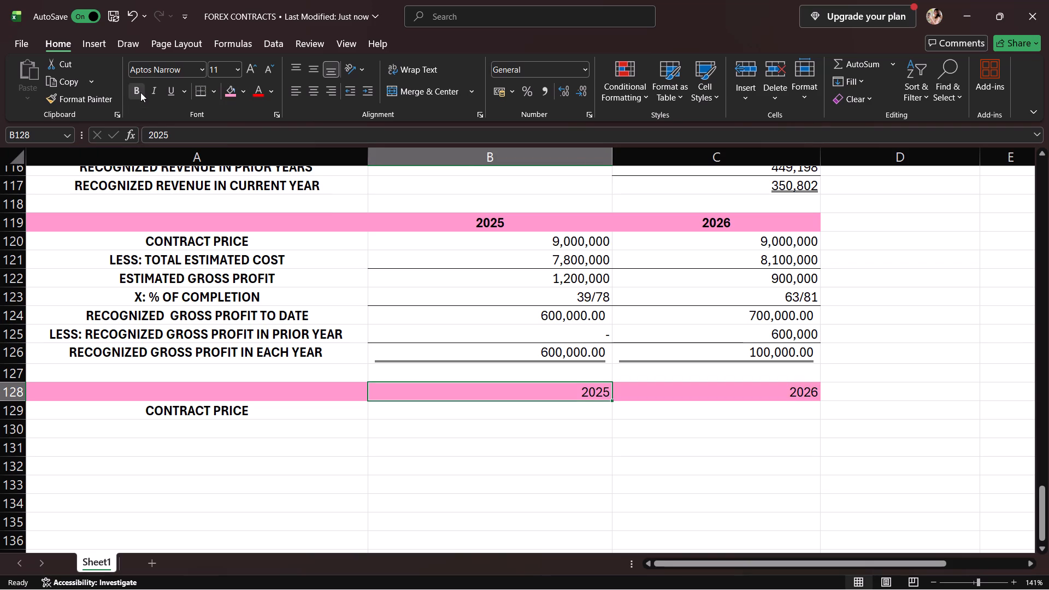
{"action": "left_click", "coordinate": [138, 90]}
{"action": "left_click", "coordinate": [307, 97]}
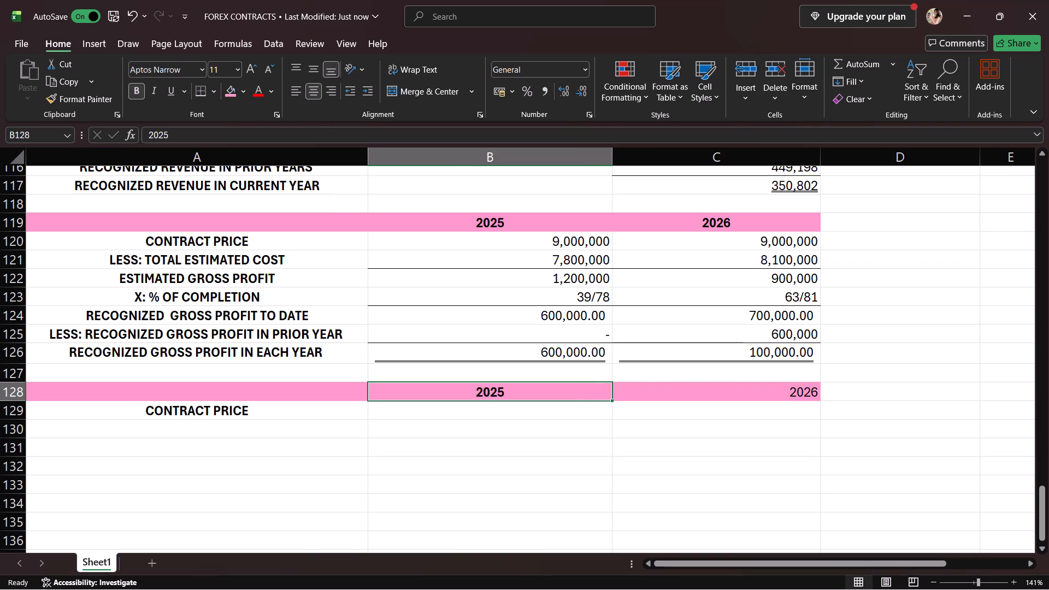
{"action": "left_click", "coordinate": [751, 393]}
{"action": "left_click", "coordinate": [135, 91]}
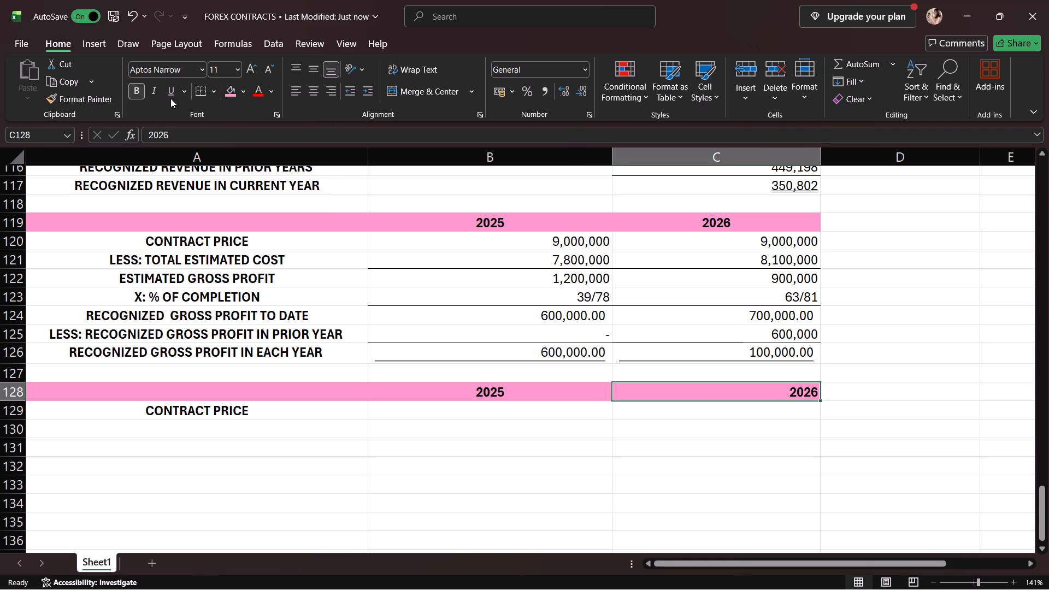
{"action": "left_click", "coordinate": [308, 93]}
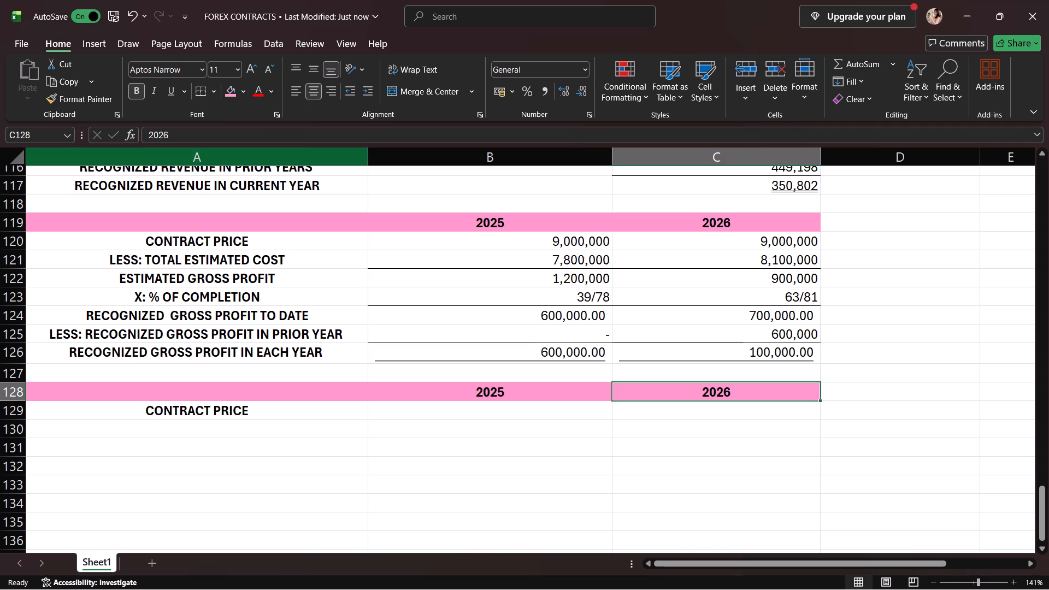
Enter a contract price of 400,000 for both 2025 and 2026 in cells B129 and C129.
{"action": "left_click", "coordinate": [497, 411]}
{"action": "type", "text": "400,000"}
{"action": "left_click", "coordinate": [685, 414]}
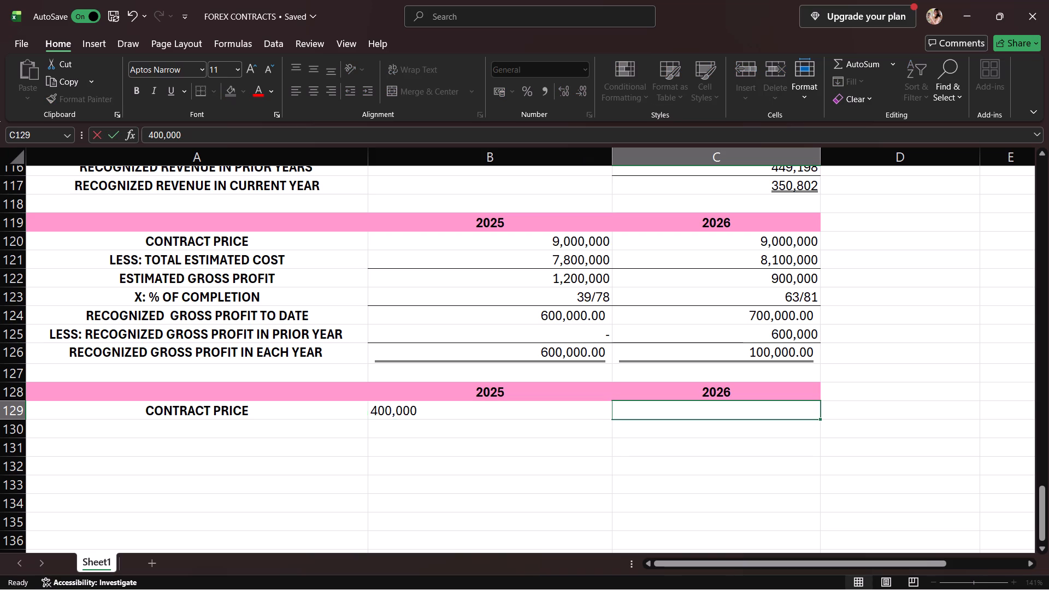
{"action": "type", "text": "400,000"}
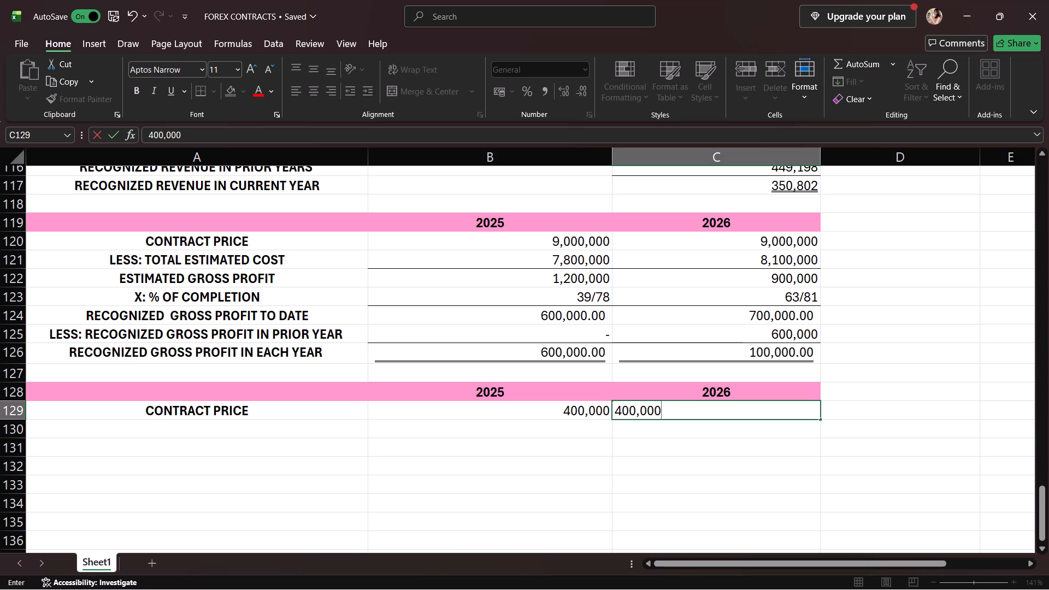
Enter the row label X: % OF COMPLETION in cell A130.
{"action": "left_click", "coordinate": [304, 422]}
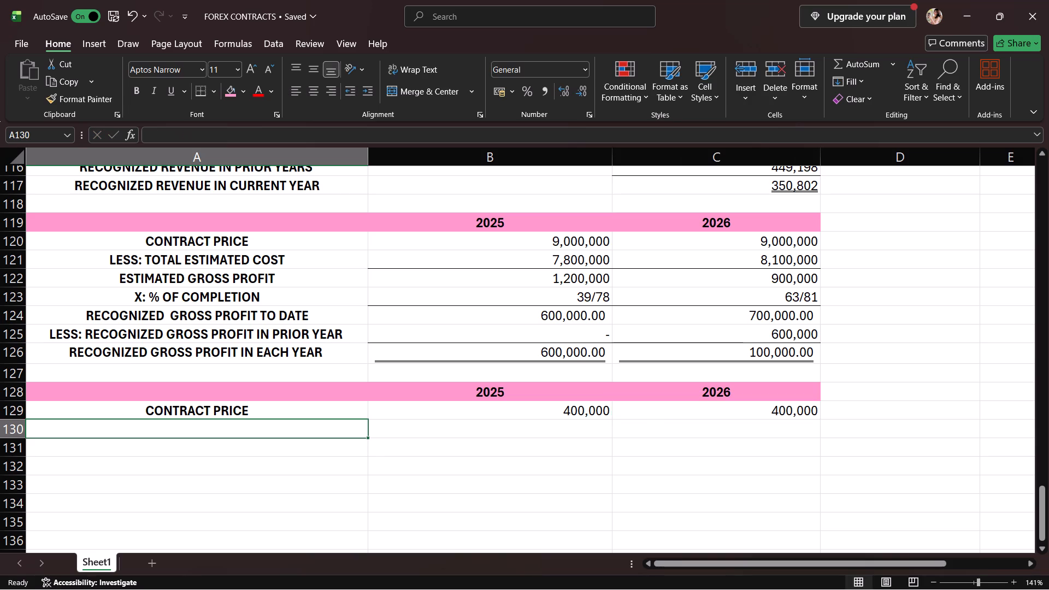
{"action": "type", "text": "X:"}
{"action": "key", "text": "space"}
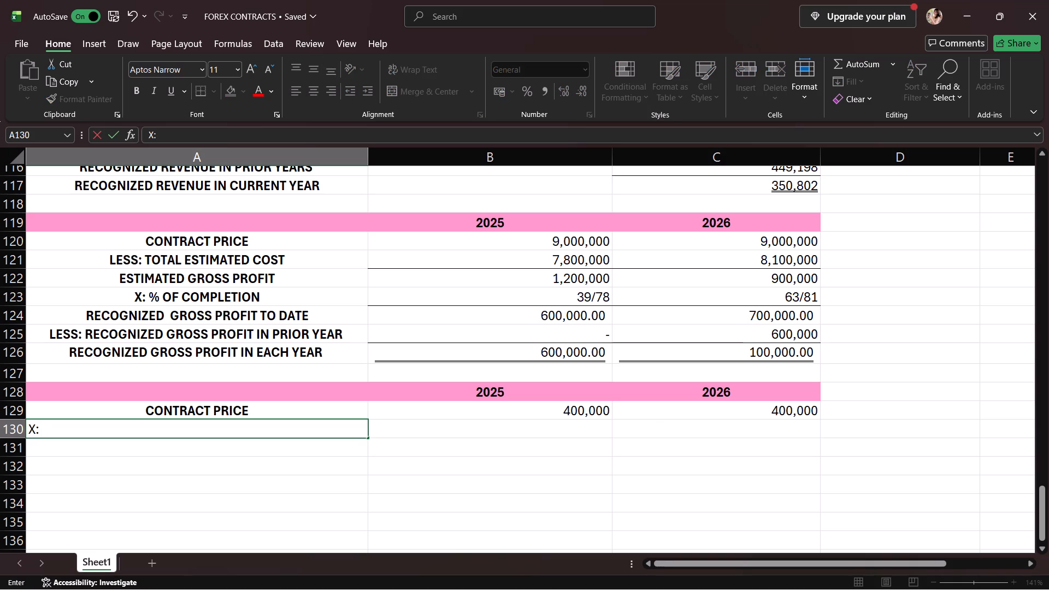
{"action": "type", "text": "% OF COMPLE"}
{"action": "type", "text": "TION"}
{"action": "key", "text": "space"}
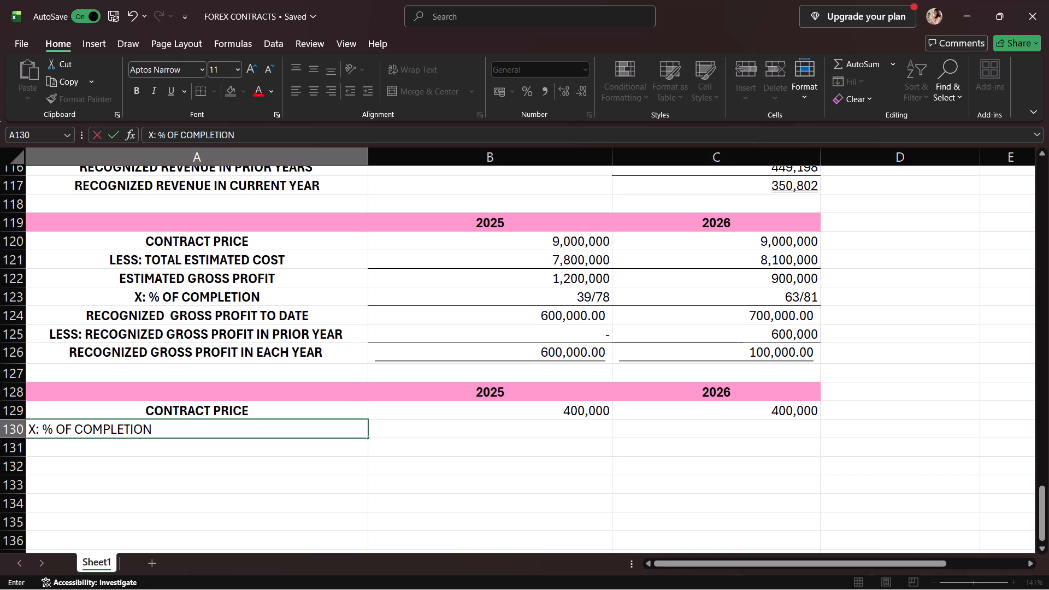
{"action": "key", "text": "Return"}
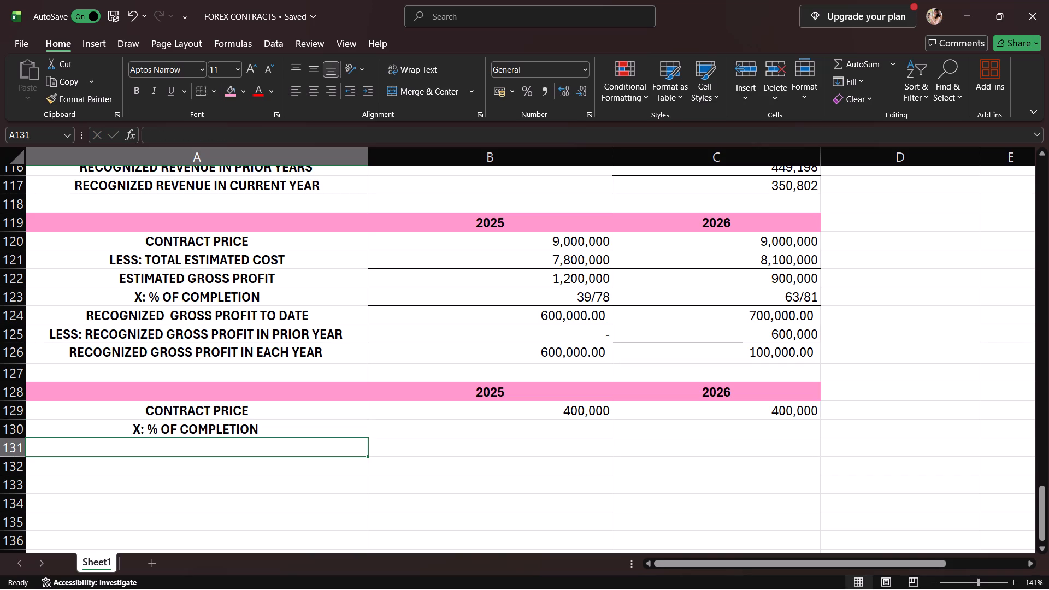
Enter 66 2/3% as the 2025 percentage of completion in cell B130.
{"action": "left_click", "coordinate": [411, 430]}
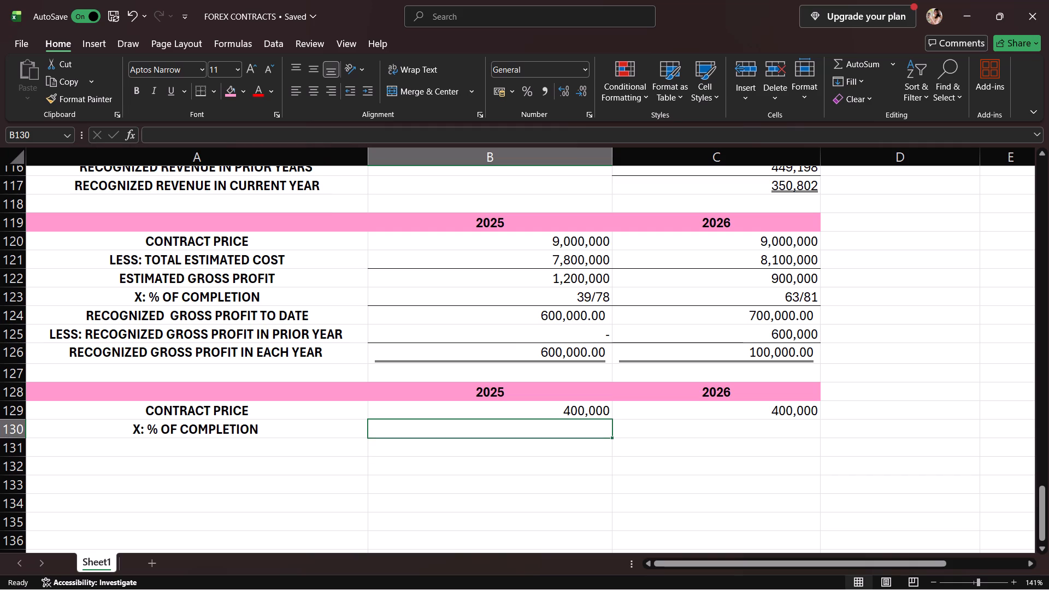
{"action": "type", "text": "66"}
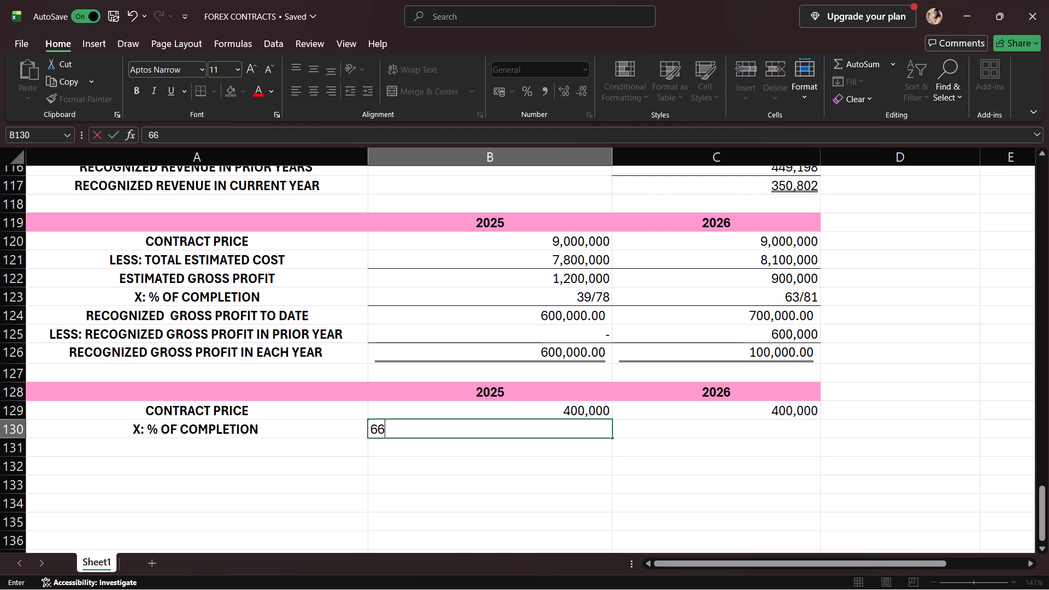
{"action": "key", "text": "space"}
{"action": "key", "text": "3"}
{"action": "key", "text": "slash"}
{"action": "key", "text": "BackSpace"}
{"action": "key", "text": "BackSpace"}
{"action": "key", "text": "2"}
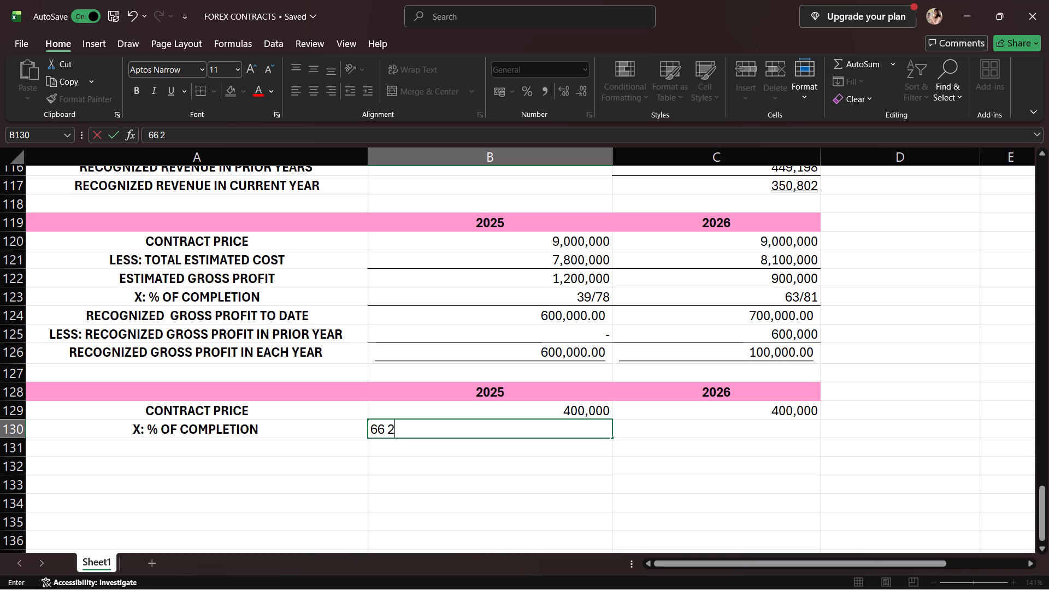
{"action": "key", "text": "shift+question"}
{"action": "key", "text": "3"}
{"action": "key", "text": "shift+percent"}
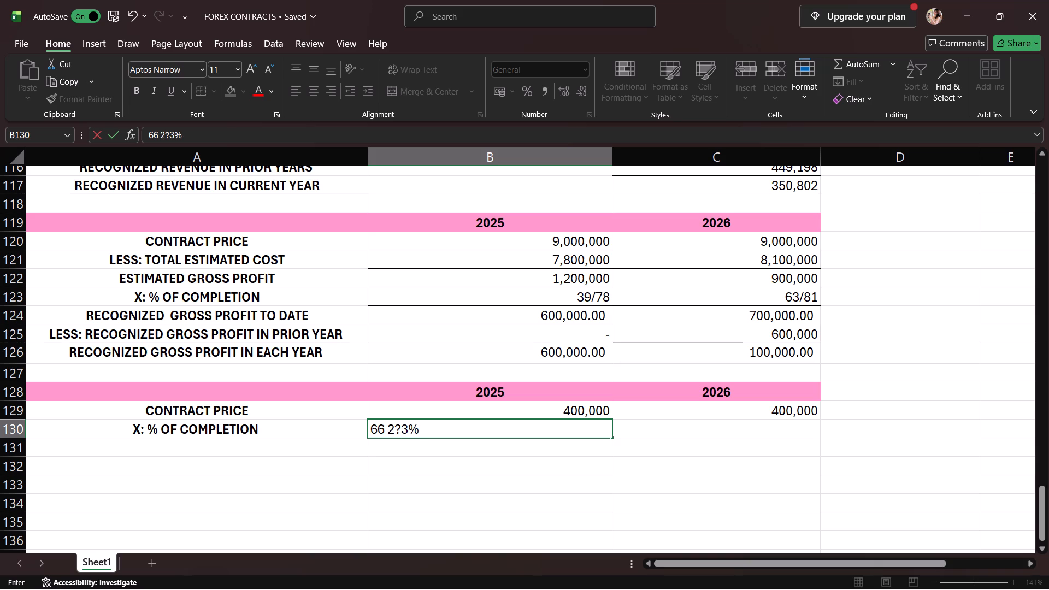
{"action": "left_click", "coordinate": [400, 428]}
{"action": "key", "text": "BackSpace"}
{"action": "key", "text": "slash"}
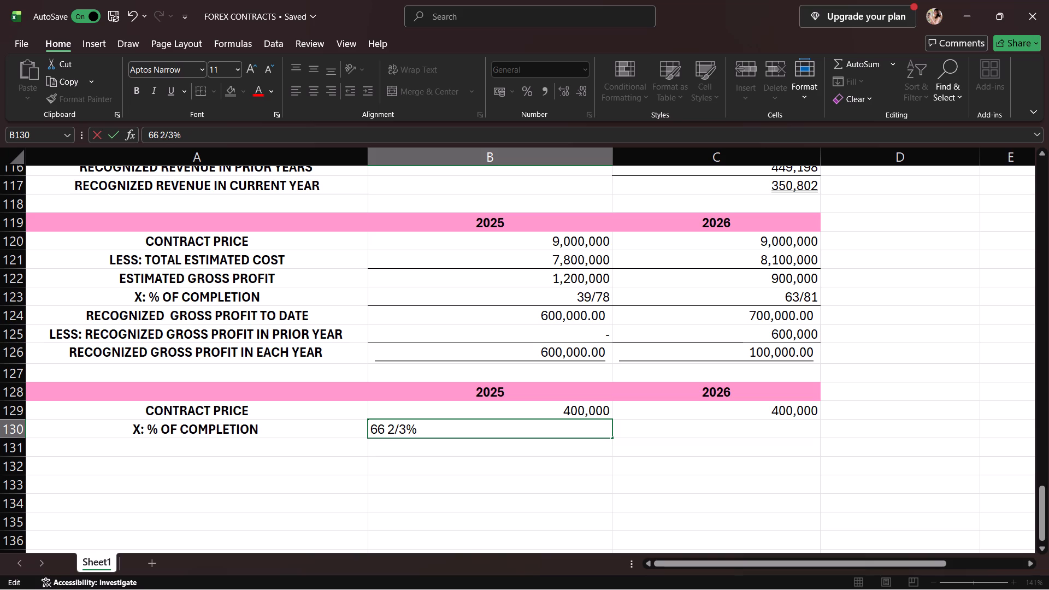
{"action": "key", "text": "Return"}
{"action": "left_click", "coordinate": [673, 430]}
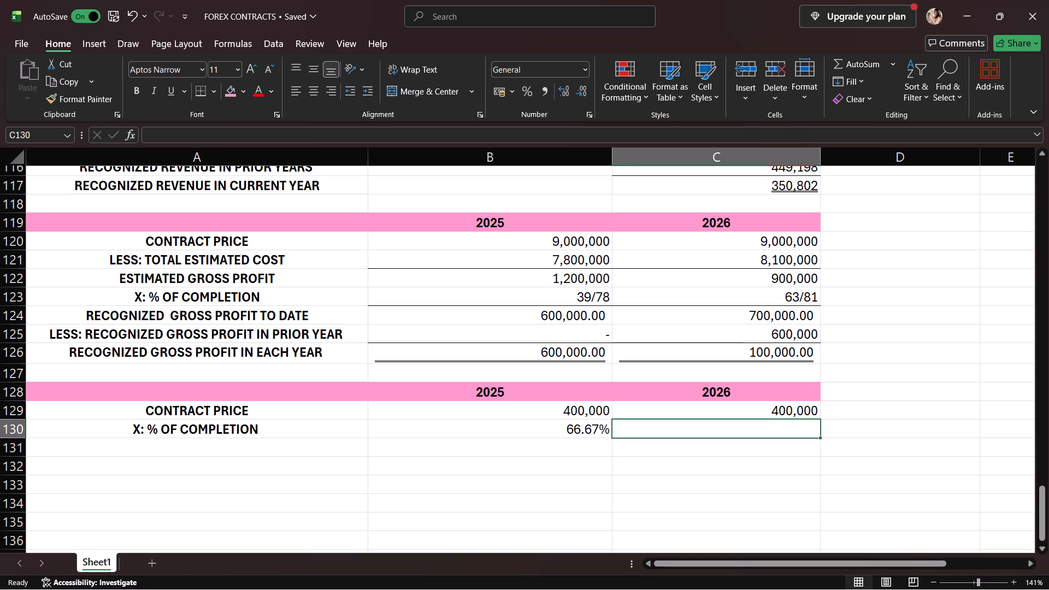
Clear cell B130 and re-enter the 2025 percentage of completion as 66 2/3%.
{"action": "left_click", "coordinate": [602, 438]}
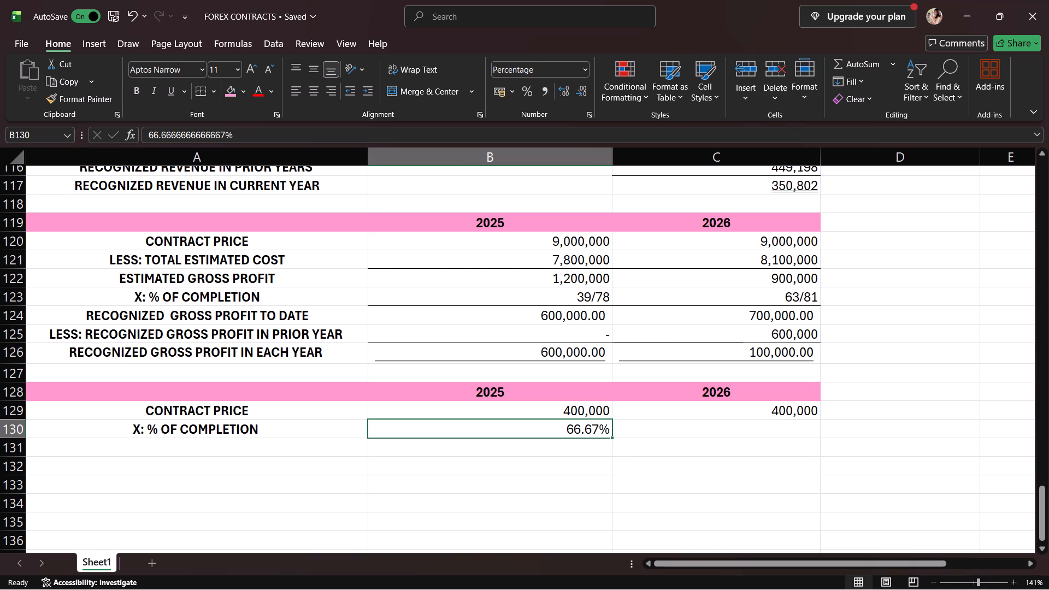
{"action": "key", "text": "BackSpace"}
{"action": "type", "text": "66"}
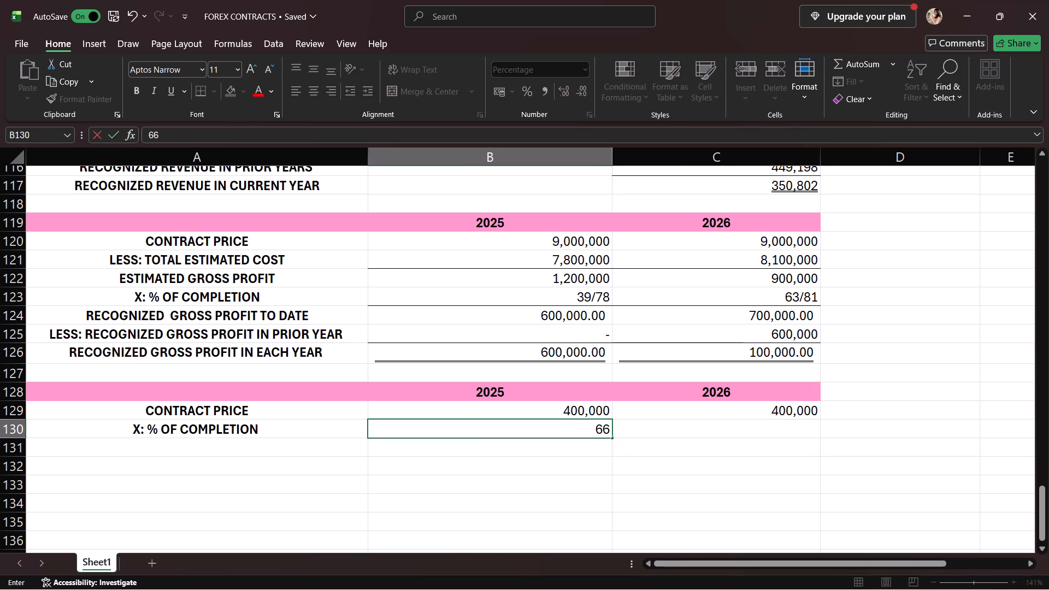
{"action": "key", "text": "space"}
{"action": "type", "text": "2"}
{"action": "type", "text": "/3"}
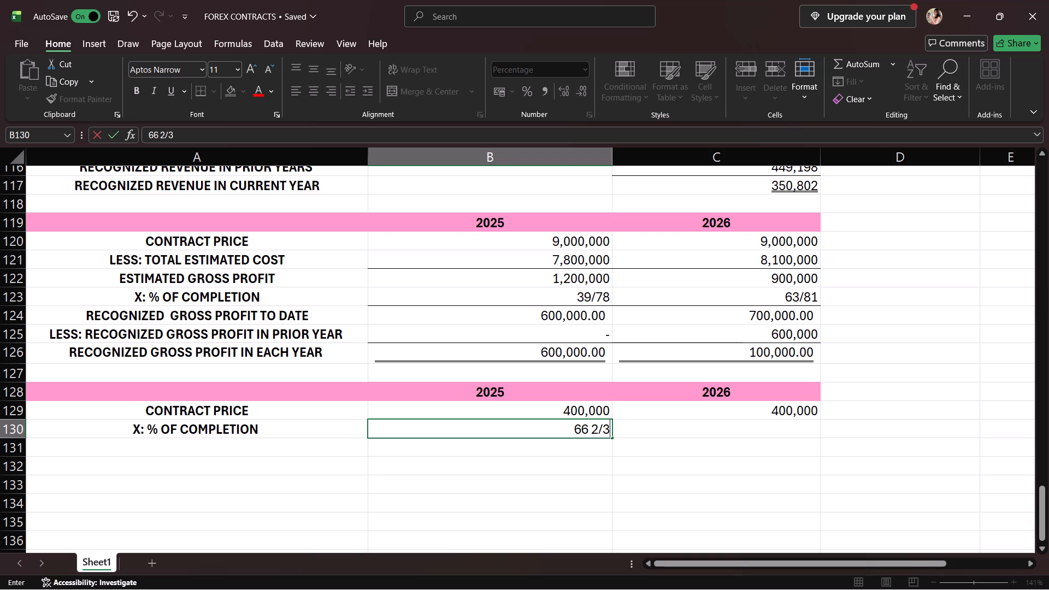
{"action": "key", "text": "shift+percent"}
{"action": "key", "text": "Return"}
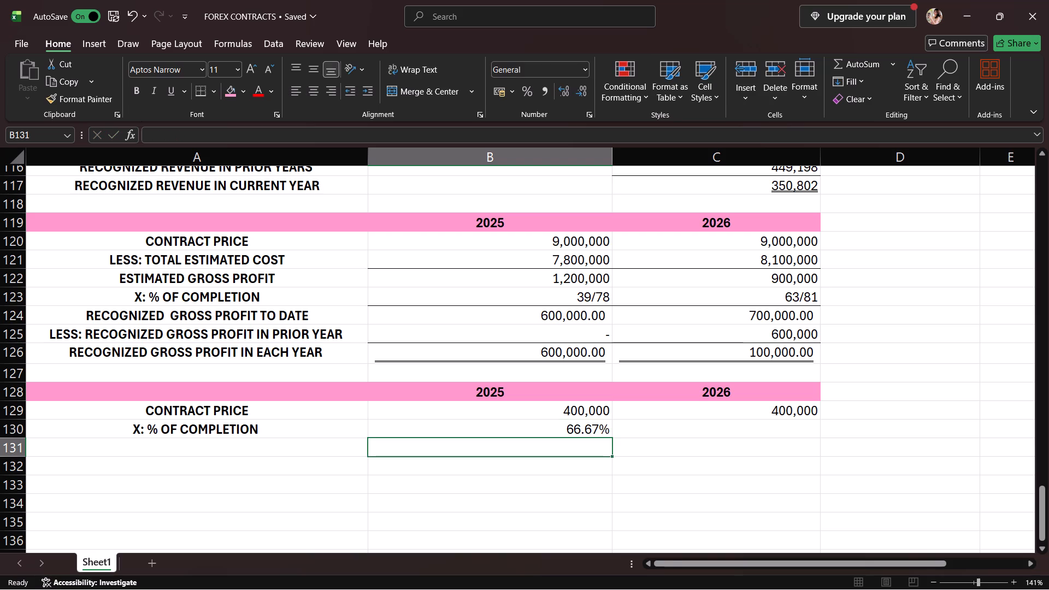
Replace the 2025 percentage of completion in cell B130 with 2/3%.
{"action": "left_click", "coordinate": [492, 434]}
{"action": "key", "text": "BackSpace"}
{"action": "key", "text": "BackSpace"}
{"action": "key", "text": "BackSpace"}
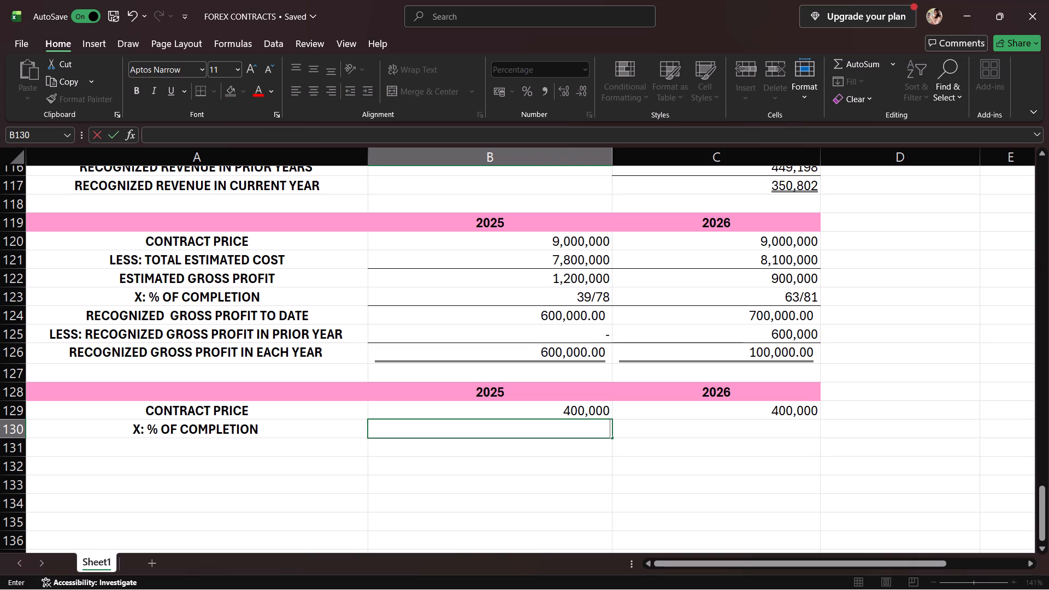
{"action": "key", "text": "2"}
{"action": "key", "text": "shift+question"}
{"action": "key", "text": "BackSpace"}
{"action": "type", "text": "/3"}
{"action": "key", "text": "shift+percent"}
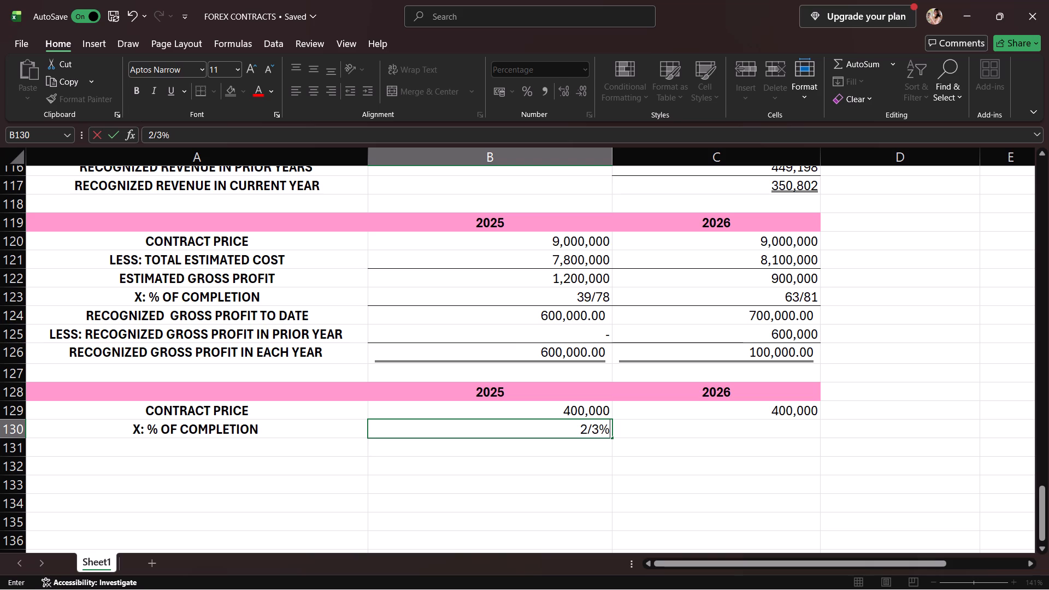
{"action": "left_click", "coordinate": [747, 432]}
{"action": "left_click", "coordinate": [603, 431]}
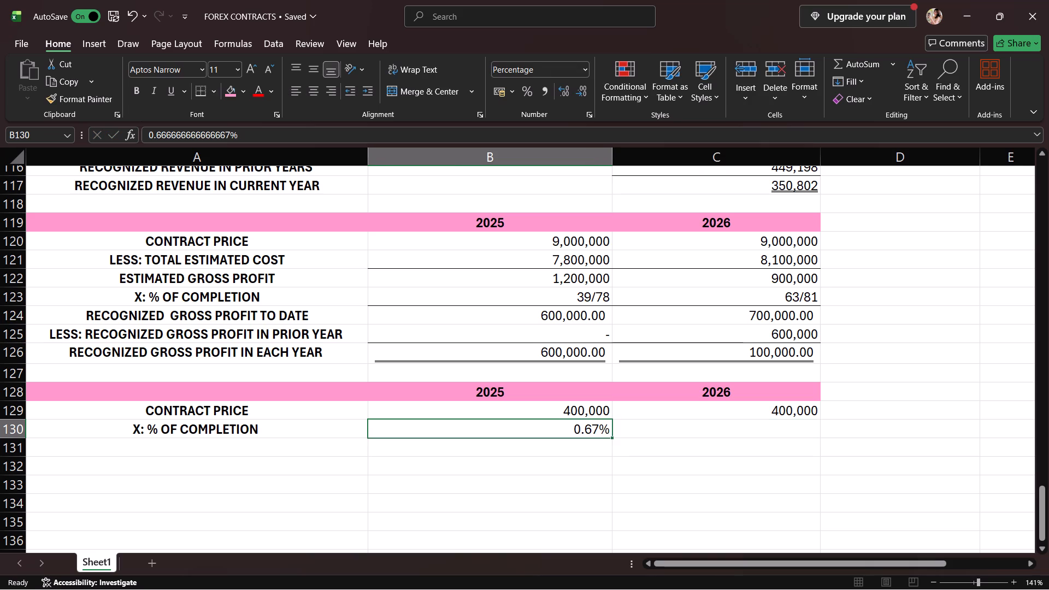
Enter 100% as the 2026 percentage of completion in cell C130.
{"action": "left_click", "coordinate": [641, 427]}
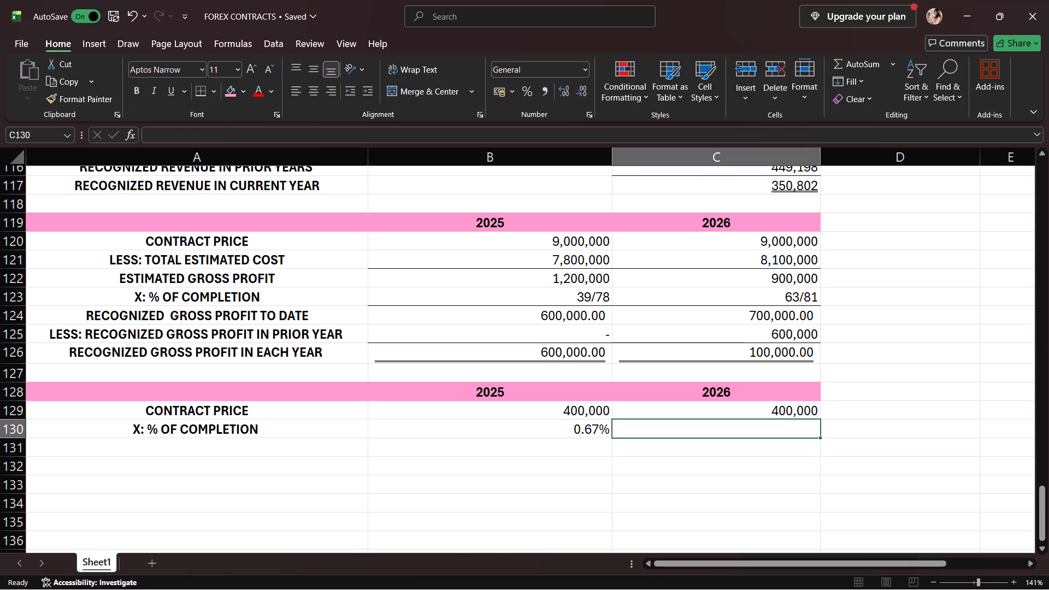
{"action": "type", "text": "1000"}
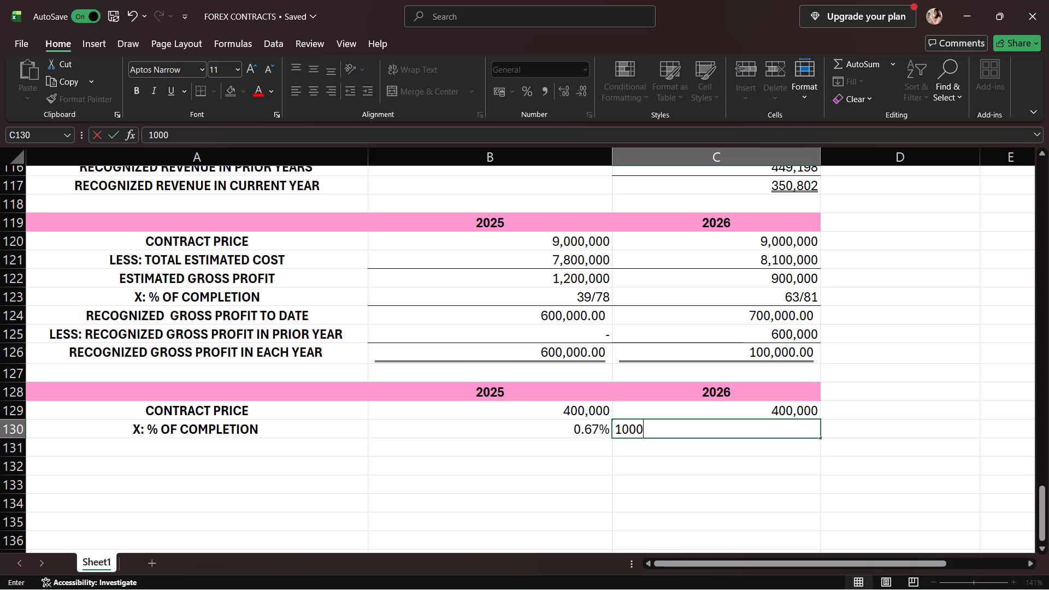
{"action": "key", "text": "BackSpace"}
{"action": "key", "text": "shift+percent"}
{"action": "key", "text": "Return"}
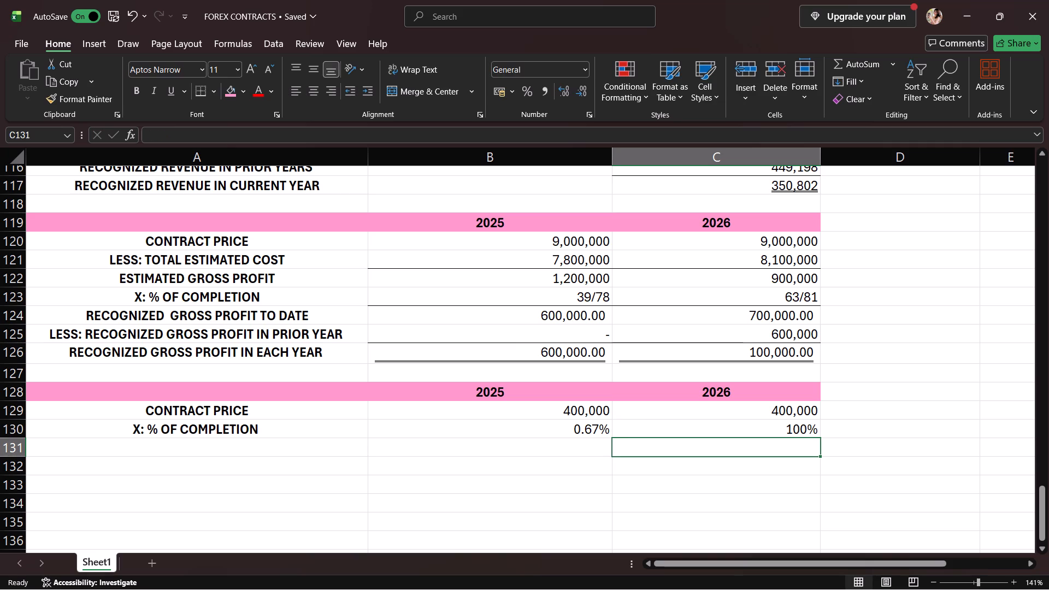
Clear cell B130 and re-enter the 2025 percentage of completion as 2/3%.
{"action": "left_click", "coordinate": [597, 434]}
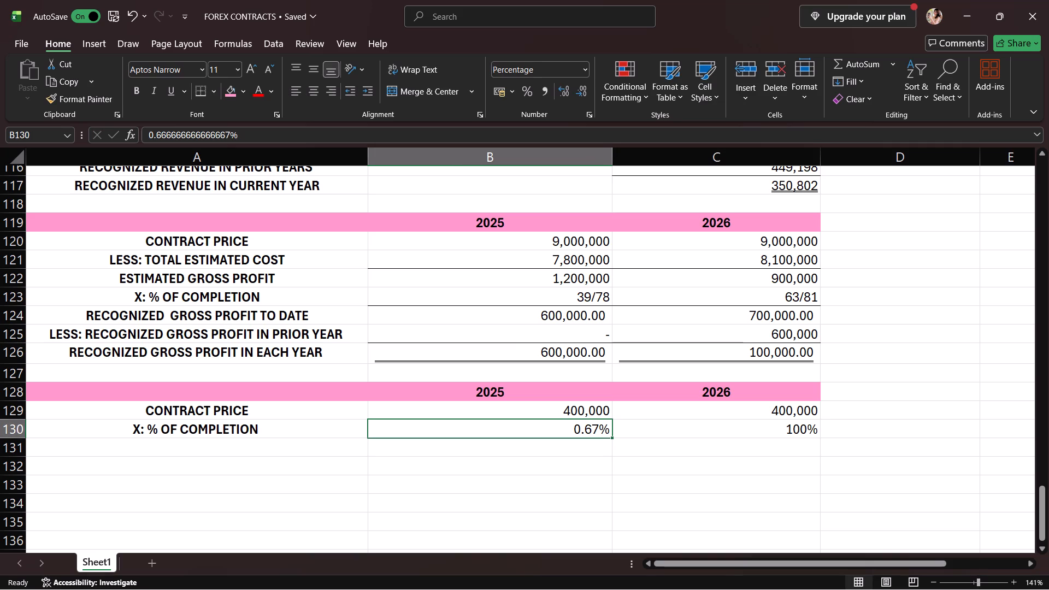
{"action": "key", "text": "BackSpace"}
{"action": "key", "text": "BackSpace"}
{"action": "type", "text": "2/"}
{"action": "key", "text": "3"}
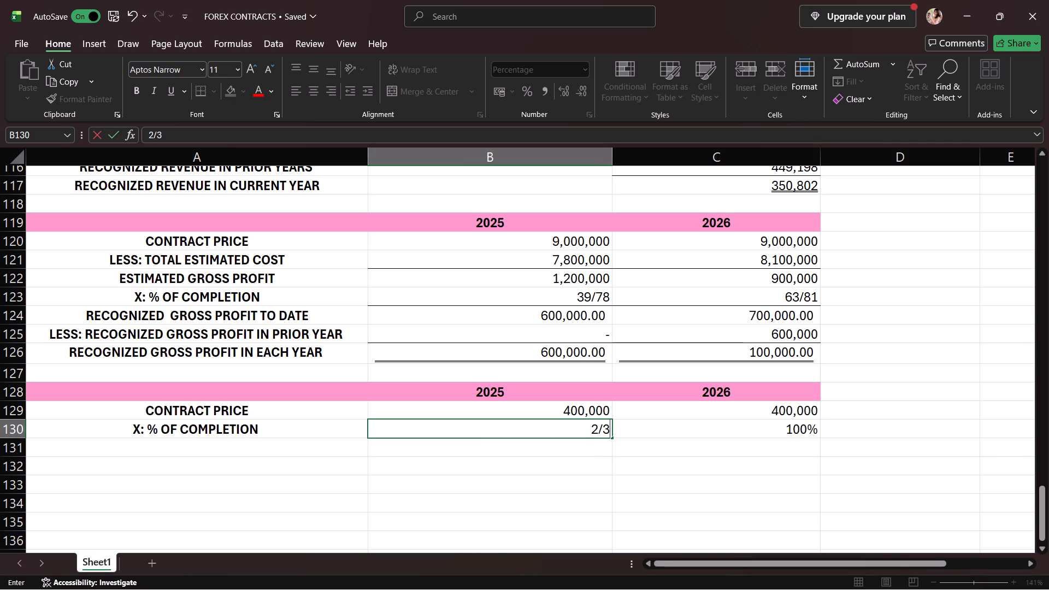
{"action": "key", "text": "shift+percent"}
{"action": "key", "text": "Return"}
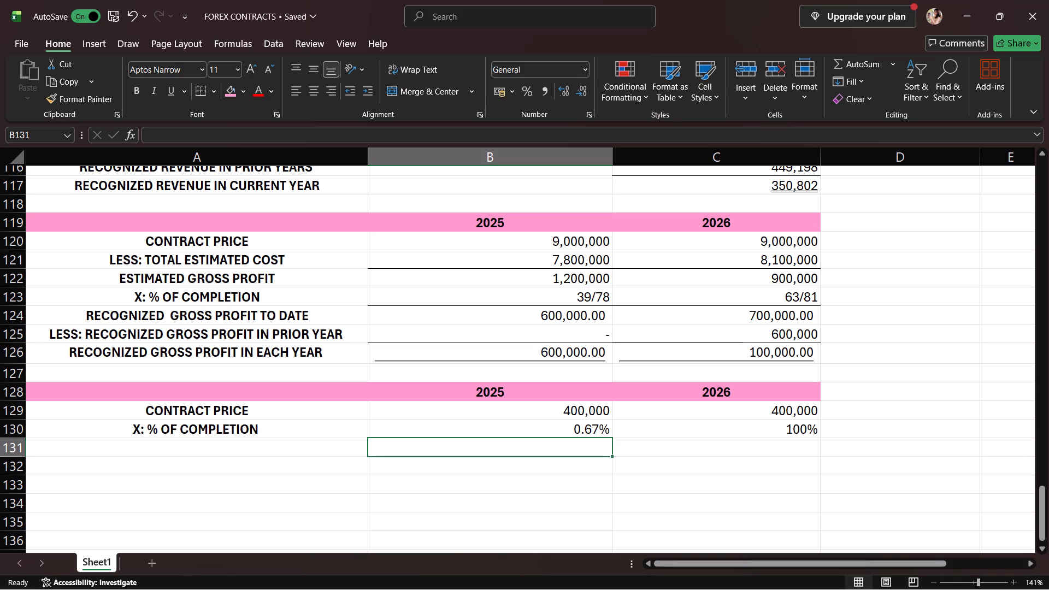
Enter the row label RECOGNIZED REVENUE TO DATE in cell A131.
{"action": "left_click", "coordinate": [320, 455]}
{"action": "type", "text": "RECOGNIZED"}
{"action": "key", "text": "space"}
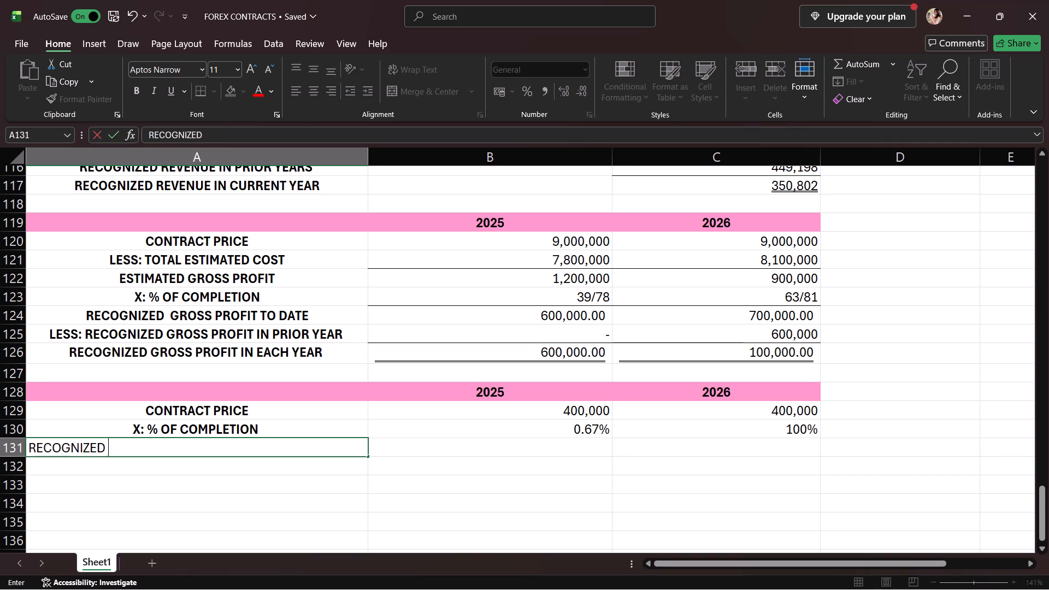
{"action": "type", "text": "REVEMUE"}
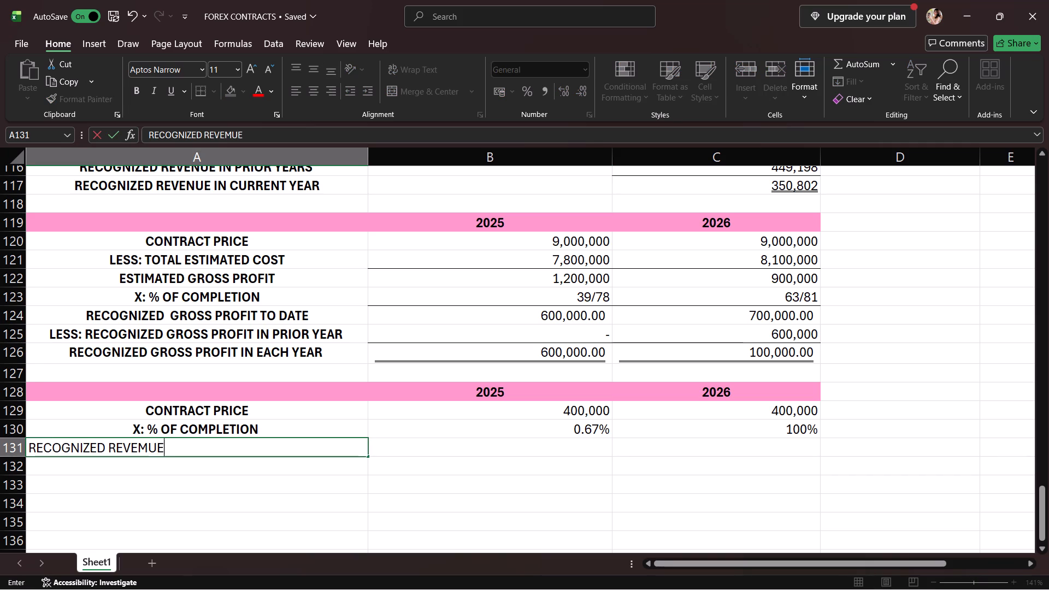
{"action": "key", "text": "space"}
{"action": "key", "text": "BackSpace"}
{"action": "key", "text": "BackSpace"}
{"action": "key", "text": "BackSpace"}
{"action": "key", "text": "BackSpace"}
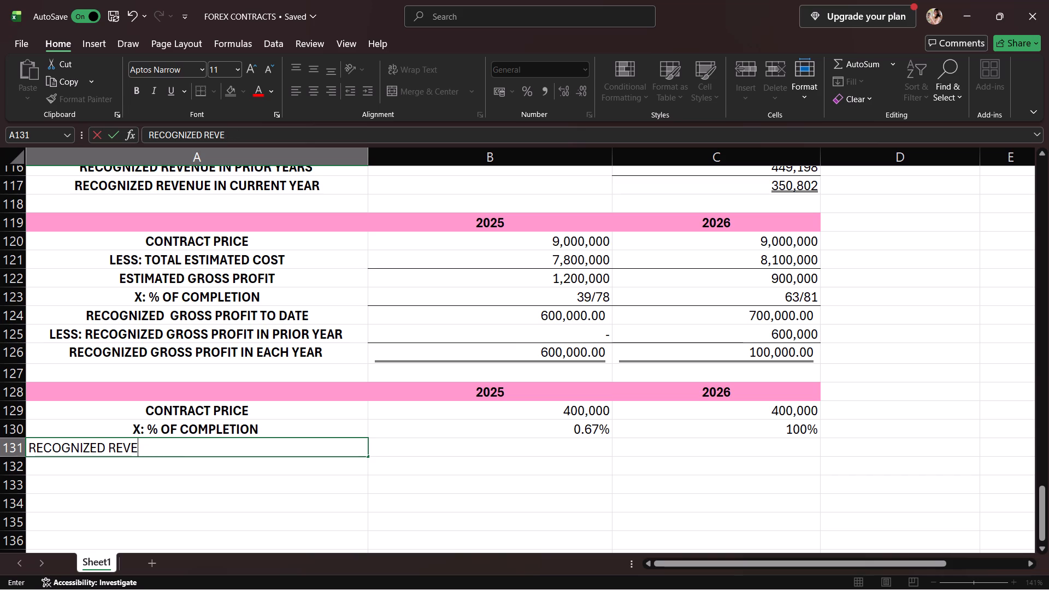
{"action": "type", "text": "NUE TO DAYTE"}
{"action": "key", "text": "BackSpace"}
{"action": "key", "text": "BackSpace"}
{"action": "type", "text": "TE"}
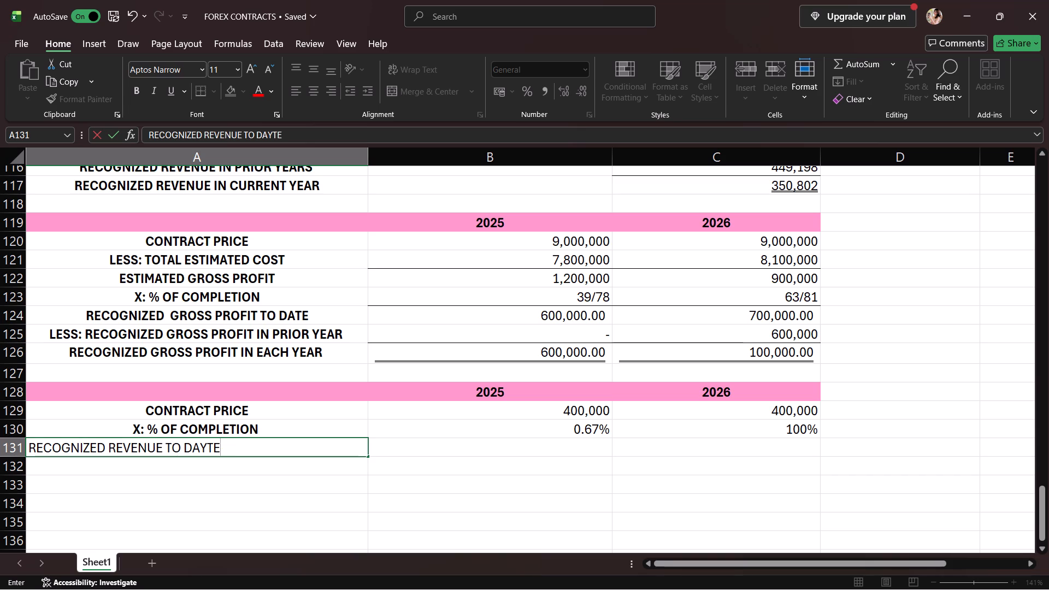
{"action": "key", "text": "BackSpace"}
{"action": "key", "text": "BackSpace"}
{"action": "key", "text": "BackSpace"}
{"action": "type", "text": "TE"}
{"action": "key", "text": "Return"}
Add a top border to cells B131 and C131, above the recognized revenue to date amounts.
{"action": "left_click", "coordinate": [431, 450]}
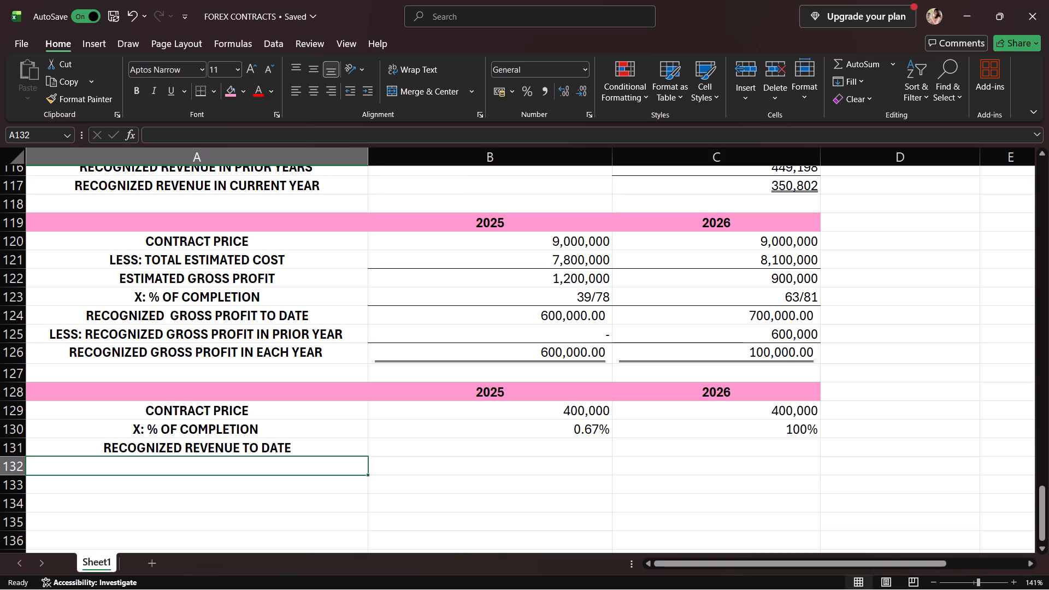
{"action": "left_click", "coordinate": [215, 96]}
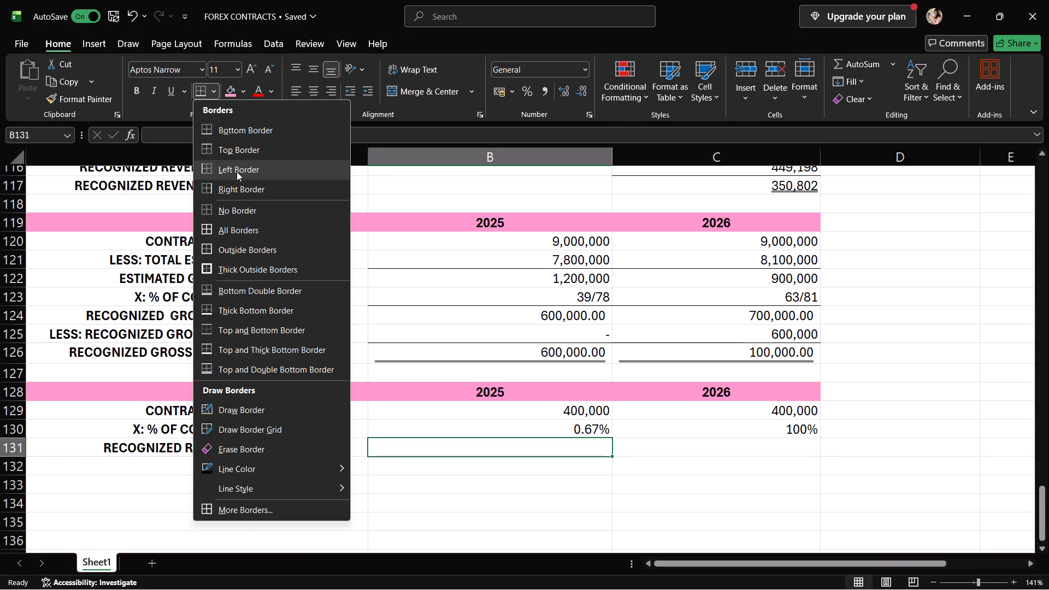
{"action": "left_click", "coordinate": [242, 146]}
{"action": "left_click_drag", "start_coordinate": [504, 451], "coordinate": [569, 461]}
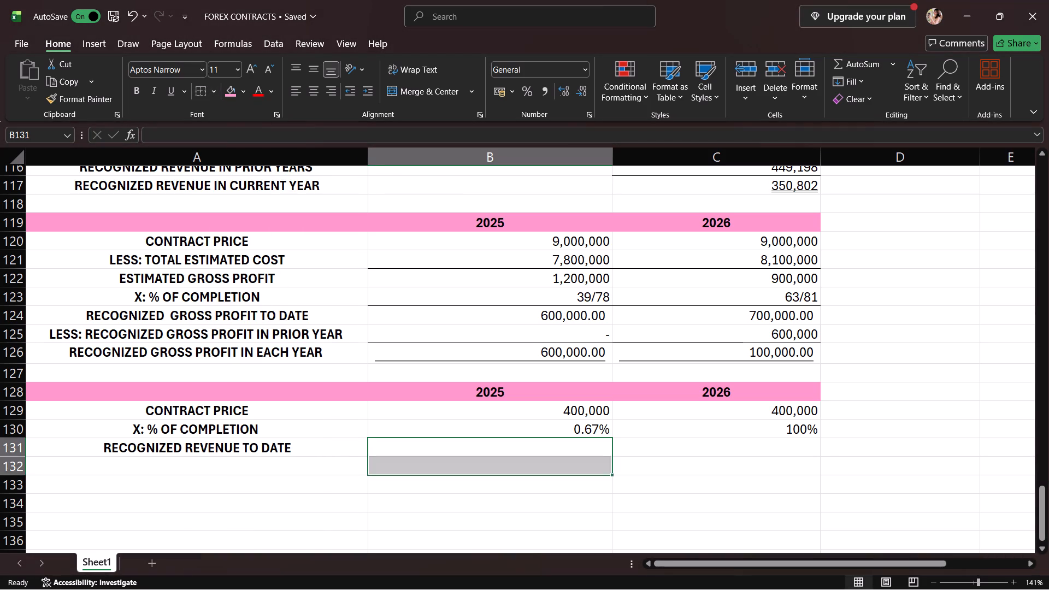
{"action": "left_click_drag", "start_coordinate": [569, 461], "coordinate": [636, 450]}
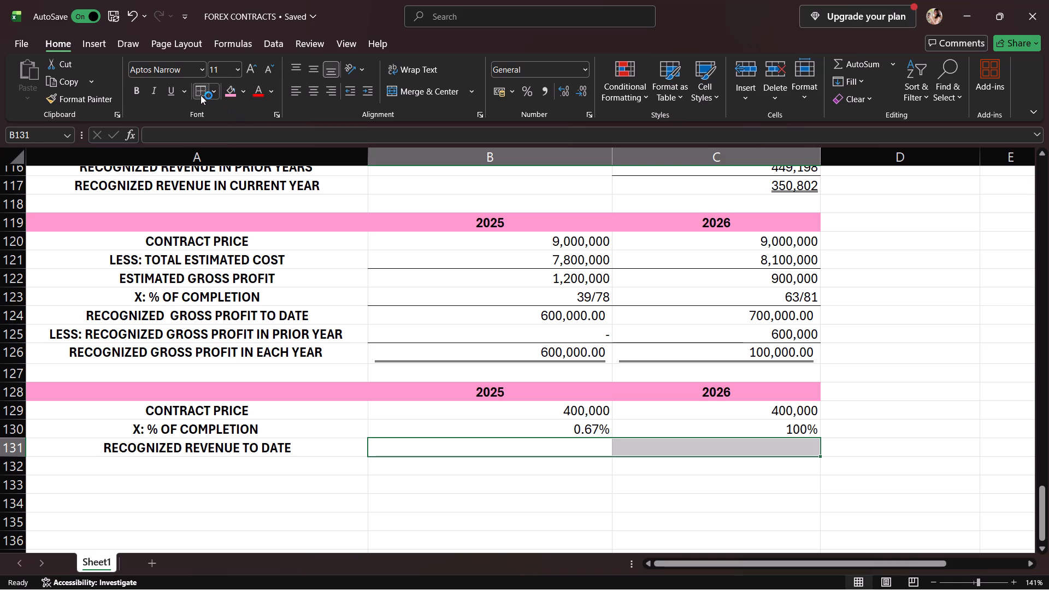
{"action": "left_click", "coordinate": [201, 95]}
{"action": "left_click", "coordinate": [461, 454]}
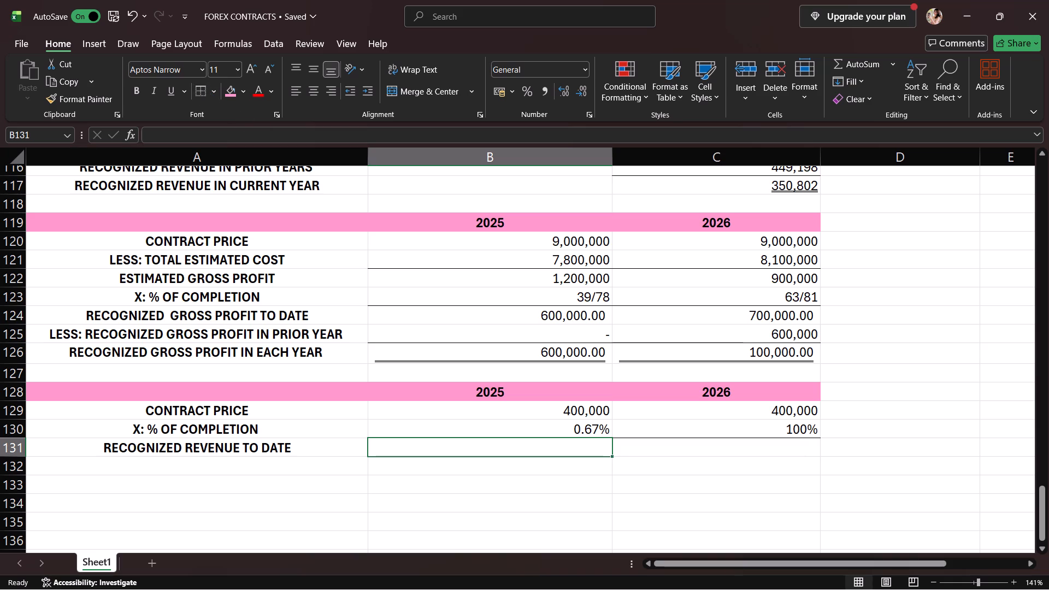
Calculate the 2025 recognized revenue to date in cell B131 with the formula =B129*B130.
{"action": "key", "text": "equal"}
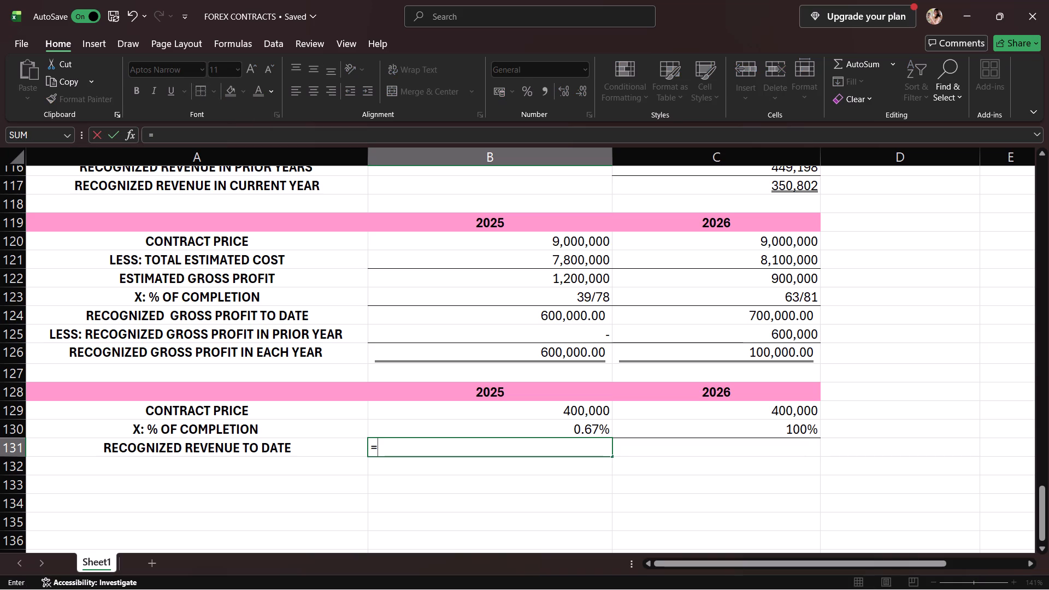
{"action": "left_click", "coordinate": [553, 404]}
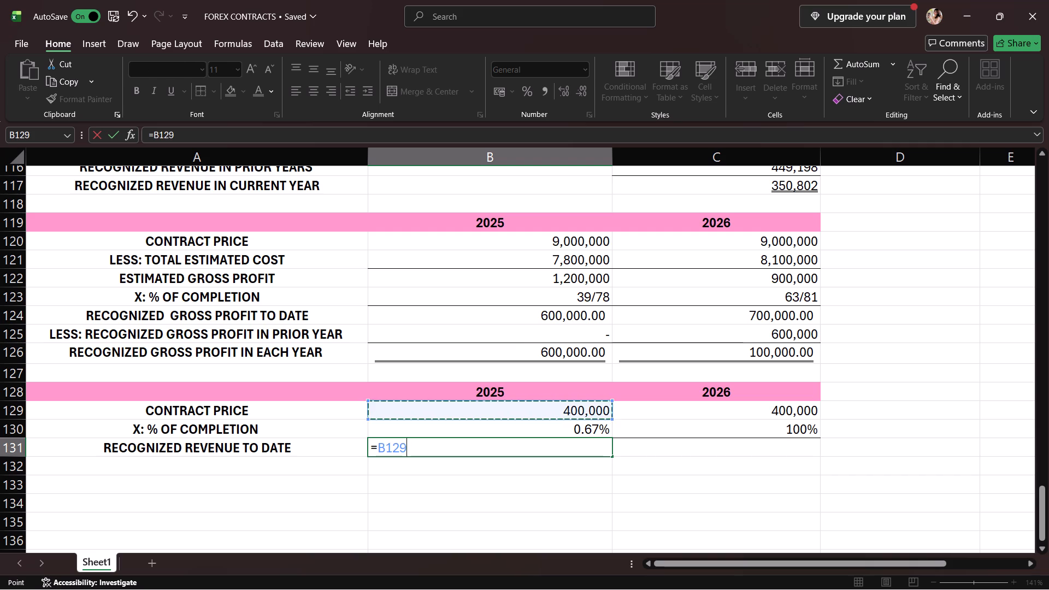
{"action": "key", "text": "shift+asterisk"}
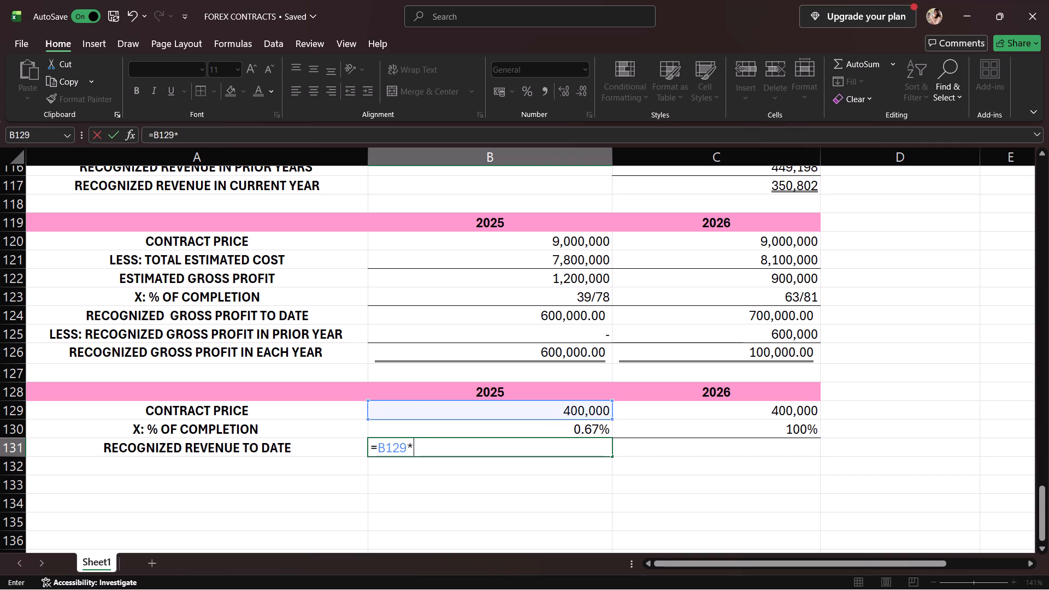
{"action": "left_click", "coordinate": [562, 427]}
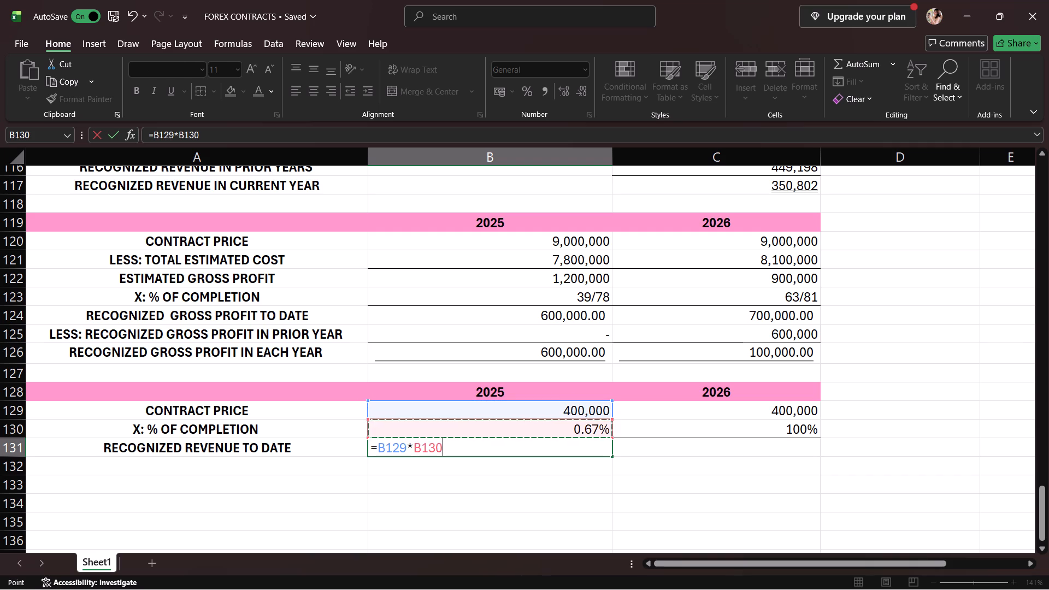
{"action": "key", "text": "Return"}
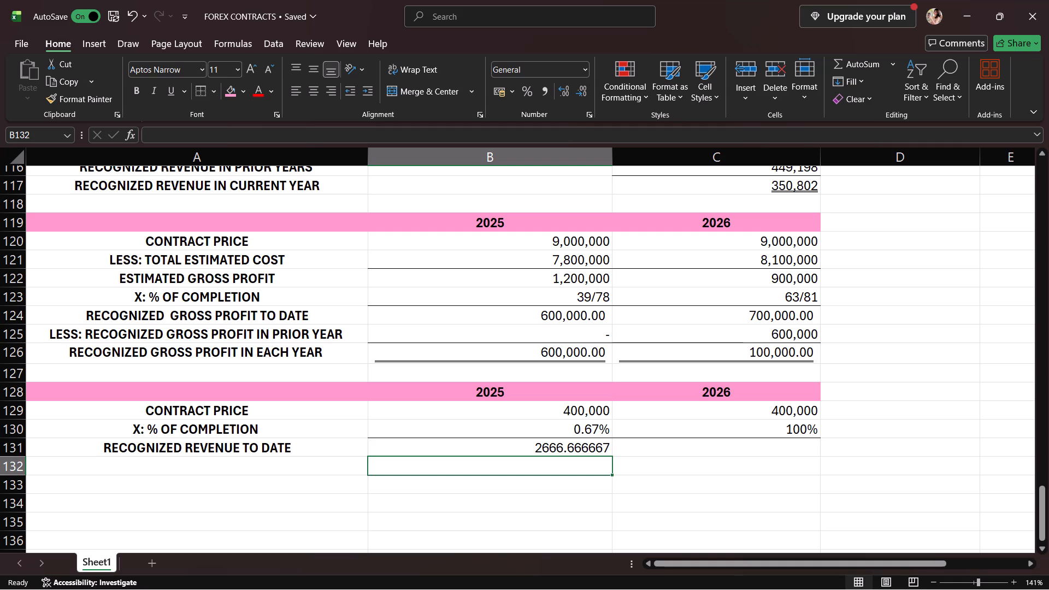
Apply the comma number format to the 2025 recognized revenue to date in cell B131.
{"action": "left_click", "coordinate": [603, 455]}
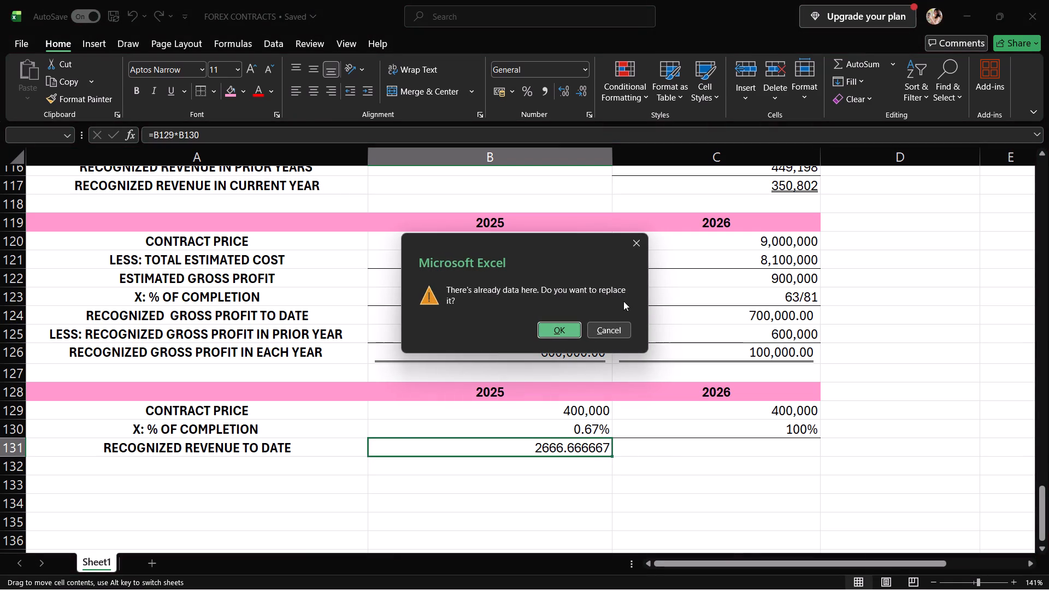
{"action": "left_click", "coordinate": [640, 241]}
{"action": "left_click", "coordinate": [550, 94]}
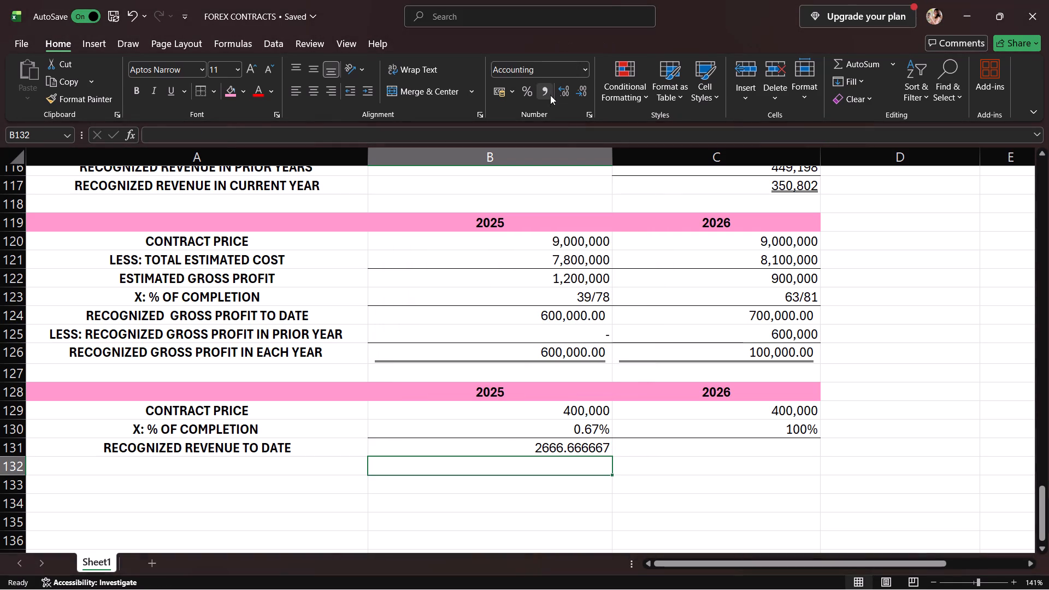
{"action": "left_click", "coordinate": [562, 450]}
{"action": "left_click", "coordinate": [590, 450]}
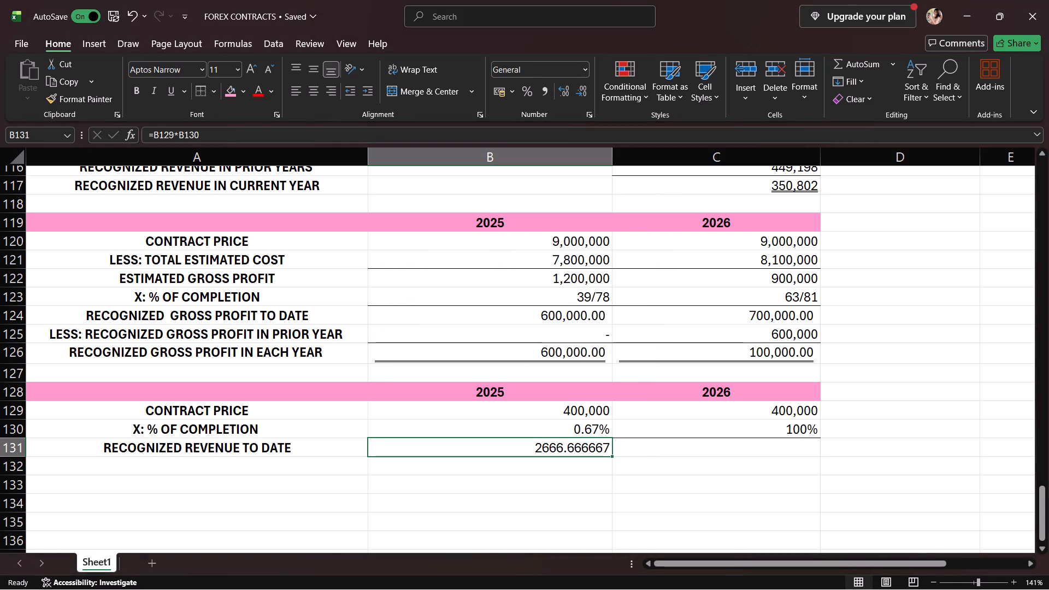
{"action": "left_click", "coordinate": [548, 92]}
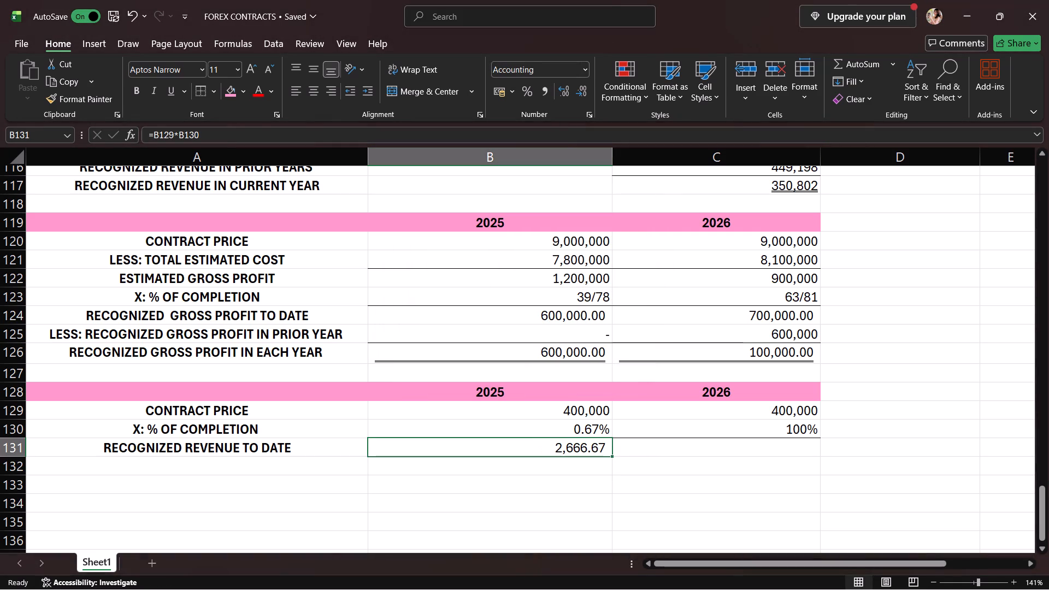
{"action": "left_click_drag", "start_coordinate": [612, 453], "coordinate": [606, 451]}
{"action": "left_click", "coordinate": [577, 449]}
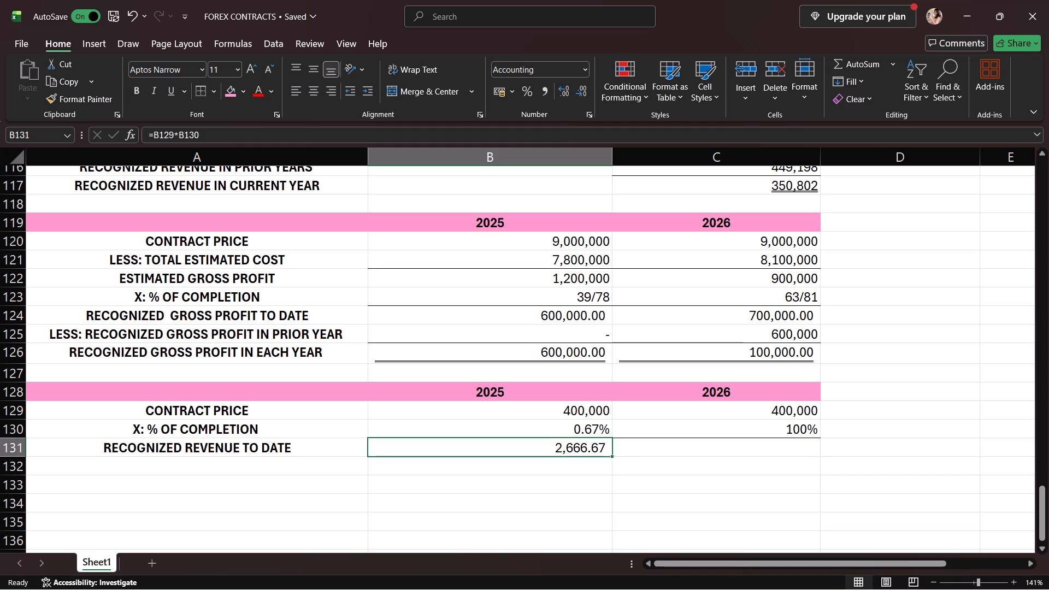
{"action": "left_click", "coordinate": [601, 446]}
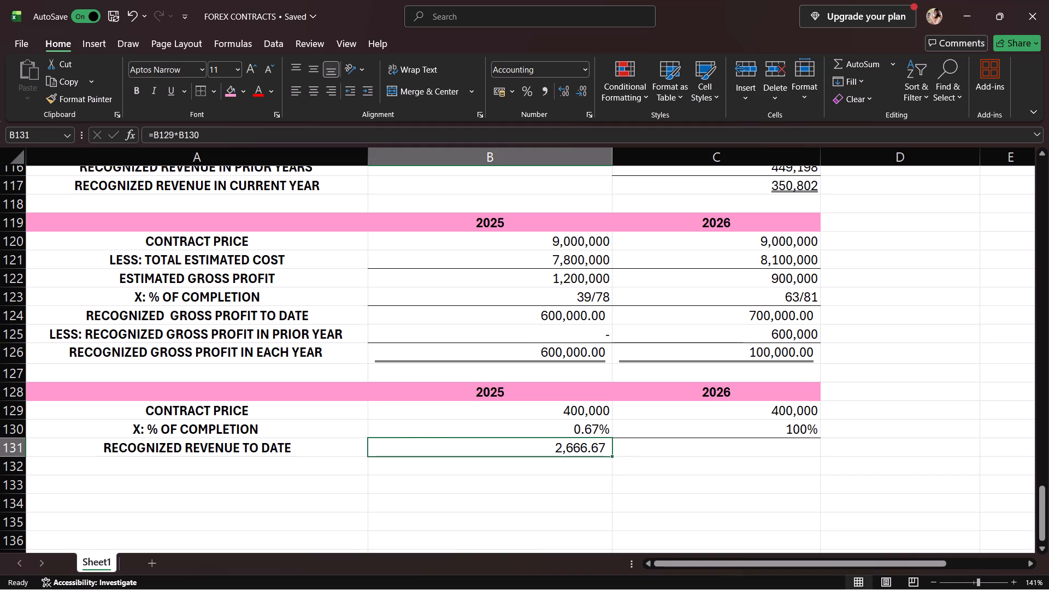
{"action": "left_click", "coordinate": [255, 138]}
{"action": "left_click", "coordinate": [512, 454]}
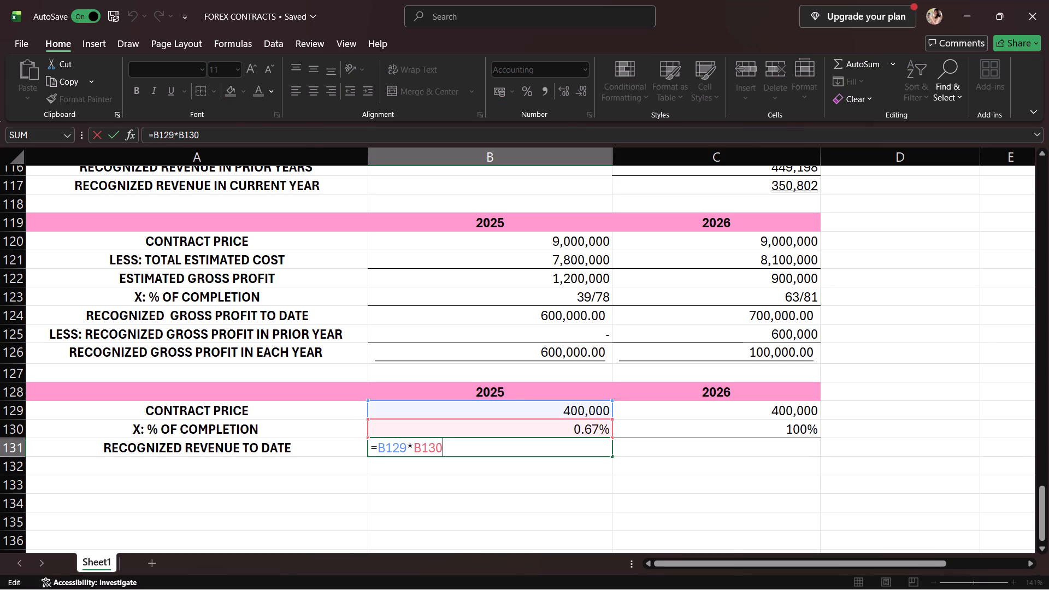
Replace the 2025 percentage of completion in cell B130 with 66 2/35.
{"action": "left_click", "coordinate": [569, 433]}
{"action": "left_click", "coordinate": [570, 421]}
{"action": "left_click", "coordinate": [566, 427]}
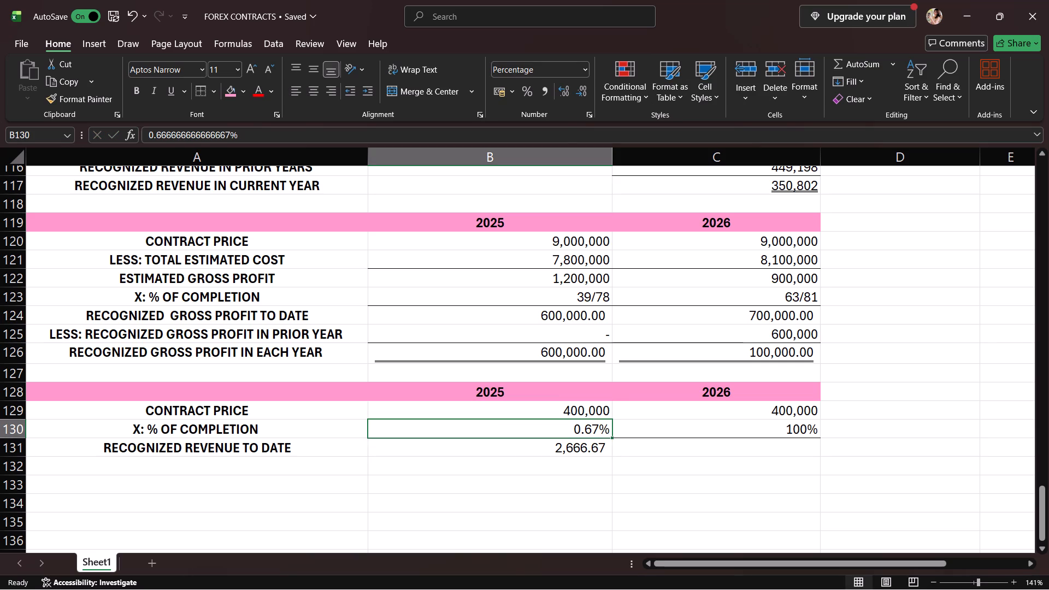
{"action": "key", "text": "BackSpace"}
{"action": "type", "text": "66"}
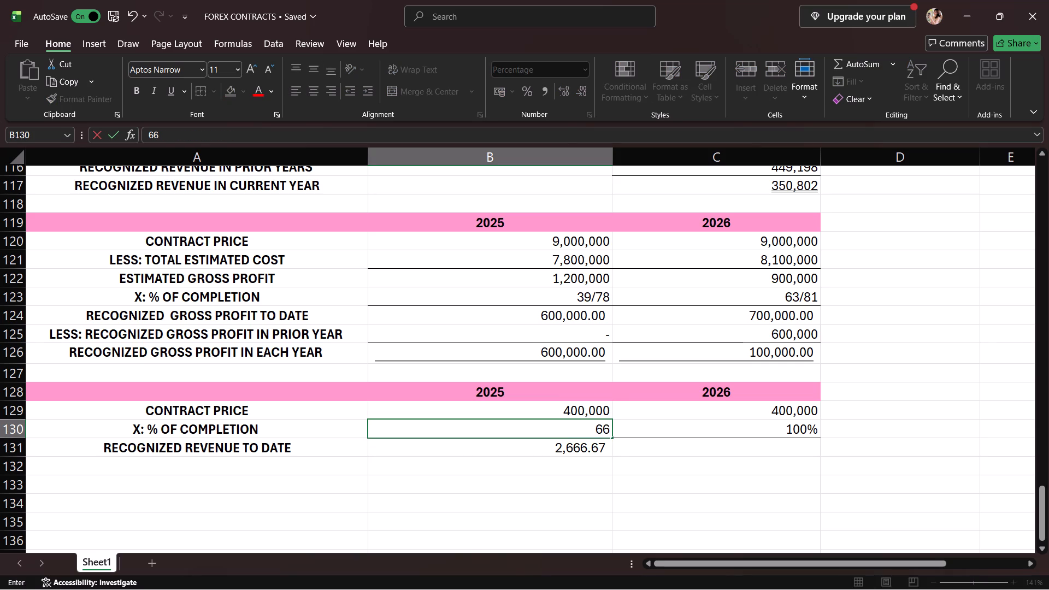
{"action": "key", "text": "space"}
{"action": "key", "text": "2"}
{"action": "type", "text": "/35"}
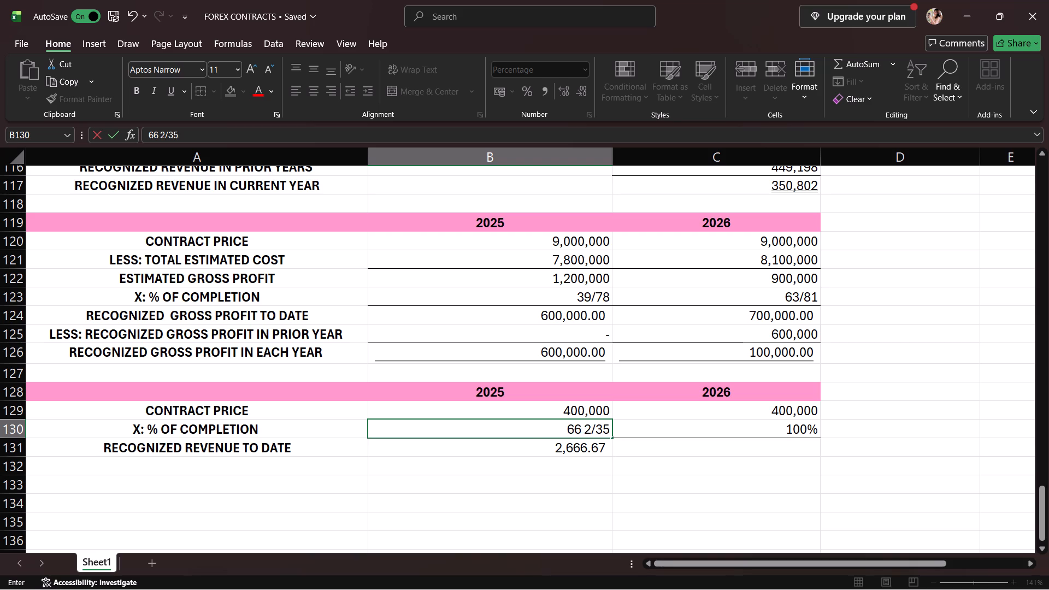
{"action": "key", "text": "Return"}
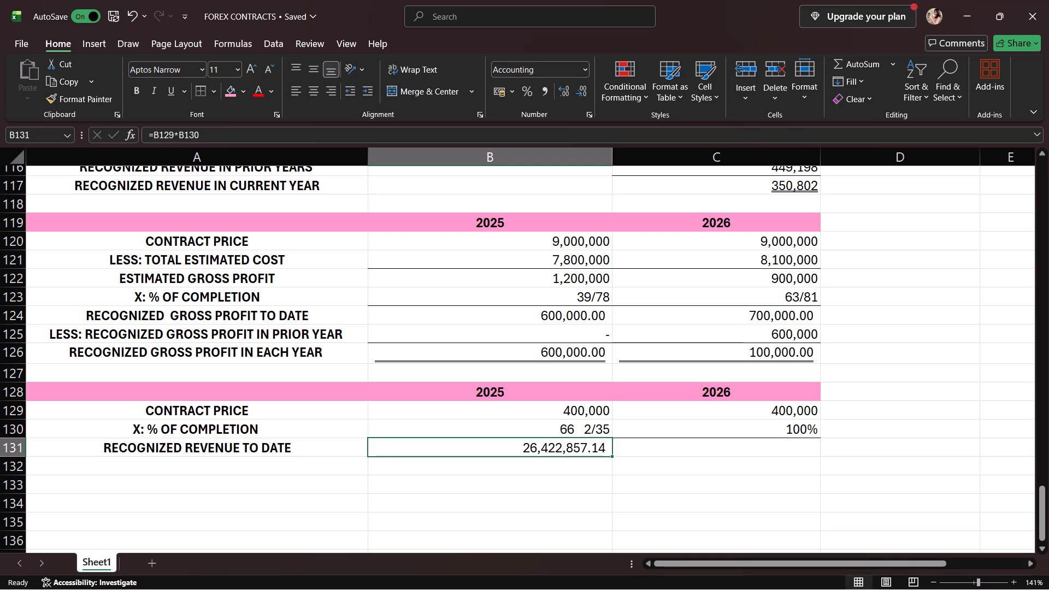
Set the 2025 percentage of completion in cell B130 to 66 2/3%.
{"action": "left_click", "coordinate": [595, 435]}
{"action": "left_click", "coordinate": [602, 431]}
{"action": "key", "text": "BackSpace"}
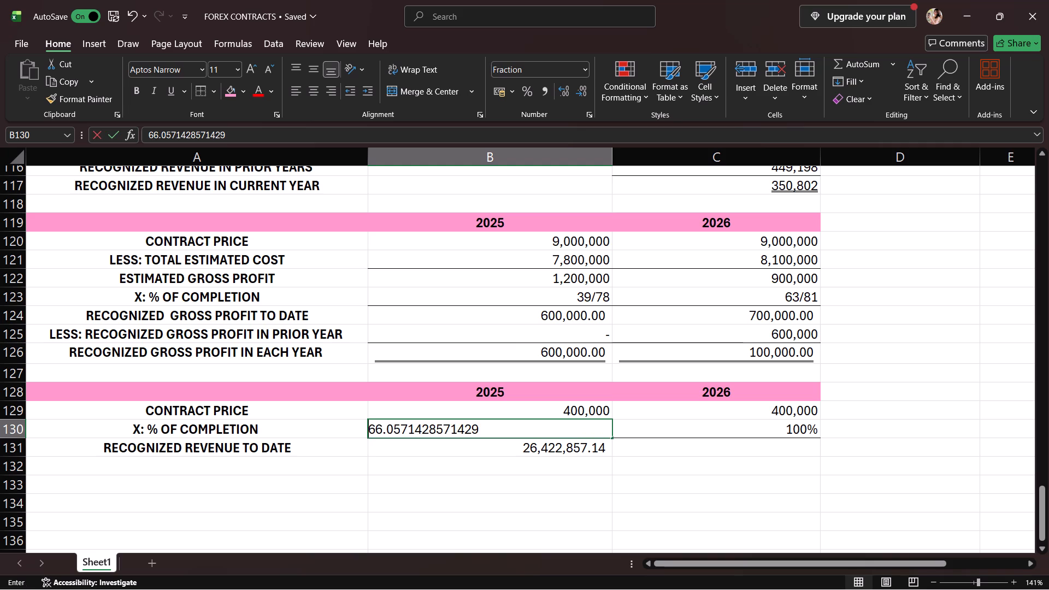
{"action": "type", "text": "66 2/3"}
{"action": "key", "text": "shift+percent"}
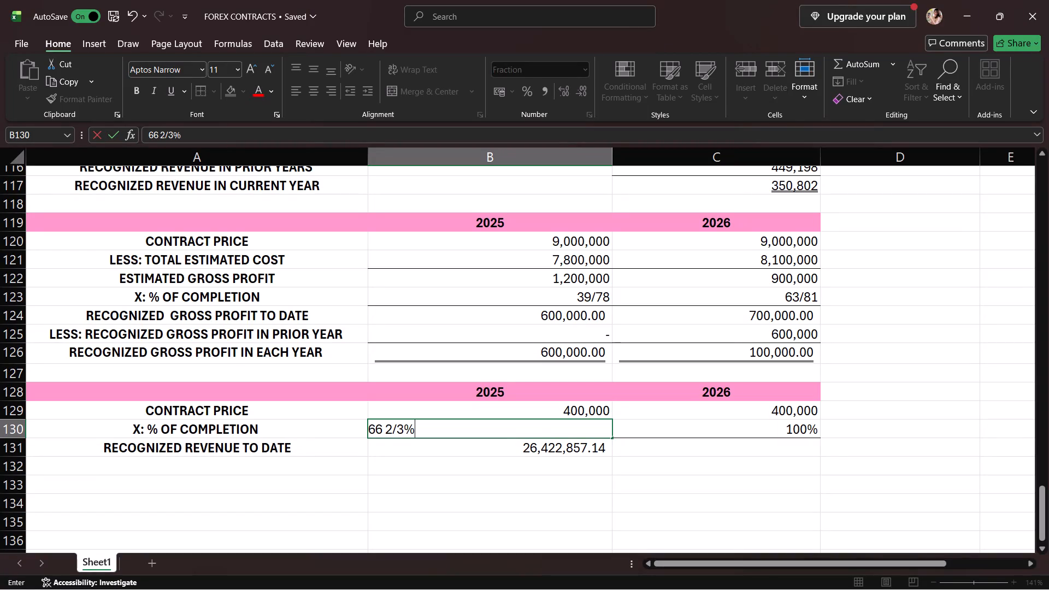
{"action": "key", "text": "Return"}
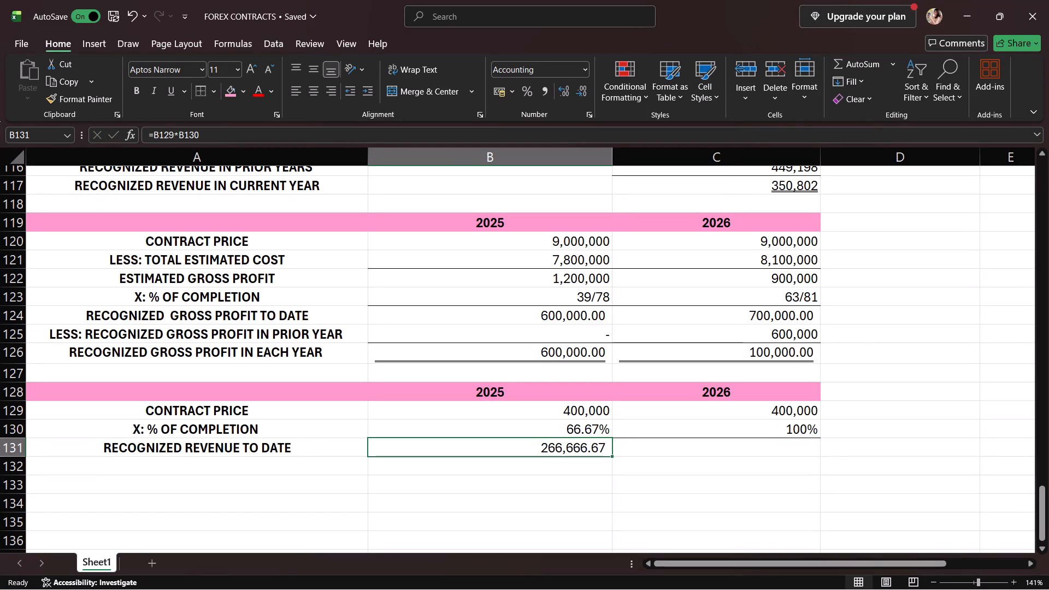
Fill the 2026 recognized revenue to date in cell C131 with a reference to the contract price, =C129.
{"action": "left_click", "coordinate": [728, 449]}
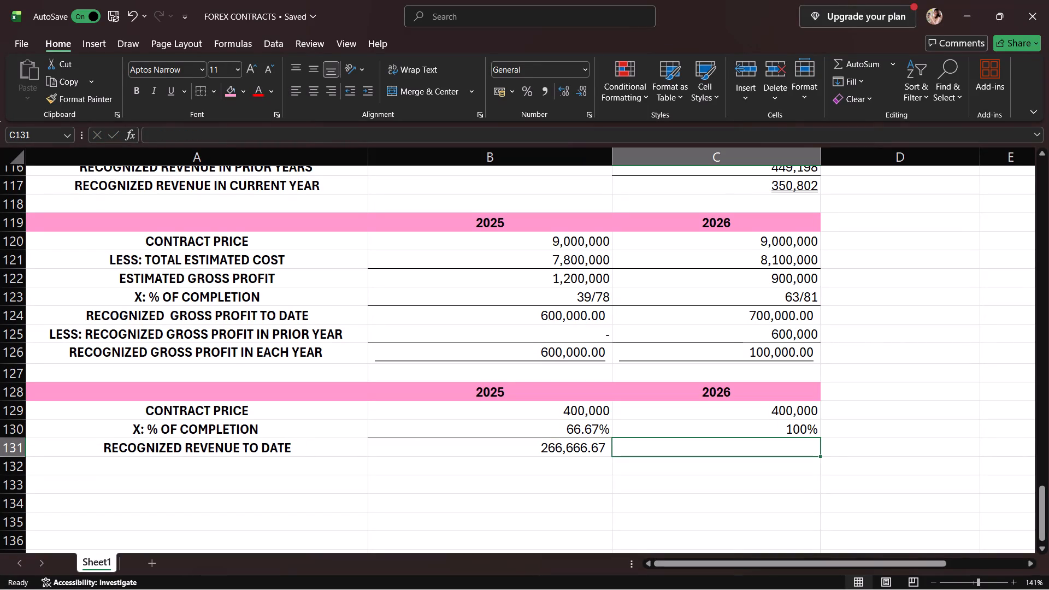
{"action": "left_click", "coordinate": [761, 409]}
{"action": "left_click", "coordinate": [738, 453]}
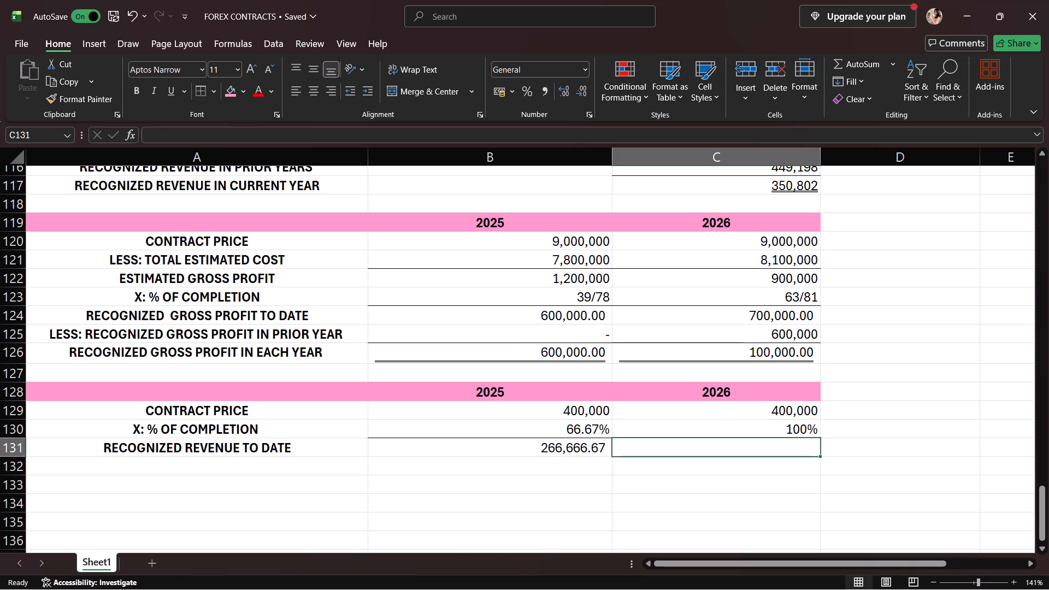
{"action": "key", "text": "equal"}
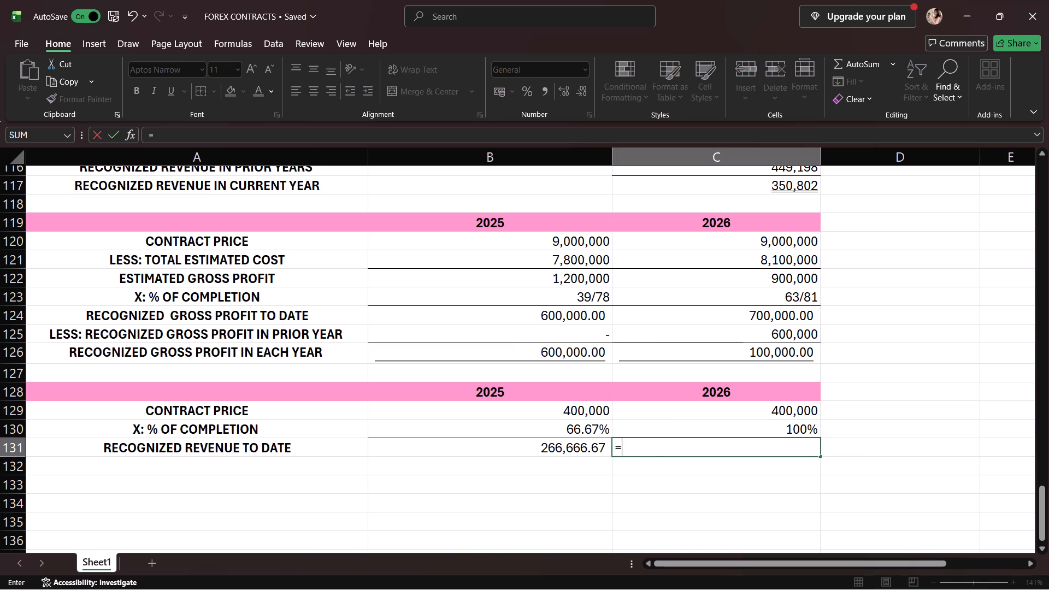
{"action": "left_click", "coordinate": [803, 415]}
{"action": "key", "text": "Return"}
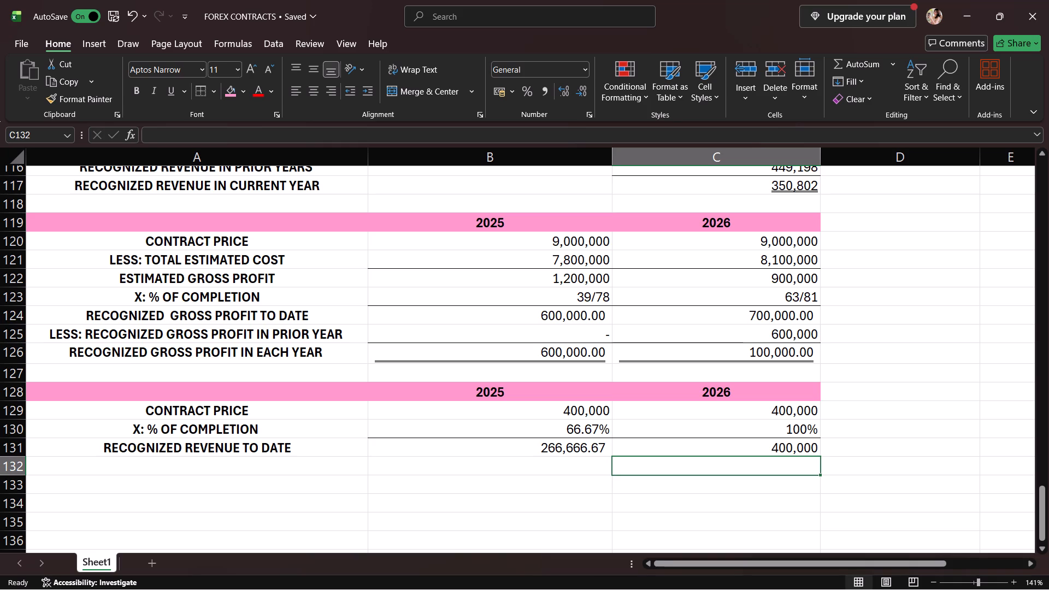
Enter the row label LESS: RECOGNIZED REVENUE IN PRIOR YEAR in cell A132.
{"action": "left_click", "coordinate": [176, 465]}
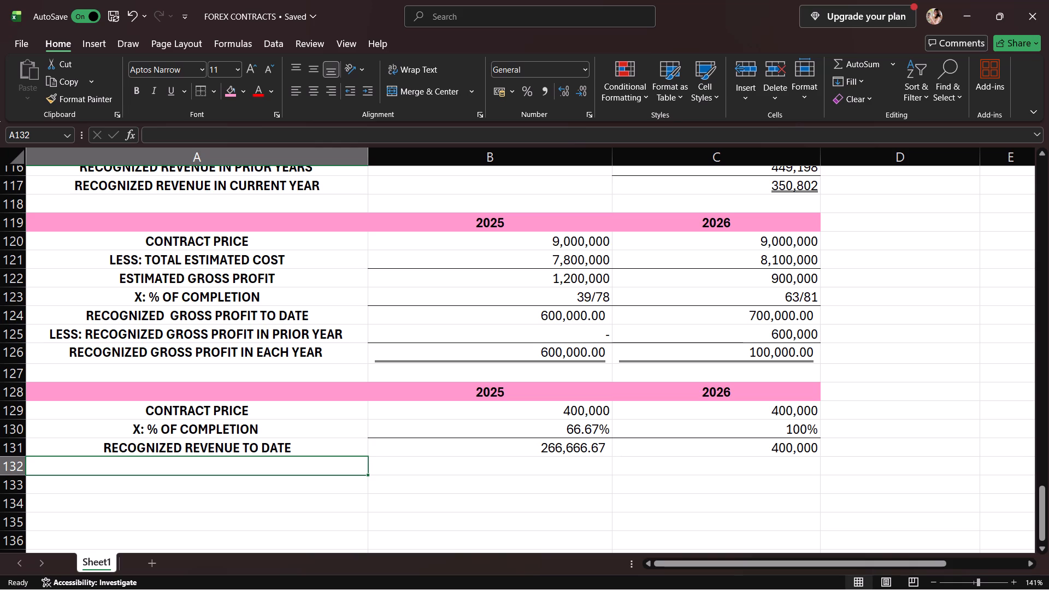
{"action": "type", "text": "LESS"}
{"action": "type", "text": ": RECOGNIZED REVNUE"}
{"action": "key", "text": "space"}
{"action": "key", "text": "BackSpace"}
{"action": "key", "text": "BackSpace"}
{"action": "key", "text": "BackSpace"}
{"action": "key", "text": "BackSpace"}
{"action": "type", "text": "ENUE UN"}
{"action": "key", "text": "BackSpace"}
{"action": "key", "text": "BackSpace"}
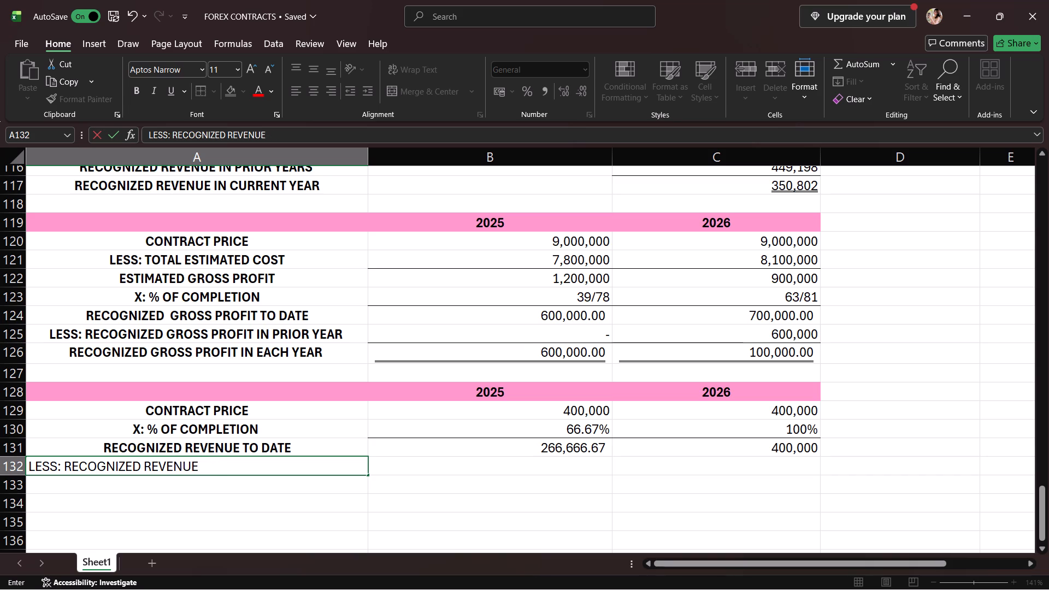
{"action": "type", "text": "IN PRIOR YEAR"}
{"action": "key", "text": "Return"}
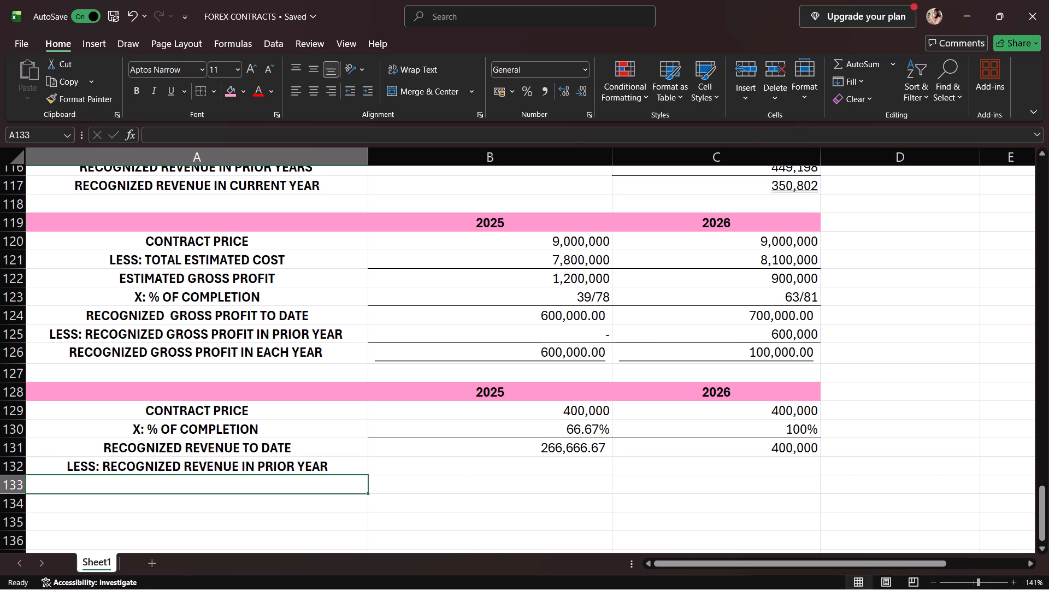
Fill the 2026 prior-year recognized revenue in cell C132 with a reference to the 2025 amount, =B131.
{"action": "left_click", "coordinate": [747, 468]}
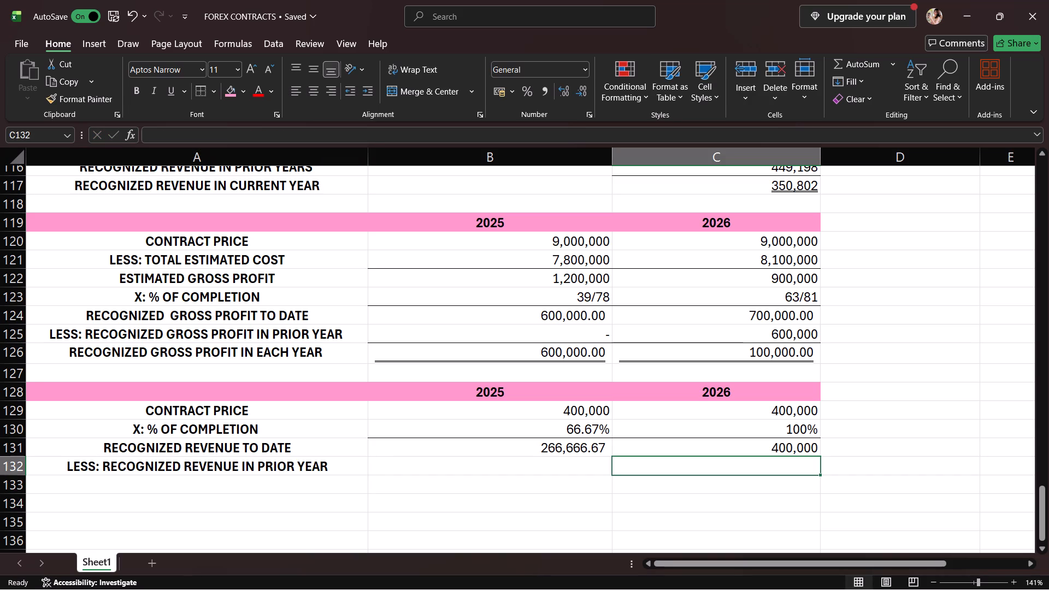
{"action": "key", "text": "equal"}
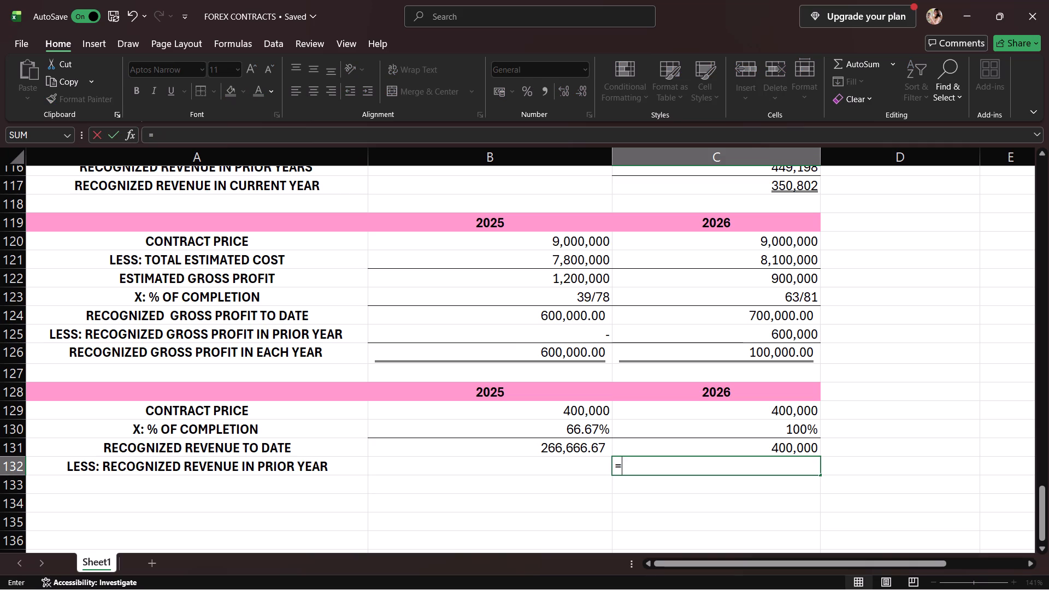
{"action": "left_click", "coordinate": [555, 449]}
{"action": "key", "text": "Return"}
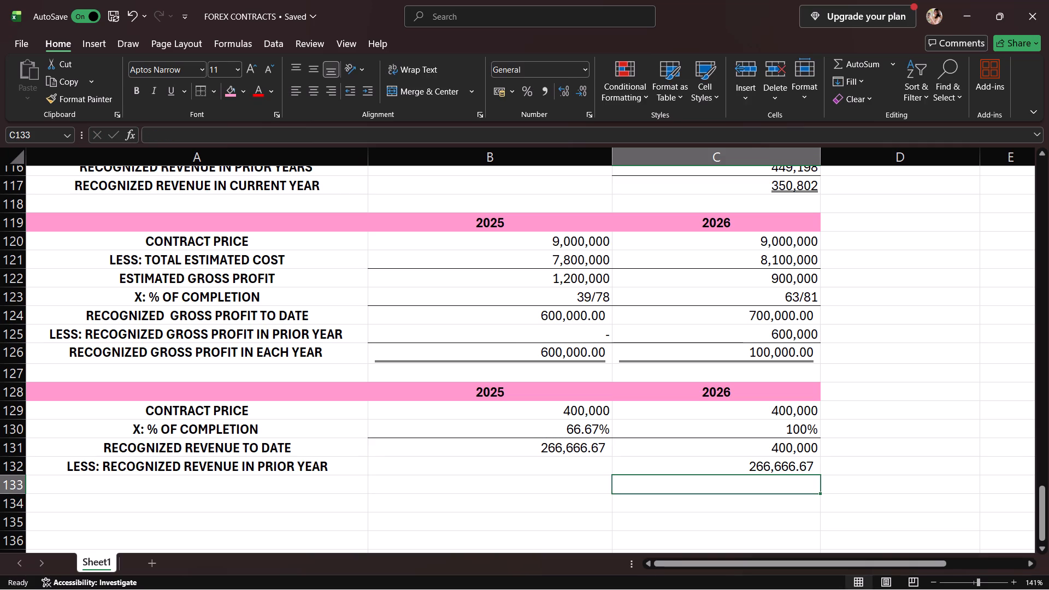
Enter a centred dash in cell B132 as the 2025 prior-year recognized revenue.
{"action": "left_click", "coordinate": [546, 471]}
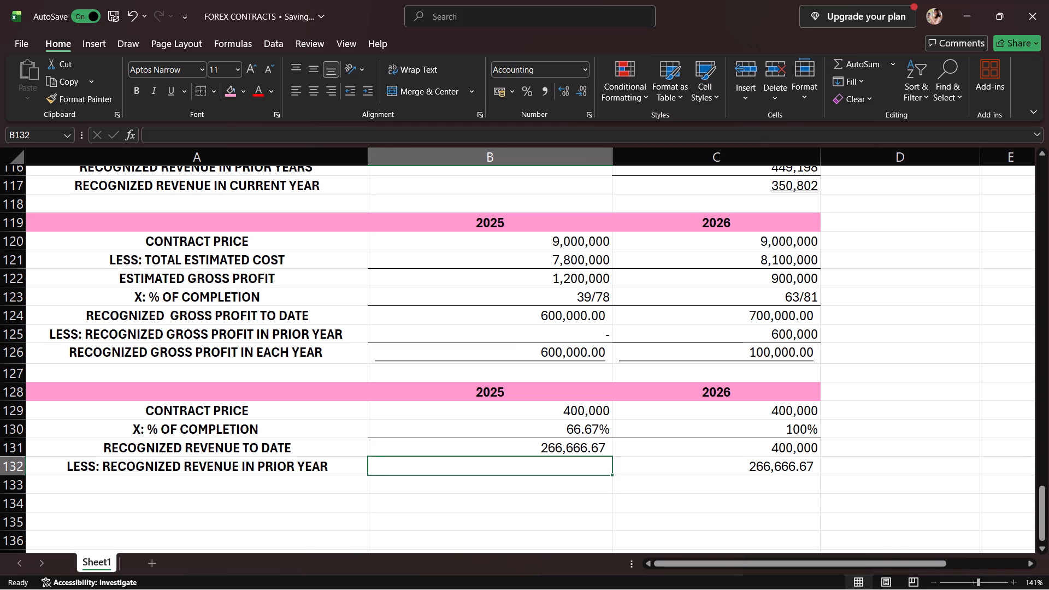
{"action": "key", "text": "minus"}
{"action": "key", "text": "Return"}
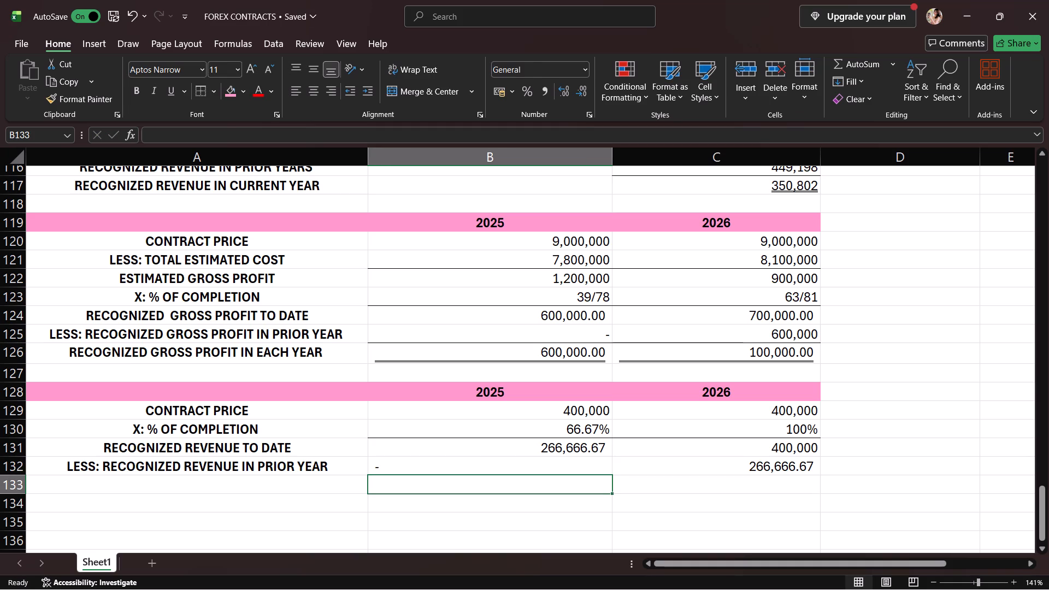
{"action": "left_click", "coordinate": [546, 471]}
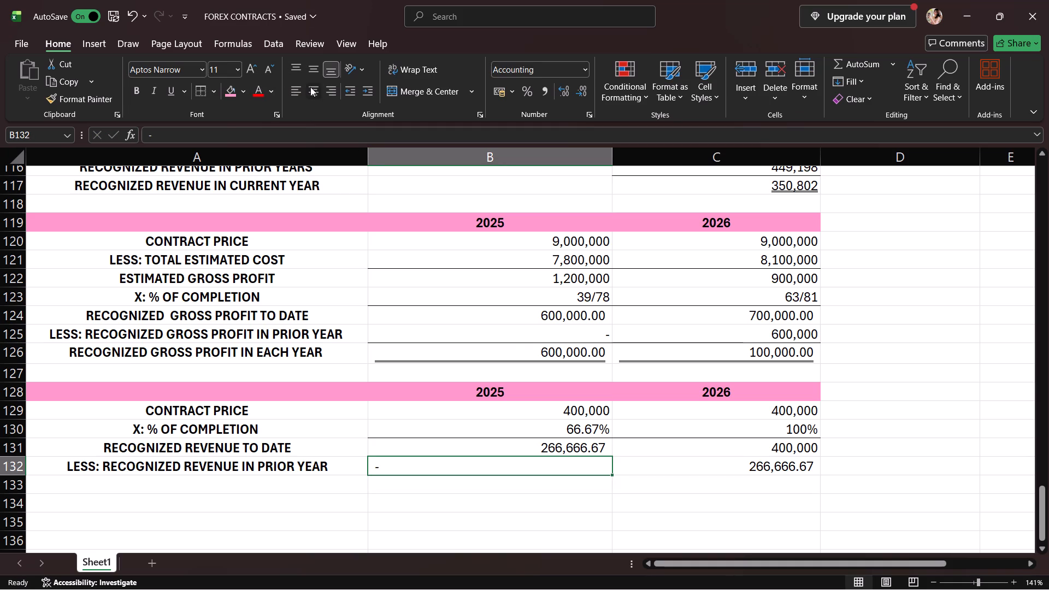
{"action": "left_click", "coordinate": [309, 87]}
{"action": "left_click", "coordinate": [518, 499]}
{"action": "left_click", "coordinate": [532, 475]}
Enter a row label starting with RECOGNIZED REVENUE in cell A133.
{"action": "left_click", "coordinate": [298, 485]}
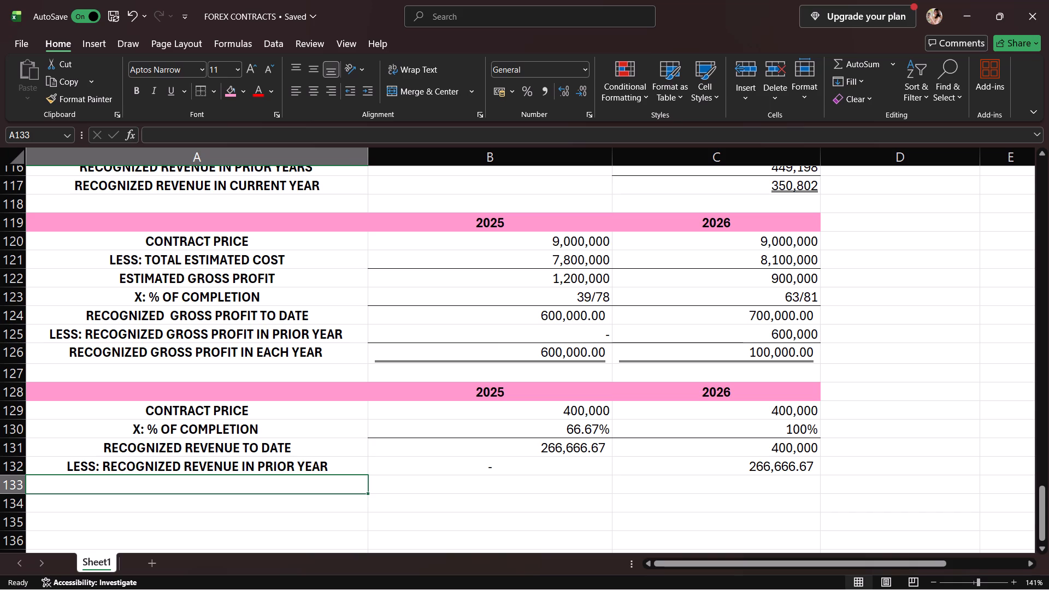
{"action": "type", "text": "RECOH"}
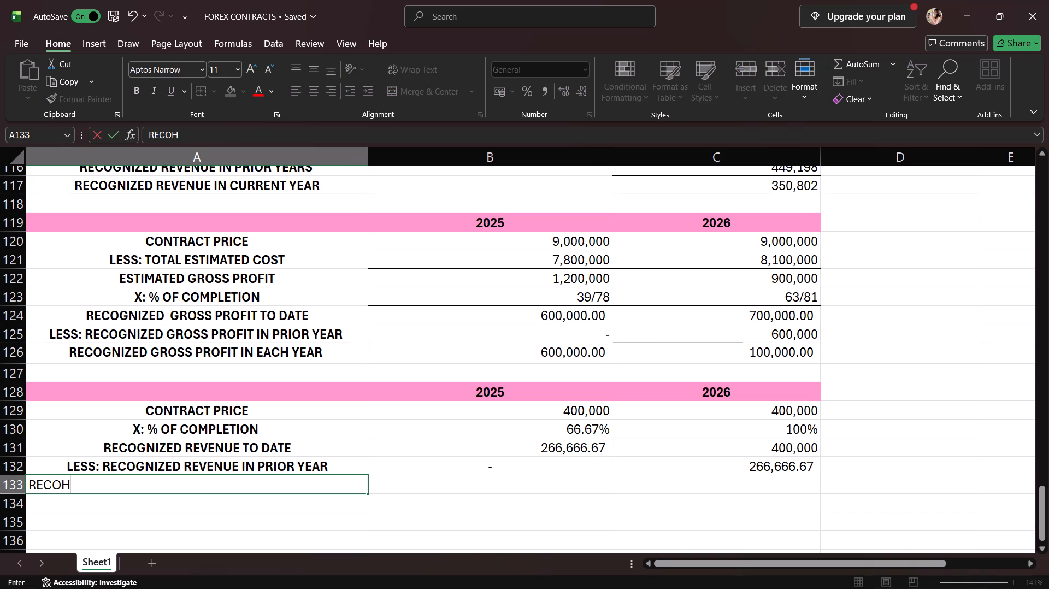
{"action": "key", "text": "BackSpace"}
{"action": "type", "text": "GNIZED REVE"}
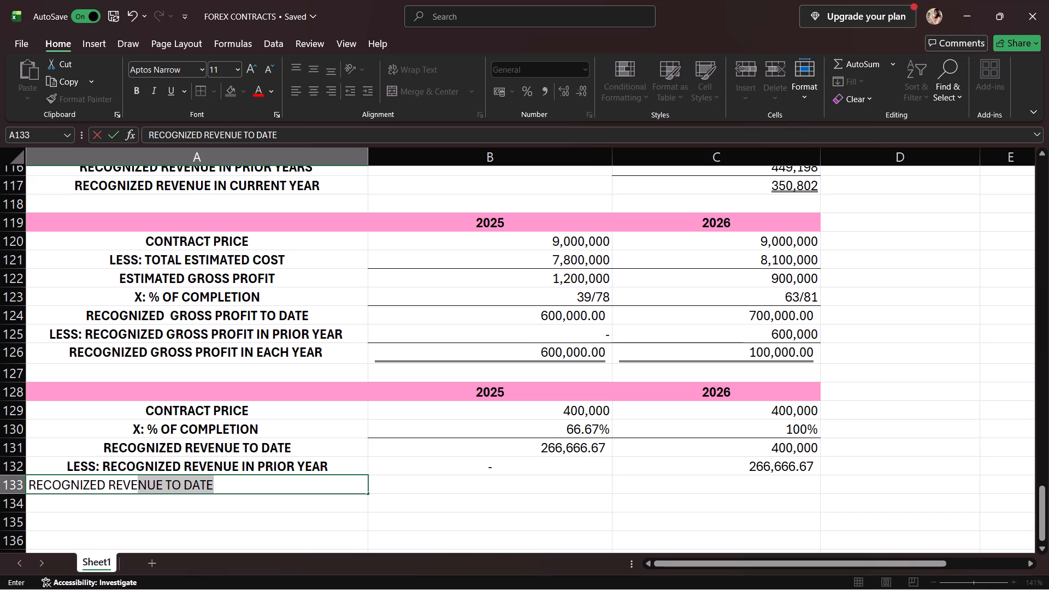
{"action": "type", "text": "NUE"}
{"action": "key", "text": "space"}
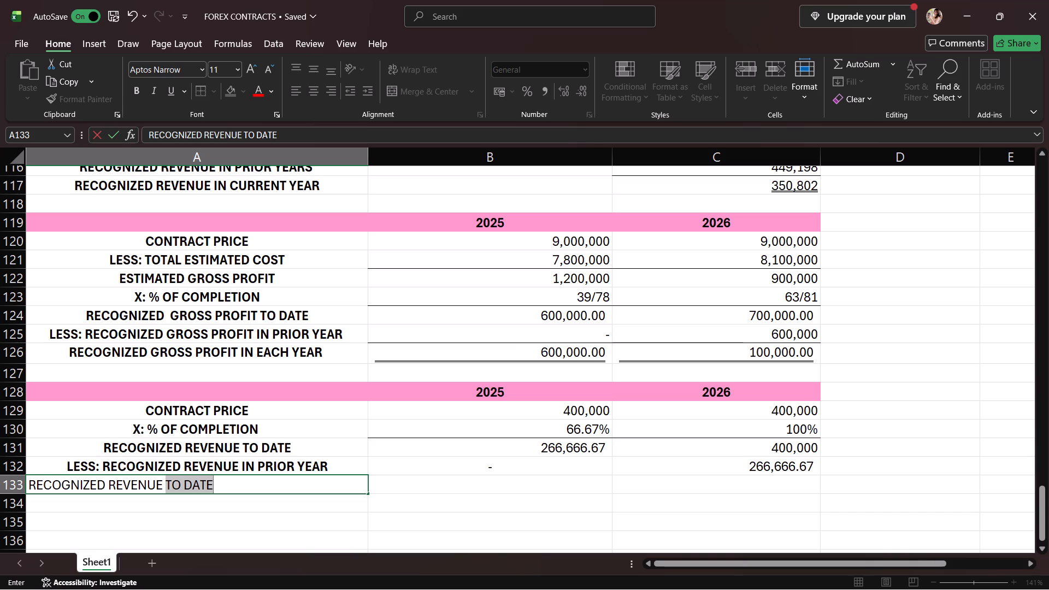
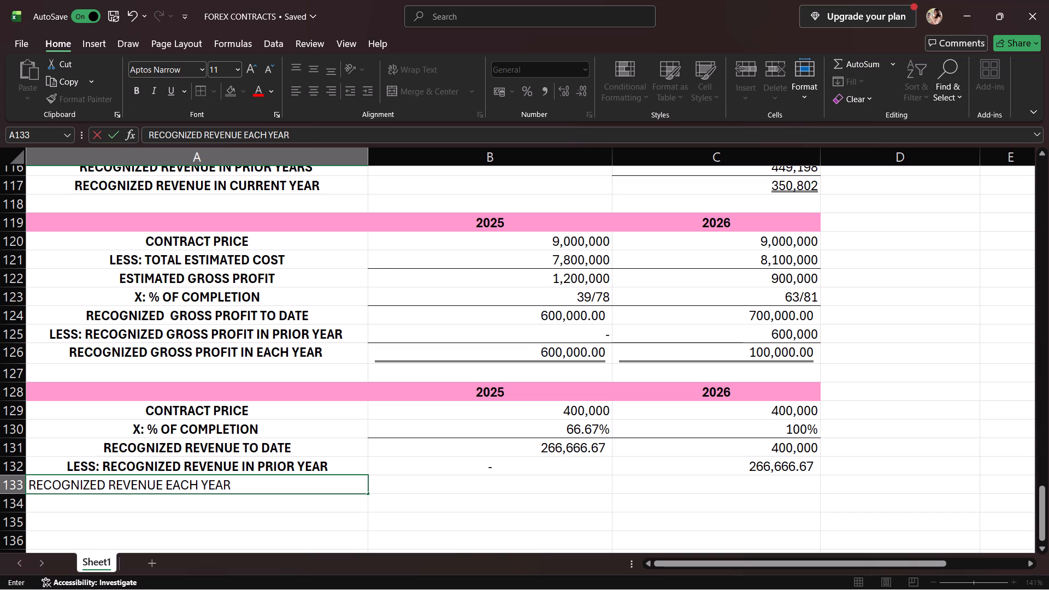
Finish the label RECOGNIZED REVENUE EACH YEAR in A133 and add a border line above cells B133:C133.
{"action": "left_click", "coordinate": [396, 486]}
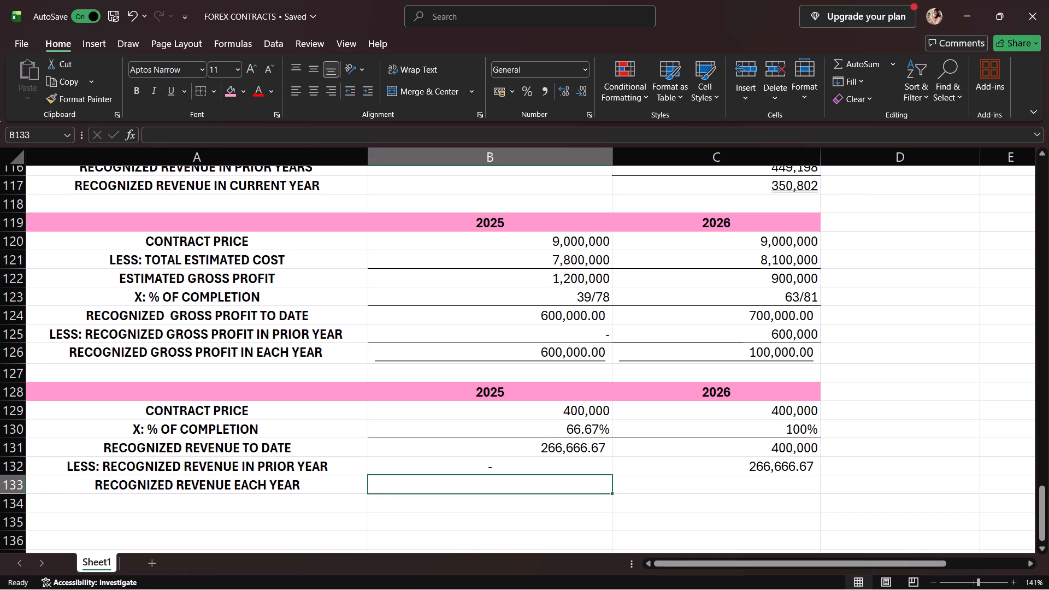
{"action": "left_click_drag", "start_coordinate": [628, 489], "coordinate": [586, 488]}
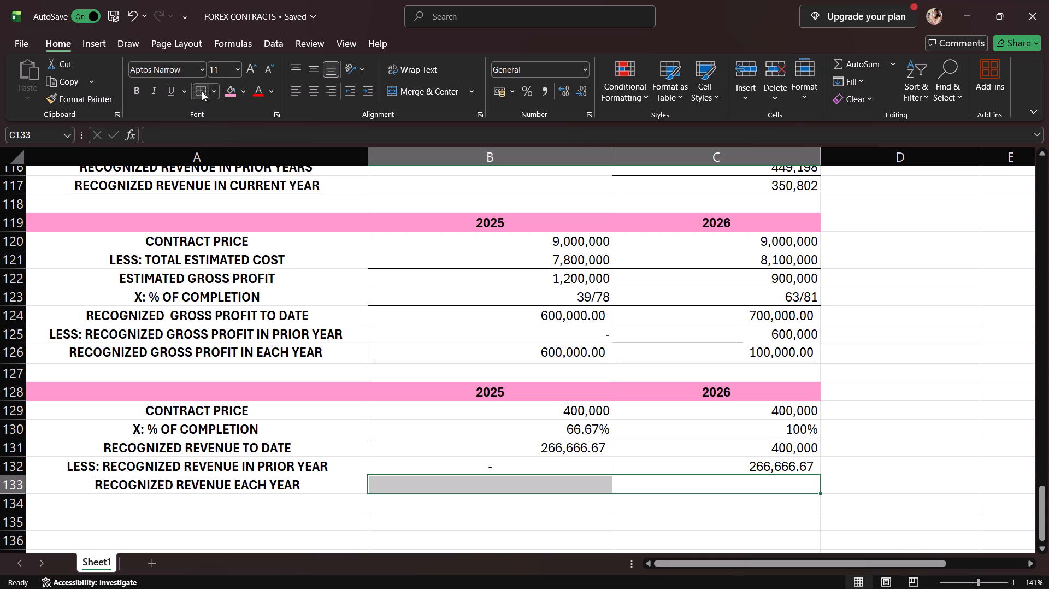
{"action": "left_click", "coordinate": [203, 87]}
Fill the 2025 recognized revenue each year in cell B133 with a reference to revenue to date, =B131.
{"action": "left_click", "coordinate": [495, 482]}
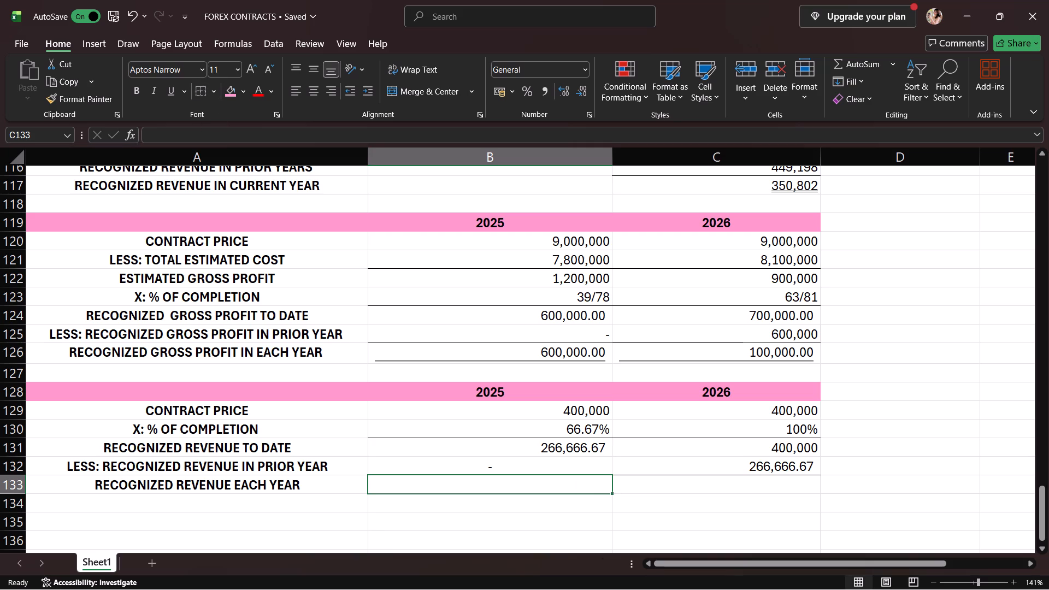
{"action": "key", "text": "equal"}
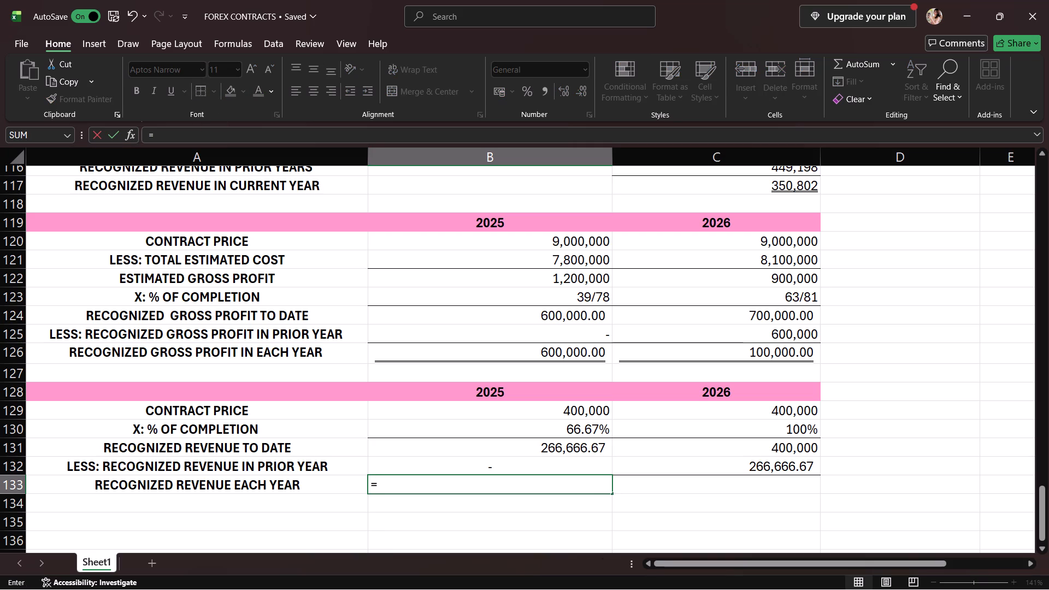
{"action": "left_click", "coordinate": [603, 450]}
{"action": "key", "text": "Return"}
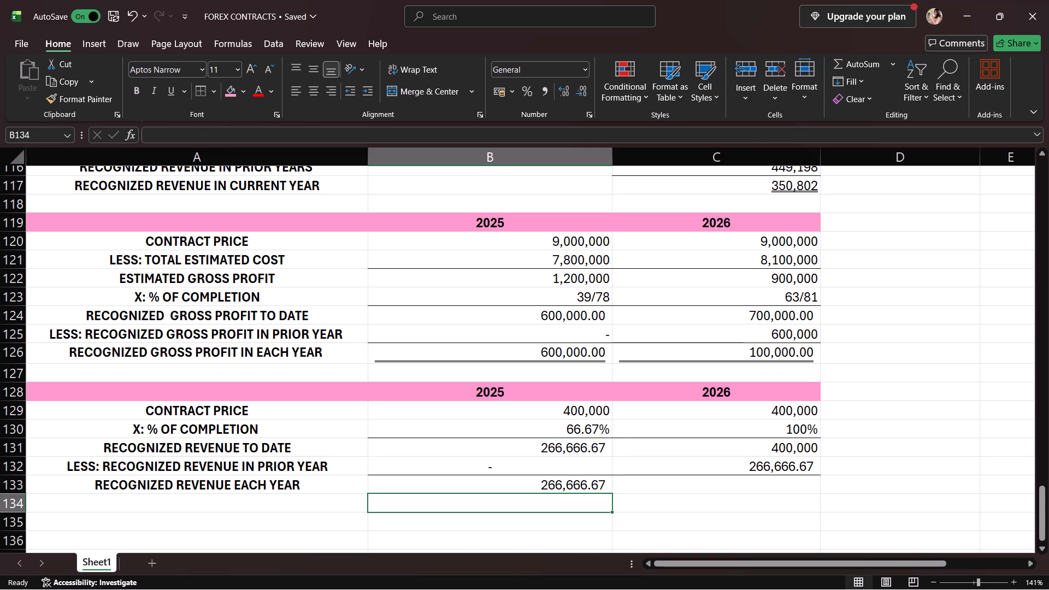
Calculate the 2026 recognized revenue each year in cell C133 with the formula =C131-C132.
{"action": "left_click", "coordinate": [733, 488]}
{"action": "key", "text": "equal"}
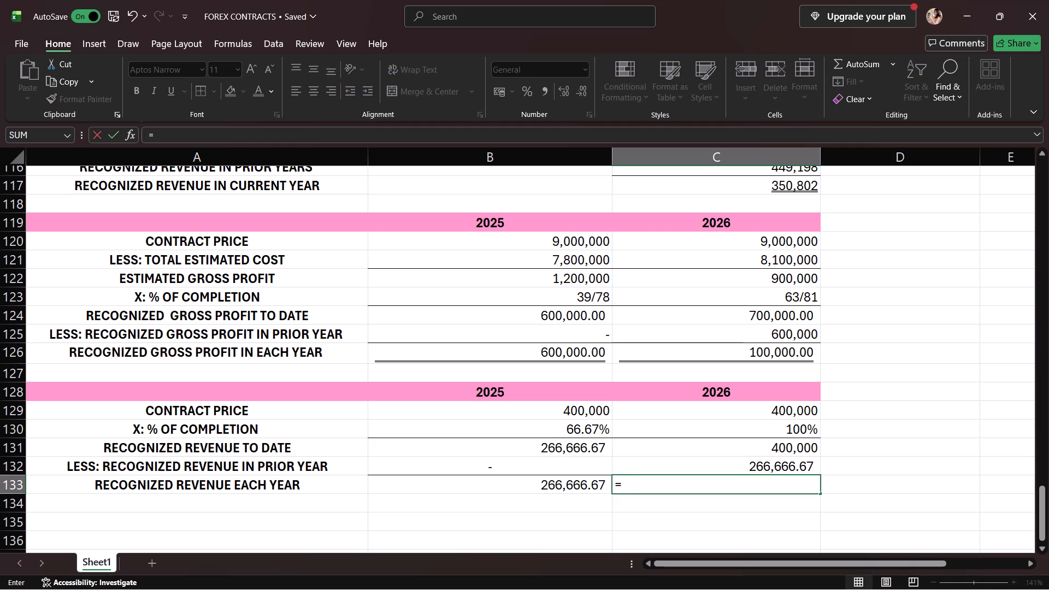
{"action": "left_click", "coordinate": [740, 443]}
{"action": "key", "text": "minus"}
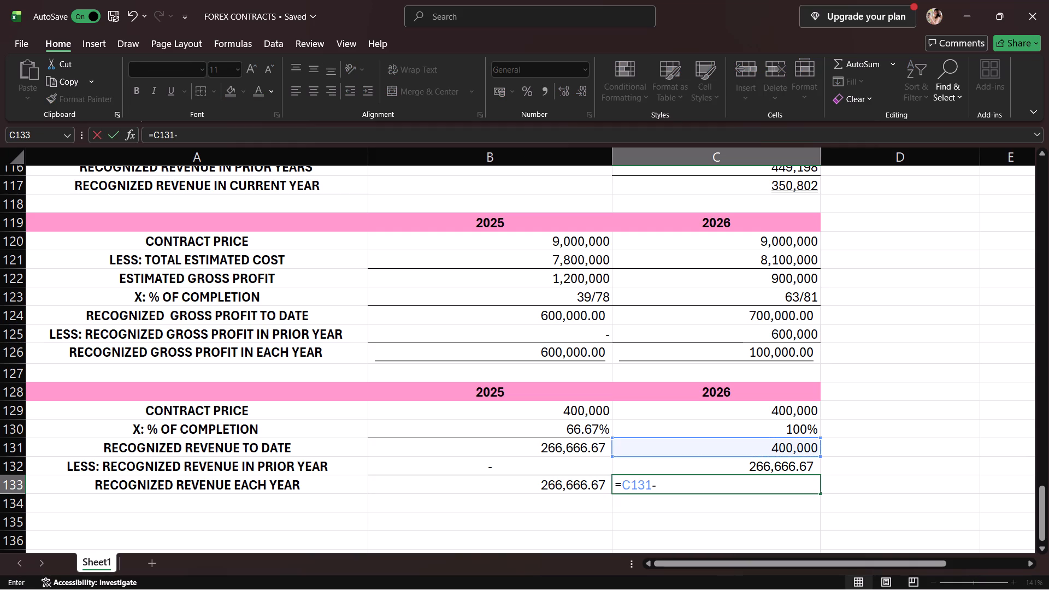
{"action": "left_click", "coordinate": [734, 469]}
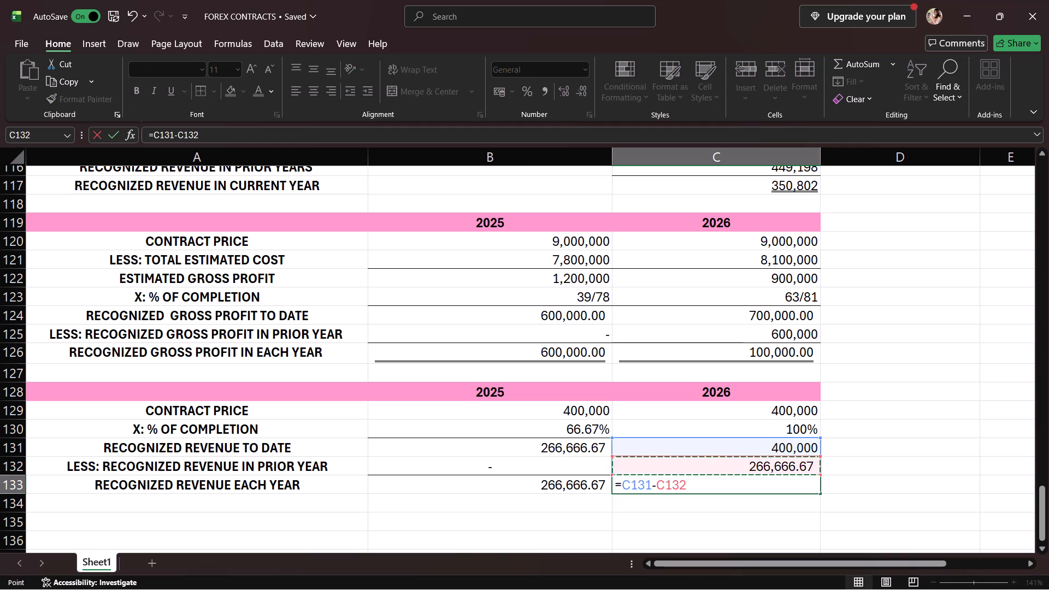
{"action": "key", "text": "Return"}
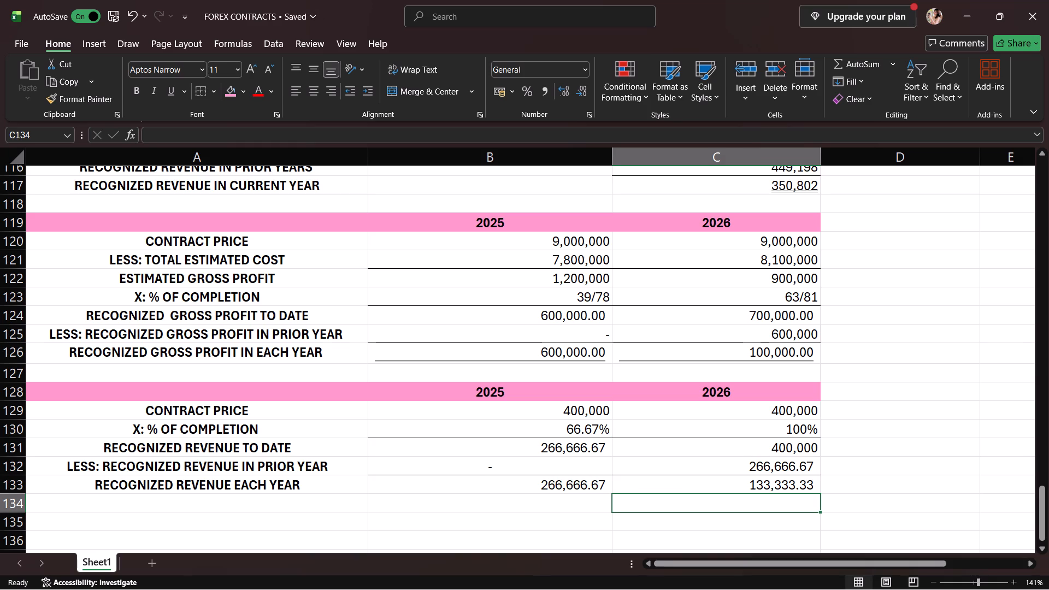
Apply a double underline to the recognized revenue each year amounts in cells B133 and C133.
{"action": "scroll", "coordinate": [232, 489], "scroll_direction": "down", "scroll_amount": 1}
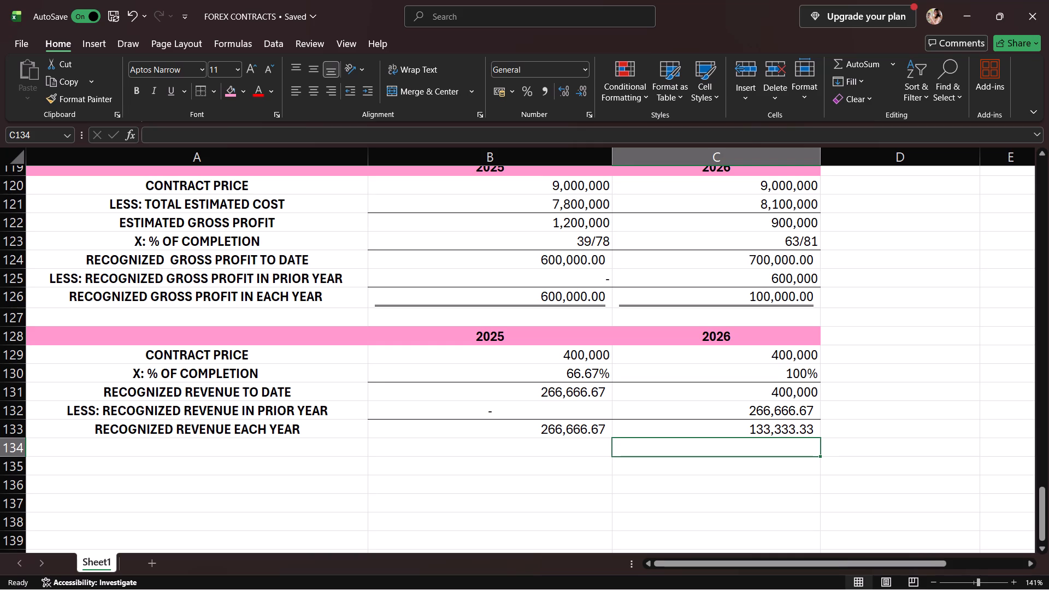
{"action": "left_click", "coordinate": [141, 449]}
{"action": "left_click", "coordinate": [572, 438]}
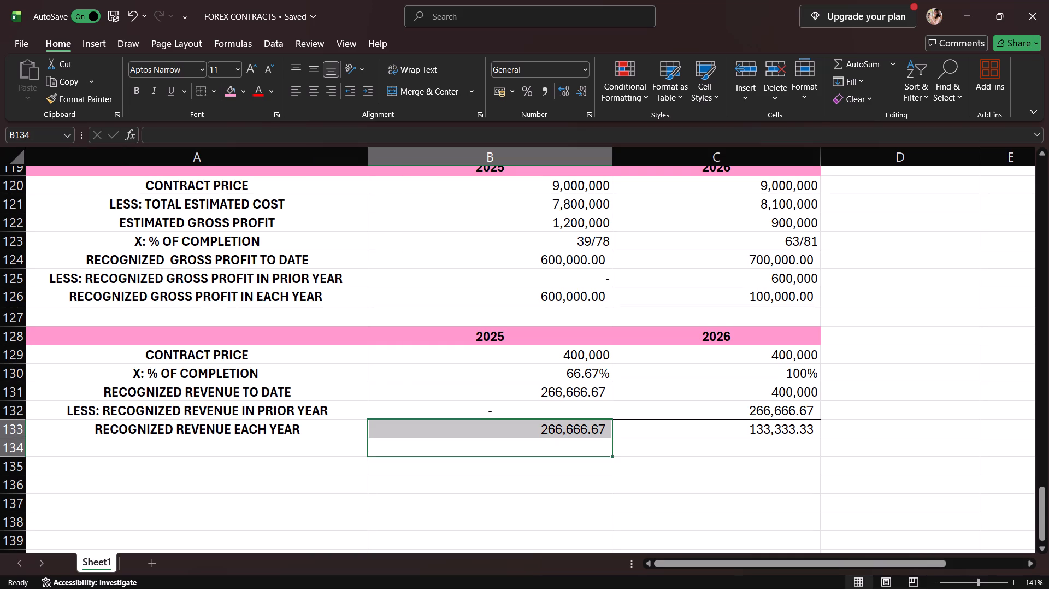
{"action": "left_click", "coordinate": [564, 421]}
{"action": "left_click", "coordinate": [575, 434]}
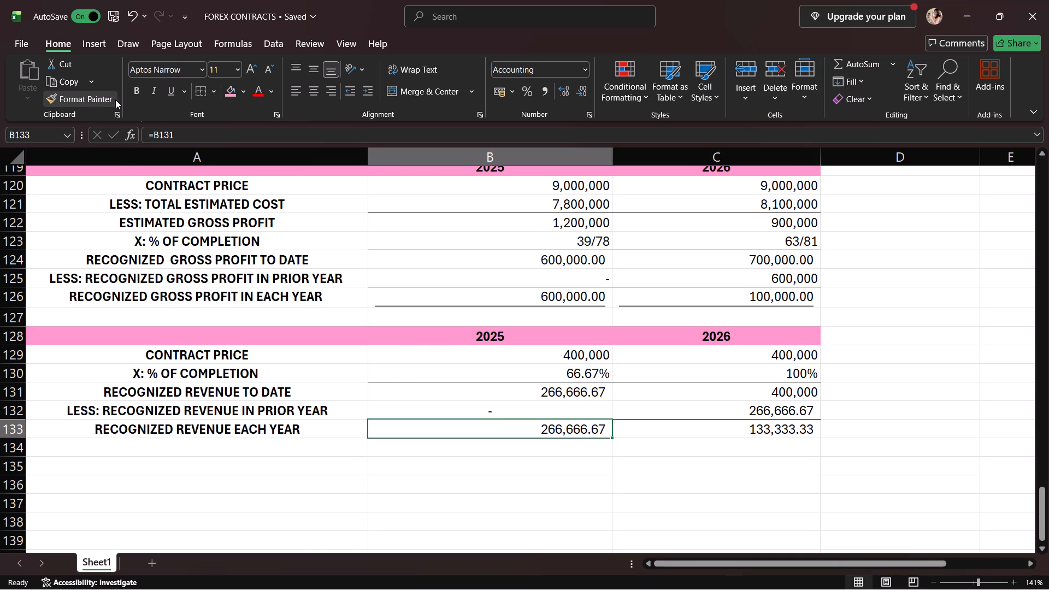
{"action": "left_click", "coordinate": [185, 93]}
{"action": "left_click", "coordinate": [196, 128]}
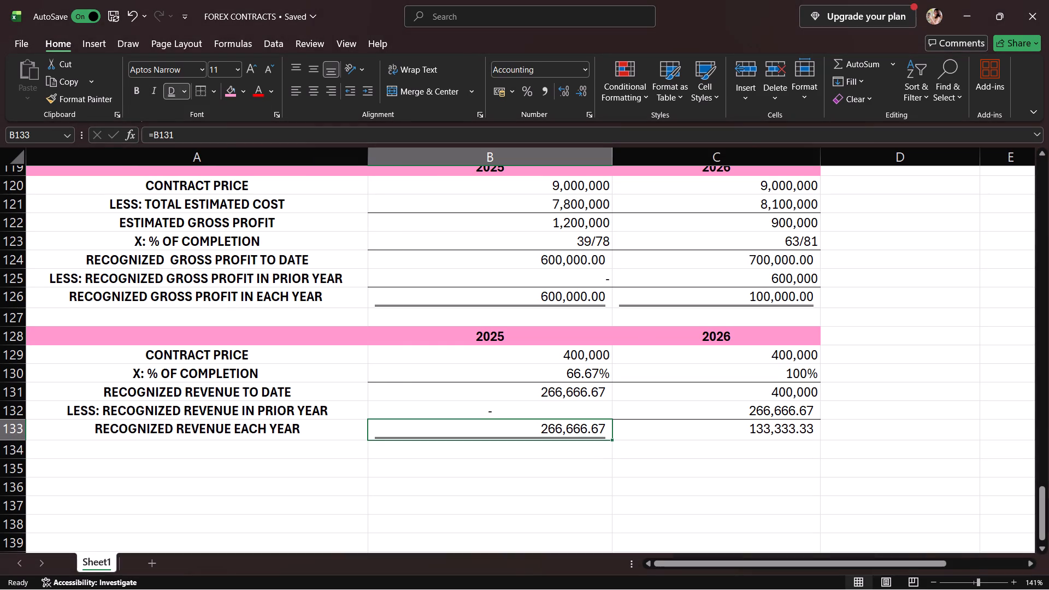
{"action": "left_click", "coordinate": [711, 428]}
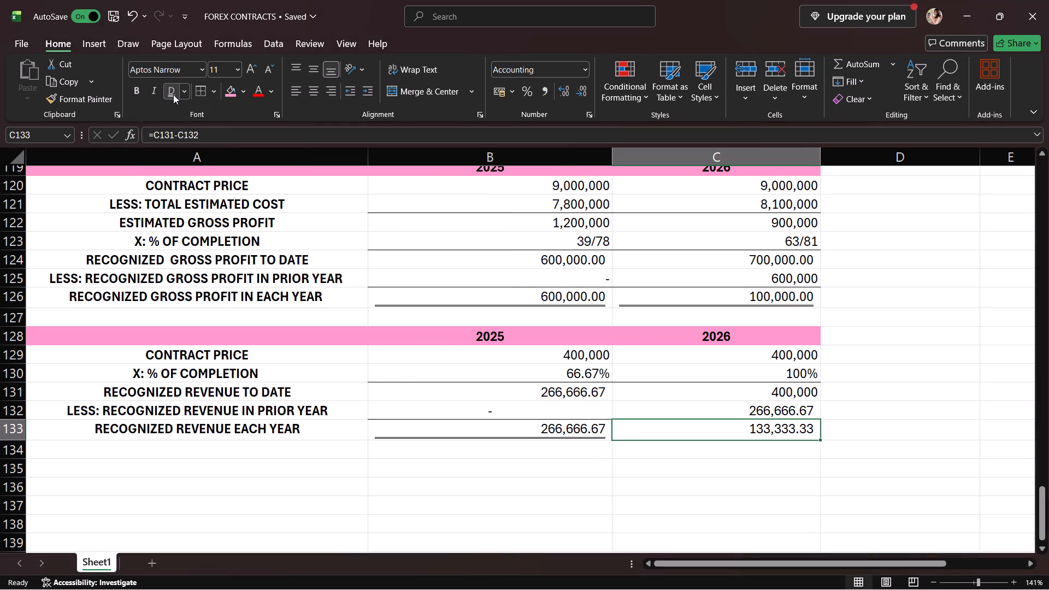
{"action": "left_click", "coordinate": [173, 95]}
Start a new table below the revenue table with the row label % OF COMPLETION in cell A136.
{"action": "scroll", "coordinate": [376, 344], "scroll_direction": "down", "scroll_amount": 2}
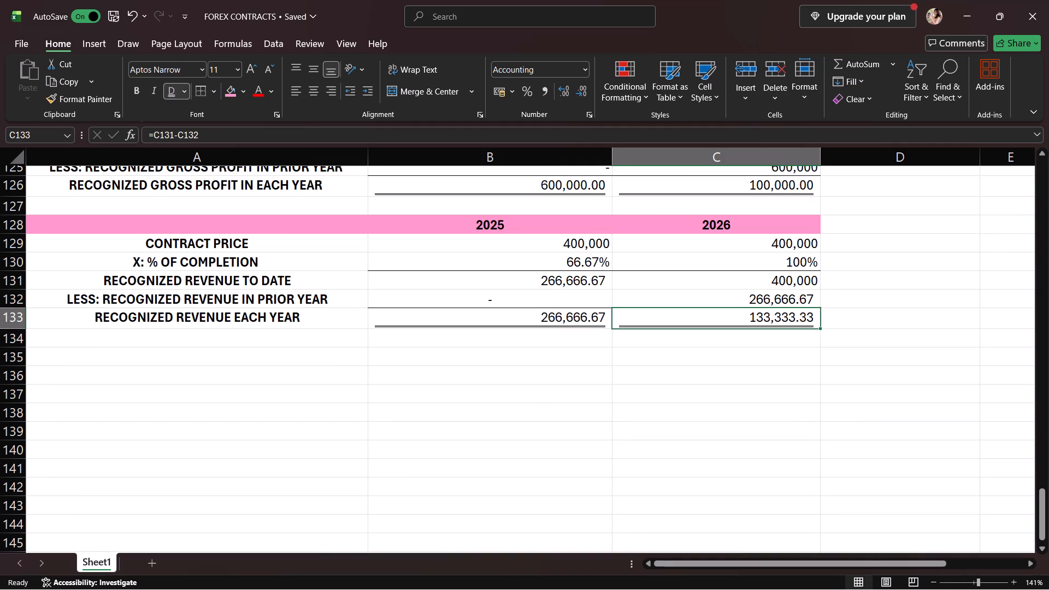
{"action": "left_click", "coordinate": [246, 348]}
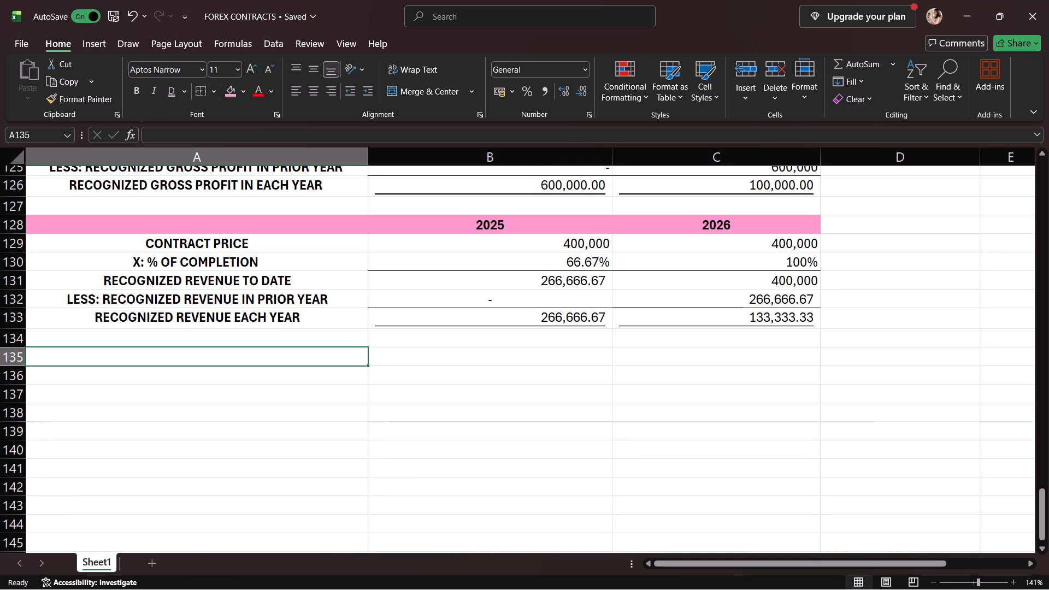
{"action": "left_click", "coordinate": [238, 367]}
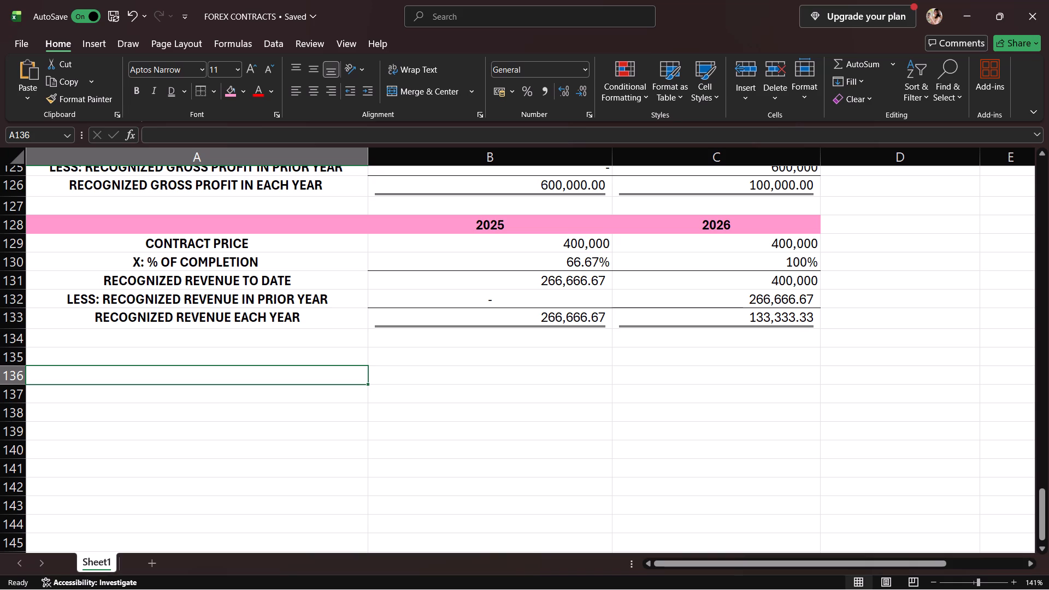
{"action": "type", "text": "% OF COMPLETION"}
{"action": "key", "text": "space"}
{"action": "key", "text": "Return"}
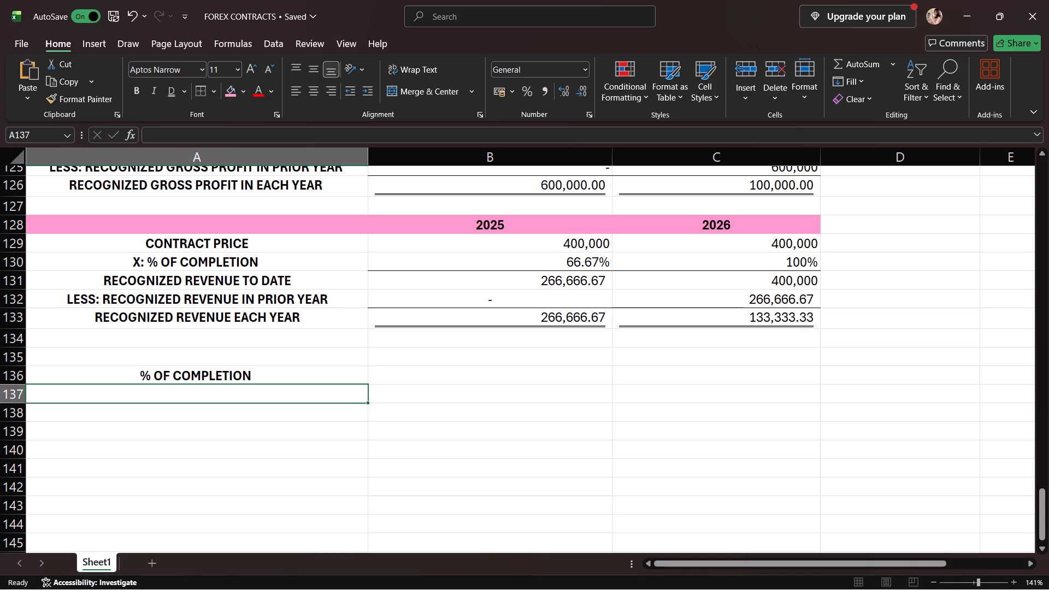
Enter the year headings 2025 in cell B135 and 2026 in cell C135.
{"action": "left_click", "coordinate": [404, 355]}
{"action": "type", "text": "29"}
{"action": "key", "text": "BackSpace"}
{"action": "type", "text": "025"}
{"action": "left_click", "coordinate": [694, 354]}
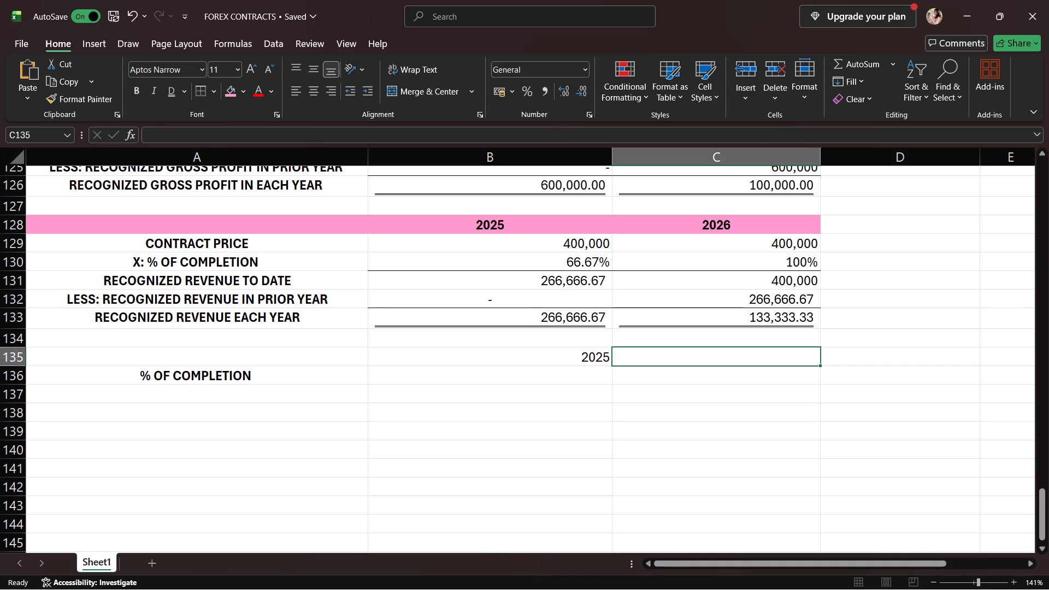
{"action": "type", "text": "2026"}
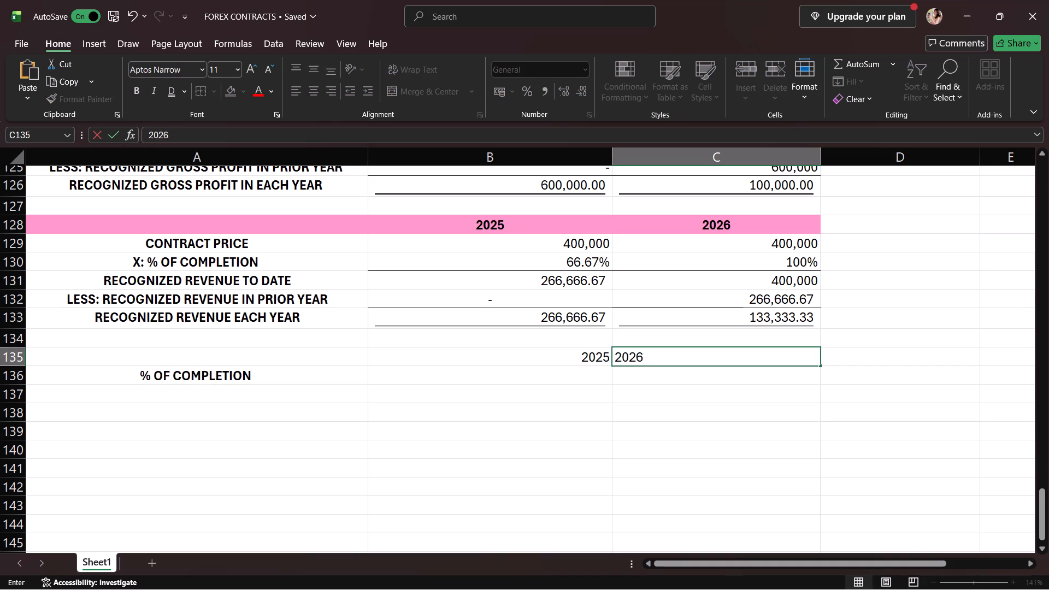
Make the 2025 and 2026 headings in cells B135 and C135 bold and centred.
{"action": "left_click", "coordinate": [513, 354]}
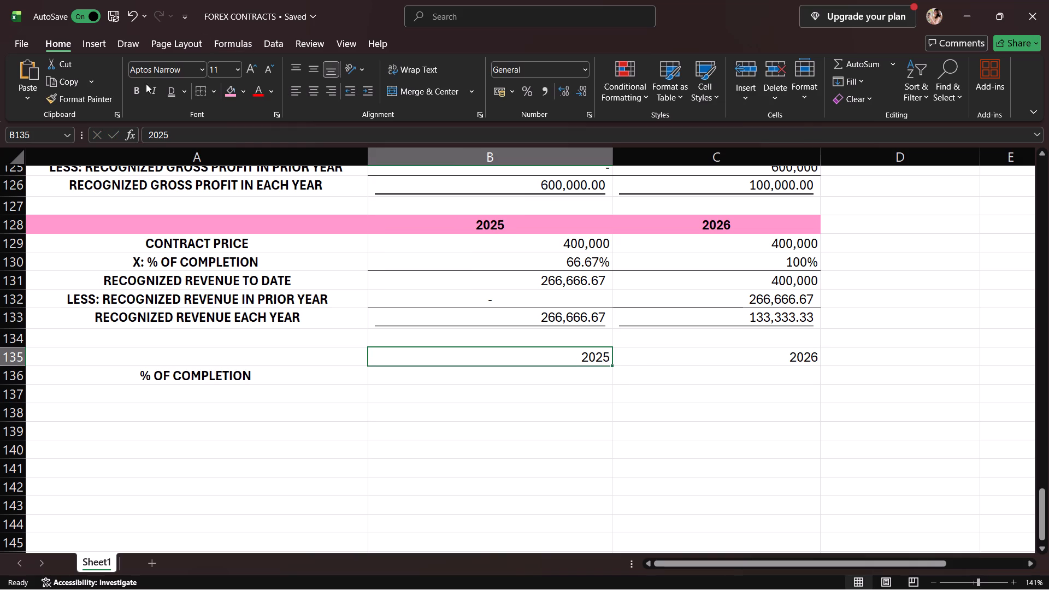
{"action": "left_click", "coordinate": [130, 97]}
{"action": "left_click", "coordinate": [315, 86]}
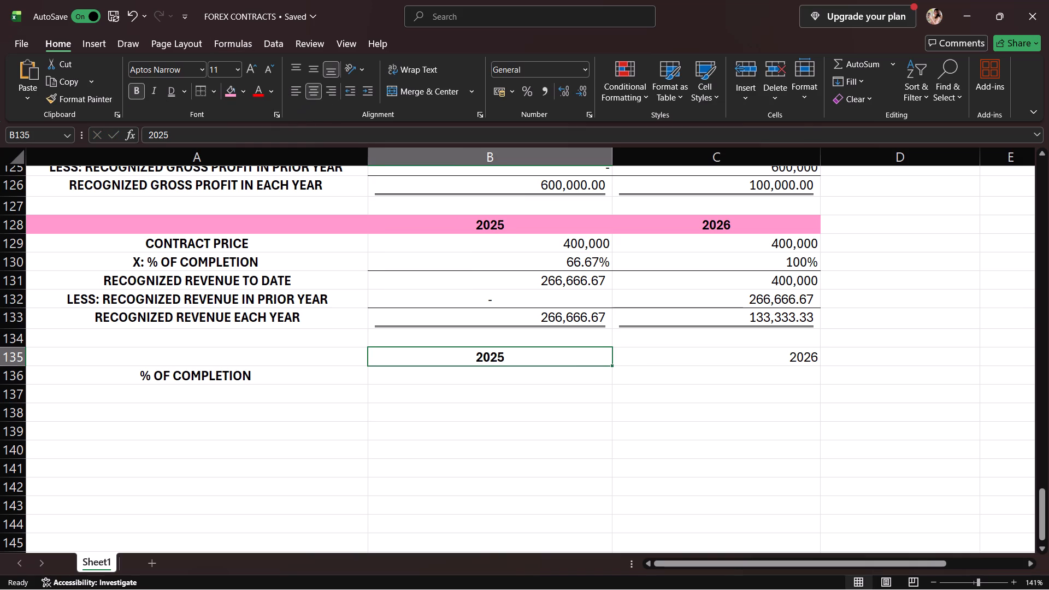
{"action": "left_click", "coordinate": [665, 359]}
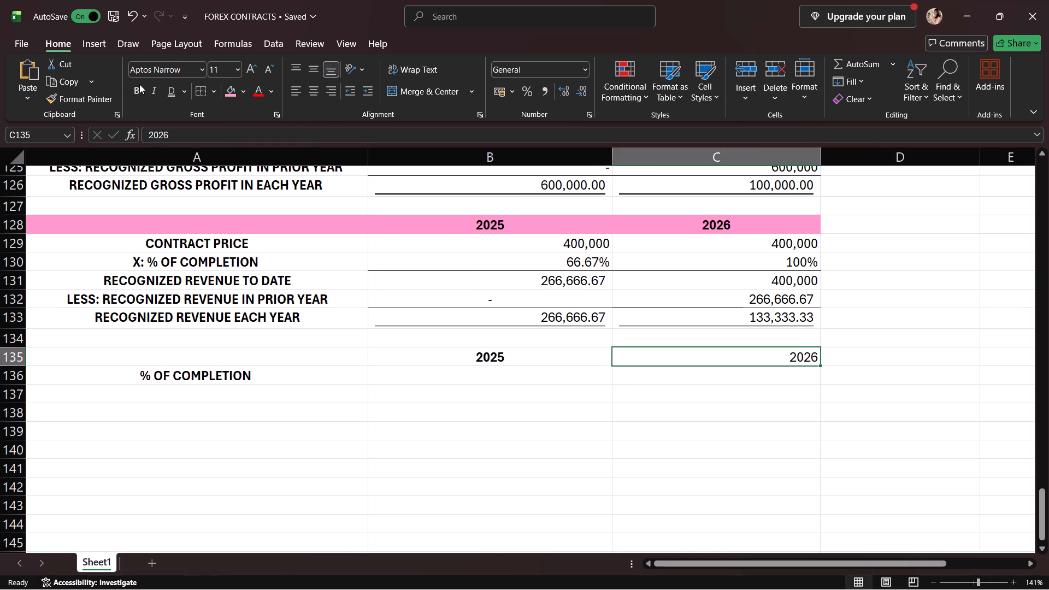
{"action": "left_click", "coordinate": [139, 84]}
{"action": "left_click", "coordinate": [316, 93]}
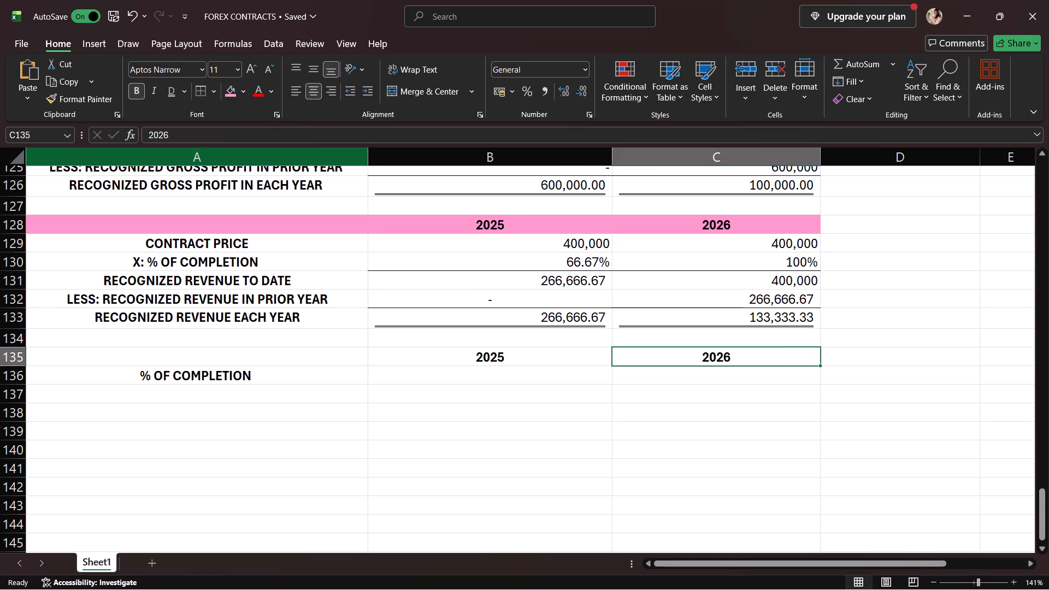
Fill the new table's header row, cells A135 to C135, with the same pink as the tables above.
{"action": "left_click", "coordinate": [351, 358]}
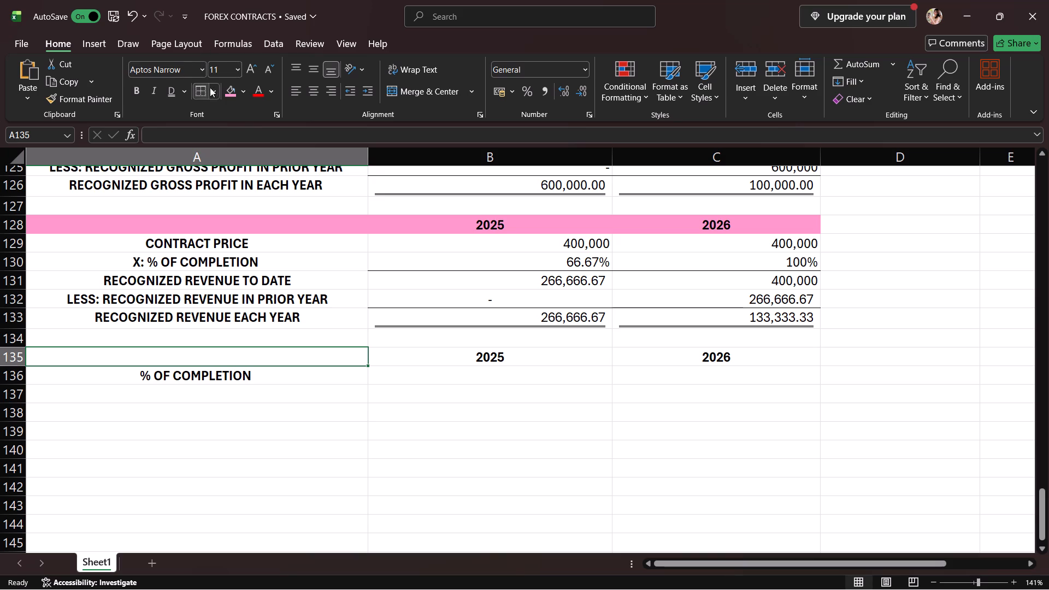
{"action": "left_click", "coordinate": [232, 94]}
{"action": "left_click", "coordinate": [441, 354]}
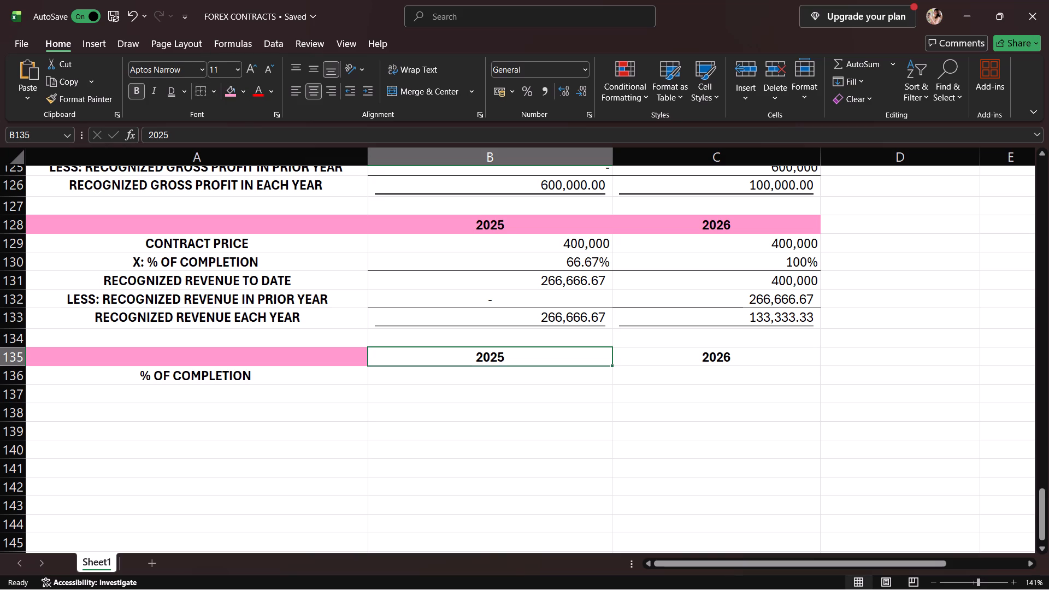
{"action": "left_click", "coordinate": [232, 89]}
{"action": "left_click", "coordinate": [680, 352]}
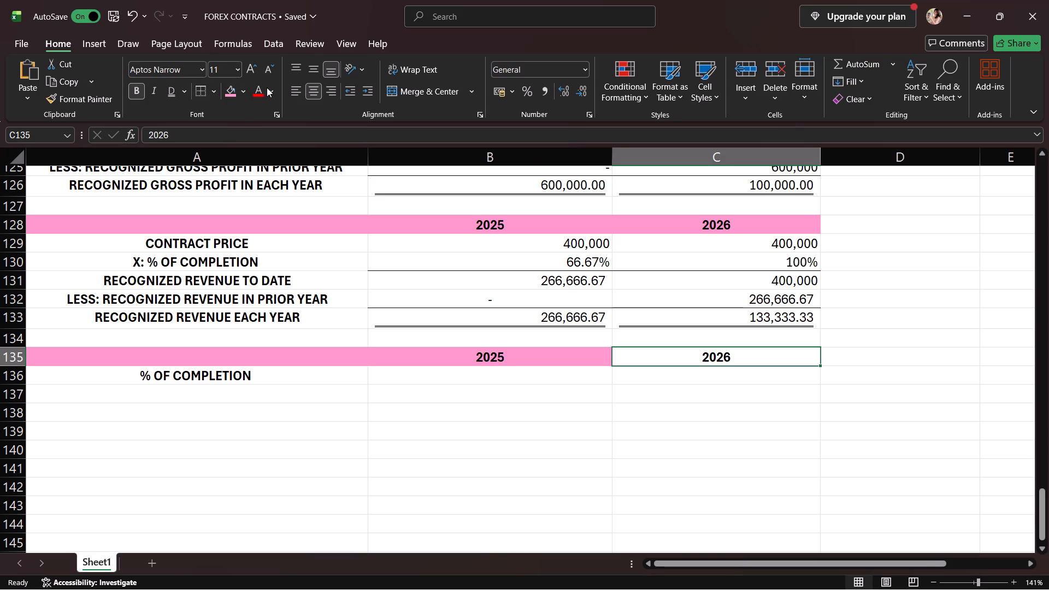
{"action": "left_click", "coordinate": [237, 91]}
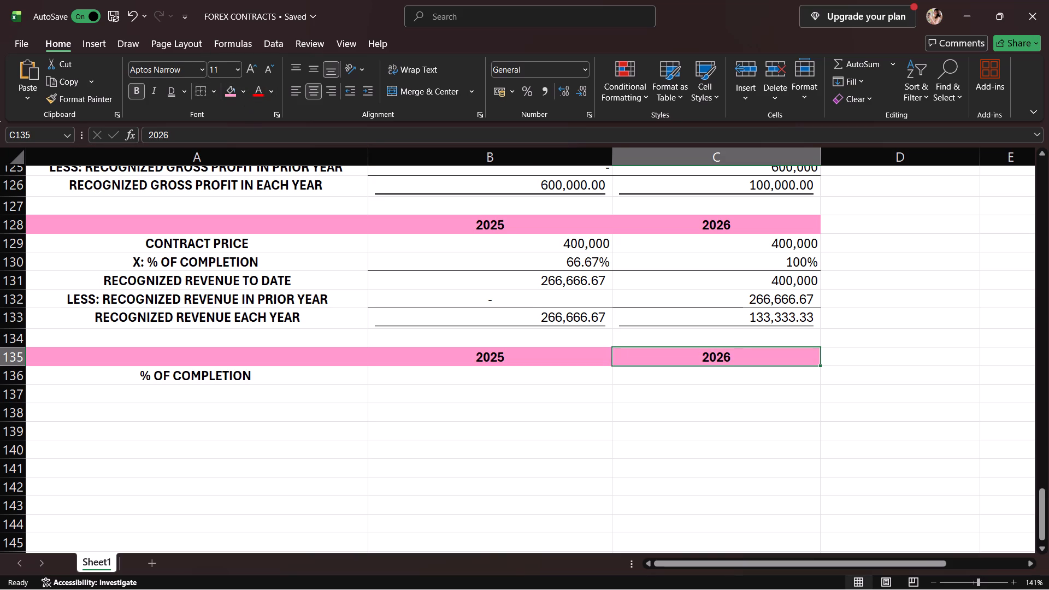
Enter the row label COST INCURRED IN EACH YEAR in cell A137.
{"action": "scroll", "coordinate": [374, 436], "scroll_direction": "down", "scroll_amount": 1}
{"action": "left_click", "coordinate": [260, 336]}
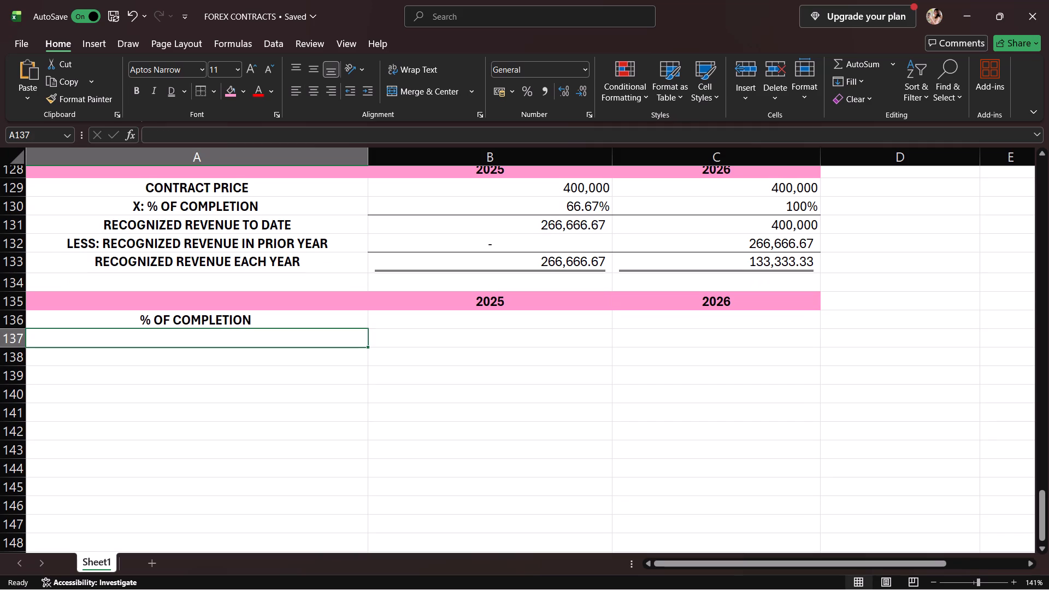
{"action": "left_click", "coordinate": [380, 327]}
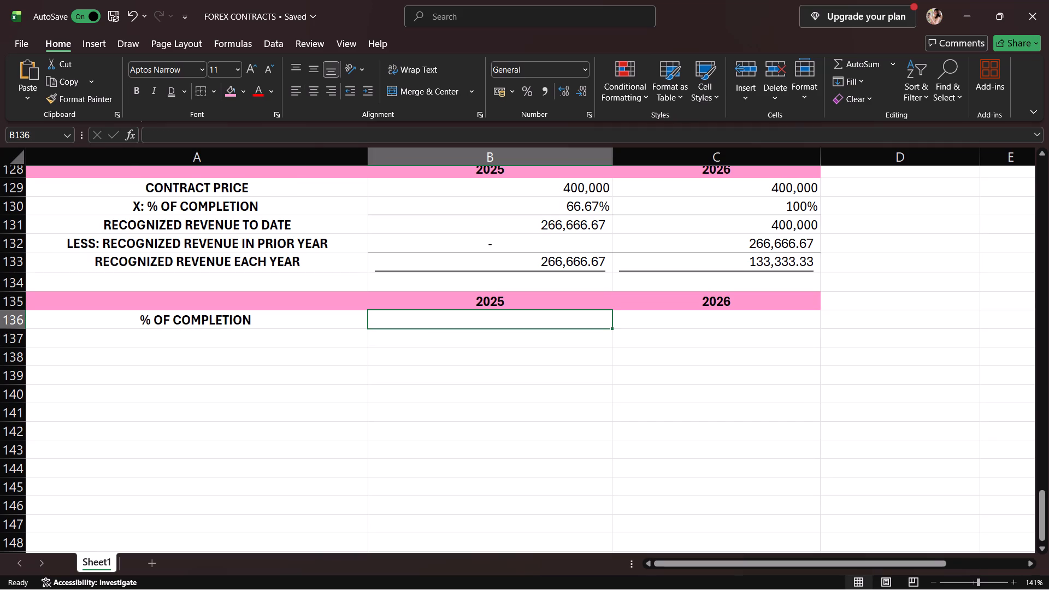
{"action": "left_click", "coordinate": [319, 339]}
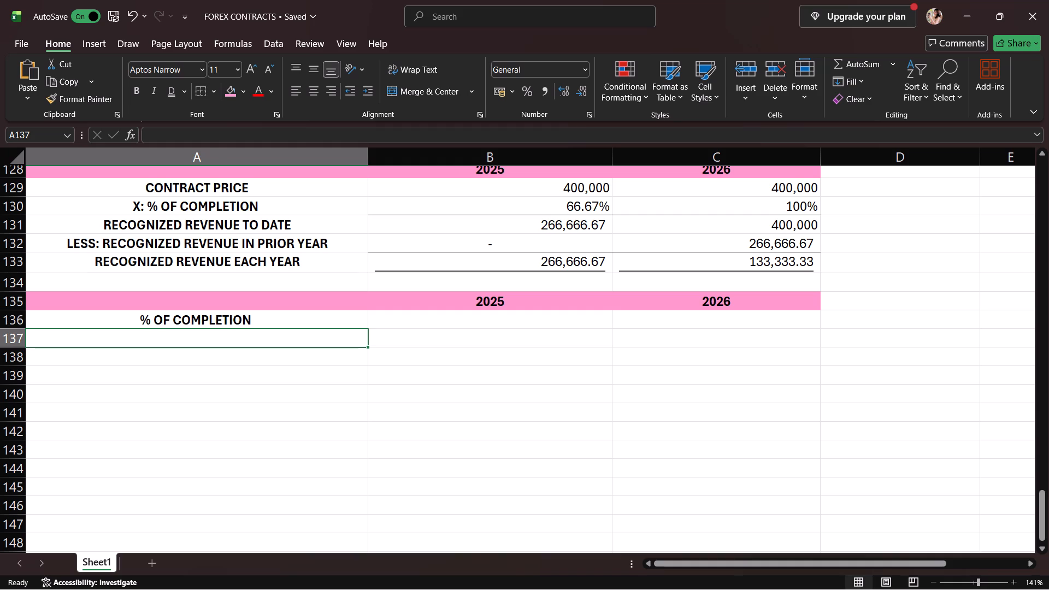
{"action": "type", "text": "COSTS"}
{"action": "key", "text": "space"}
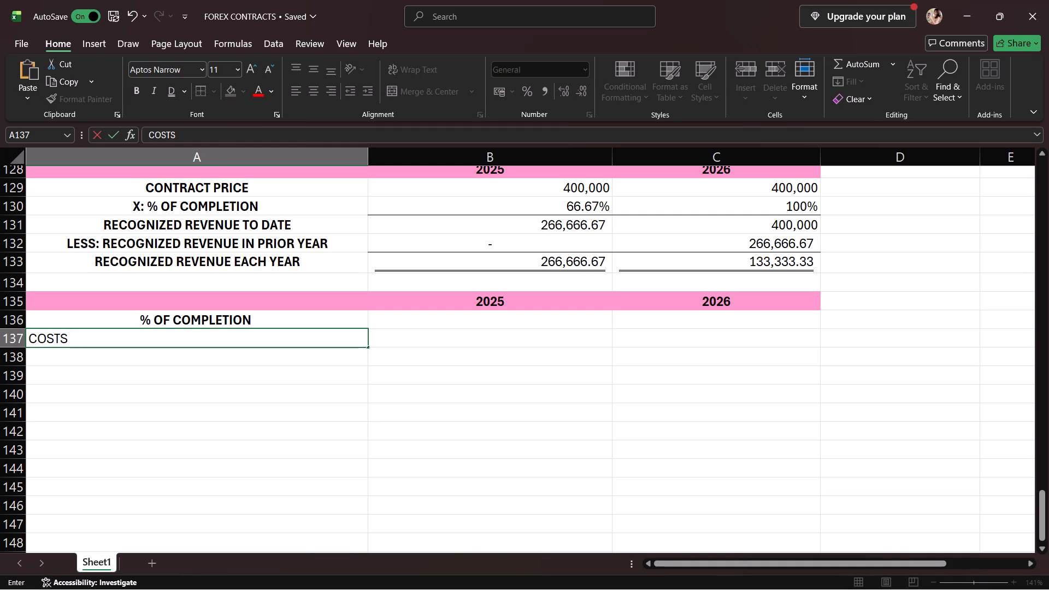
{"action": "key", "text": "BackSpace"}
{"action": "key", "text": "BackSpace"}
{"action": "key", "text": "space"}
{"action": "type", "text": "INCURRED IN EACH YEAR"}
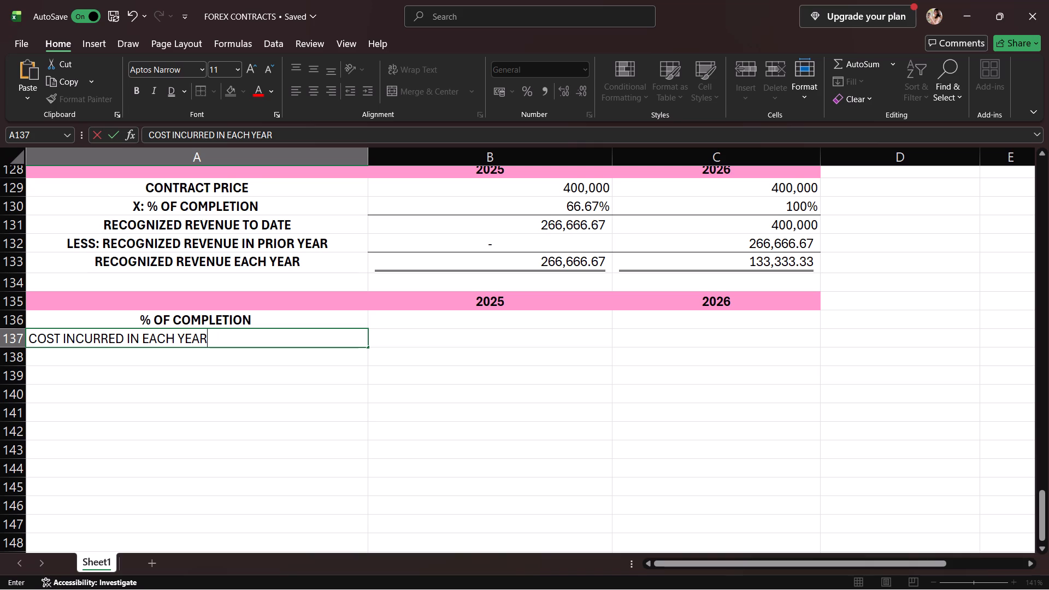
Enter 200,000 as the 2025 cost incurred in cell B137.
{"action": "left_click", "coordinate": [405, 342]}
{"action": "type", "text": "200,000"}
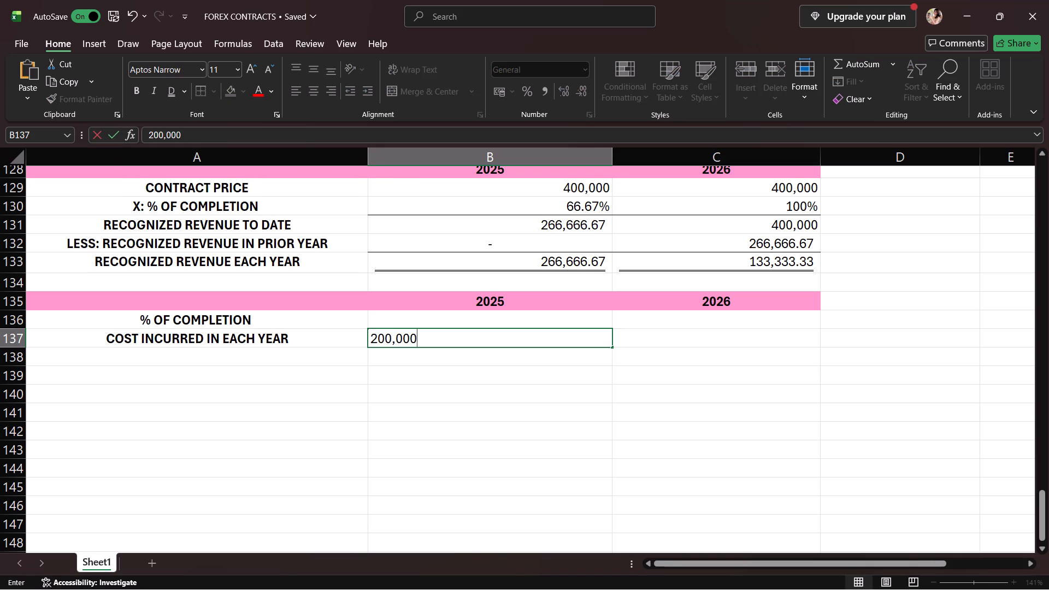
{"action": "left_click", "coordinate": [685, 342]}
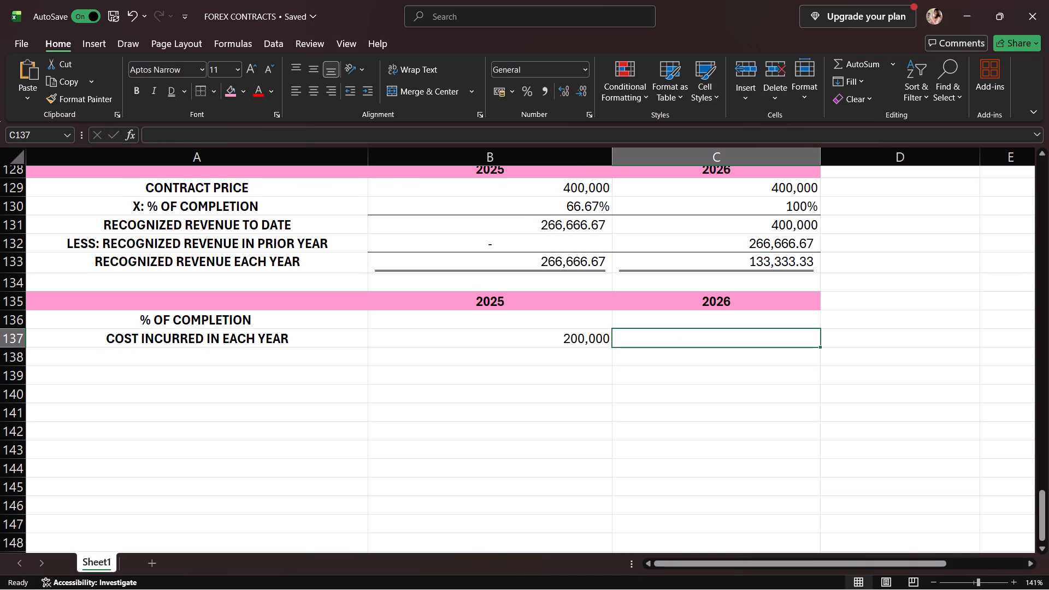
Enter 110,000 as the 2026 cost incurred in cell C137.
{"action": "type", "text": "110,000"}
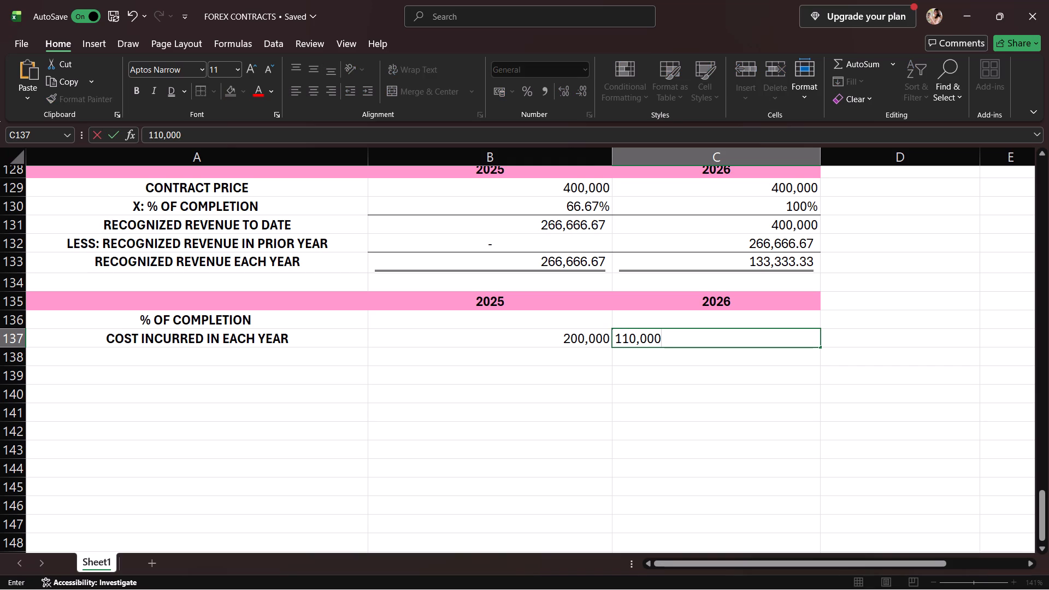
{"action": "left_click", "coordinate": [591, 357]}
Enter the row label ADD: COST INCURRED IN PRIOR YEAR in cell A138.
{"action": "left_click", "coordinate": [258, 357]}
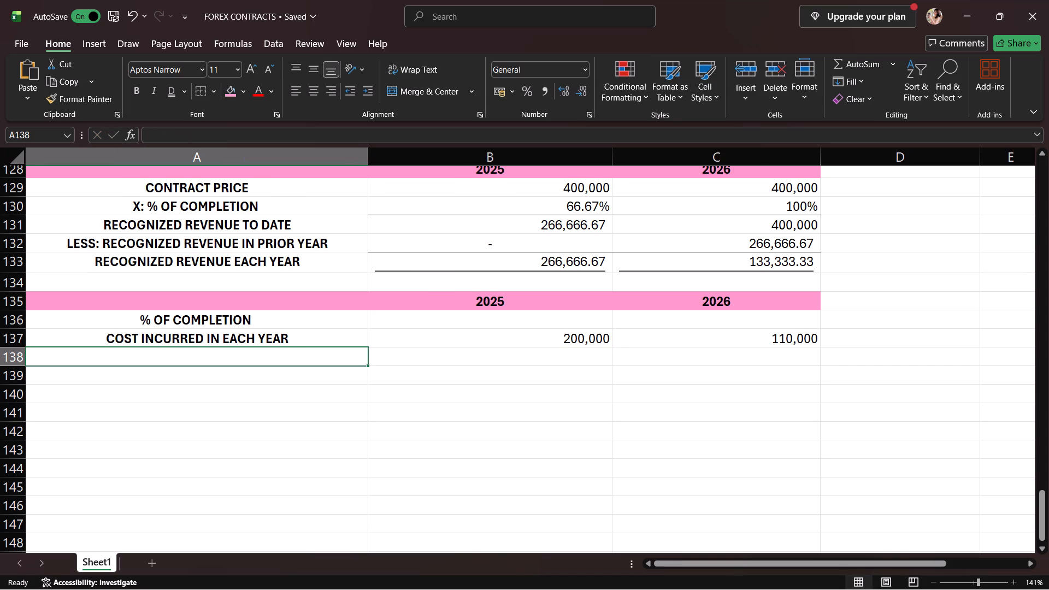
{"action": "type", "text": "ADD"}
{"action": "type", "text": ":"}
{"action": "key", "text": "space"}
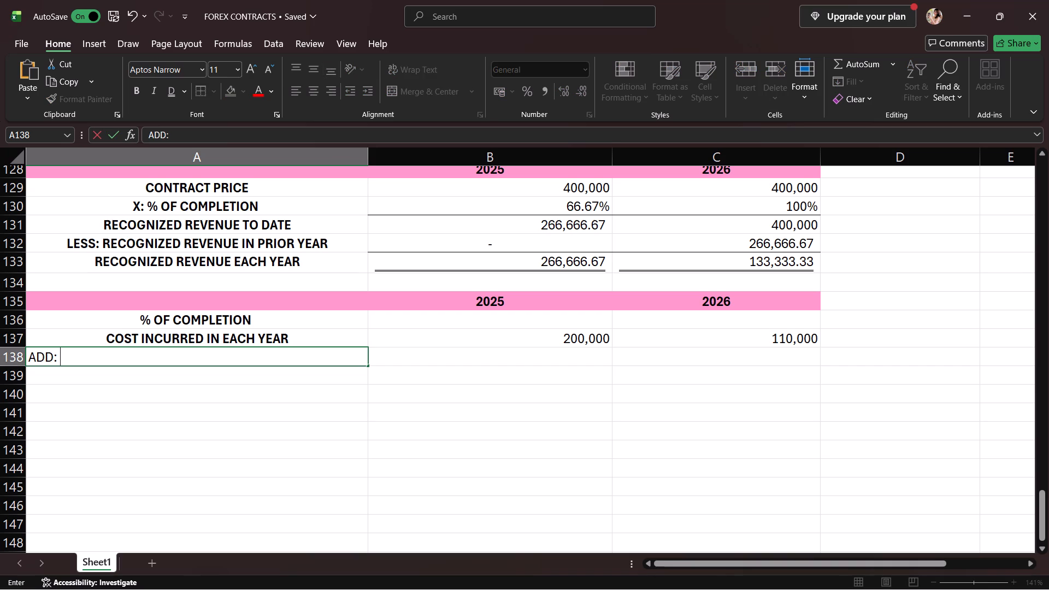
{"action": "type", "text": "COST INCURRED IN"}
{"action": "key", "text": "space"}
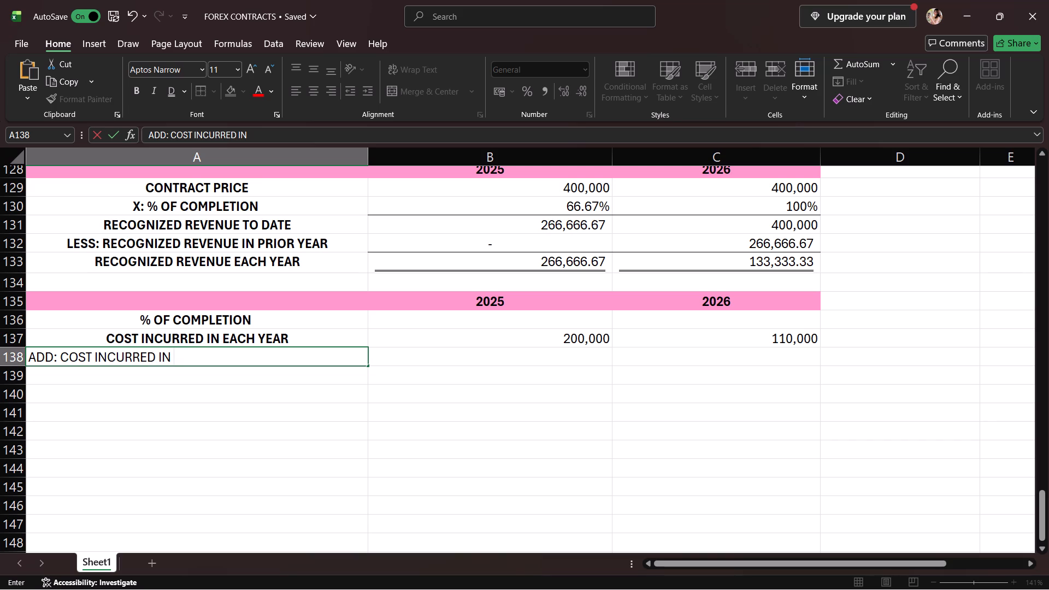
{"action": "type", "text": "PRIOR YEAR"}
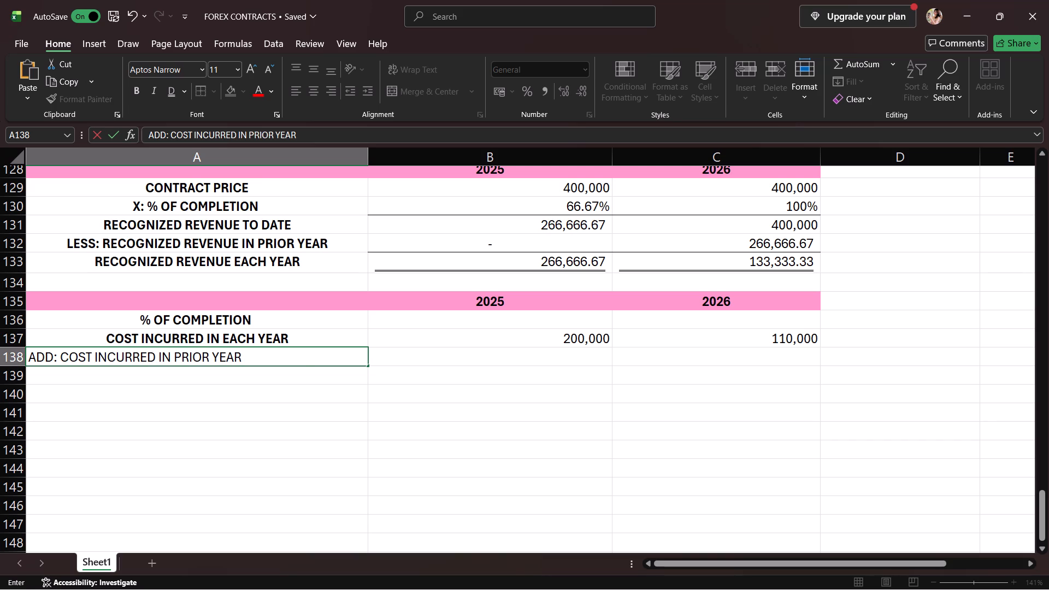
{"action": "key", "text": "Return"}
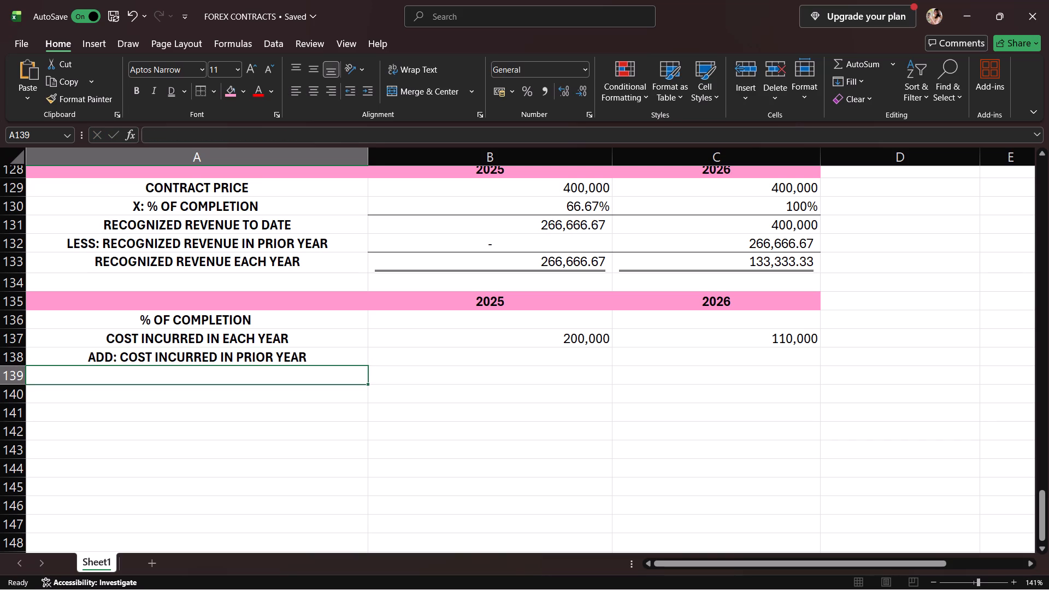
Enter the prior-year costs incurred as 0 for 2025 in cell B138 and 200,000 for 2026 in cell C138.
{"action": "left_click", "coordinate": [393, 356]}
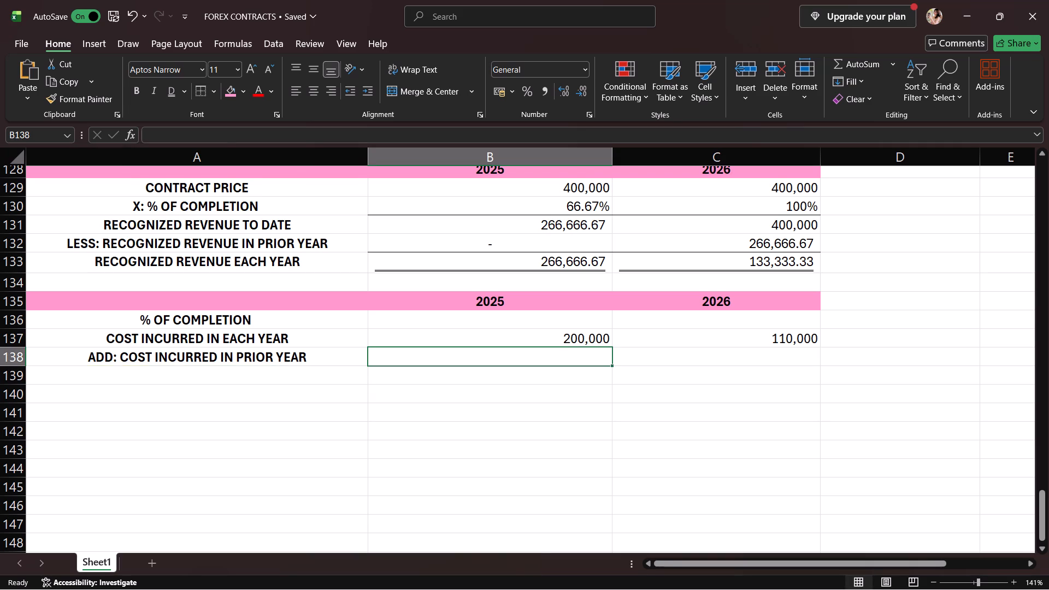
{"action": "key", "text": "0"}
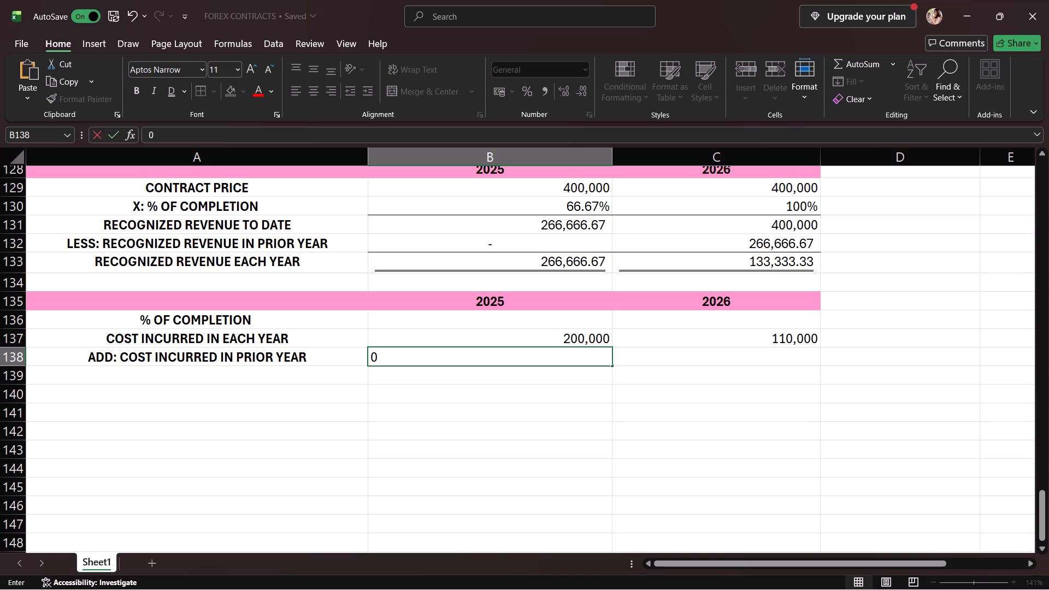
{"action": "left_click", "coordinate": [666, 350]}
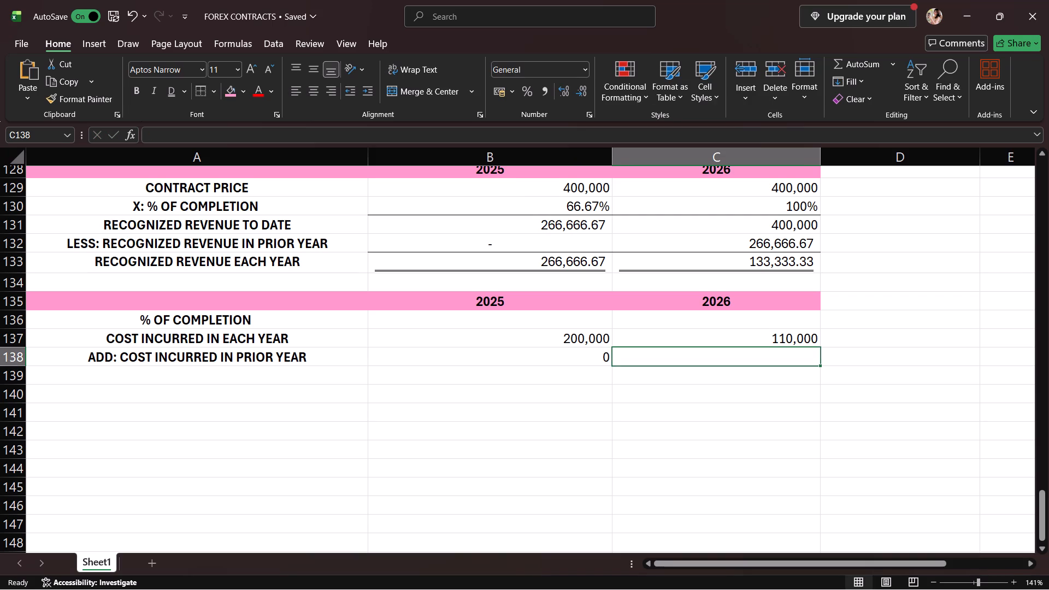
{"action": "type", "text": "200,000"}
{"action": "left_click", "coordinate": [362, 382]}
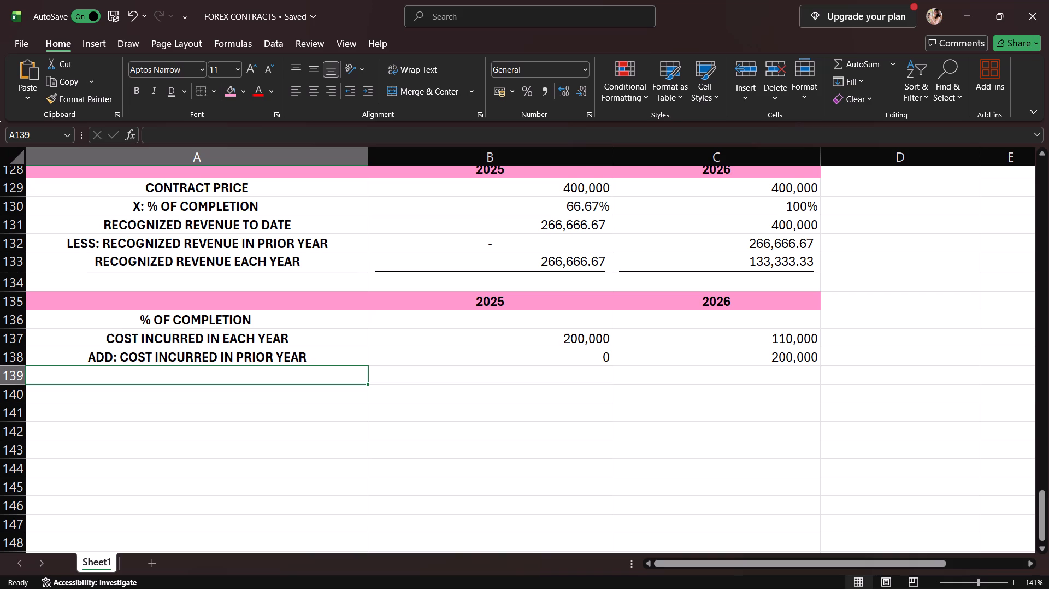
Add a top border to cells B139 and C139, beneath the prior-year cost figures.
{"action": "left_click_drag", "start_coordinate": [415, 372], "coordinate": [662, 377]}
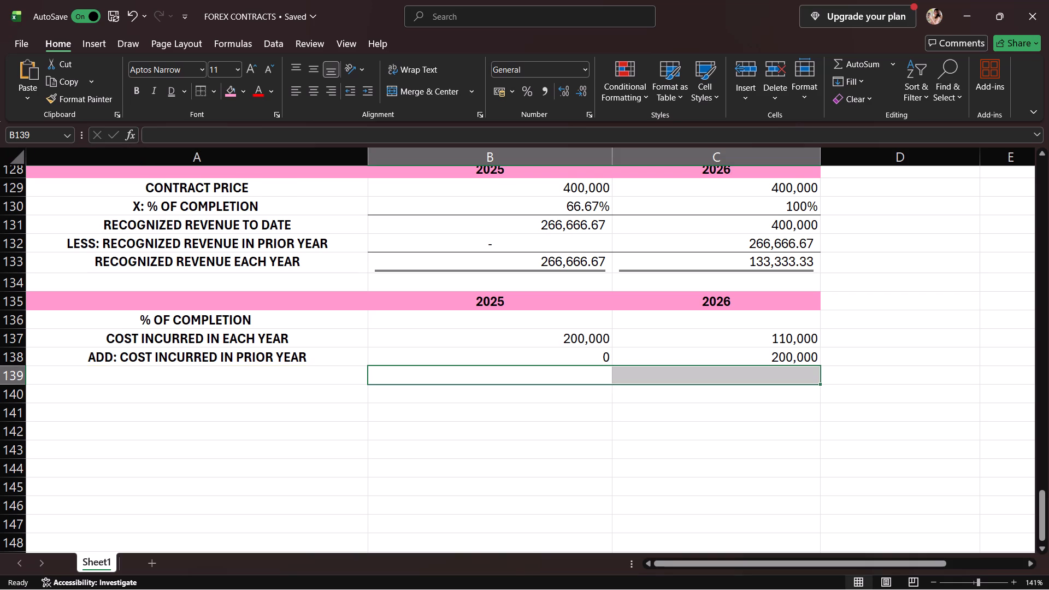
{"action": "left_click", "coordinate": [201, 93]}
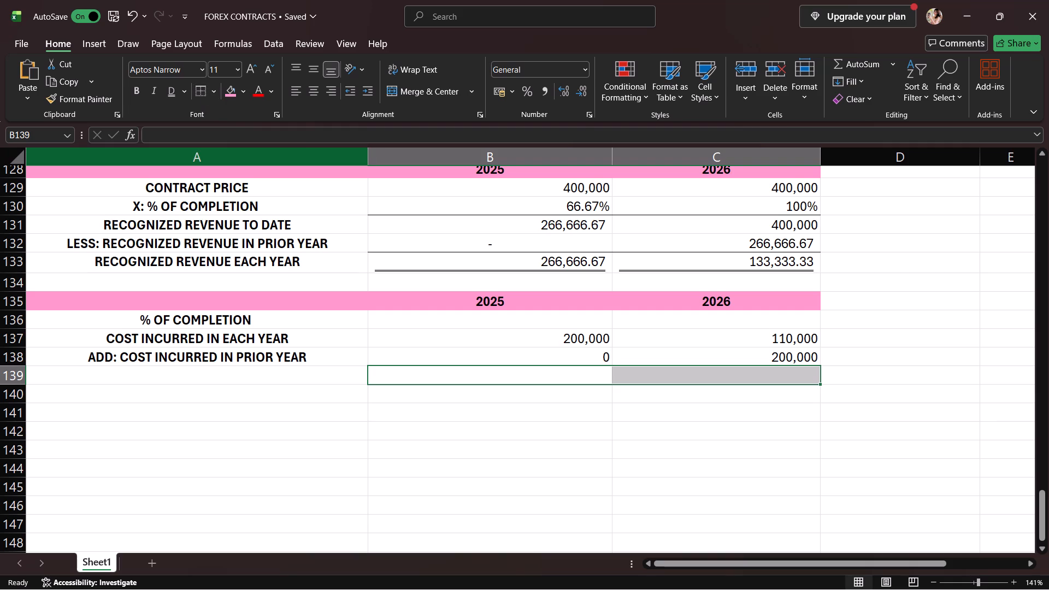
{"action": "left_click", "coordinate": [254, 402]}
Enter the row label COST INCURRED TO DATE in cell A139.
{"action": "left_click", "coordinate": [277, 382]}
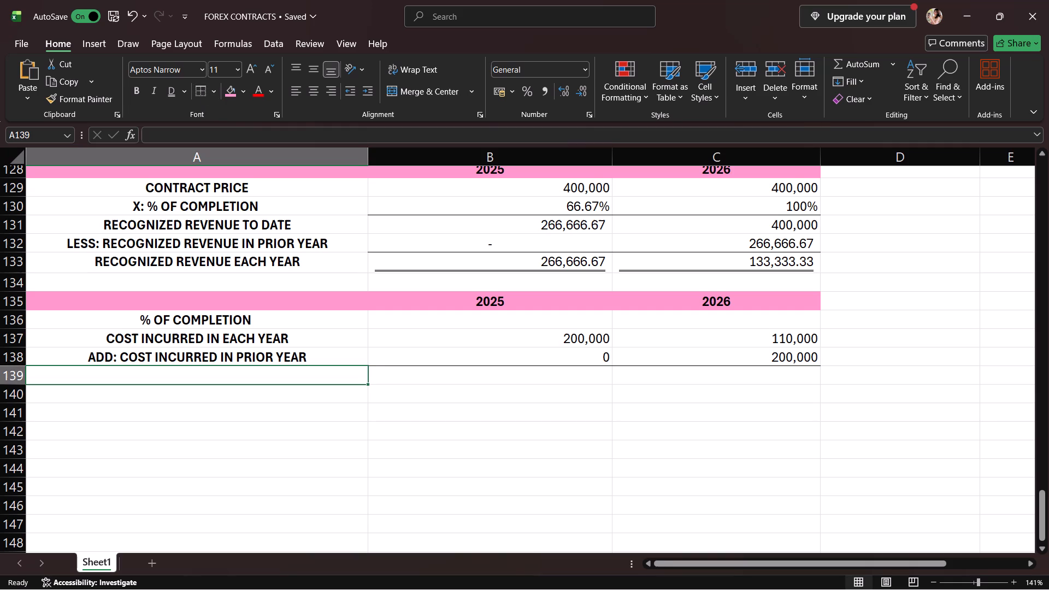
{"action": "type", "text": "COST"}
{"action": "key", "text": "space"}
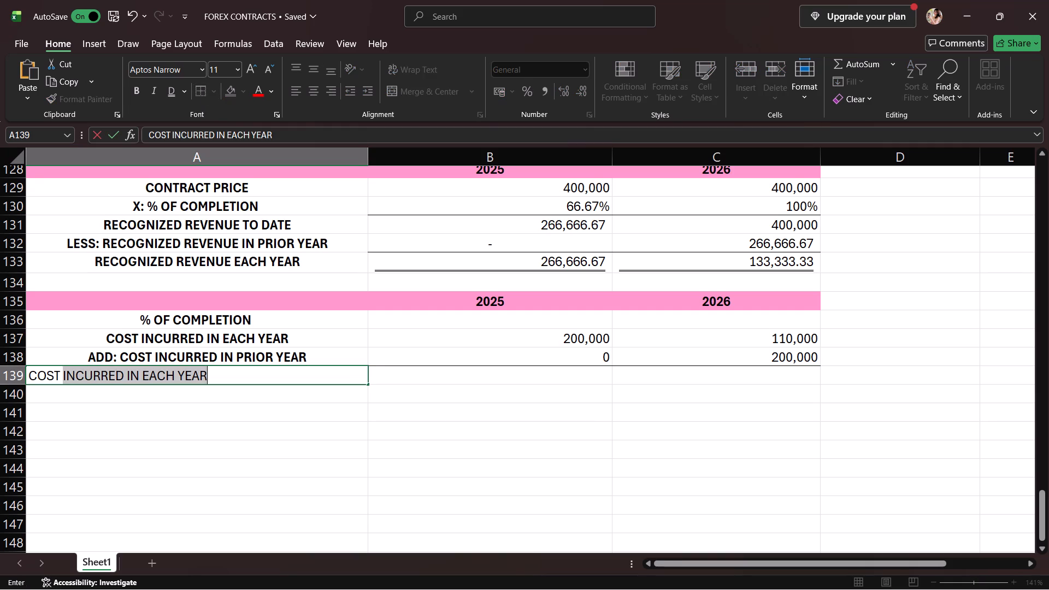
{"action": "type", "text": "IM"}
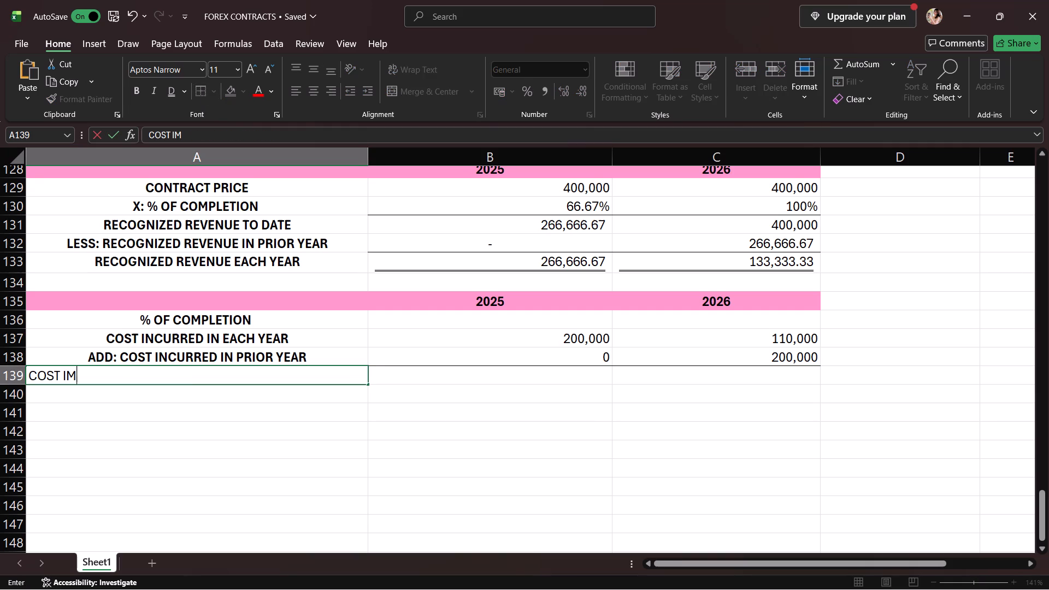
{"action": "key", "text": "BackSpace"}
{"action": "type", "text": "NCURRED TOM"}
{"action": "key", "text": "space"}
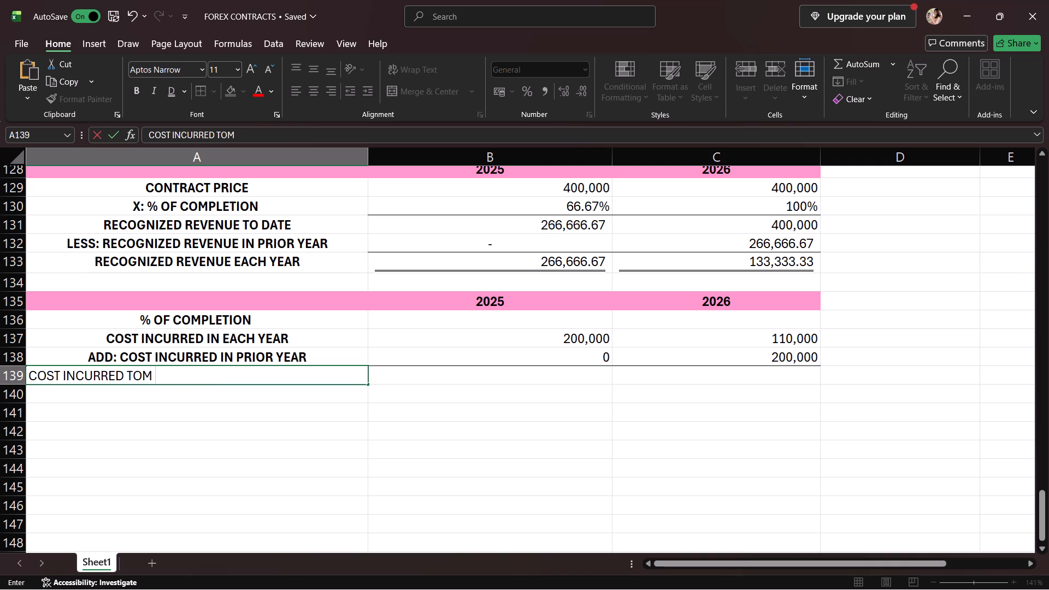
{"action": "key", "text": "BackSpace"}
{"action": "key", "text": "BackSpace"}
{"action": "key", "text": "space"}
{"action": "type", "text": "DATE"}
{"action": "key", "text": "Return"}
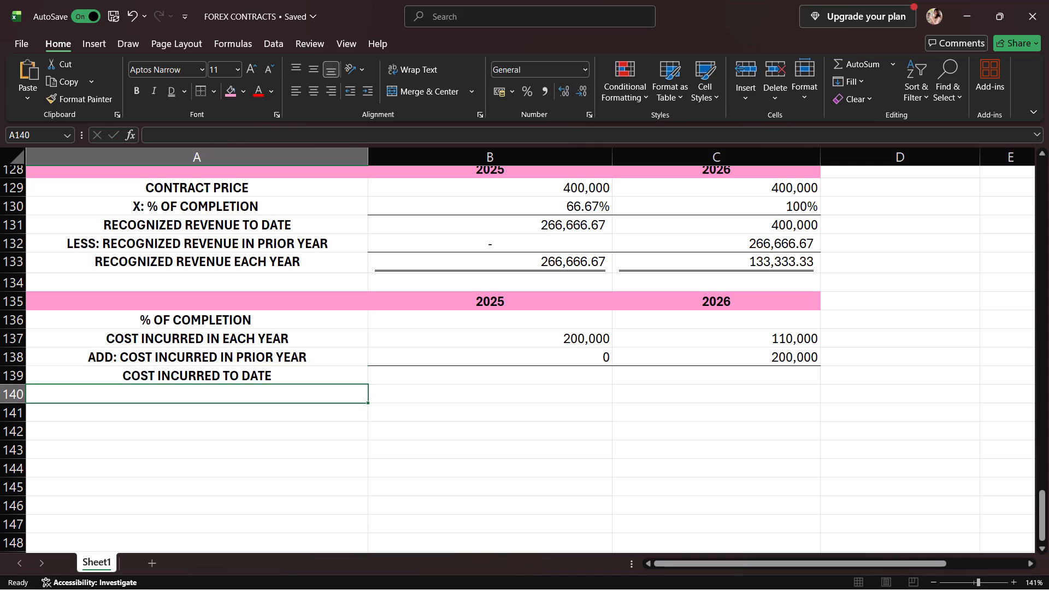
Set the 2025 cost incurred to date in cell B139 with the formula =B137.
{"action": "left_click", "coordinate": [411, 371]}
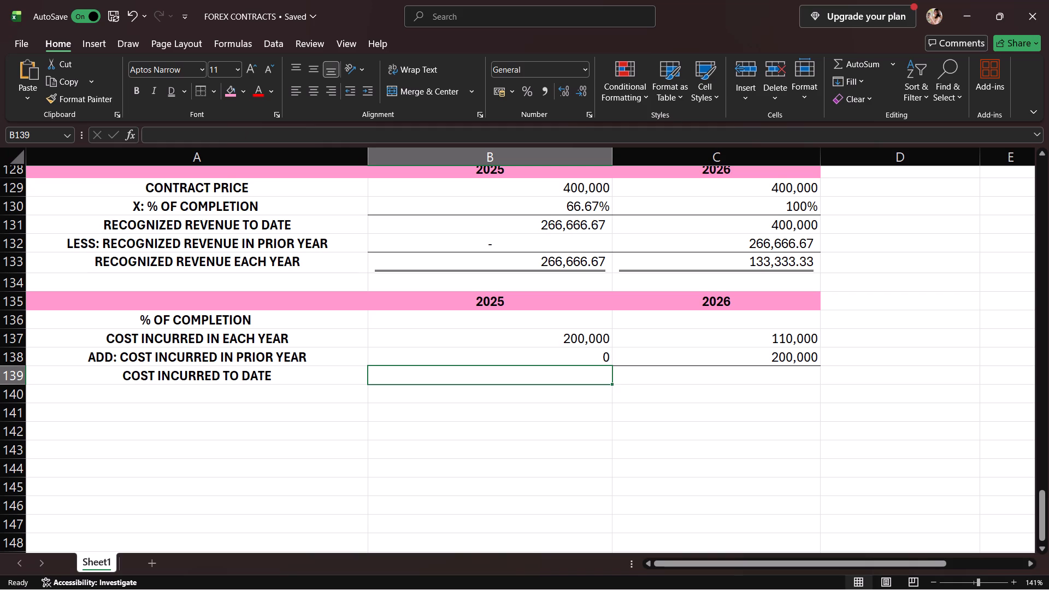
{"action": "key", "text": "equal"}
{"action": "left_click", "coordinate": [453, 334]}
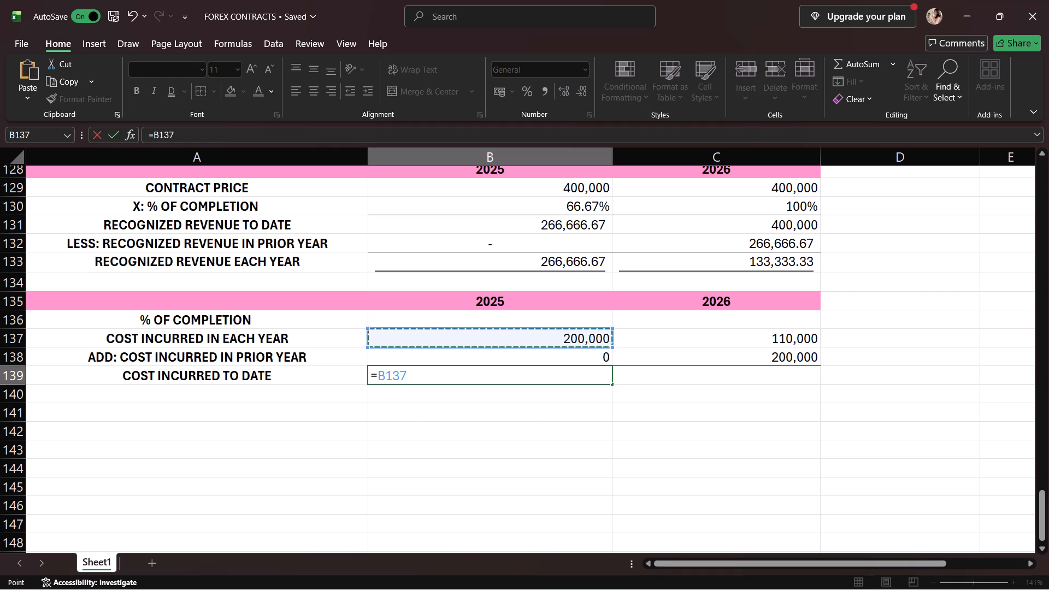
{"action": "key", "text": "Return"}
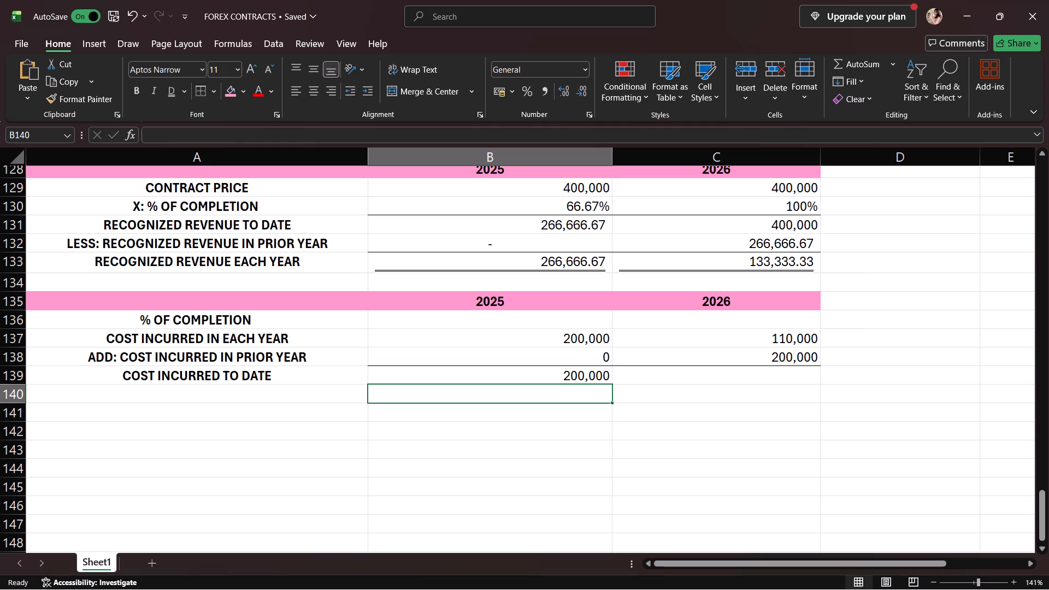
Calculate the 2026 cost incurred to date in cell C139 with the formula =C137+C138.
{"action": "left_click", "coordinate": [658, 372]}
{"action": "key", "text": "equal"}
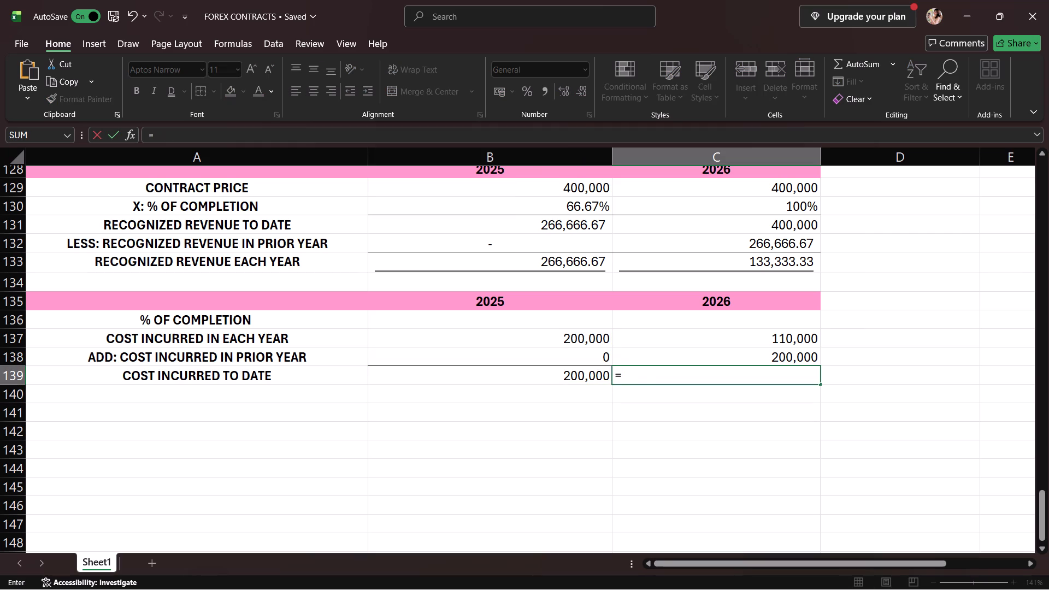
{"action": "left_click", "coordinate": [697, 344]}
{"action": "key", "text": "plus"}
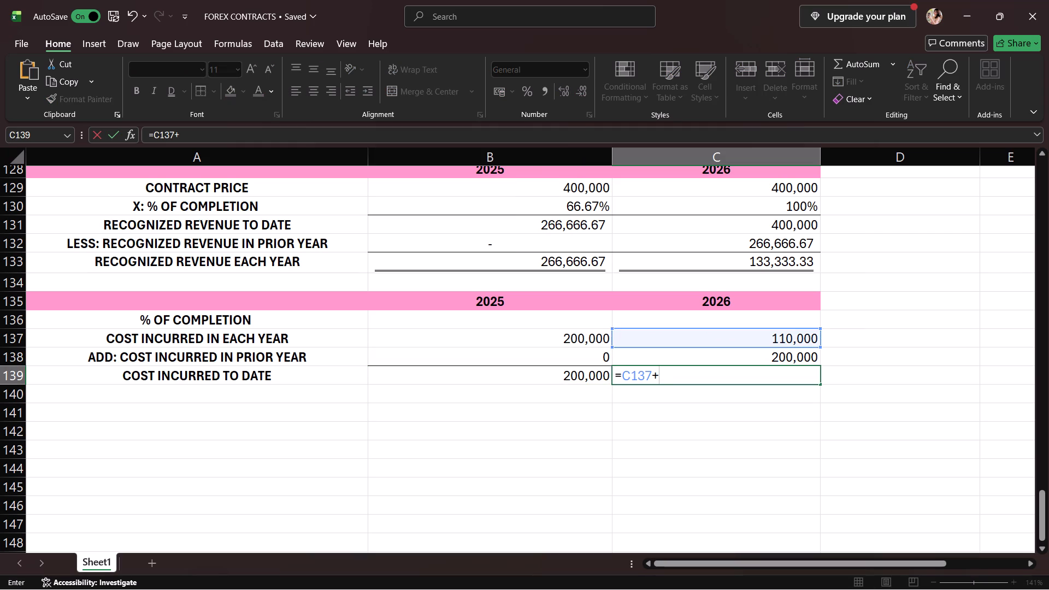
{"action": "left_click", "coordinate": [694, 351]}
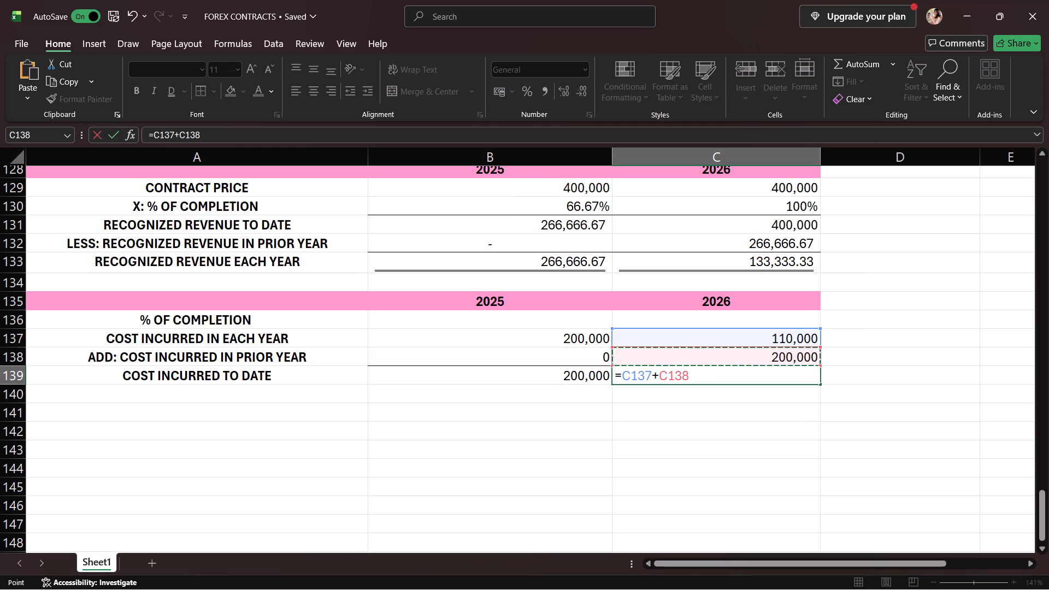
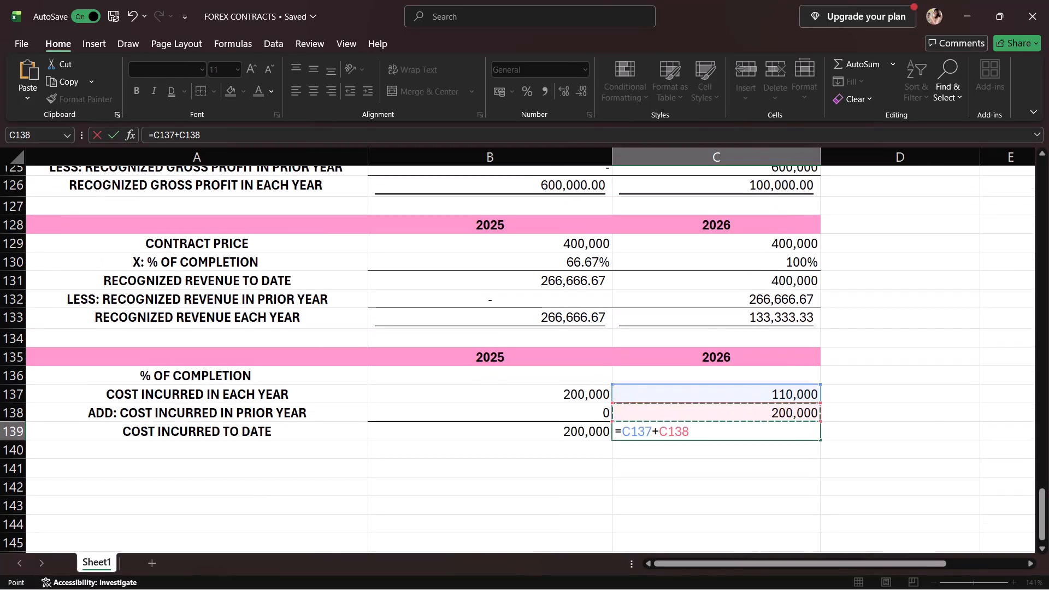
Complete the 2026 cost incurred to date formula =C137+C138 in cell C139.
{"action": "scroll", "coordinate": [716, 411], "scroll_direction": "down", "scroll_amount": 1}
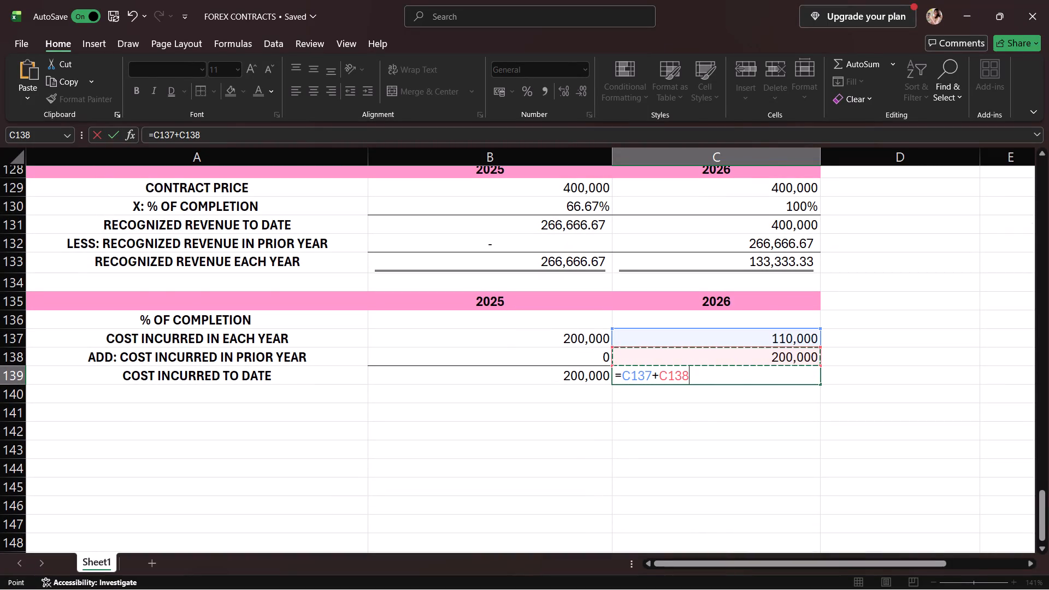
{"action": "scroll", "coordinate": [657, 399], "scroll_direction": "up", "scroll_amount": 1}
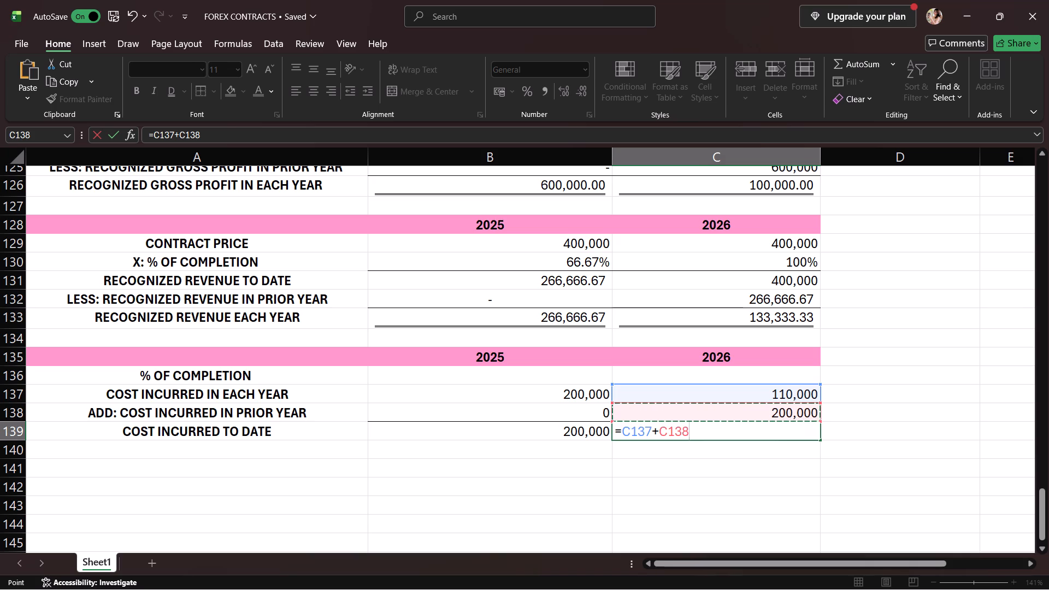
{"action": "key", "text": "Return"}
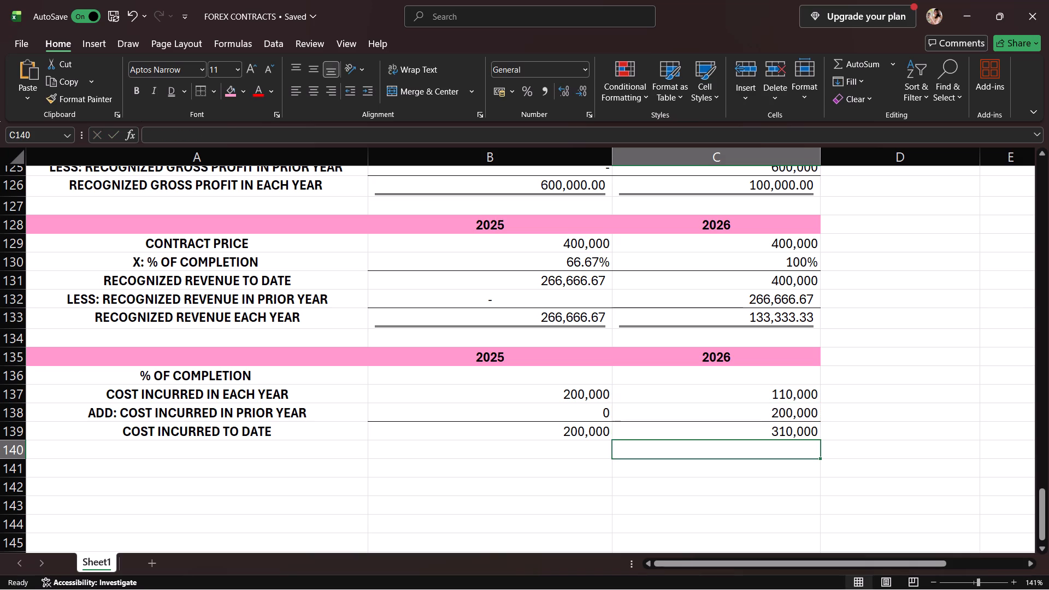
Enter the row label ADD: ESTIMATED COSTS OF COMPLETE in cell A140.
{"action": "left_click", "coordinate": [590, 434]}
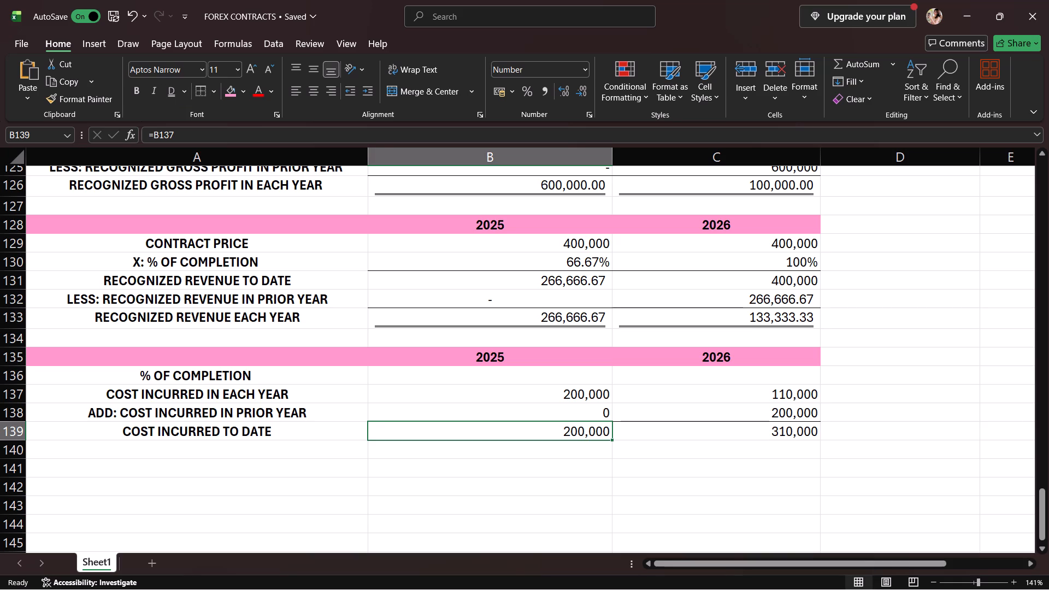
{"action": "left_click", "coordinate": [294, 450]}
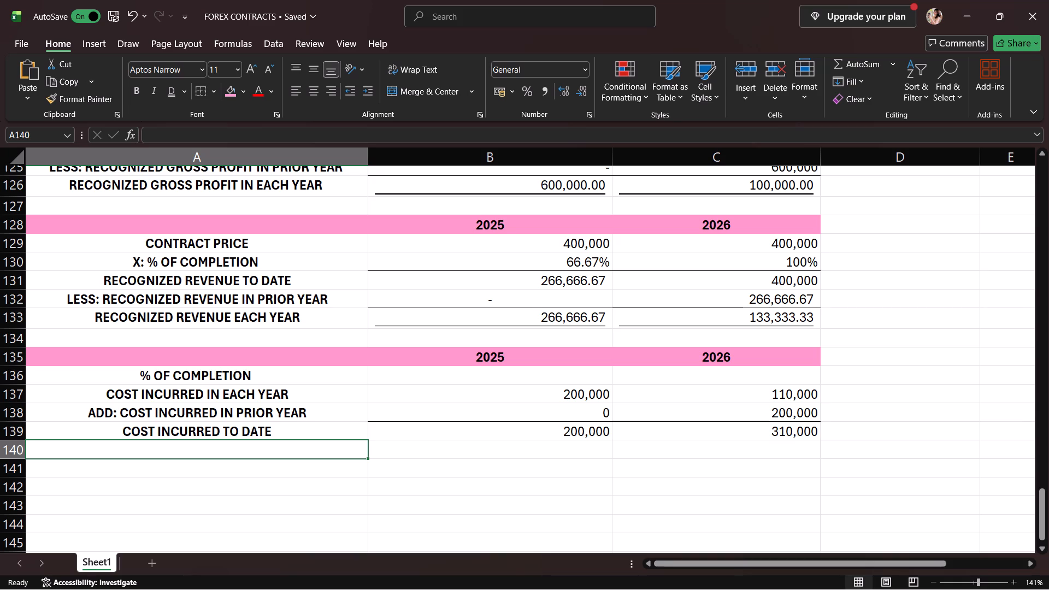
{"action": "scroll", "coordinate": [341, 495], "scroll_direction": "down", "scroll_amount": 2}
{"action": "left_click", "coordinate": [396, 341]}
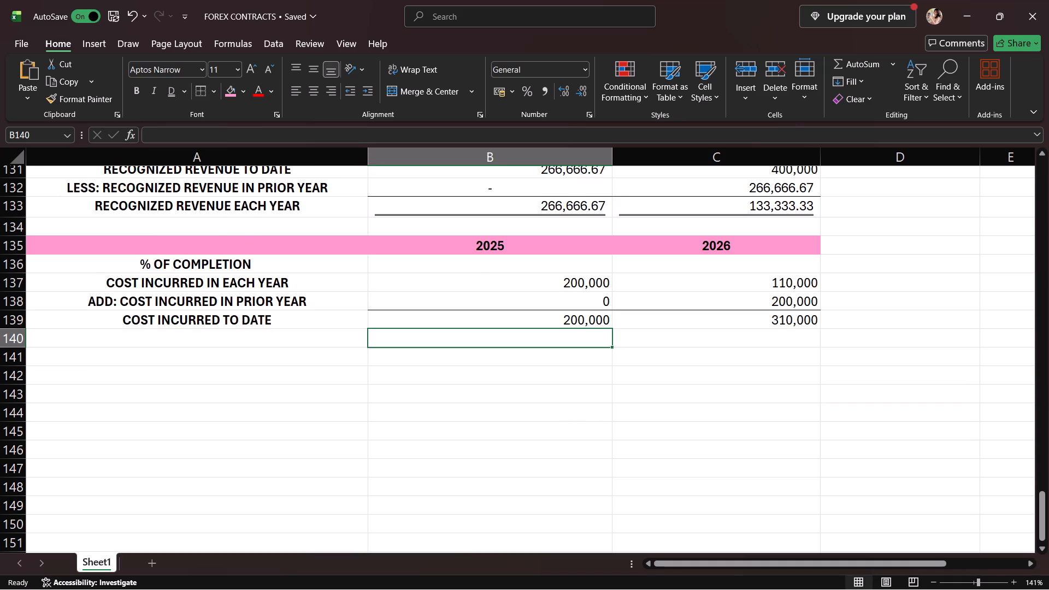
{"action": "left_click", "coordinate": [339, 344]}
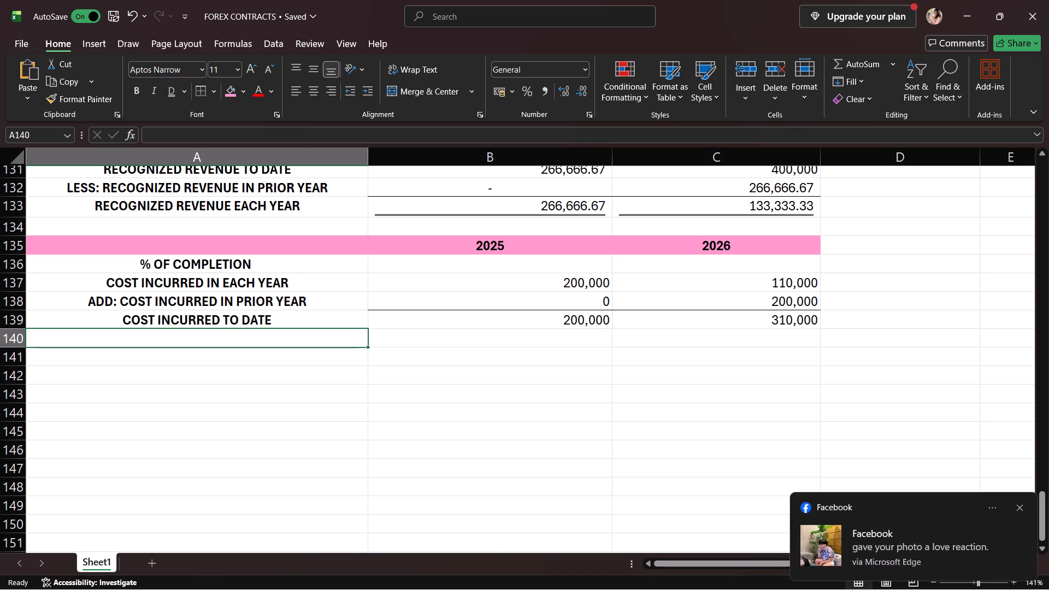
{"action": "left_click", "coordinate": [432, 320]}
{"action": "left_click", "coordinate": [433, 343]}
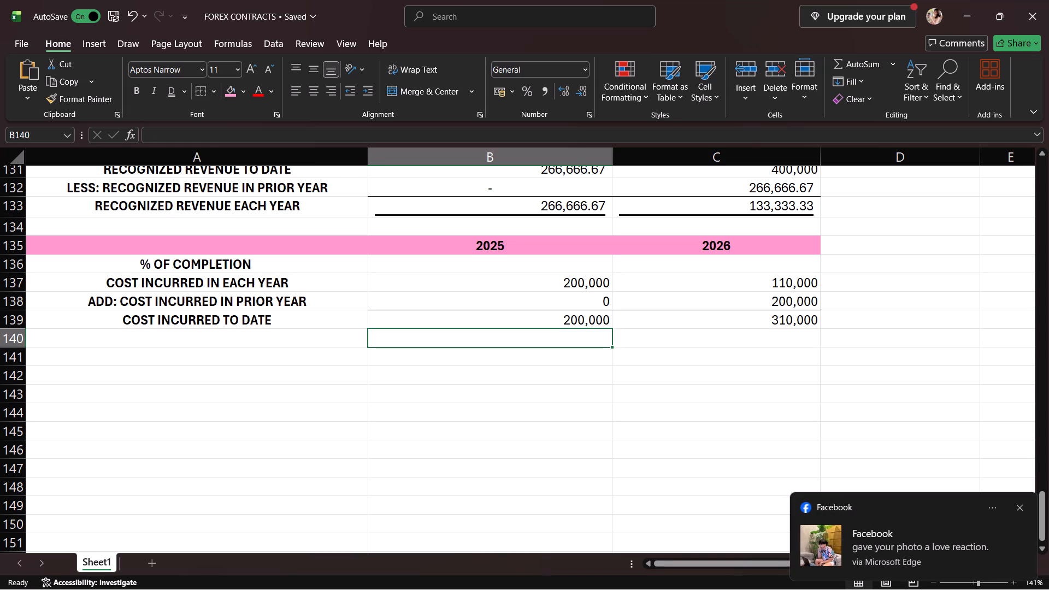
{"action": "left_click", "coordinate": [271, 332]}
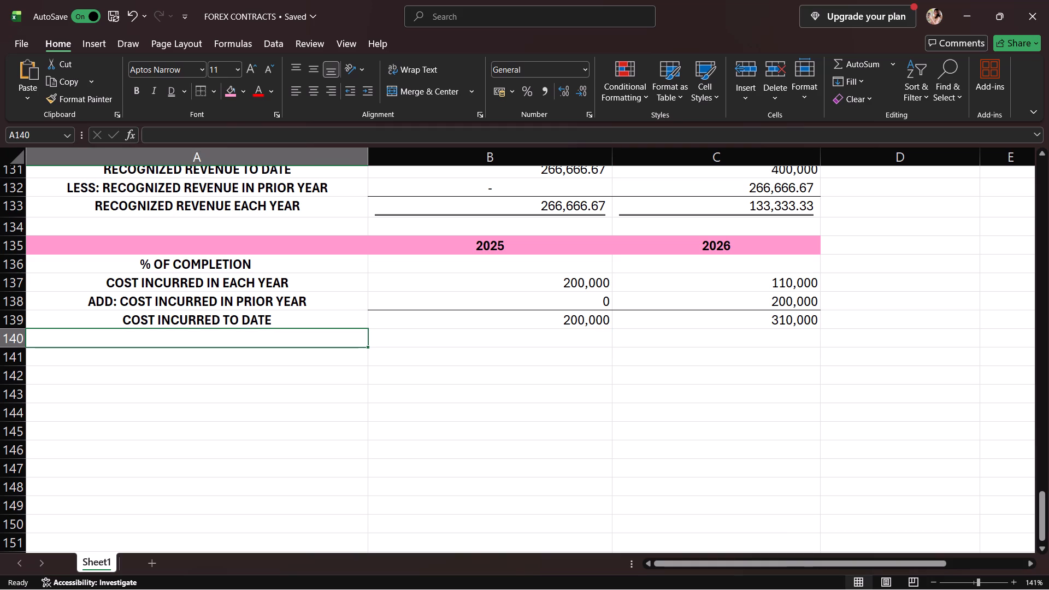
{"action": "type", "text": "ADD:"}
{"action": "key", "text": "space"}
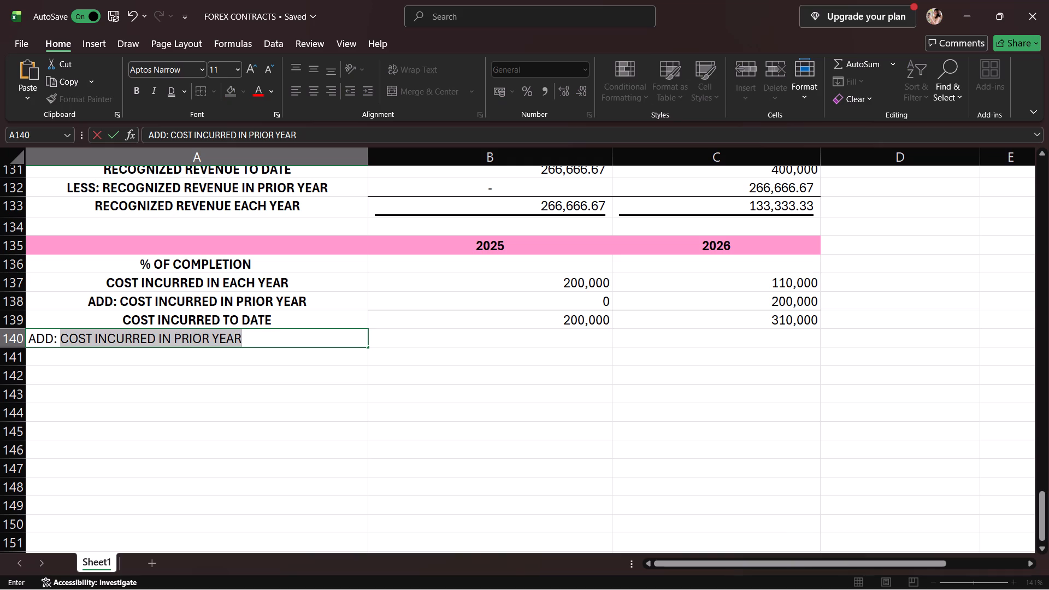
{"action": "type", "text": "ESTO"}
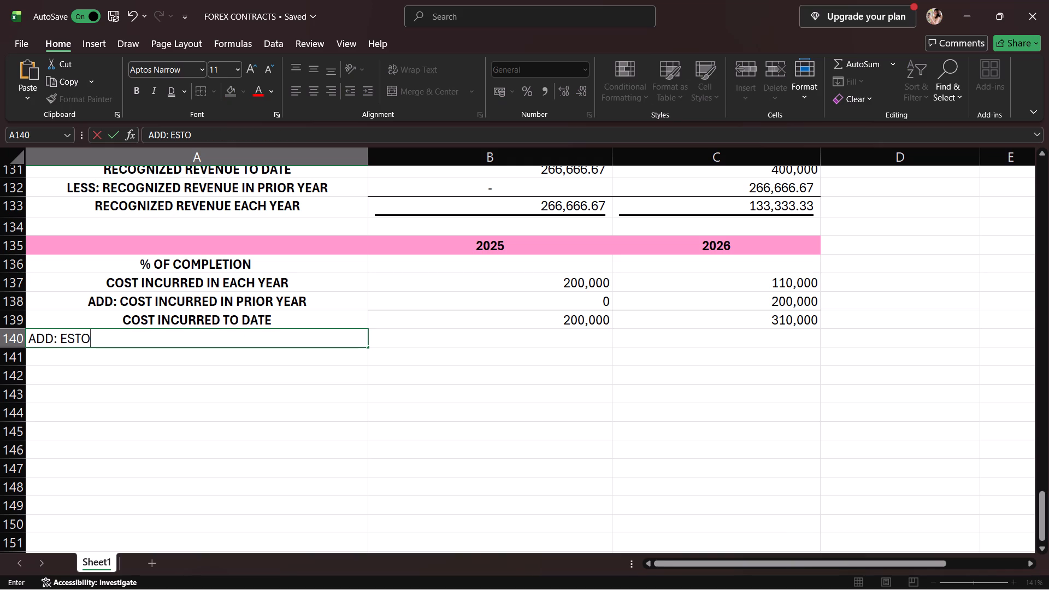
{"action": "key", "text": "BackSpace"}
{"action": "type", "text": "IMATED"}
{"action": "key", "text": "space"}
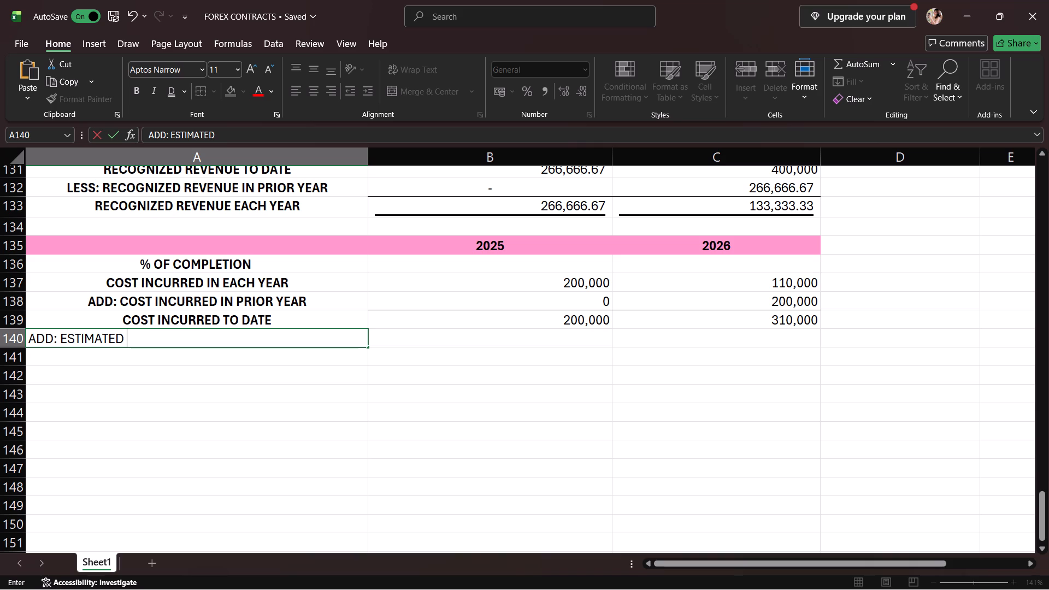
{"action": "type", "text": "COSTS OF COMPLETE"}
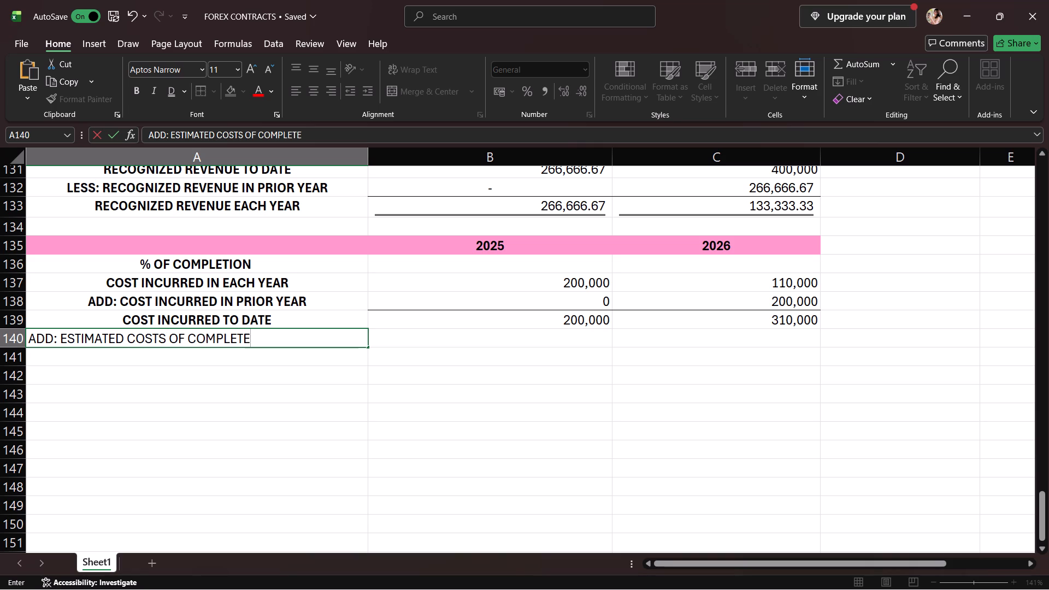
{"action": "key", "text": "Return"}
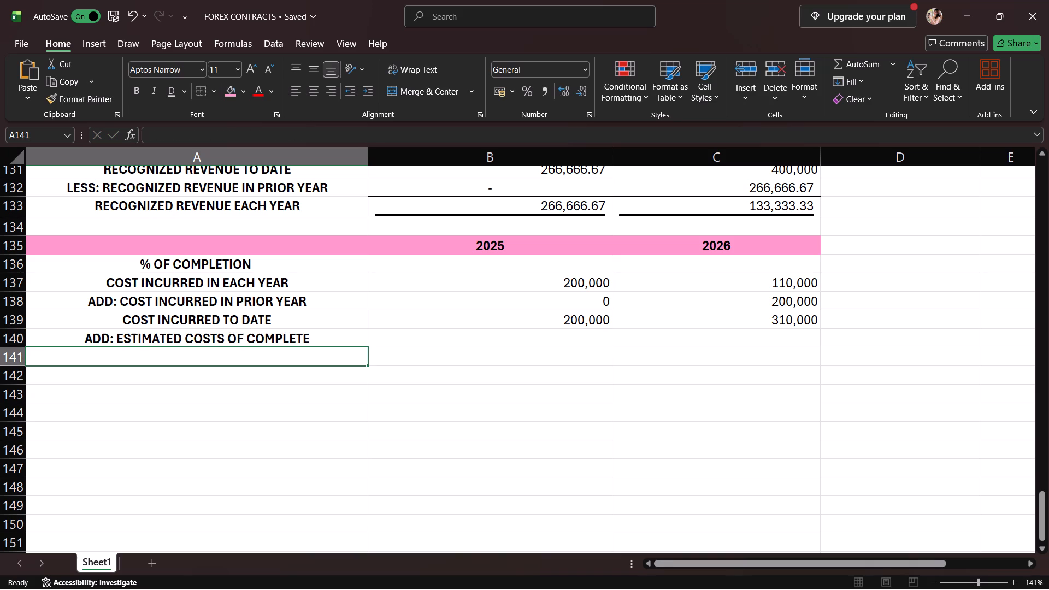
Enter 100,000 as the 2025 estimated costs of complete in cell B140.
{"action": "left_click", "coordinate": [406, 344]}
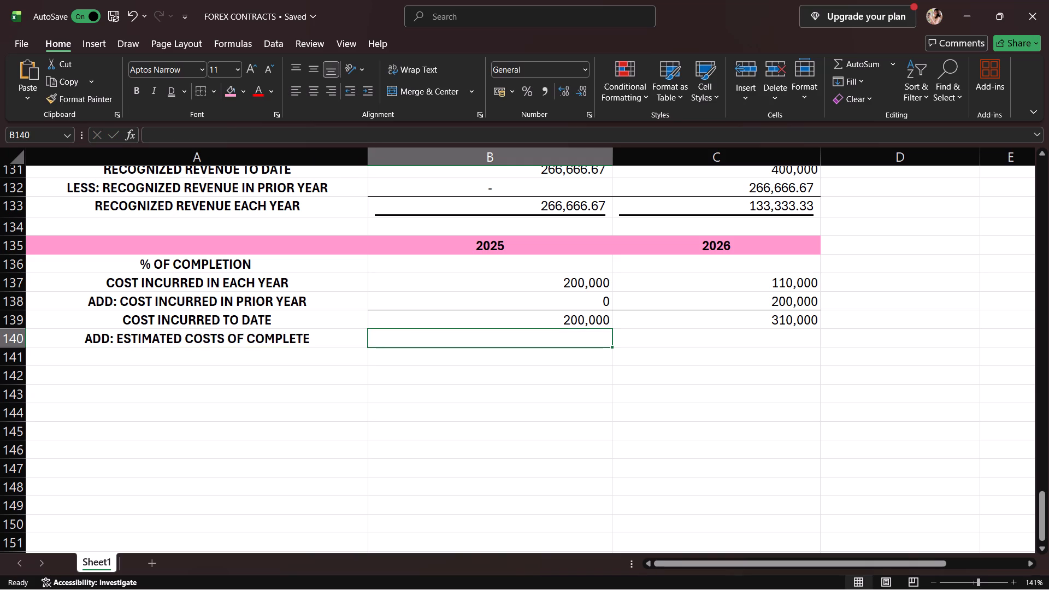
{"action": "type", "text": "100,000"}
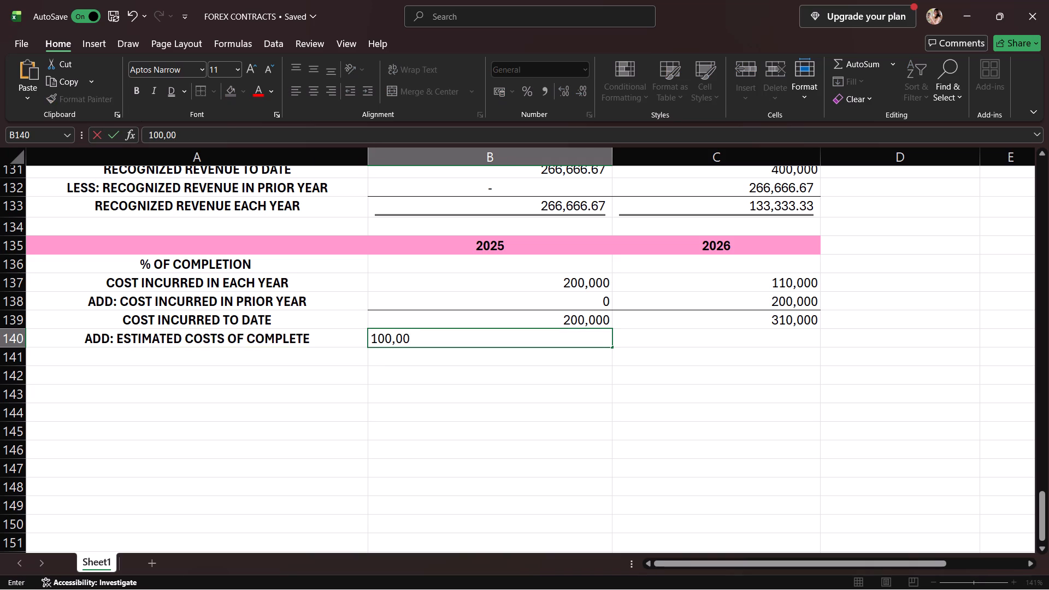
{"action": "key", "text": "Return"}
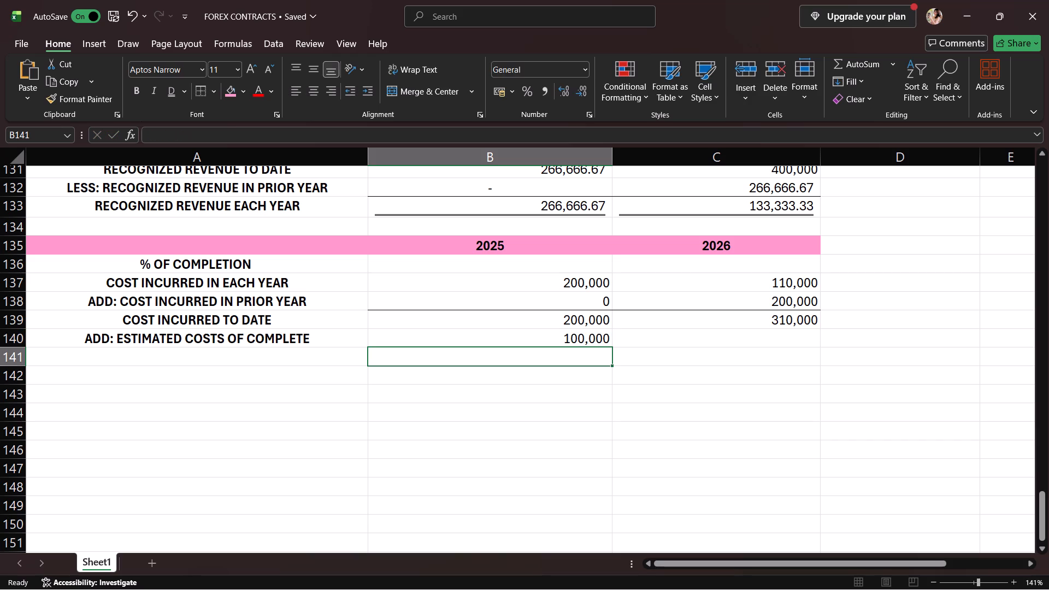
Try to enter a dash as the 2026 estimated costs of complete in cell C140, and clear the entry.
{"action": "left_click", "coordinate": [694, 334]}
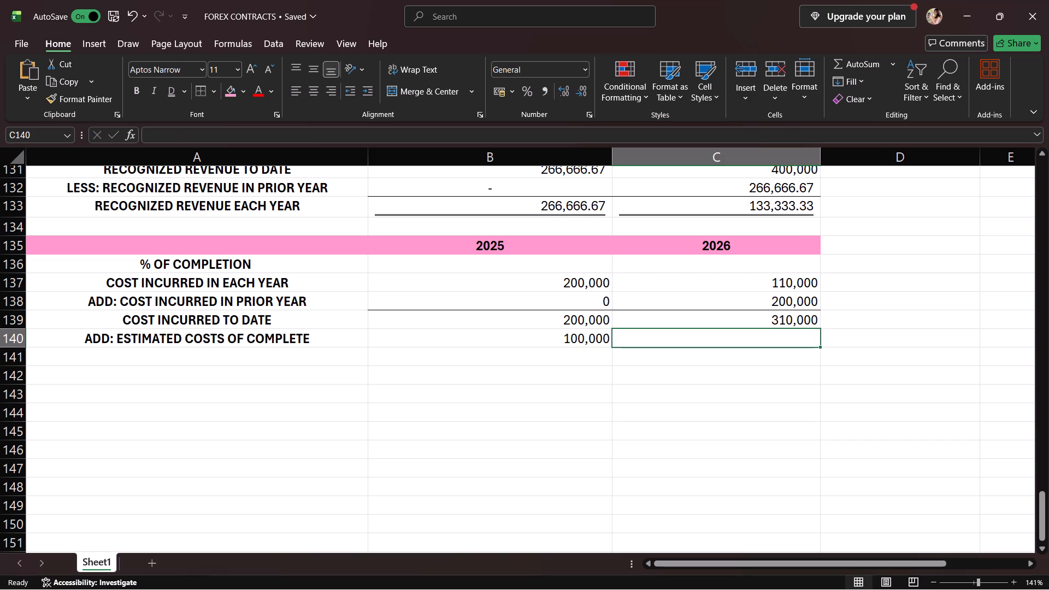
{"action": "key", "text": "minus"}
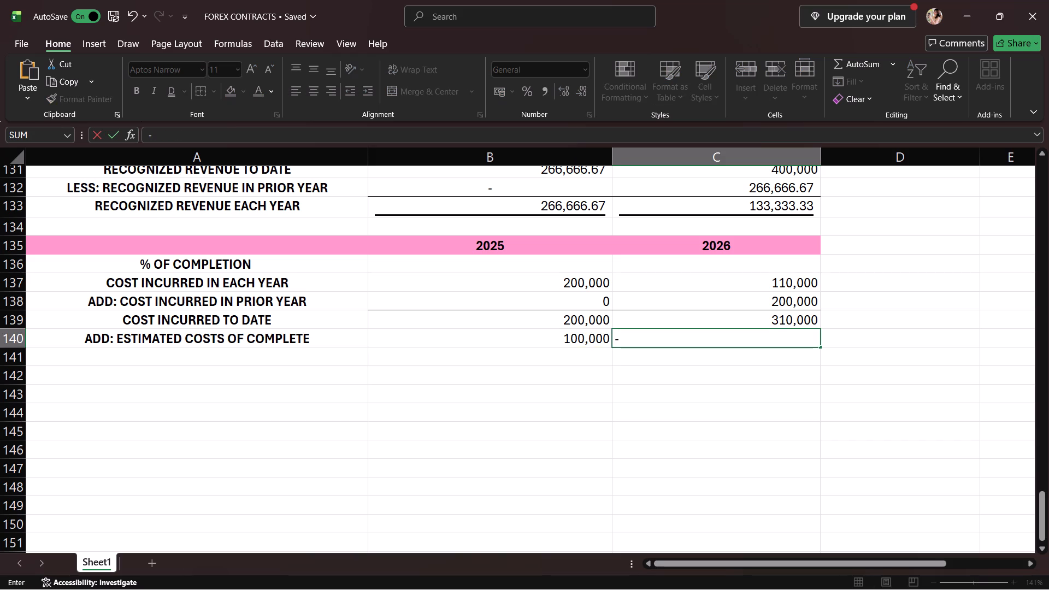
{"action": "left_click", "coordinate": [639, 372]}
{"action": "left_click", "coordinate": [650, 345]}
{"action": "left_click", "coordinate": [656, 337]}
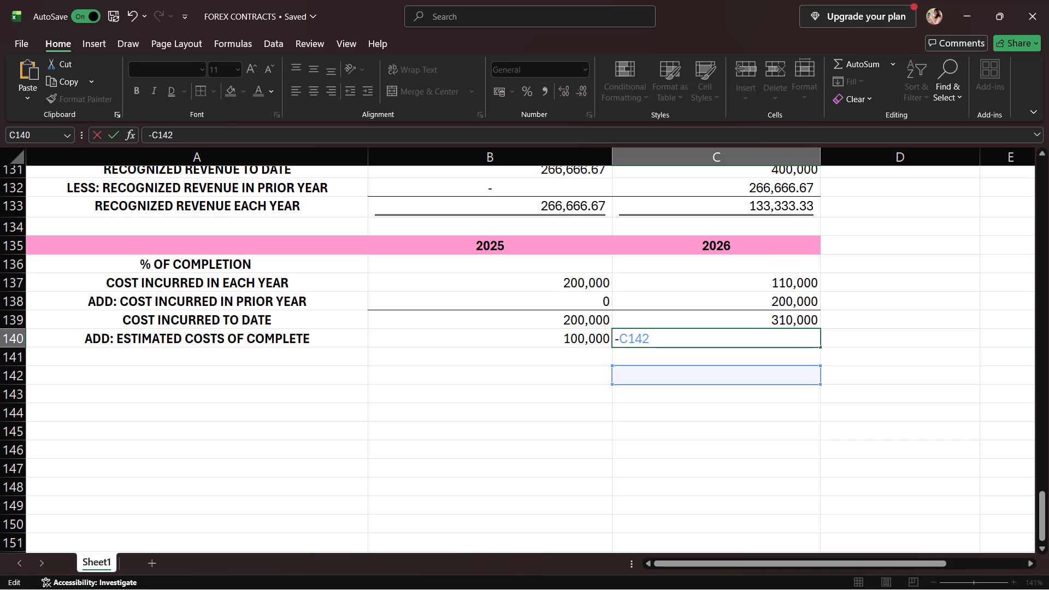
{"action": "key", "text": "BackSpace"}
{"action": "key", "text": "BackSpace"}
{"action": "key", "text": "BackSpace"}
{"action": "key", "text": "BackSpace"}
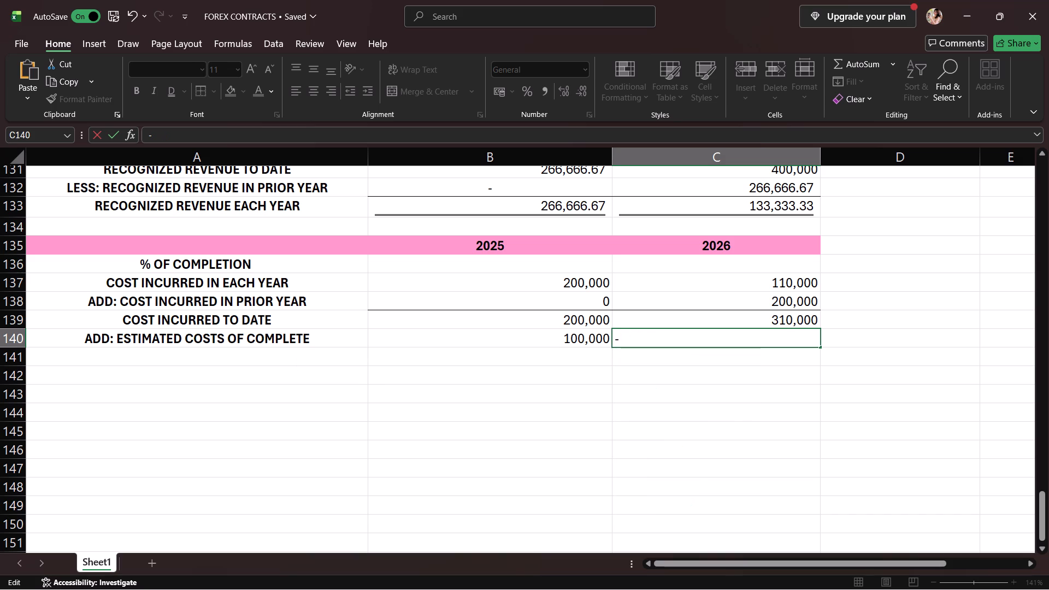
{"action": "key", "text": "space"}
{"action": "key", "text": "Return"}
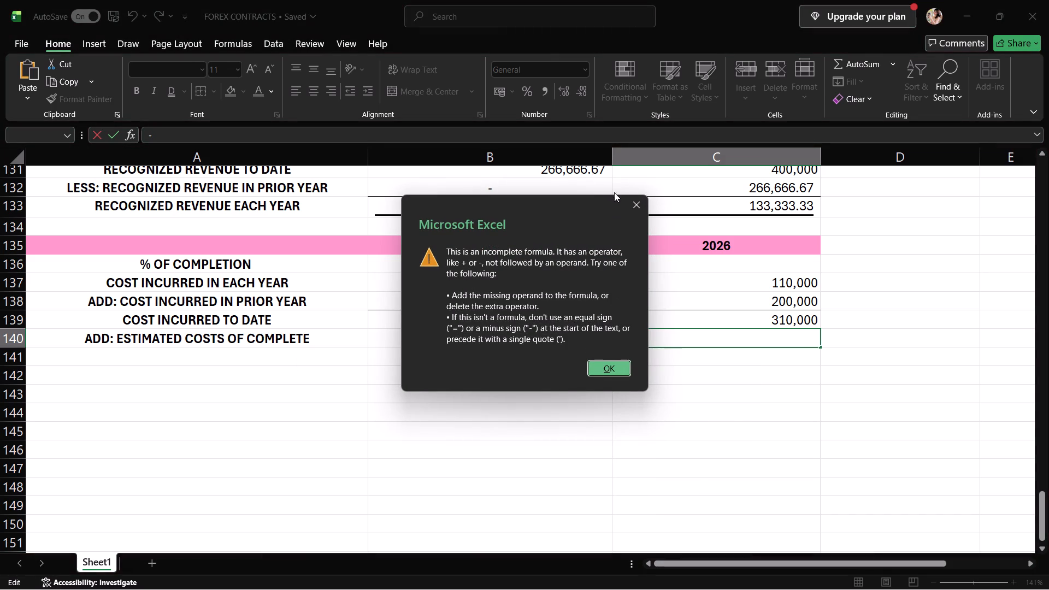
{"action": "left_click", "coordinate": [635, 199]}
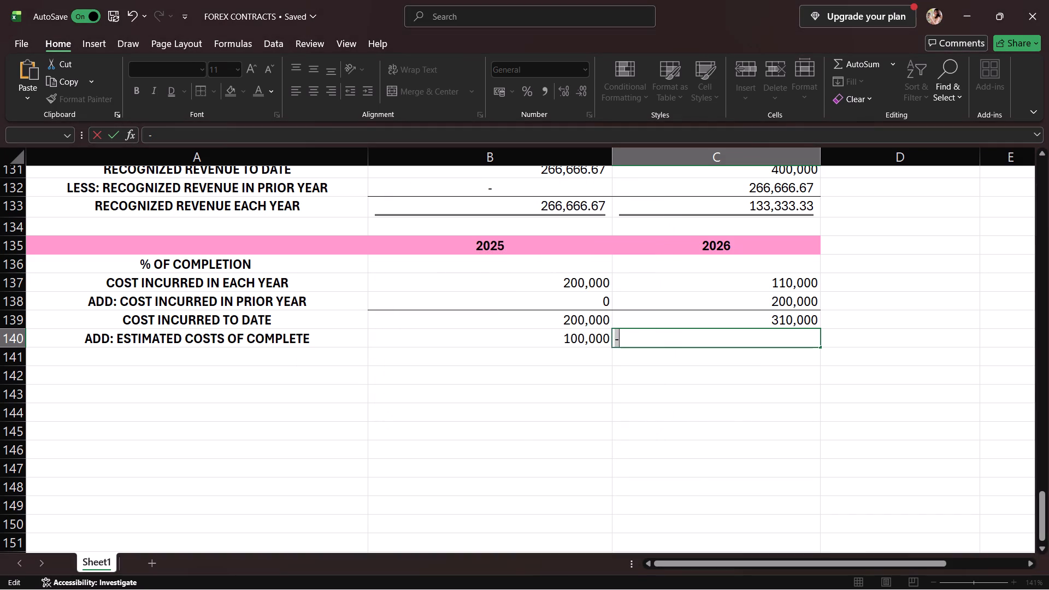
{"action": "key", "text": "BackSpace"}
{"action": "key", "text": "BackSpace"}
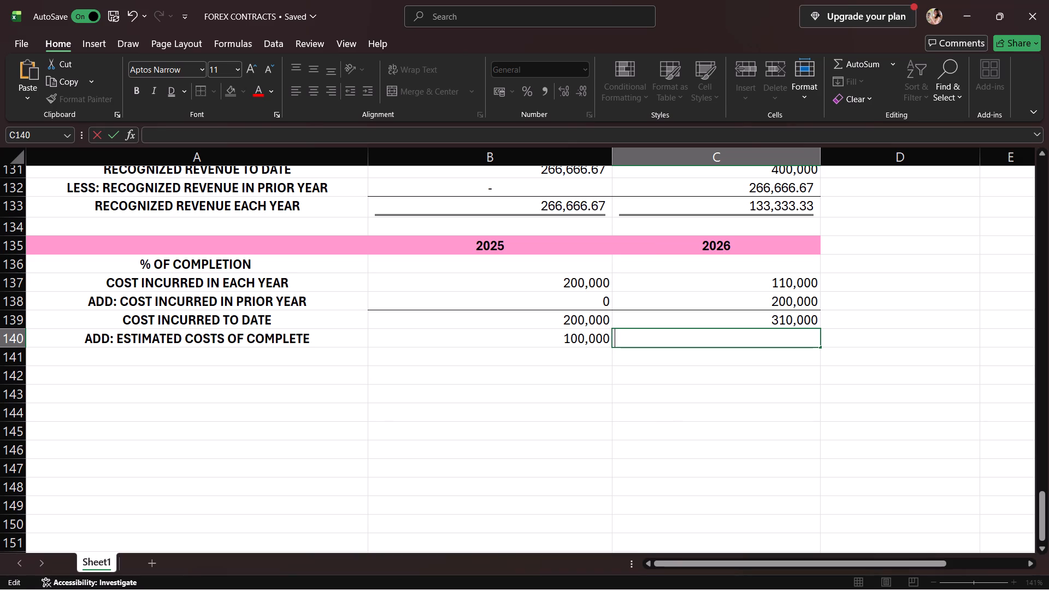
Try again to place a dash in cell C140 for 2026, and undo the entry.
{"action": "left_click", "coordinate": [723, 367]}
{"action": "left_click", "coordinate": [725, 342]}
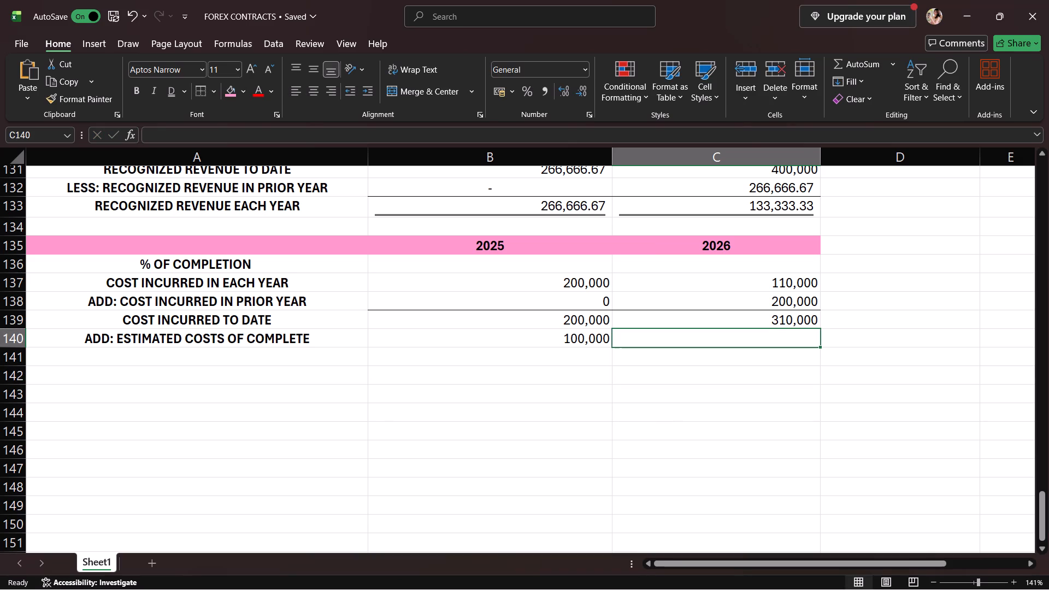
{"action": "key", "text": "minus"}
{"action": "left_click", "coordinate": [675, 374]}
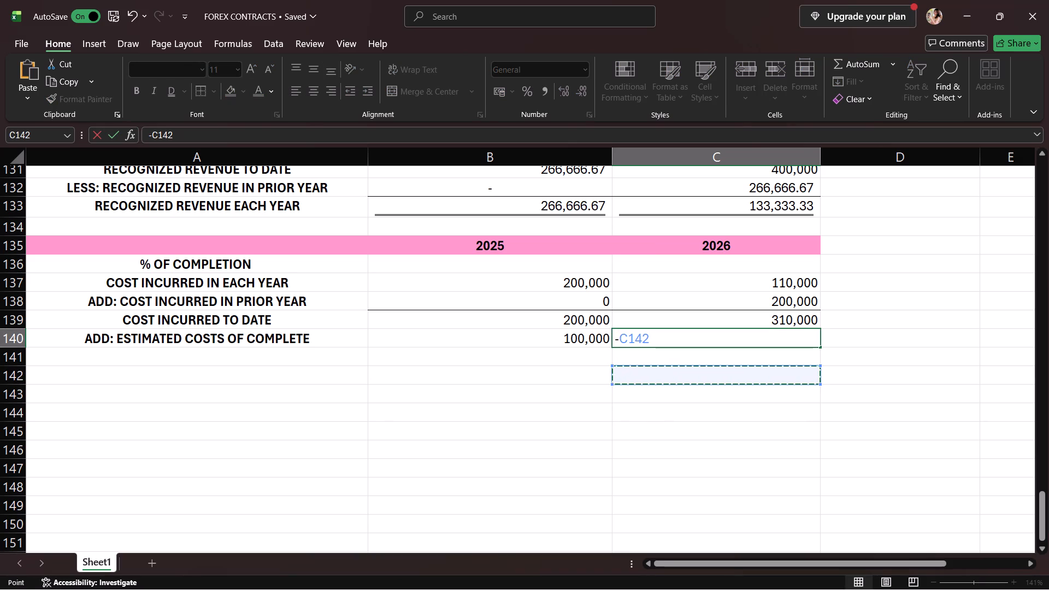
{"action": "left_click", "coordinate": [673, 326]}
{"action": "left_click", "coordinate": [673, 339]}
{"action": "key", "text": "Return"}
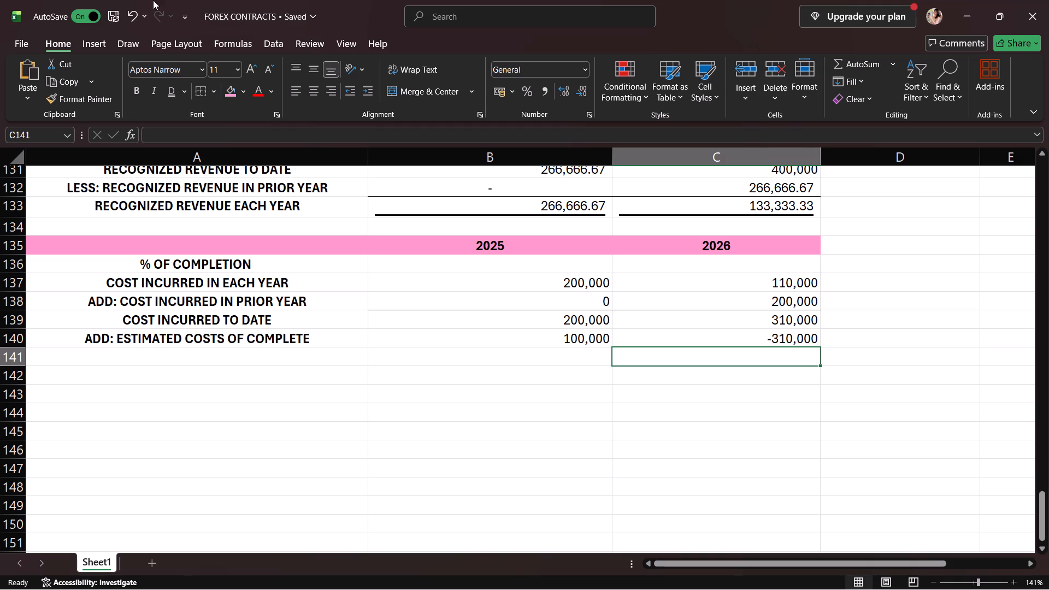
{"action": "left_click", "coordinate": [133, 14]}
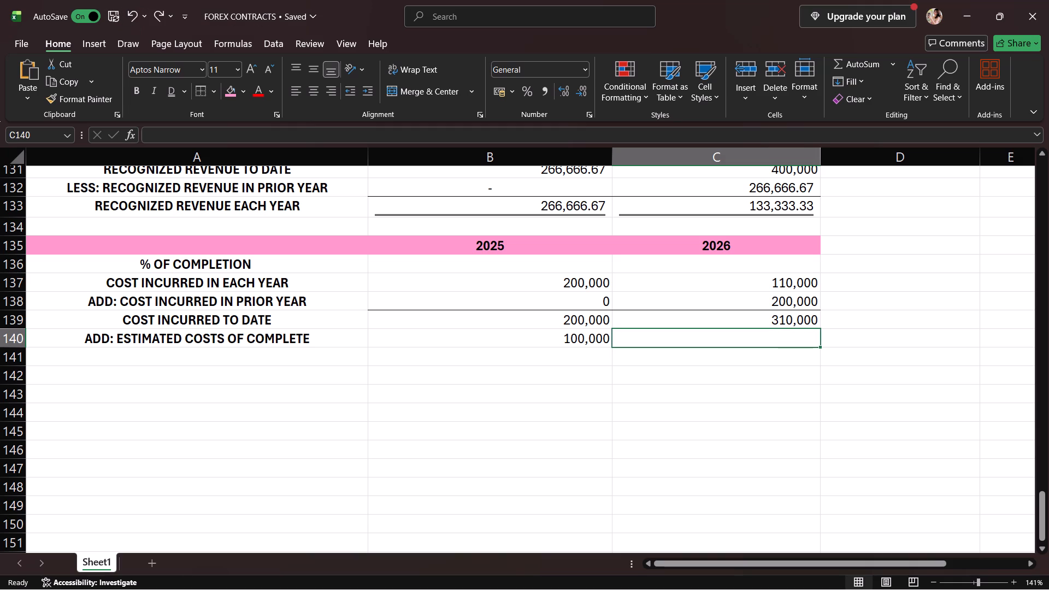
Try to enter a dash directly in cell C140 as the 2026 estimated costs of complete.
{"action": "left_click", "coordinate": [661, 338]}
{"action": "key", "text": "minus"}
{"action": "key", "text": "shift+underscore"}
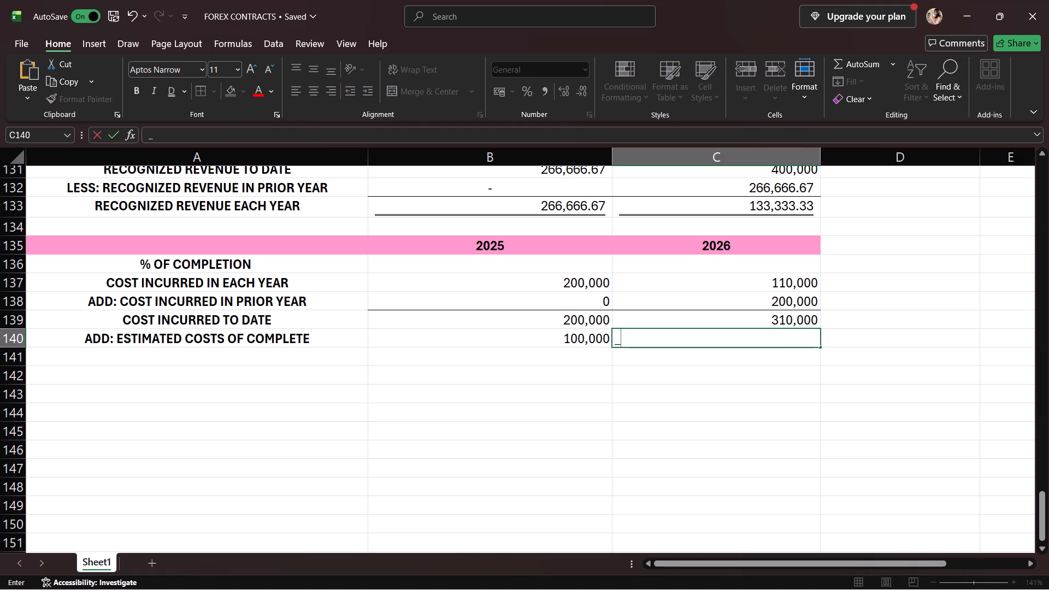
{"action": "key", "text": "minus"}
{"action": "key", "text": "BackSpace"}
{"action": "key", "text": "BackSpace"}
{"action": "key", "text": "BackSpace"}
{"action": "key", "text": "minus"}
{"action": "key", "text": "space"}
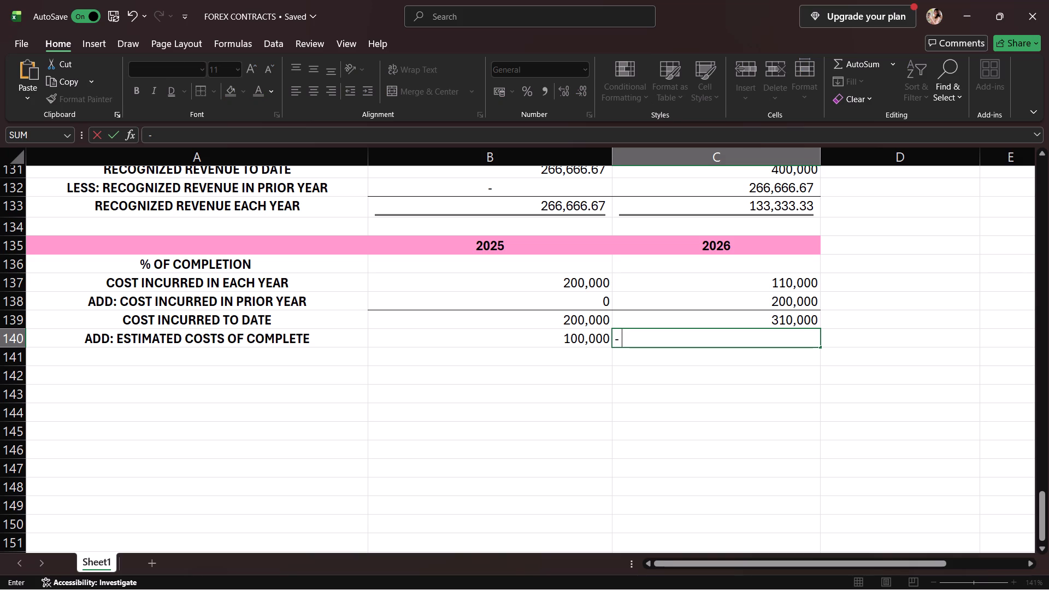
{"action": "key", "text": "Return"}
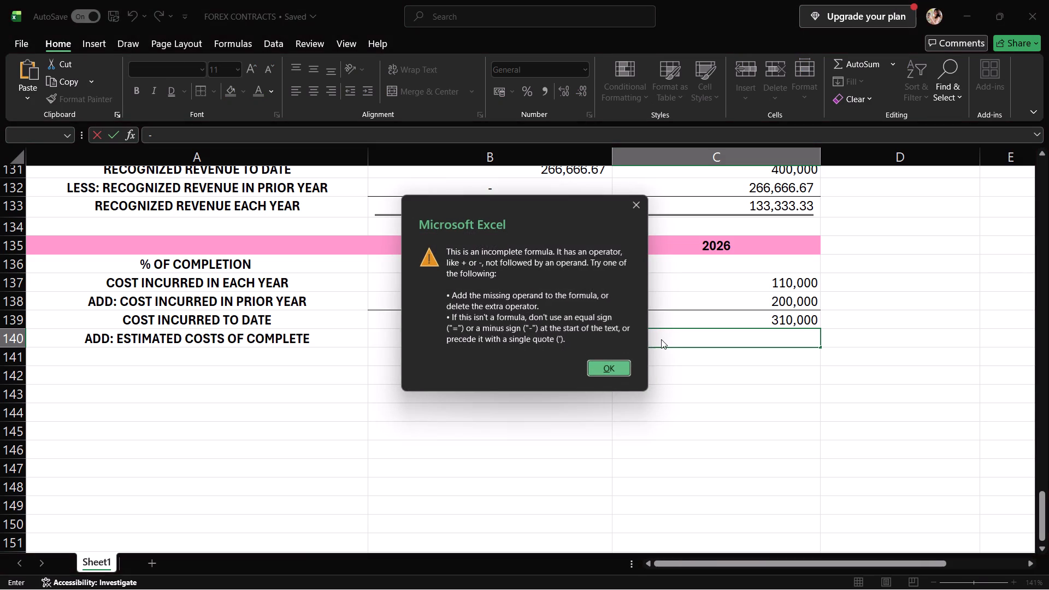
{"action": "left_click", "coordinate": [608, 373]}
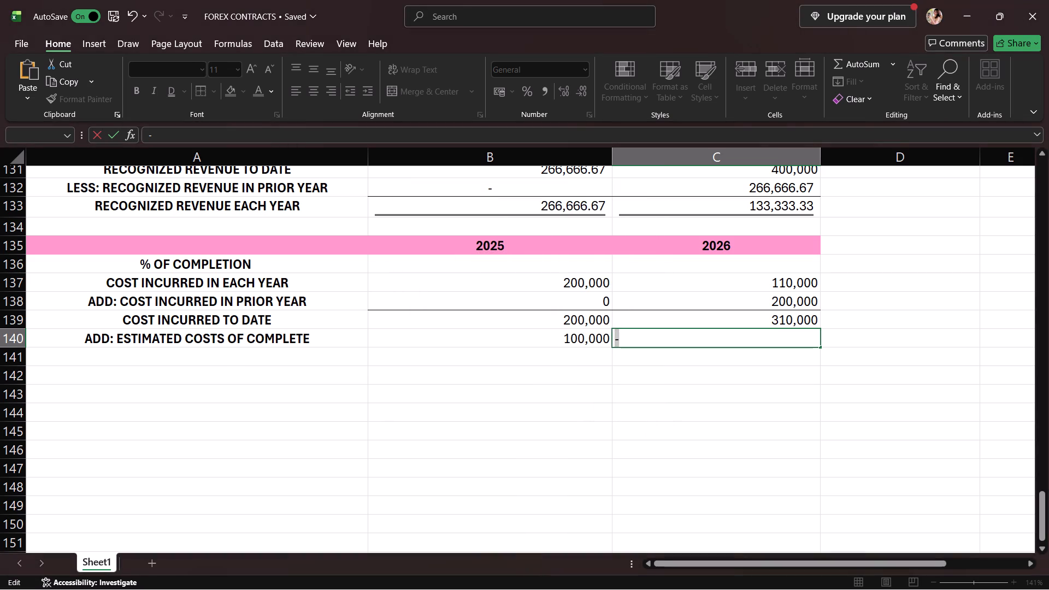
Fill cell C140 with the formula =B132 to carry over the dash for 2026, and center it.
{"action": "scroll", "coordinate": [659, 340], "scroll_direction": "up", "scroll_amount": 1}
{"action": "left_click", "coordinate": [510, 235]}
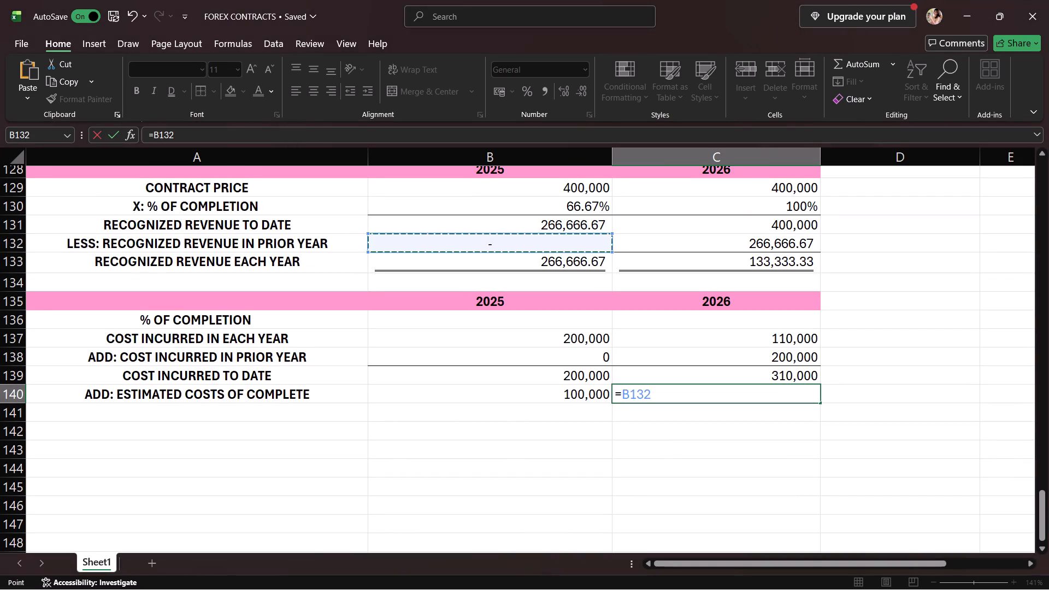
{"action": "key", "text": "Return"}
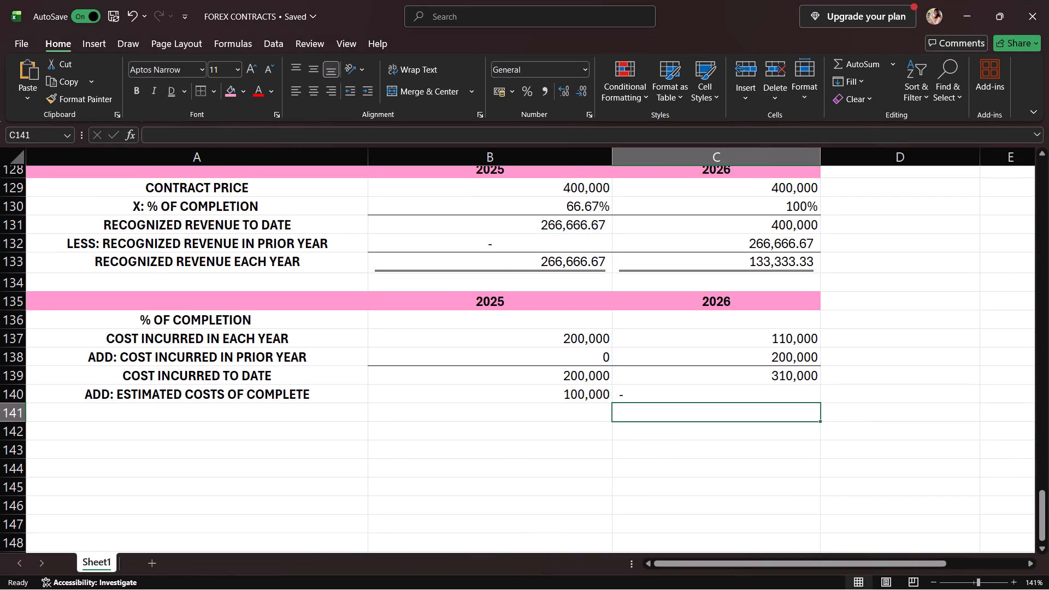
{"action": "left_click", "coordinate": [646, 392]}
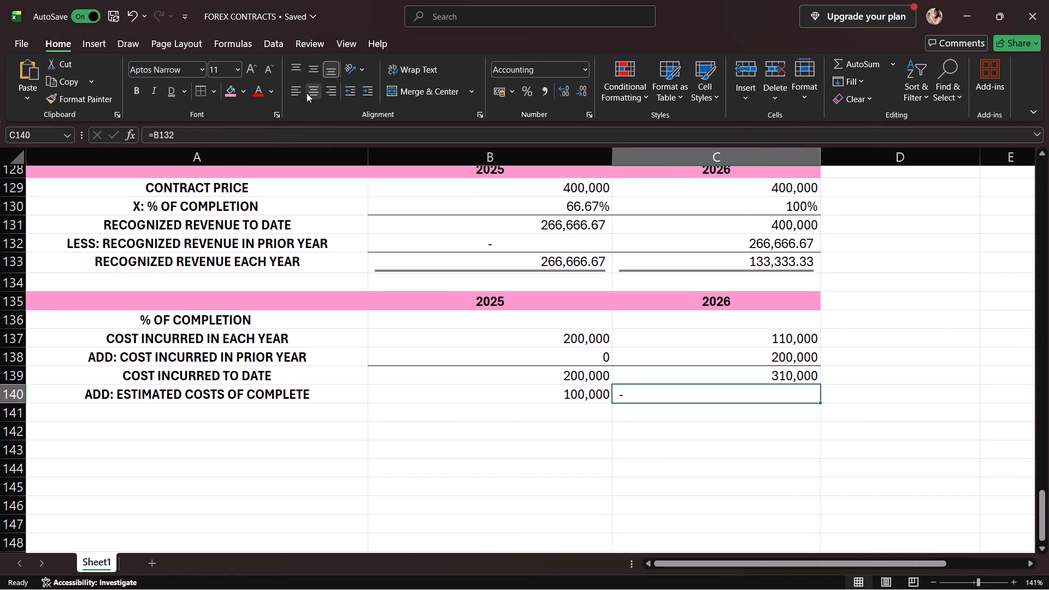
{"action": "left_click", "coordinate": [311, 92]}
Apply a top border to cells B141:C141, beneath the estimated costs of complete.
{"action": "left_click", "coordinate": [488, 423]}
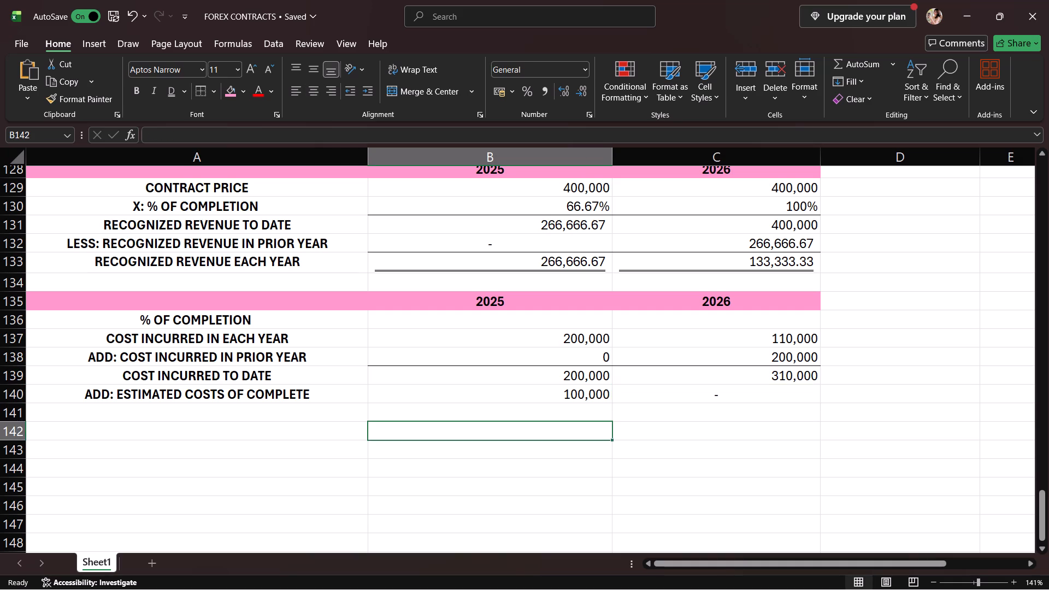
{"action": "left_click", "coordinate": [494, 419]}
{"action": "left_click_drag", "start_coordinate": [398, 408], "coordinate": [409, 408]}
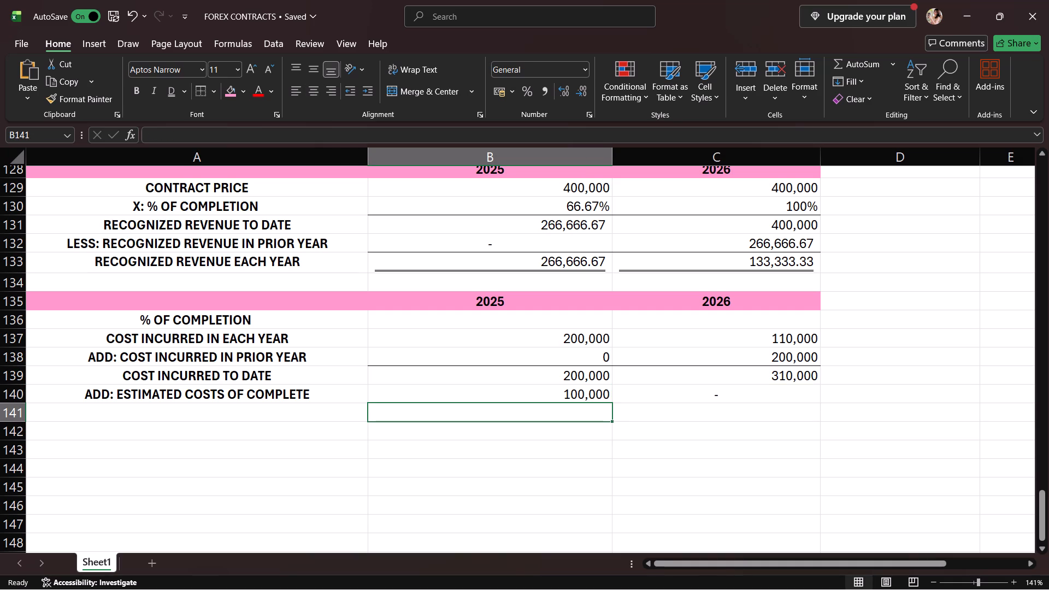
{"action": "left_click_drag", "start_coordinate": [409, 408], "coordinate": [641, 420]}
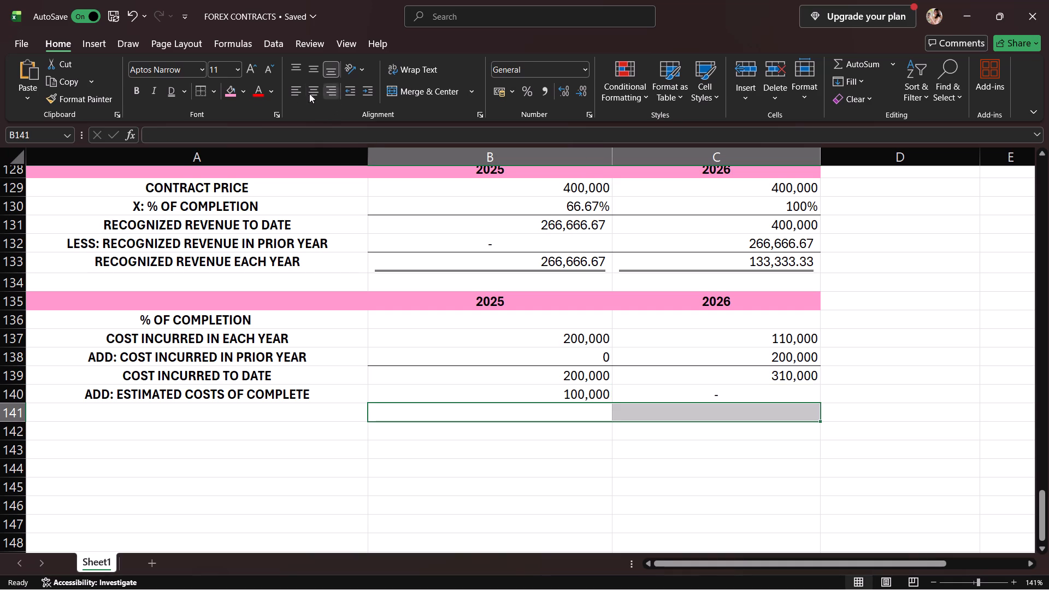
{"action": "left_click", "coordinate": [201, 86]}
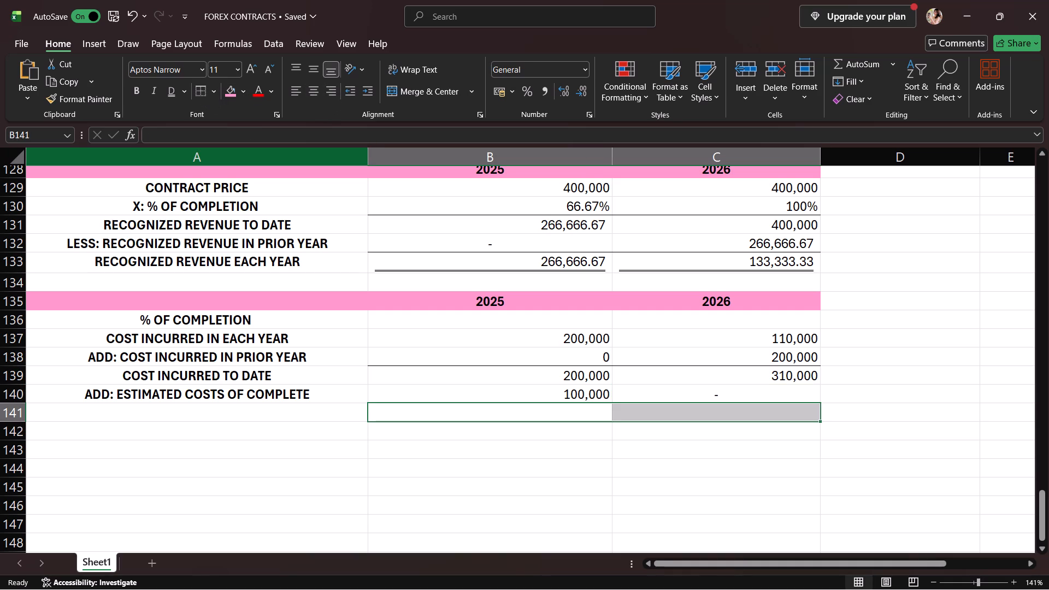
{"action": "left_click", "coordinate": [411, 435]}
Enter the row label TOTAL ESTIMATED COST in cell A141.
{"action": "left_click", "coordinate": [345, 415]}
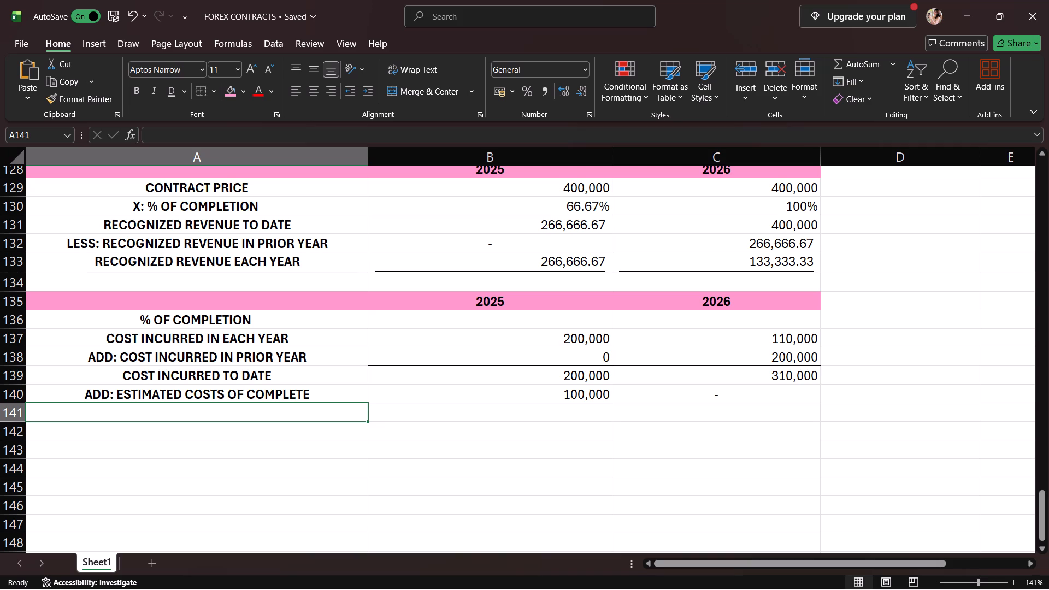
{"action": "type", "text": "TOT"}
{"action": "type", "text": "AL ESTIMATED COSTS"}
{"action": "key", "text": "BackSpace"}
{"action": "key", "text": "Return"}
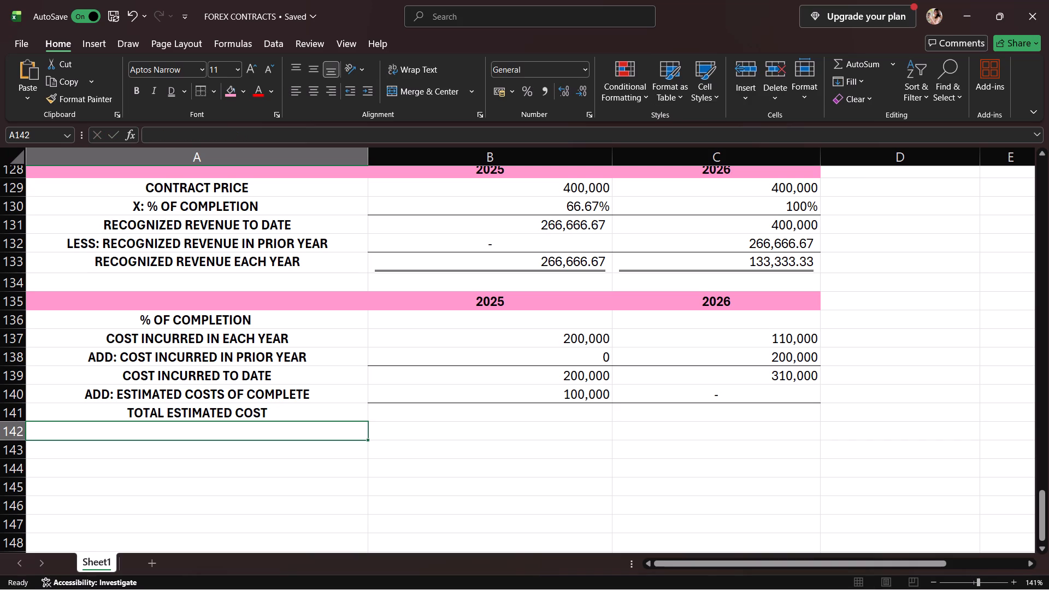
Calculate the 2025 total estimated cost in cell B141 with the formula =B139+B140.
{"action": "left_click", "coordinate": [388, 416]}
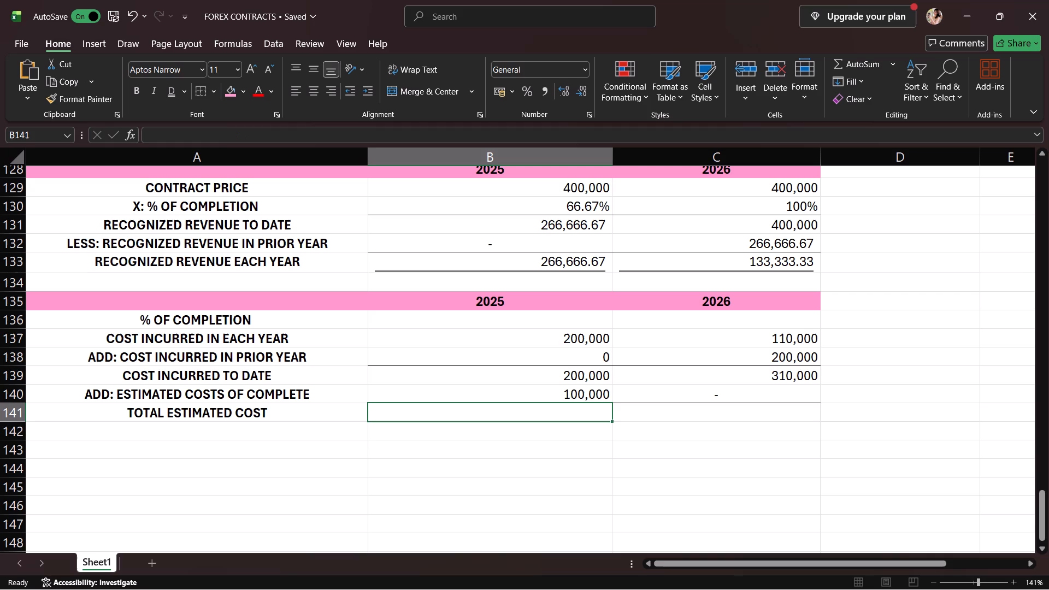
{"action": "key", "text": "equal"}
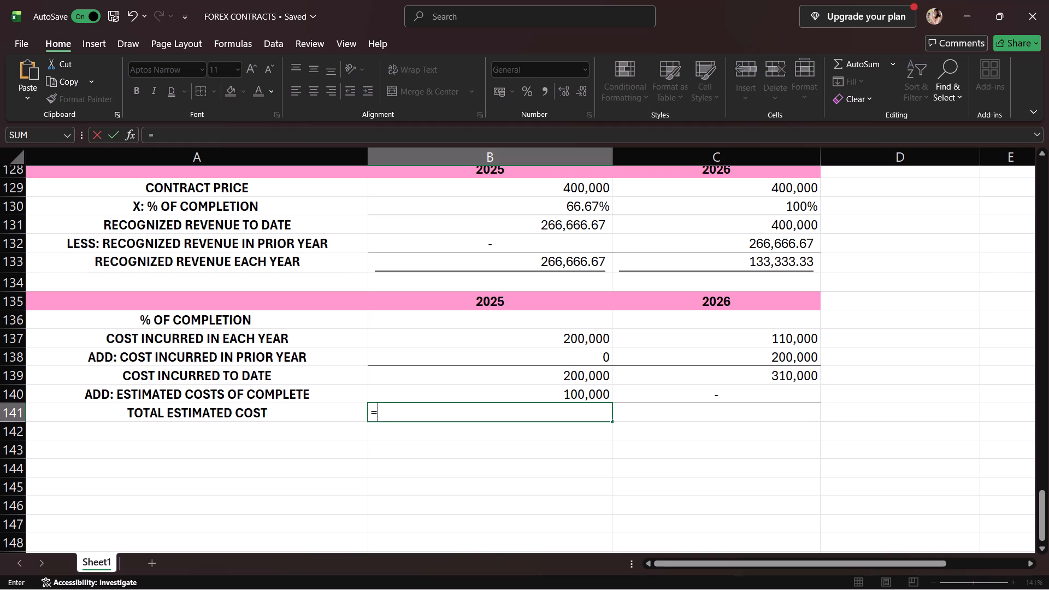
{"action": "left_click", "coordinate": [545, 344]}
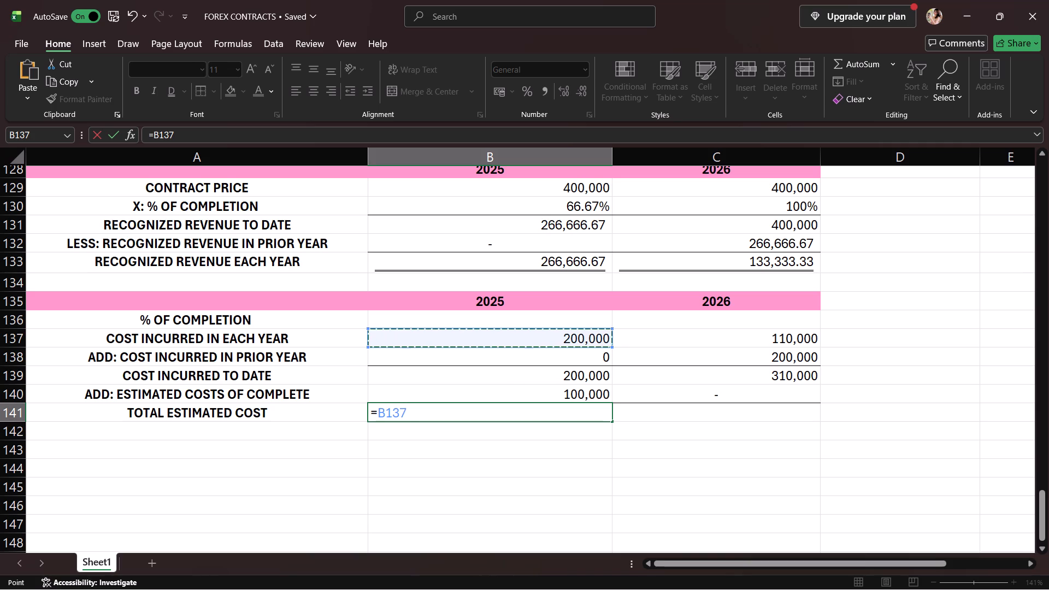
{"action": "left_click", "coordinate": [516, 377]}
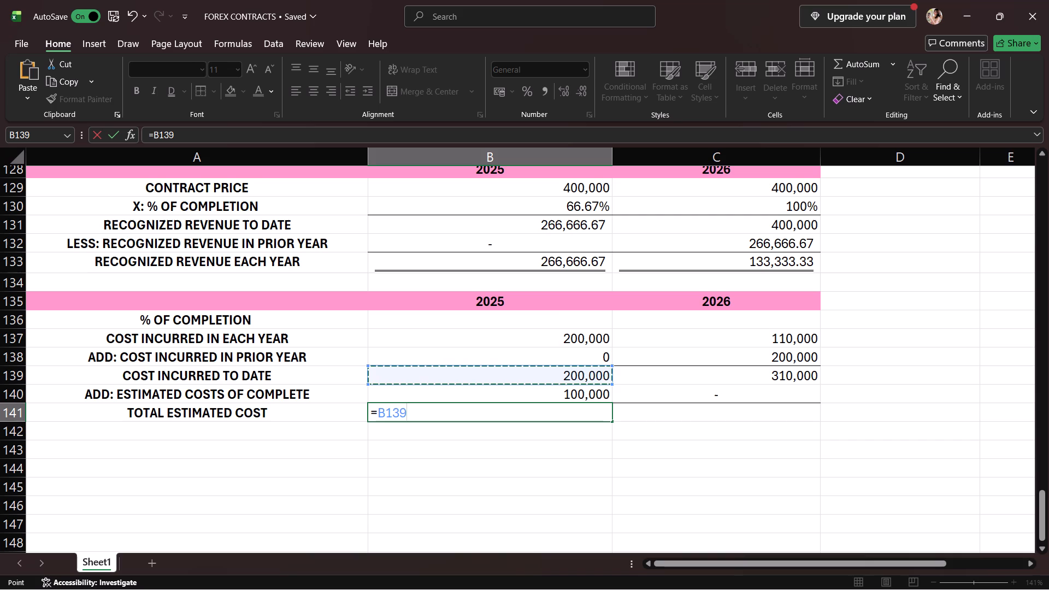
{"action": "key", "text": "plus"}
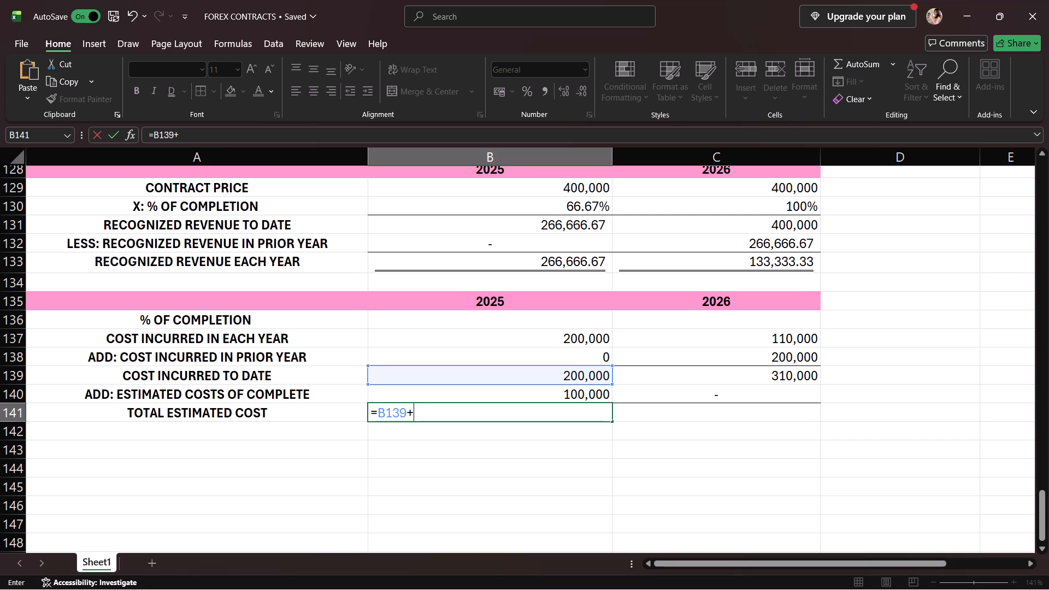
{"action": "left_click", "coordinate": [519, 397]}
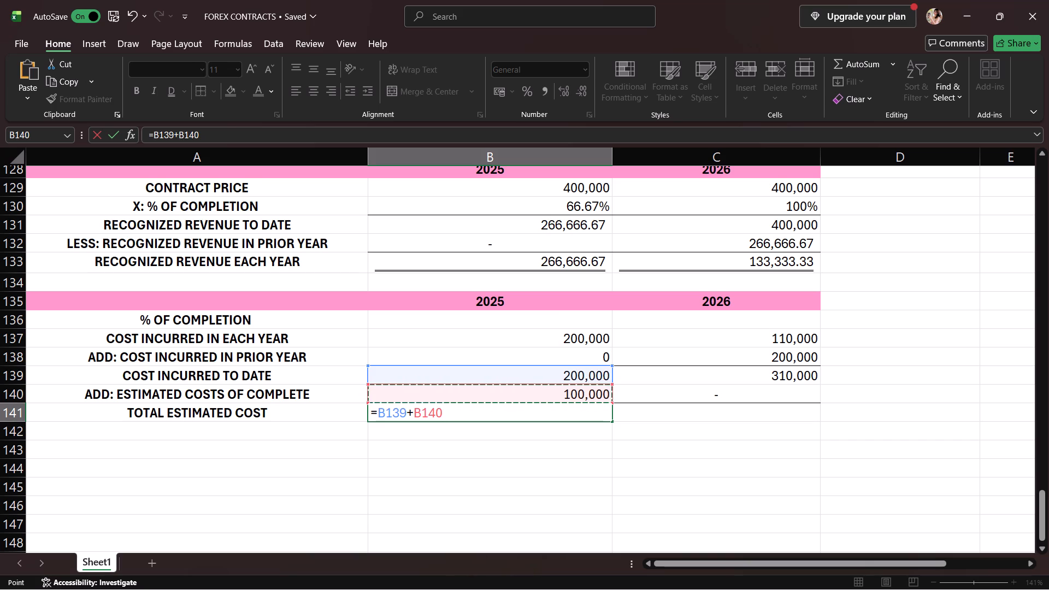
{"action": "key", "text": "Return"}
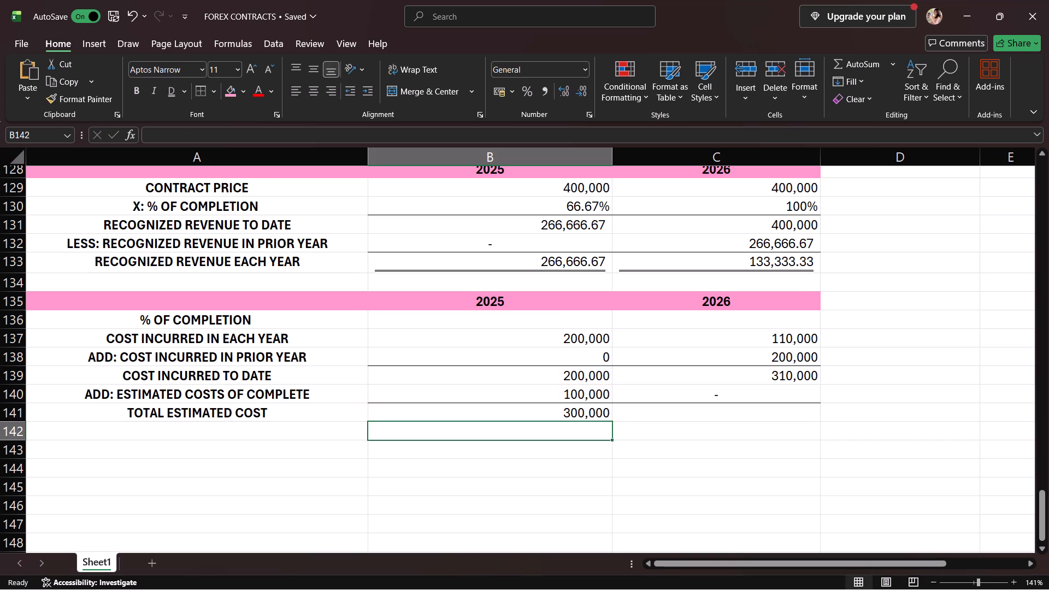
Set the 2026 total estimated cost in cell C141 to the cost incurred to date, using =C139.
{"action": "left_click", "coordinate": [728, 420]}
{"action": "key", "text": "equal"}
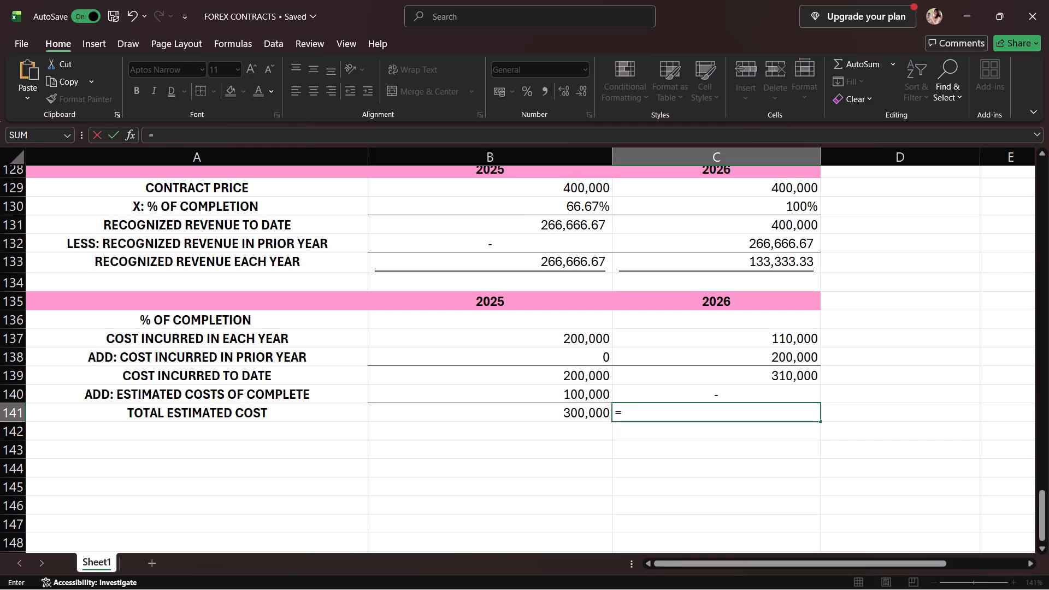
{"action": "left_click", "coordinate": [778, 379]}
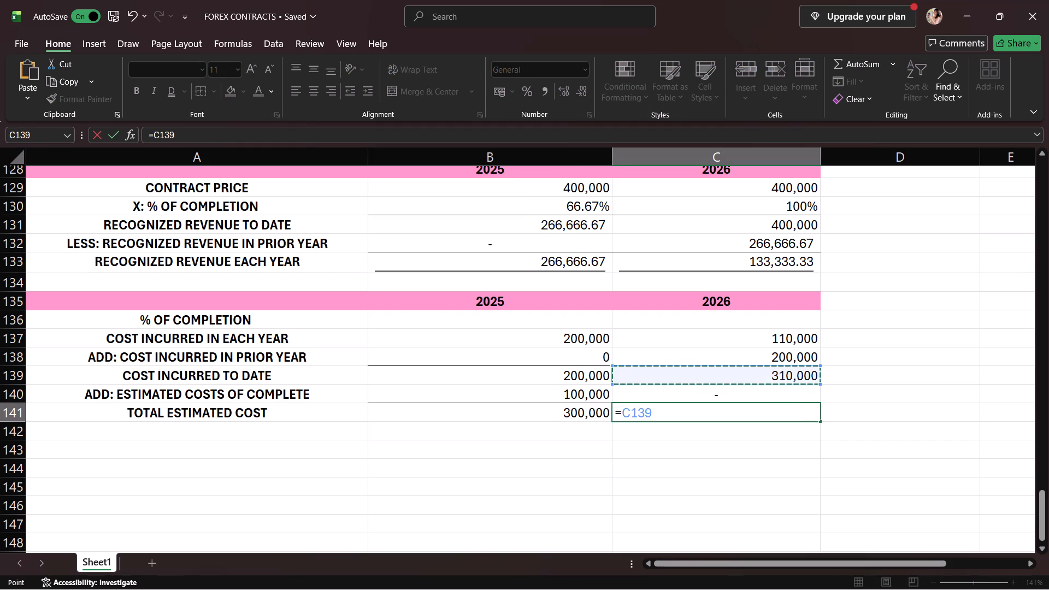
{"action": "key", "text": "Return"}
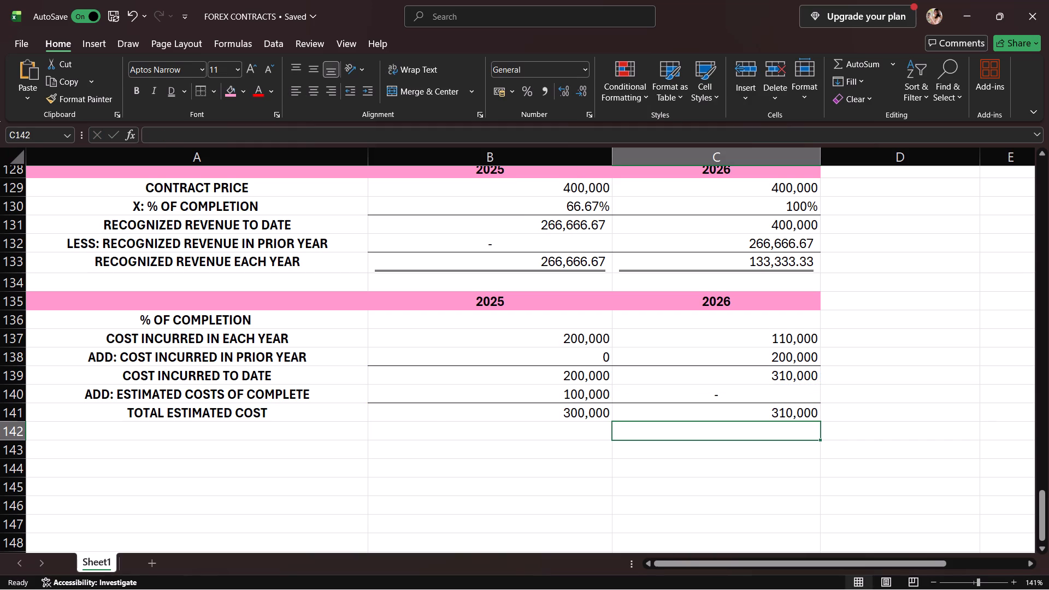
Double-underline the 2025 and 2026 total estimated costs in cells B141 and C141.
{"action": "left_click", "coordinate": [315, 436]}
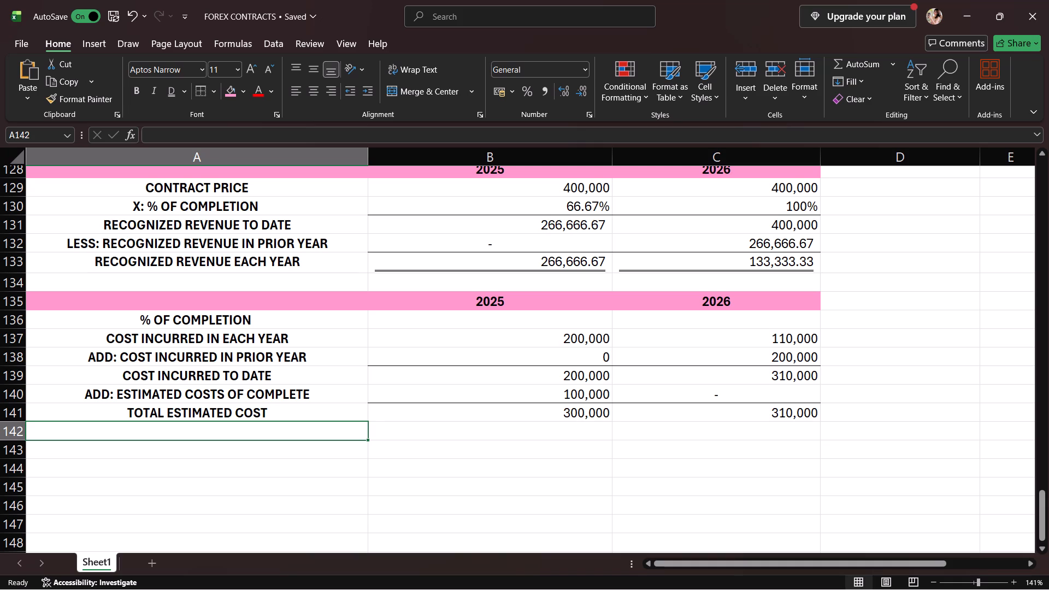
{"action": "left_click", "coordinate": [309, 448]}
{"action": "left_click", "coordinate": [438, 418]}
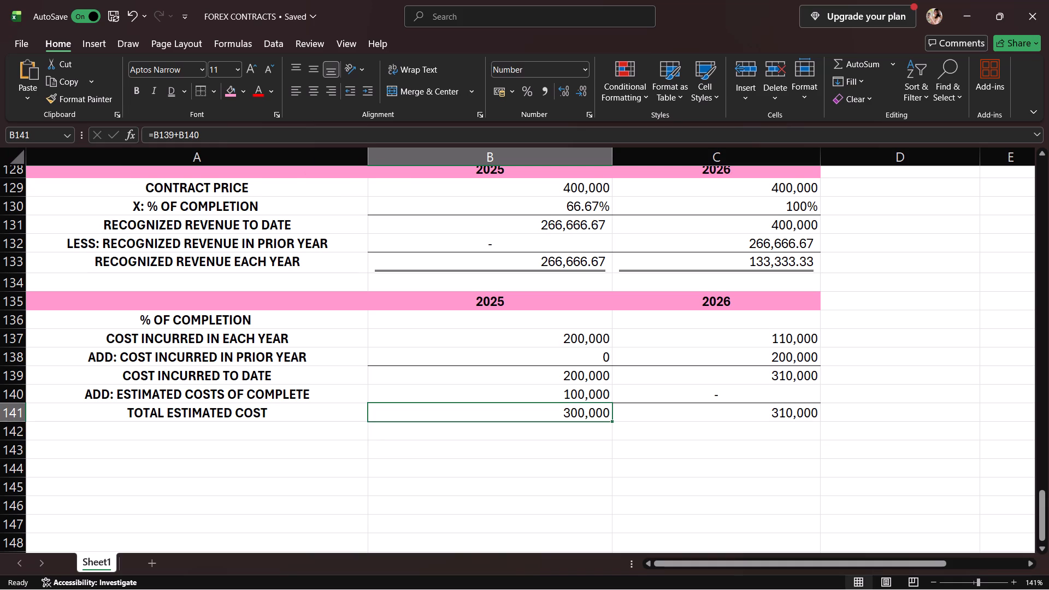
{"action": "left_click", "coordinate": [175, 87]}
{"action": "left_click", "coordinate": [683, 426]}
{"action": "left_click", "coordinate": [680, 404]}
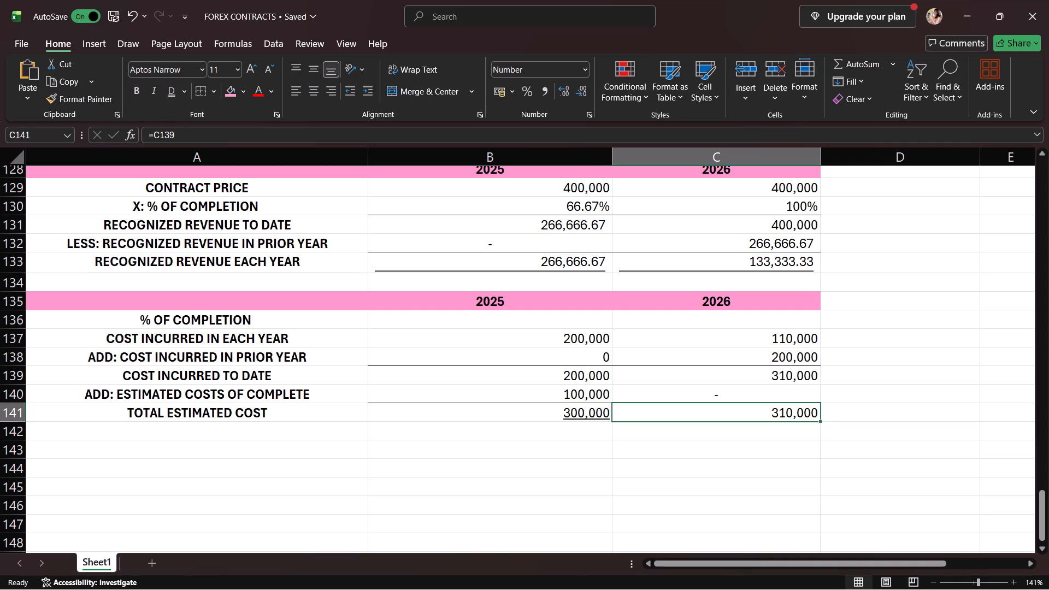
{"action": "left_click", "coordinate": [170, 93]}
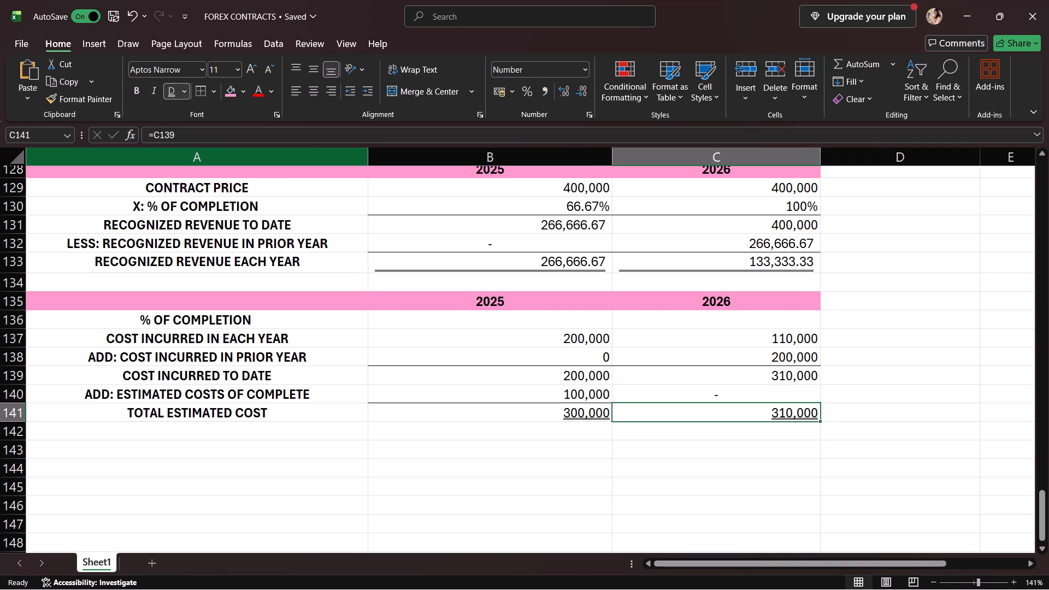
Enter the section label % OF COMPLETION in cell A143, below the total estimated cost.
{"action": "left_click", "coordinate": [258, 455]}
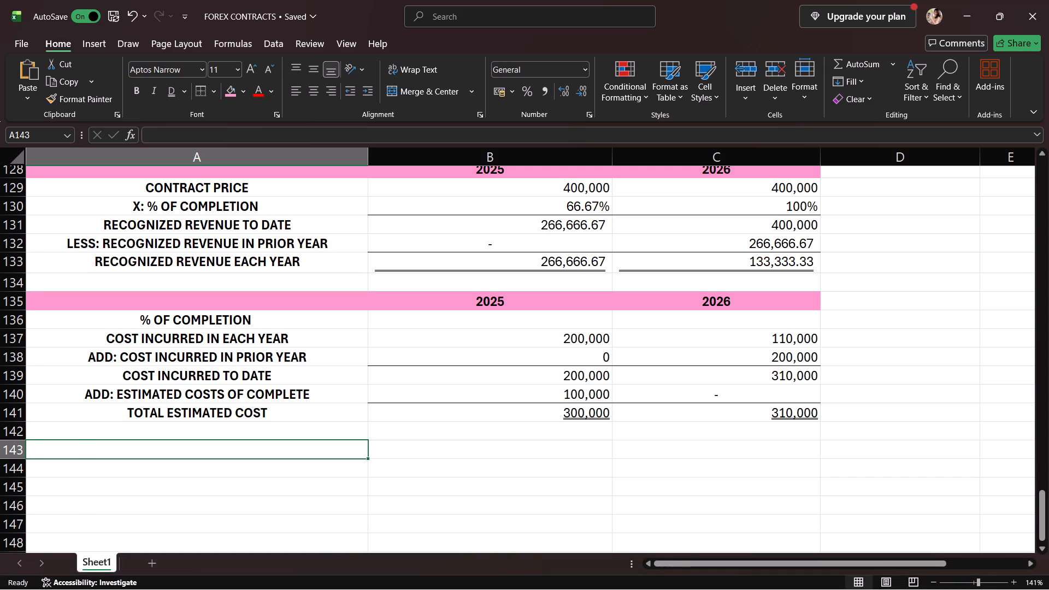
{"action": "key", "text": "5"}
{"action": "key", "text": "BackSpace"}
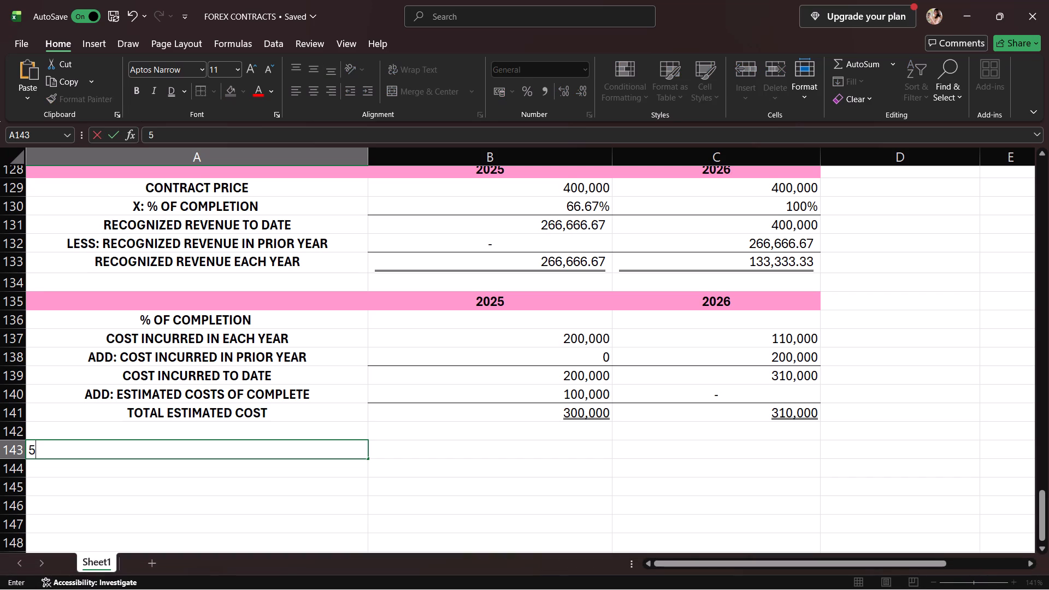
{"action": "key", "text": "5"}
{"action": "key", "text": "BackSpace"}
{"action": "key", "text": "shift+percent"}
{"action": "key", "text": "space"}
{"action": "type", "text": "OF COMPLETION"}
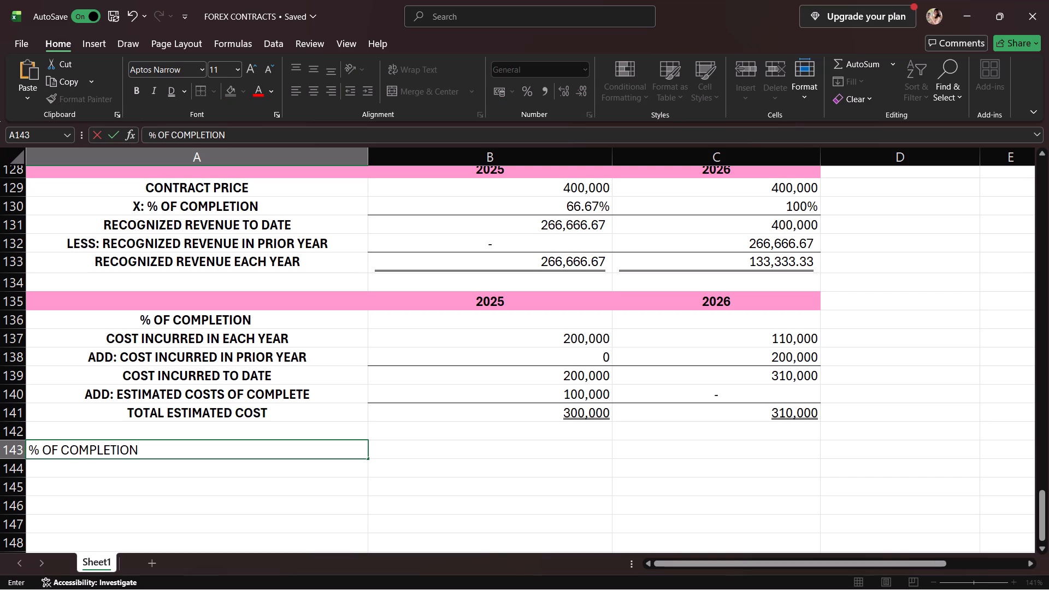
{"action": "key", "text": "Return"}
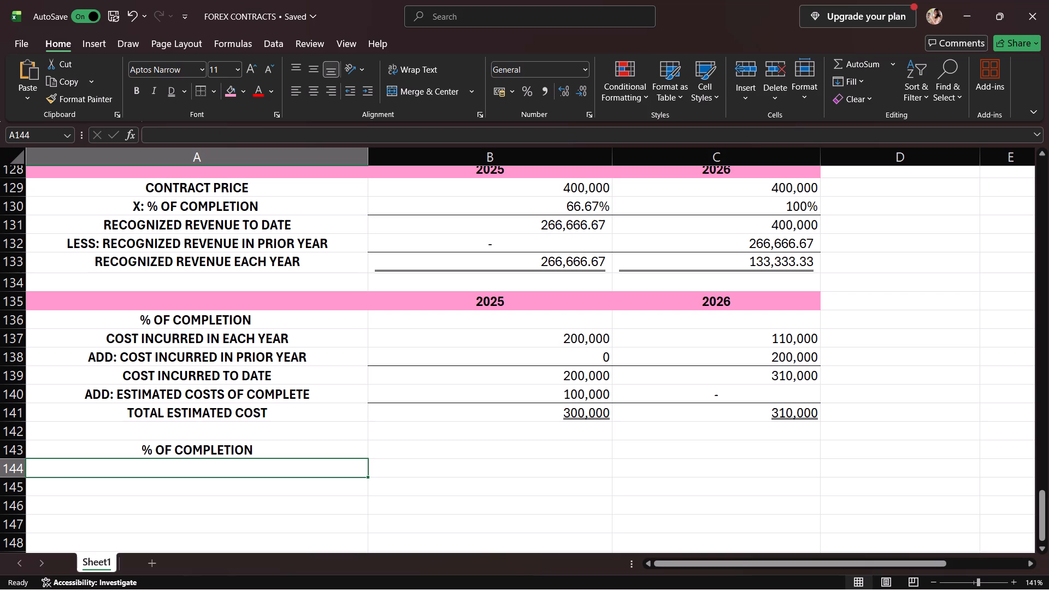
Enter the label COST INCURRED TO DATE/ in cell A144, with the trailing slash marking the division.
{"action": "type", "text": "COST INCURRED"}
{"action": "key", "text": "space"}
{"action": "type", "text": "TO F"}
{"action": "key", "text": "BackSpace"}
{"action": "type", "text": "DATE"}
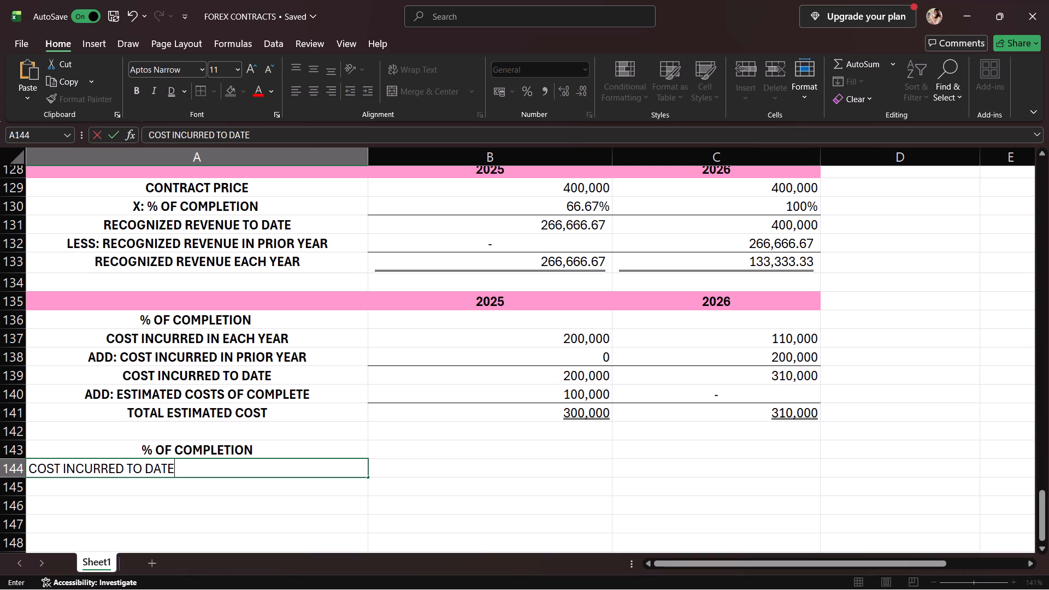
{"action": "key", "text": "Return"}
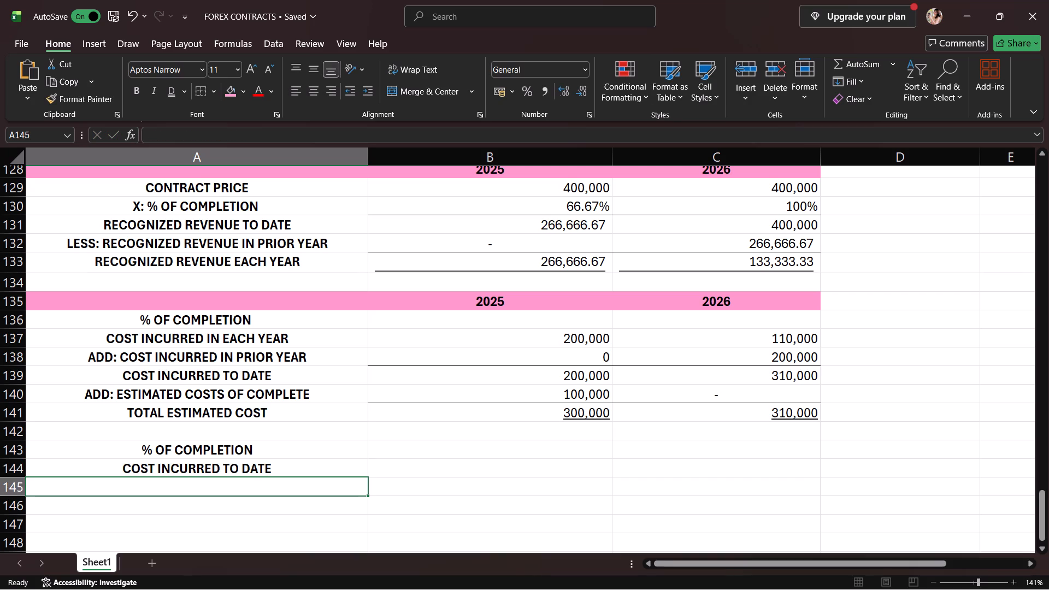
{"action": "left_click", "coordinate": [280, 469]}
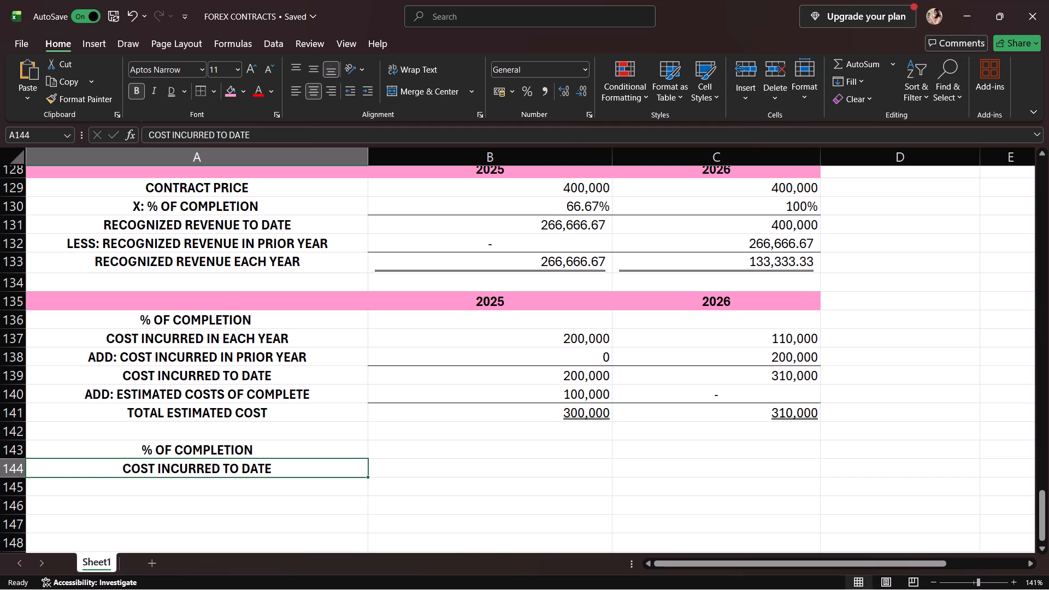
{"action": "left_click", "coordinate": [272, 126]}
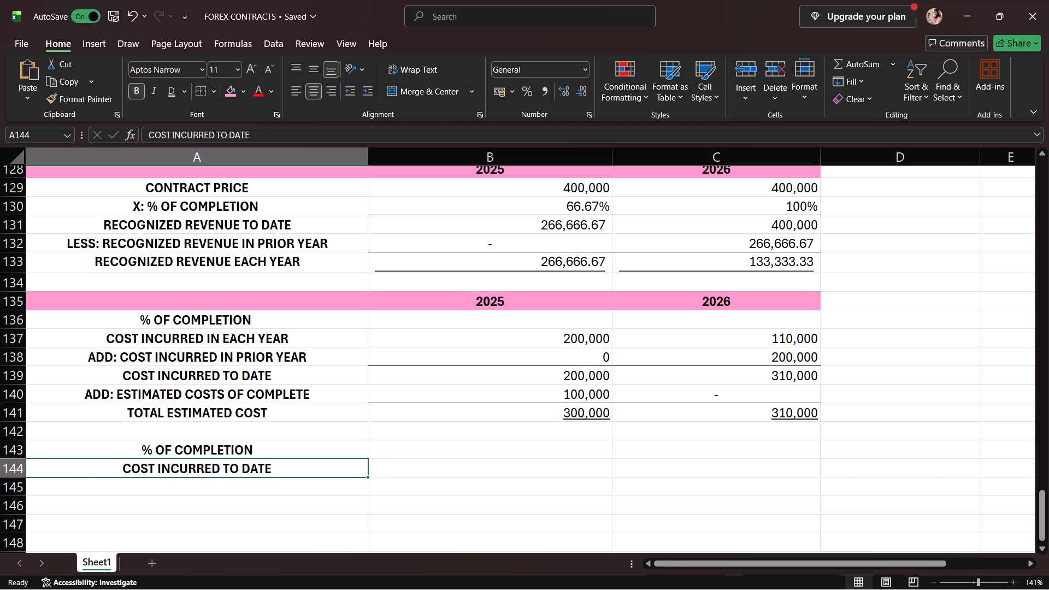
{"action": "left_click", "coordinate": [287, 136]}
{"action": "key", "text": "slash"}
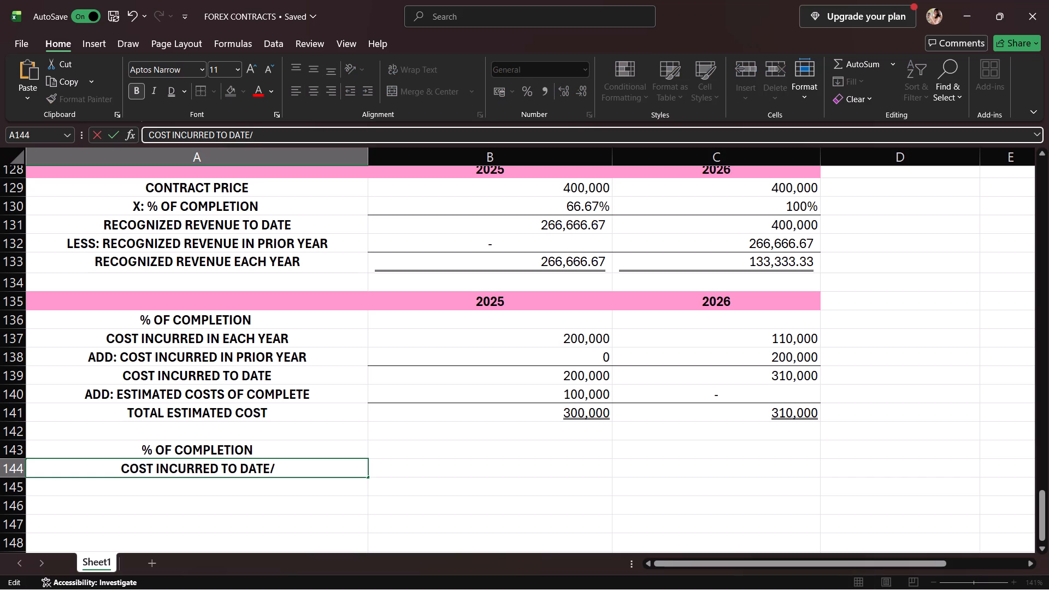
{"action": "left_click", "coordinate": [283, 496]}
Enter the divisor label TOTAL ESTIMATED COST in cell A145.
{"action": "left_click", "coordinate": [285, 482]}
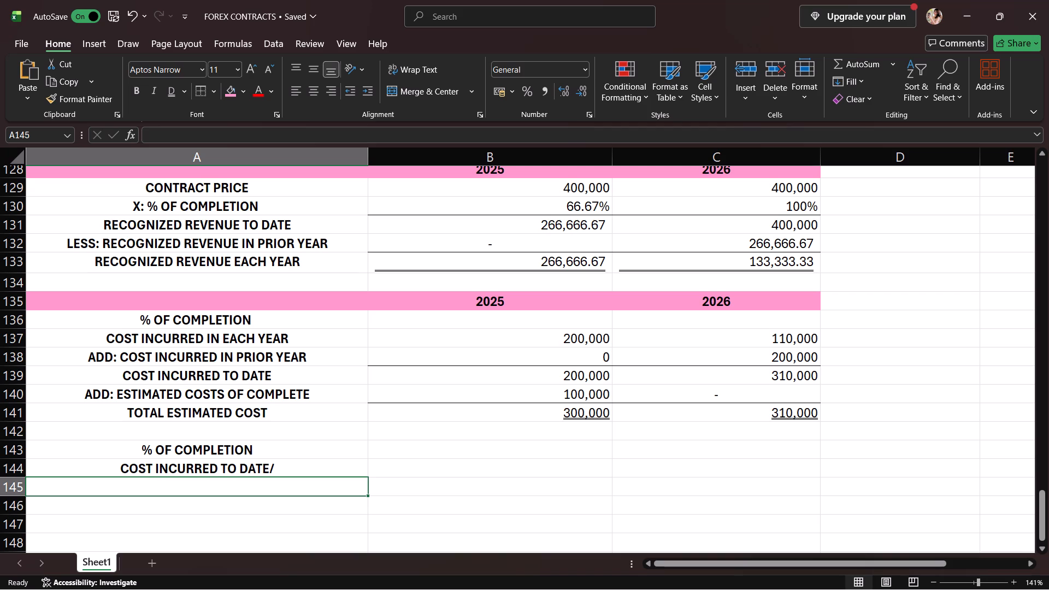
{"action": "type", "text": "TOT"}
{"action": "type", "text": "AL ESTIMATED COST"}
{"action": "key", "text": "Return"}
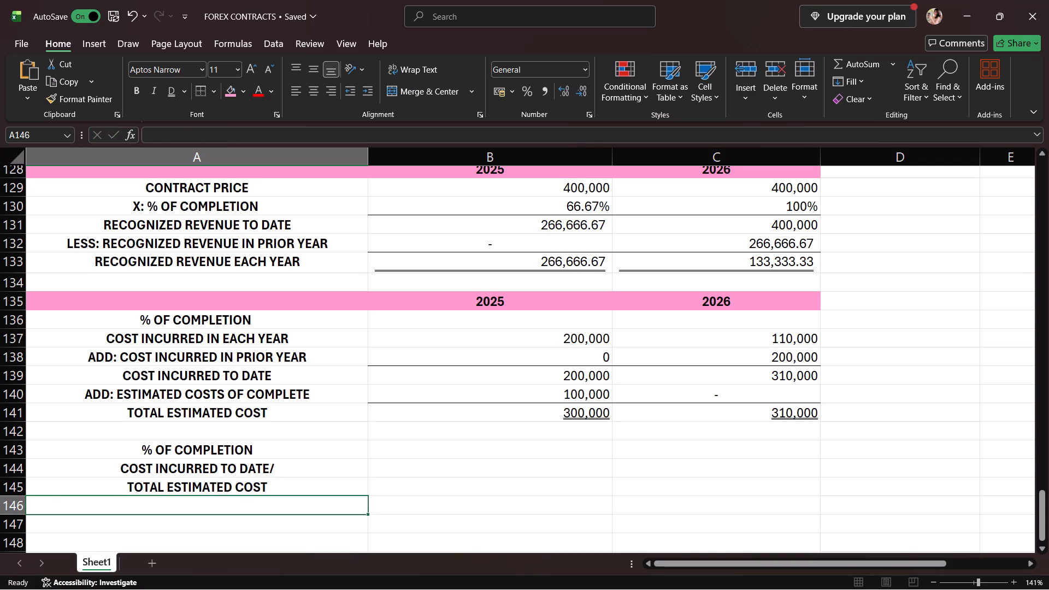
Enter the completion percentages in row 145: 66 2/3% for 2025 in B145 and 100% for 2026 in C145.
{"action": "left_click", "coordinate": [547, 486]}
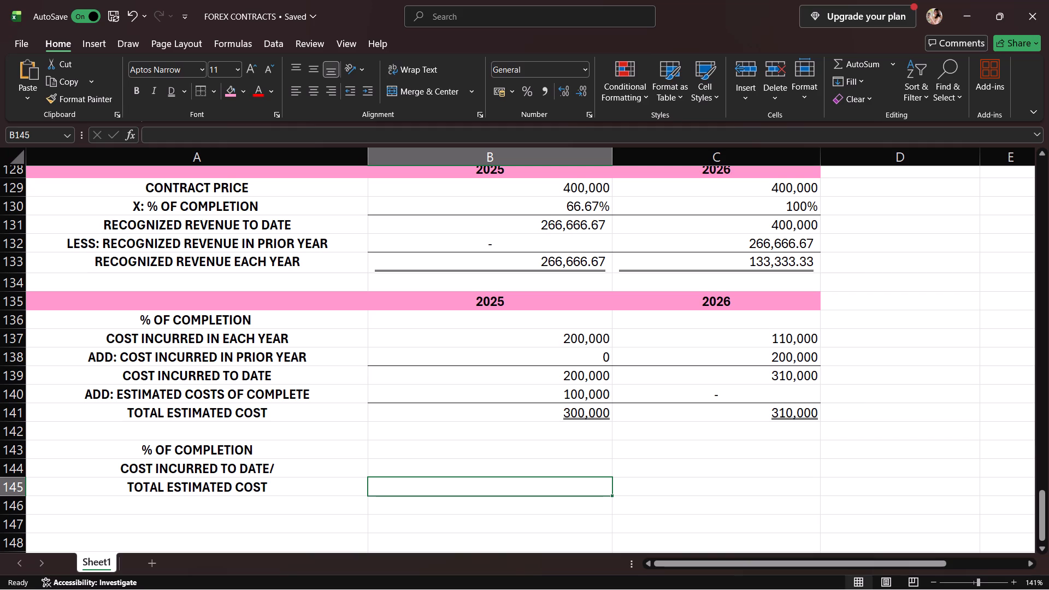
{"action": "type", "text": "66"}
{"action": "key", "text": "space"}
{"action": "type", "text": "2/3%"}
{"action": "key", "text": "Return"}
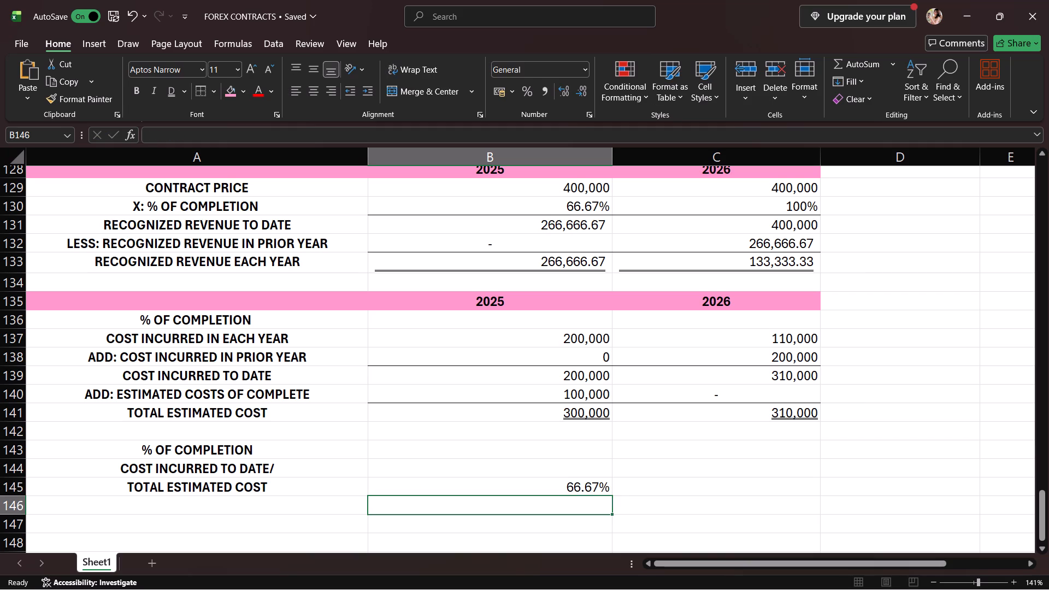
{"action": "left_click", "coordinate": [638, 484]}
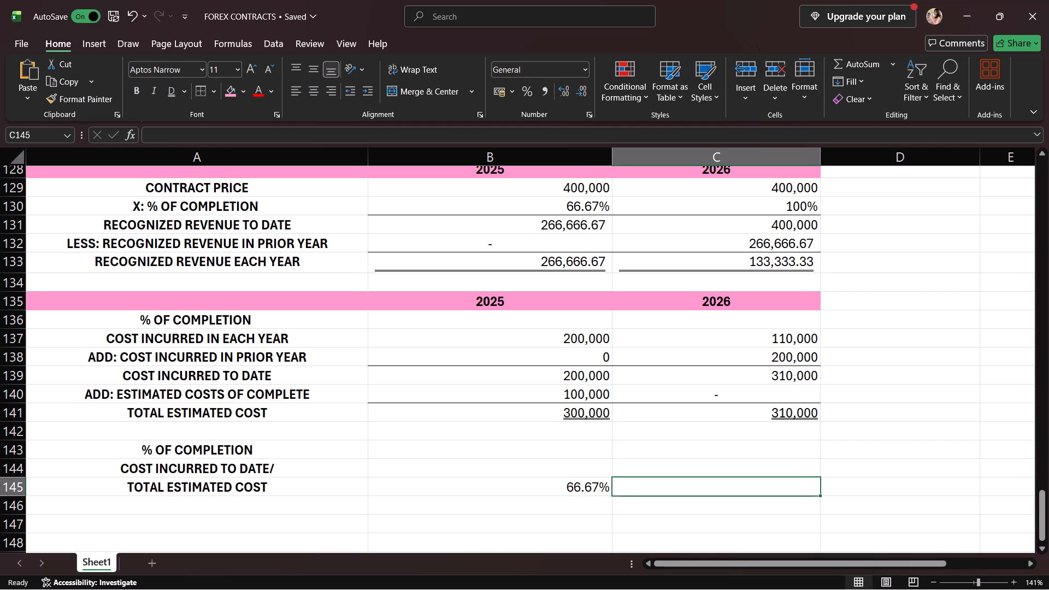
{"action": "type", "text": "100"}
{"action": "key", "text": "shift+percent"}
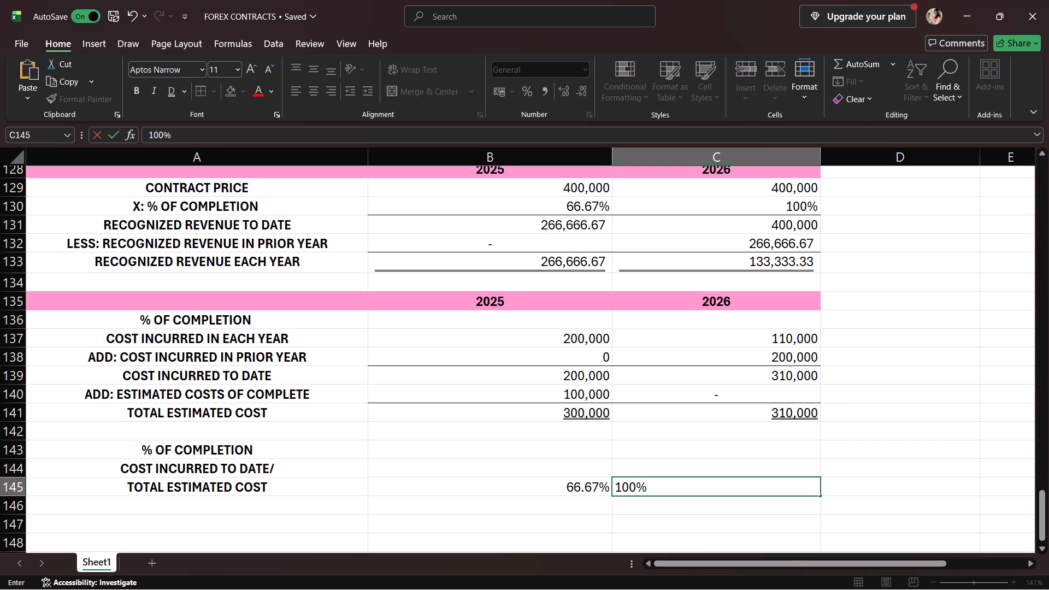
{"action": "key", "text": "Return"}
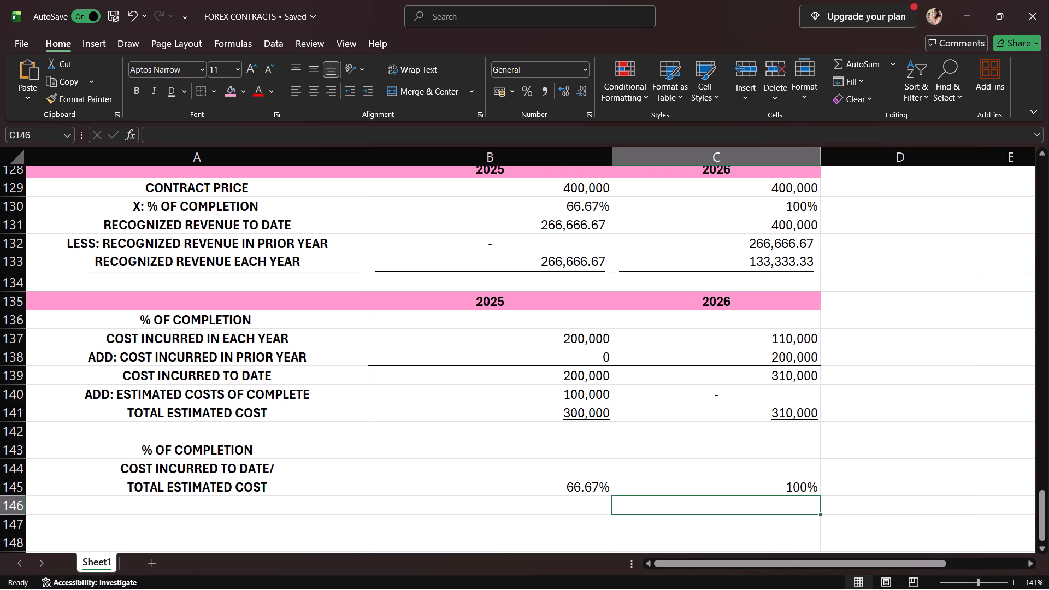
Double-underline the 2025 completion percentage in cell B145.
{"action": "left_click", "coordinate": [540, 487]}
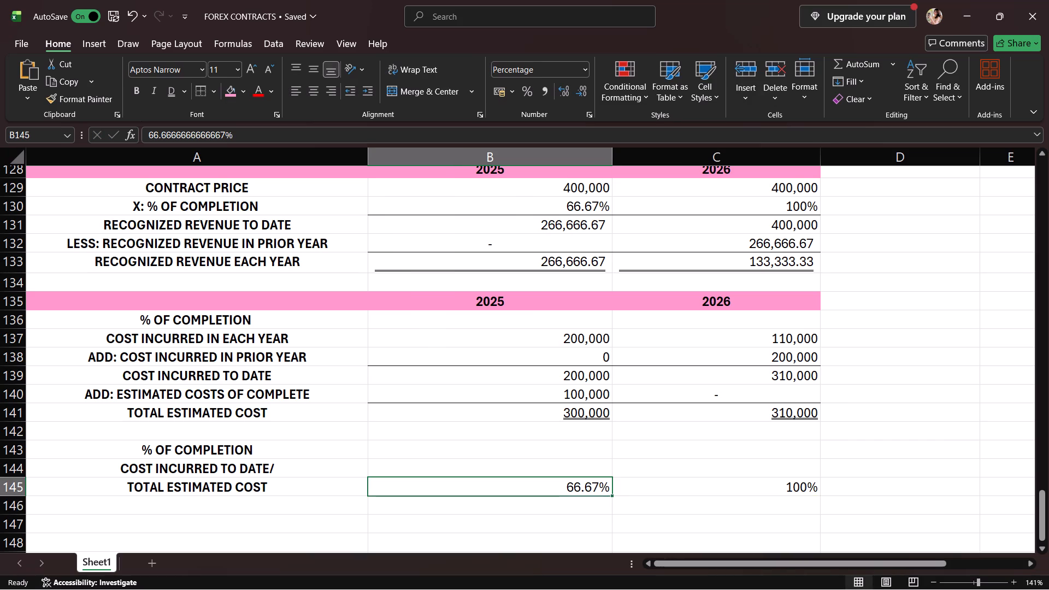
{"action": "left_click", "coordinate": [167, 93]}
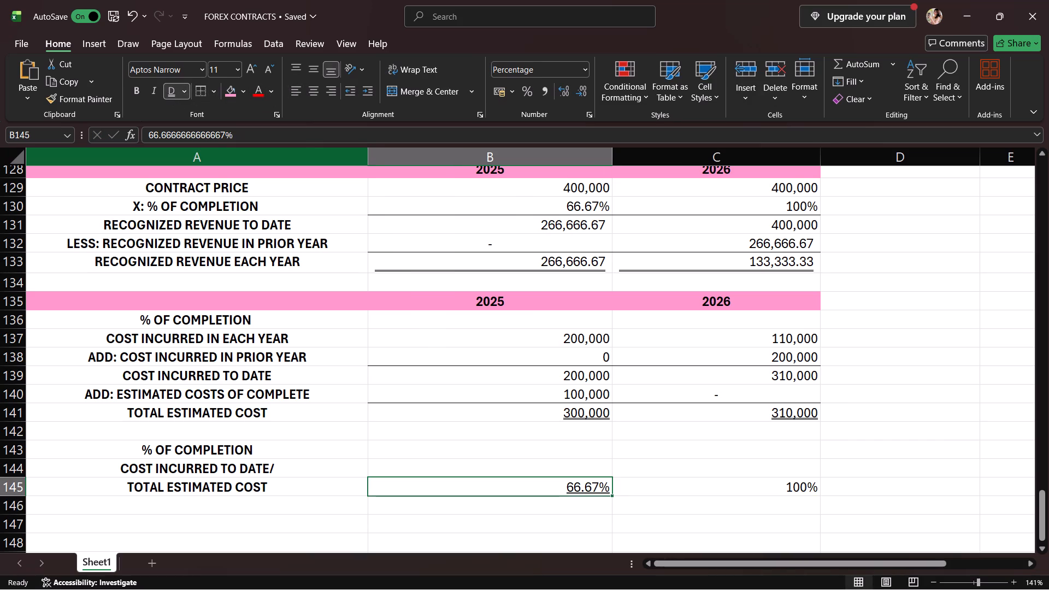
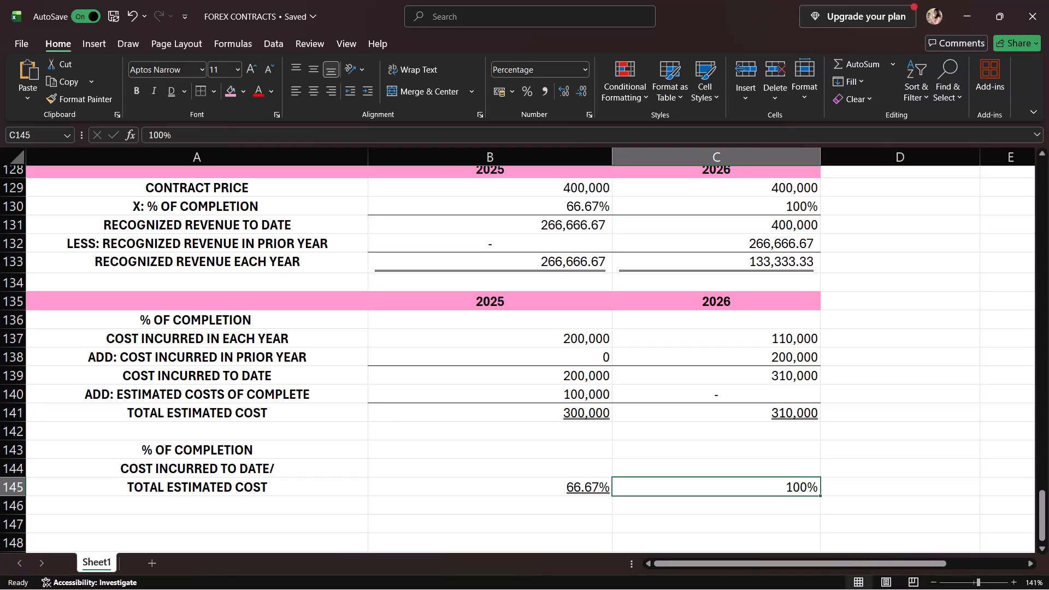
Double-underline the 2026 completion percentage in cell C145.
{"action": "left_click", "coordinate": [174, 96]}
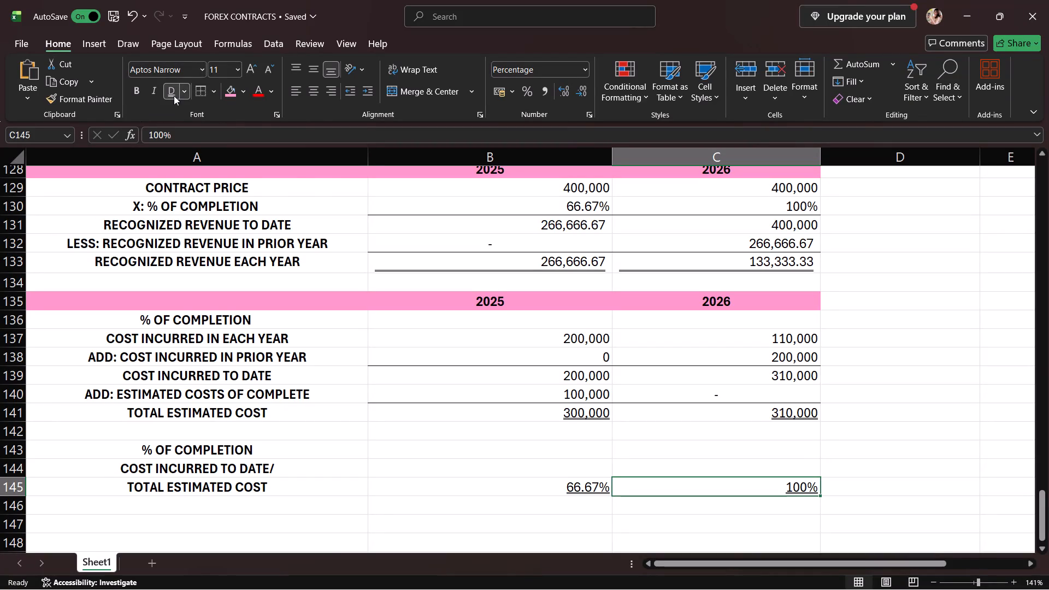
{"action": "scroll", "coordinate": [644, 463], "scroll_direction": "down", "scroll_amount": 2}
{"action": "left_click", "coordinate": [281, 433]}
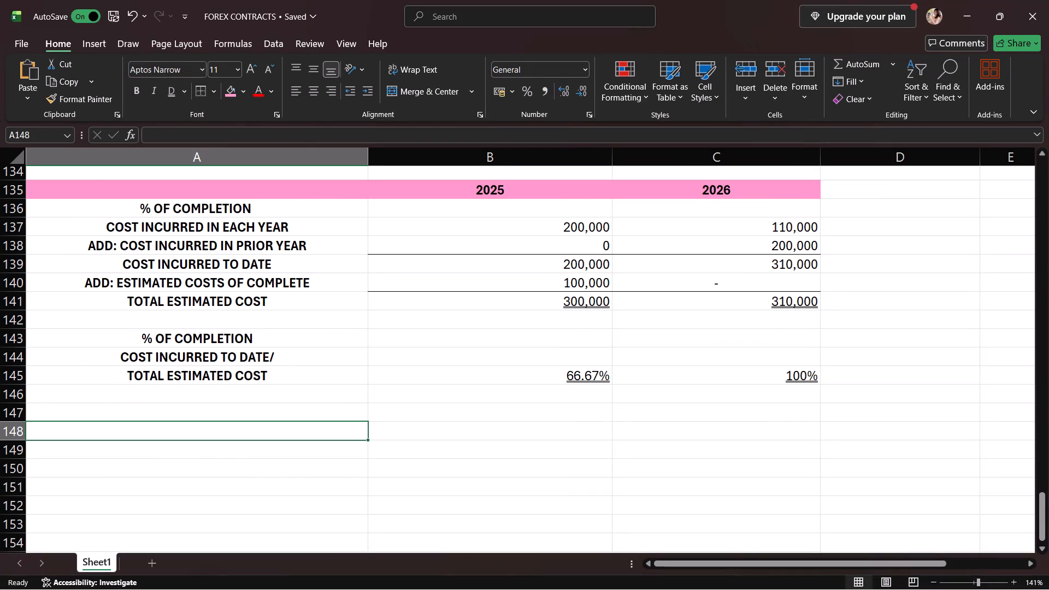
Fill the SPOT RATE header row A34:D34 with the same darker pink used for the lower tables' headers.
{"action": "scroll", "coordinate": [397, 376], "scroll_direction": "up", "scroll_amount": 3}
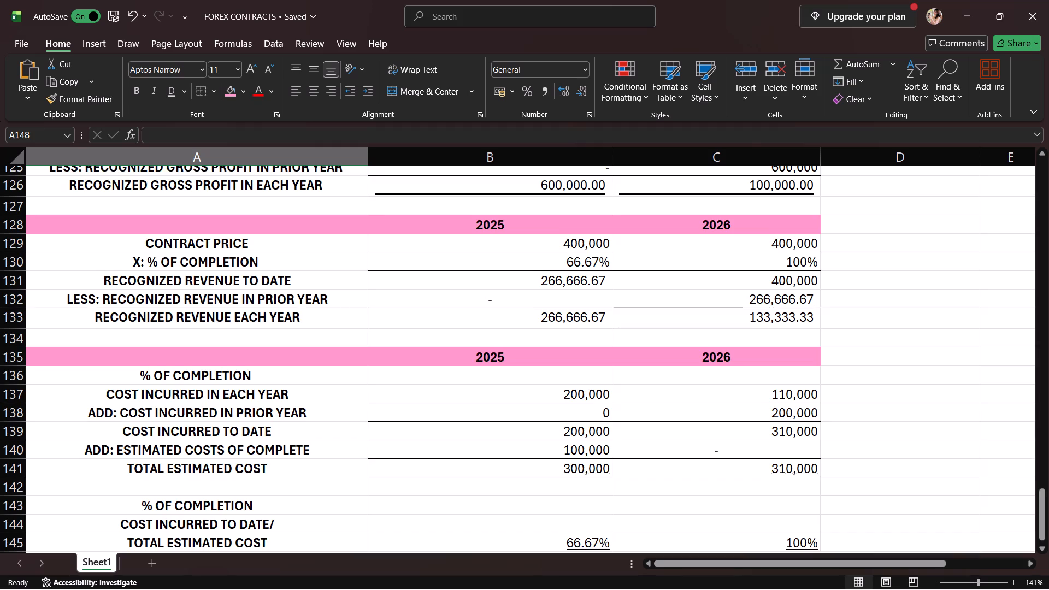
{"action": "scroll", "coordinate": [404, 388], "scroll_direction": "up", "scroll_amount": 10}
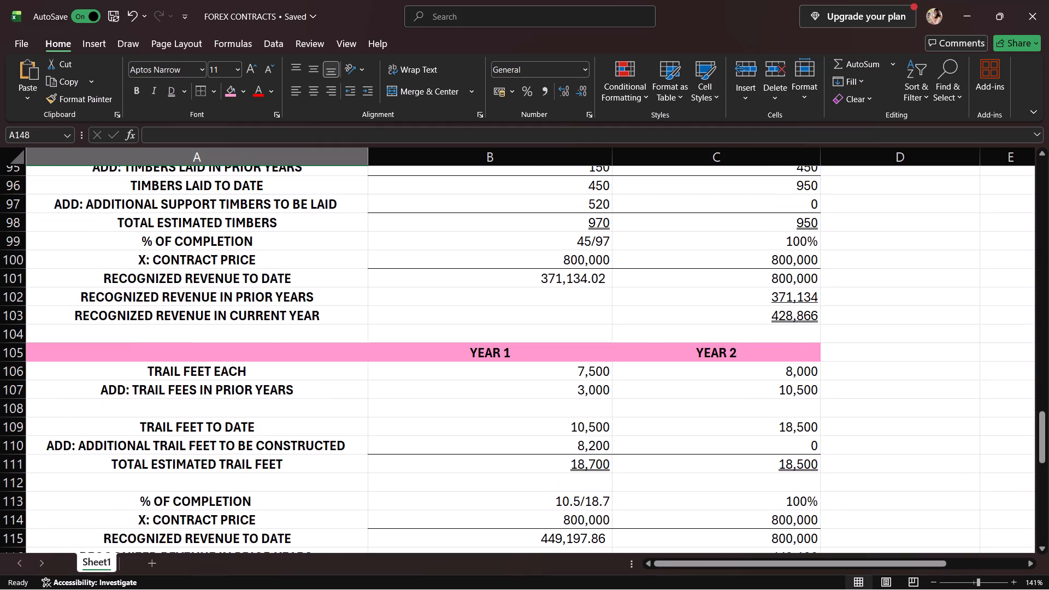
{"action": "scroll", "coordinate": [423, 436], "scroll_direction": "up", "scroll_amount": 14}
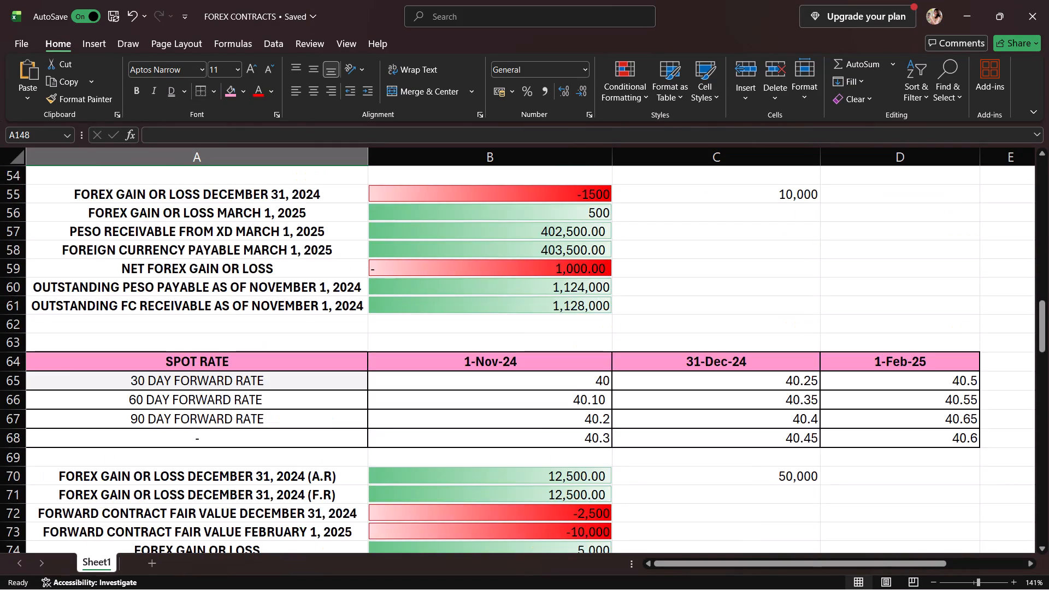
{"action": "scroll", "coordinate": [423, 447], "scroll_direction": "up", "scroll_amount": 11}
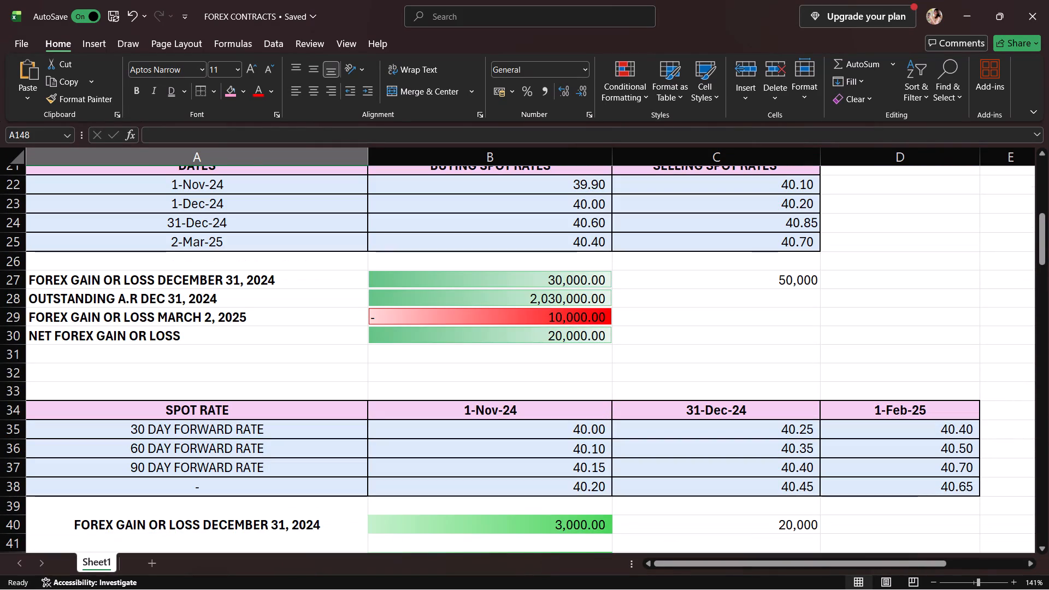
{"action": "left_click", "coordinate": [311, 411]}
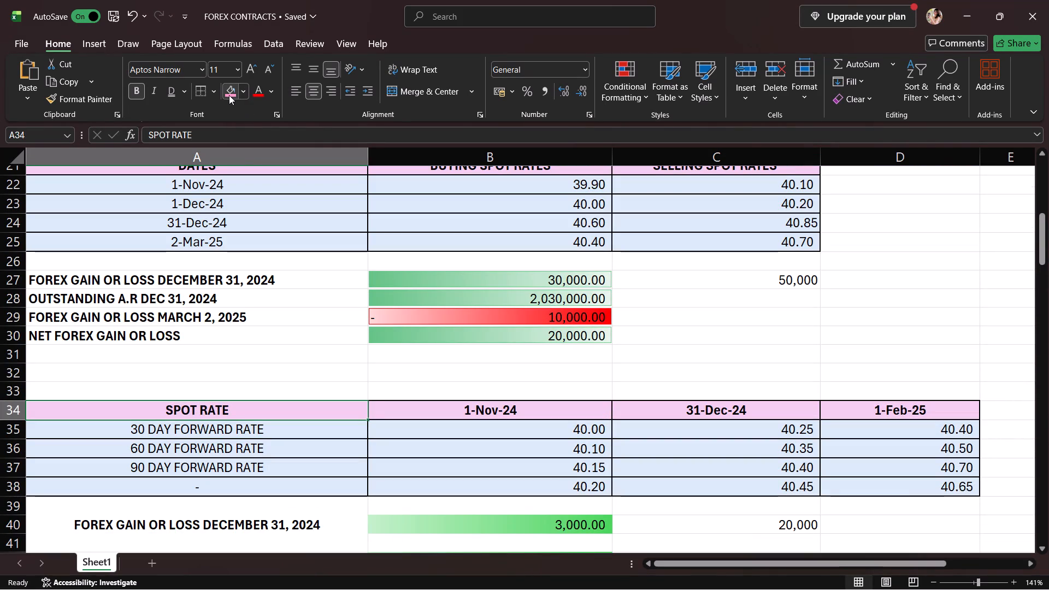
{"action": "left_click", "coordinate": [227, 95]}
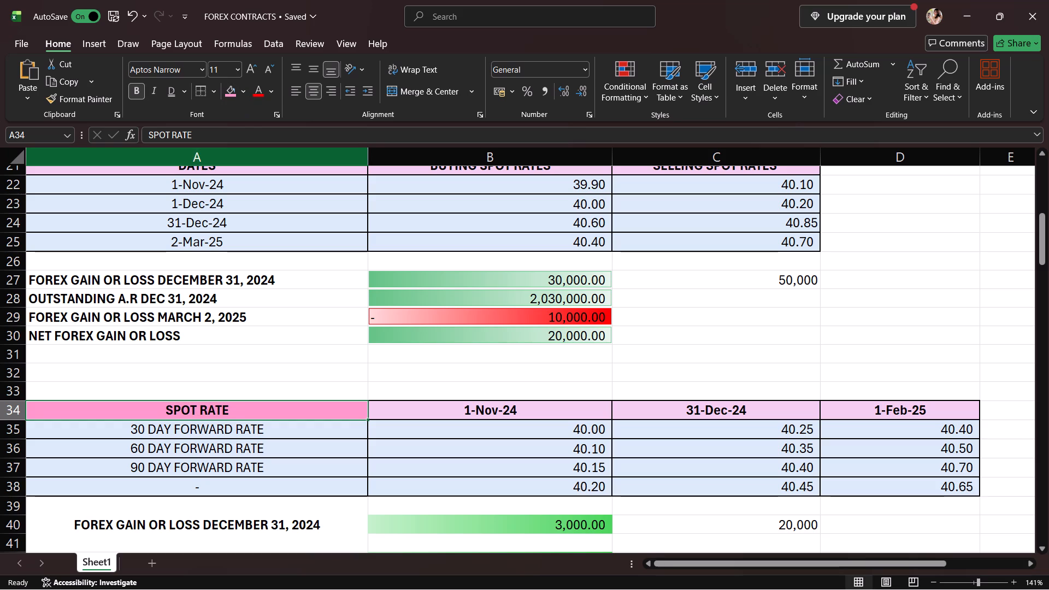
{"action": "left_click", "coordinate": [403, 403]}
{"action": "left_click", "coordinate": [400, 408]}
{"action": "left_click_drag", "start_coordinate": [438, 416], "coordinate": [440, 416]}
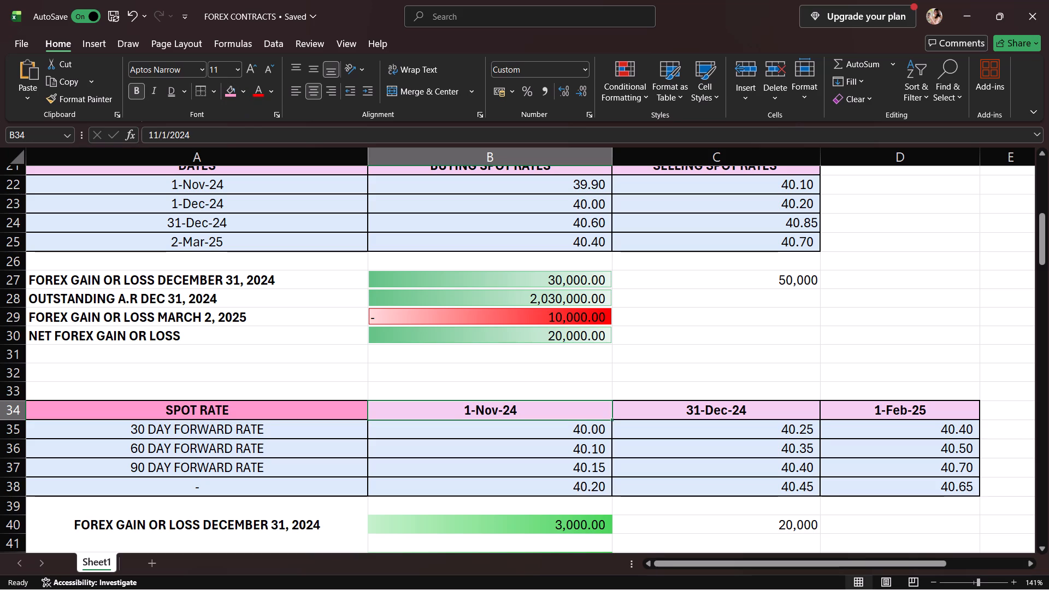
{"action": "left_click_drag", "start_coordinate": [440, 416], "coordinate": [626, 422]}
{"action": "left_click", "coordinate": [675, 371]}
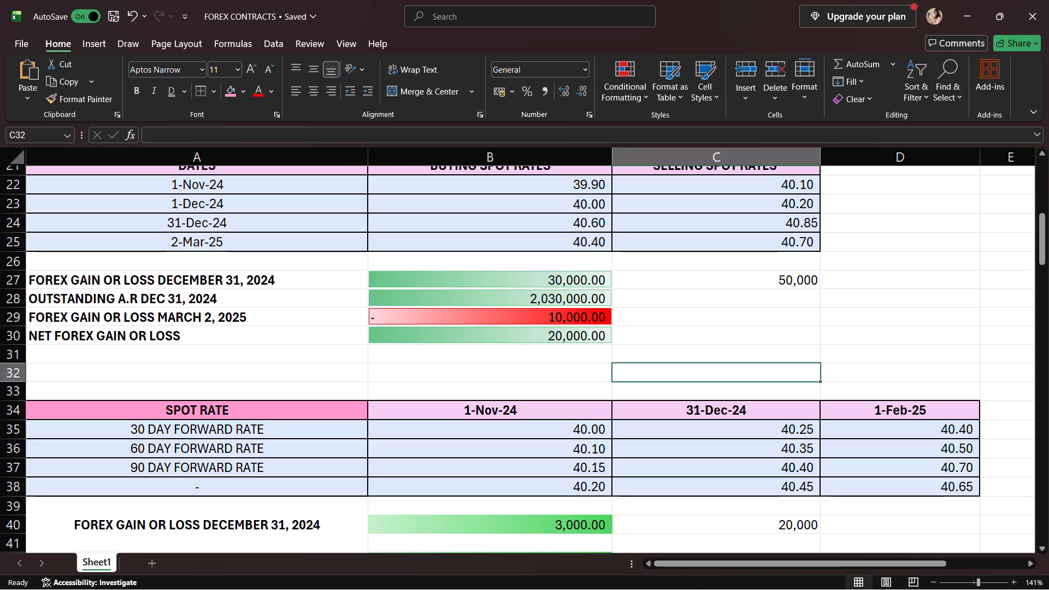
{"action": "left_click_drag", "start_coordinate": [574, 413], "coordinate": [844, 408]}
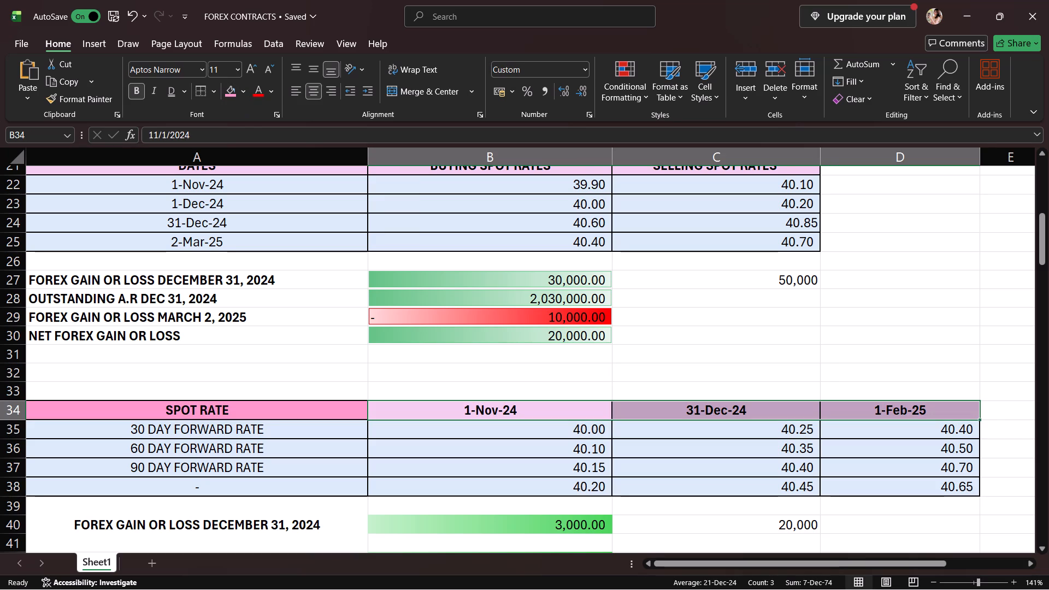
{"action": "left_click", "coordinate": [233, 97]}
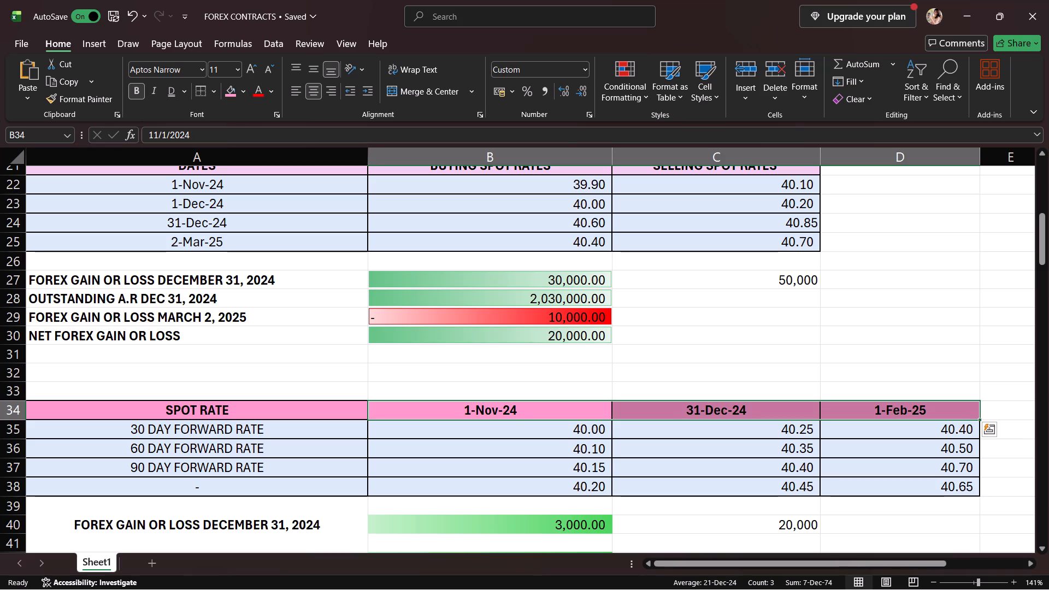
Fill the DATES, BUYING SPOT RATES and SELLING SPOT RATES header row A21:C21 with the same darker pink.
{"action": "scroll", "coordinate": [411, 361], "scroll_direction": "up", "scroll_amount": 3}
{"action": "left_click_drag", "start_coordinate": [290, 335], "coordinate": [664, 346]}
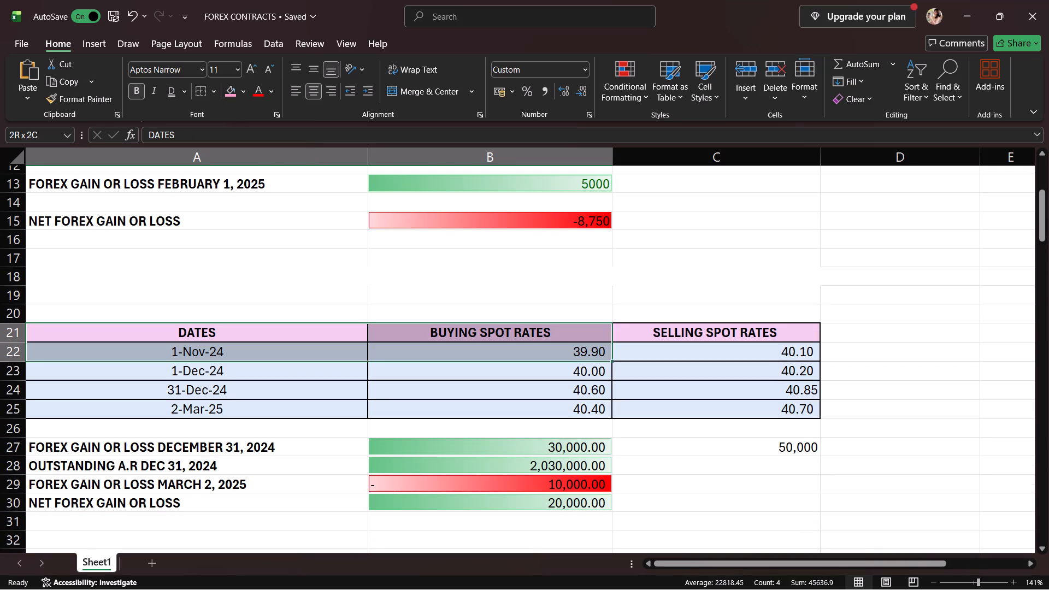
{"action": "left_click_drag", "start_coordinate": [664, 346], "coordinate": [678, 346]}
{"action": "left_click", "coordinate": [692, 331]}
{"action": "left_click_drag", "start_coordinate": [692, 327], "coordinate": [682, 341]}
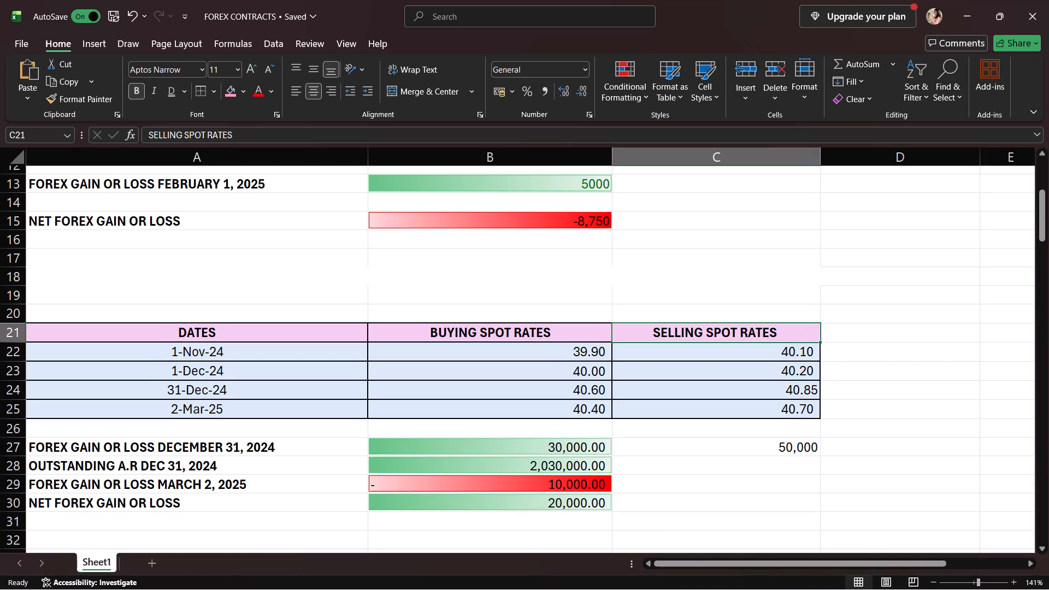
{"action": "left_click_drag", "start_coordinate": [307, 336], "coordinate": [571, 338]}
{"action": "left_click", "coordinate": [659, 333]}
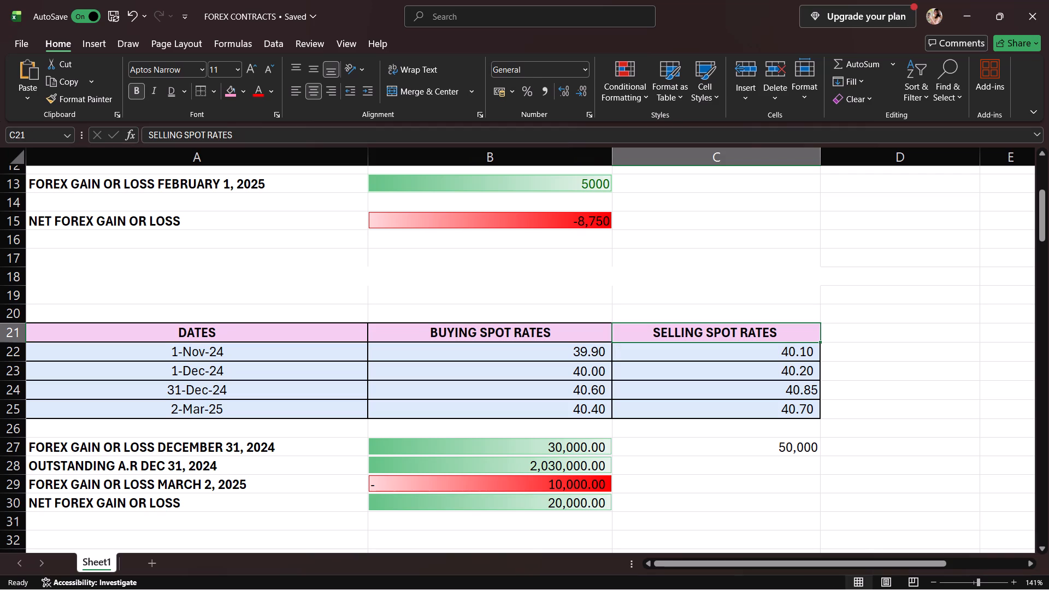
{"action": "left_click_drag", "start_coordinate": [332, 325], "coordinate": [641, 334]}
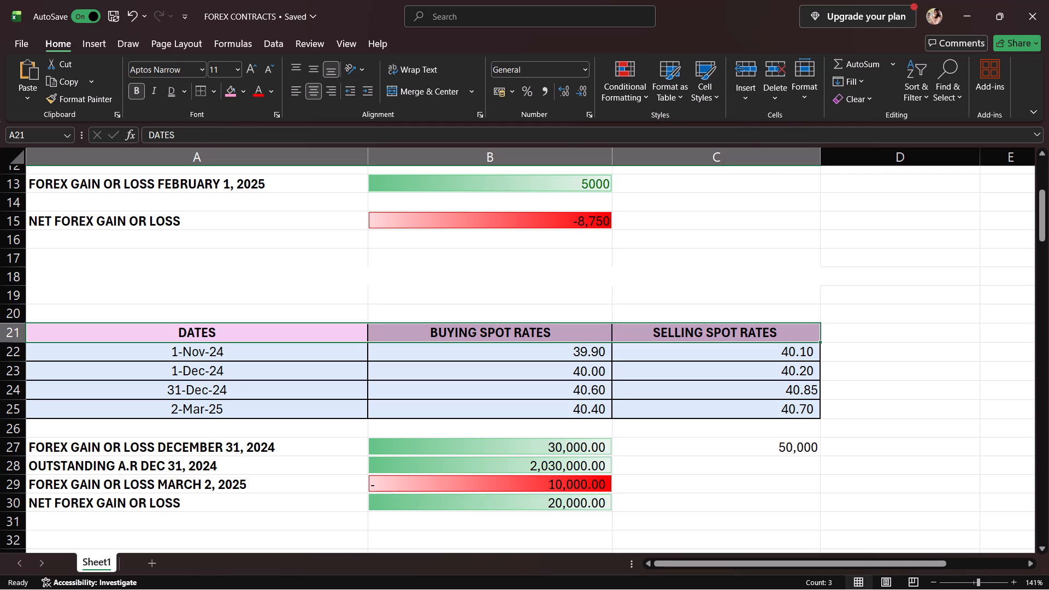
{"action": "left_click", "coordinate": [232, 85]}
Fill the first table's header row A1:C1, from DATES to SELLING SPOT RATES, with the same darker pink.
{"action": "scroll", "coordinate": [412, 229], "scroll_direction": "down", "scroll_amount": 1}
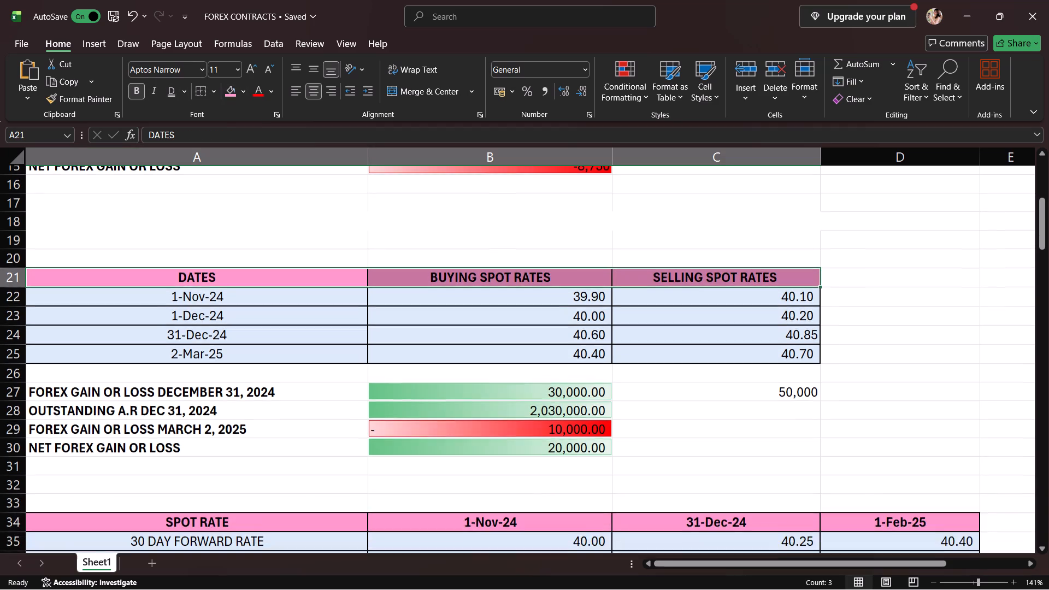
{"action": "scroll", "coordinate": [412, 229], "scroll_direction": "up", "scroll_amount": 7}
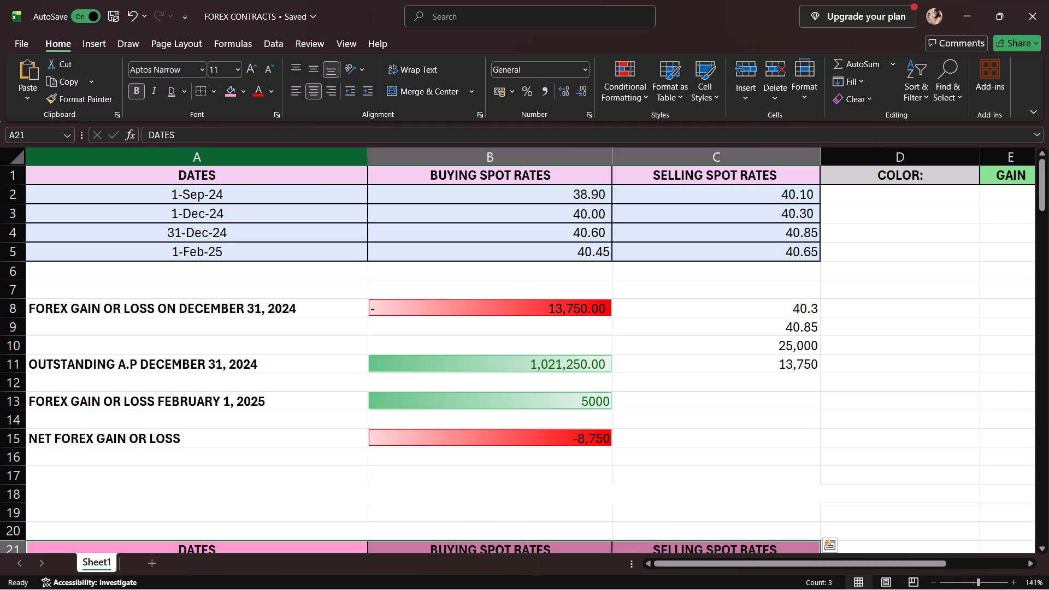
{"action": "left_click_drag", "start_coordinate": [277, 176], "coordinate": [575, 180]}
{"action": "left_click", "coordinate": [633, 166]}
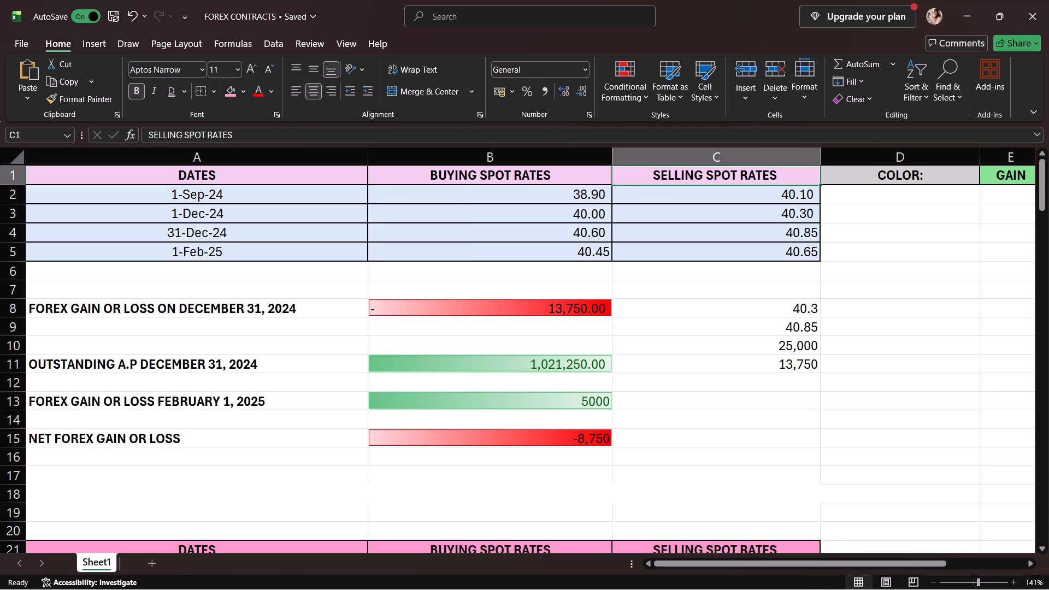
{"action": "left_click", "coordinate": [304, 185]}
{"action": "left_click_drag", "start_coordinate": [313, 177], "coordinate": [590, 179]}
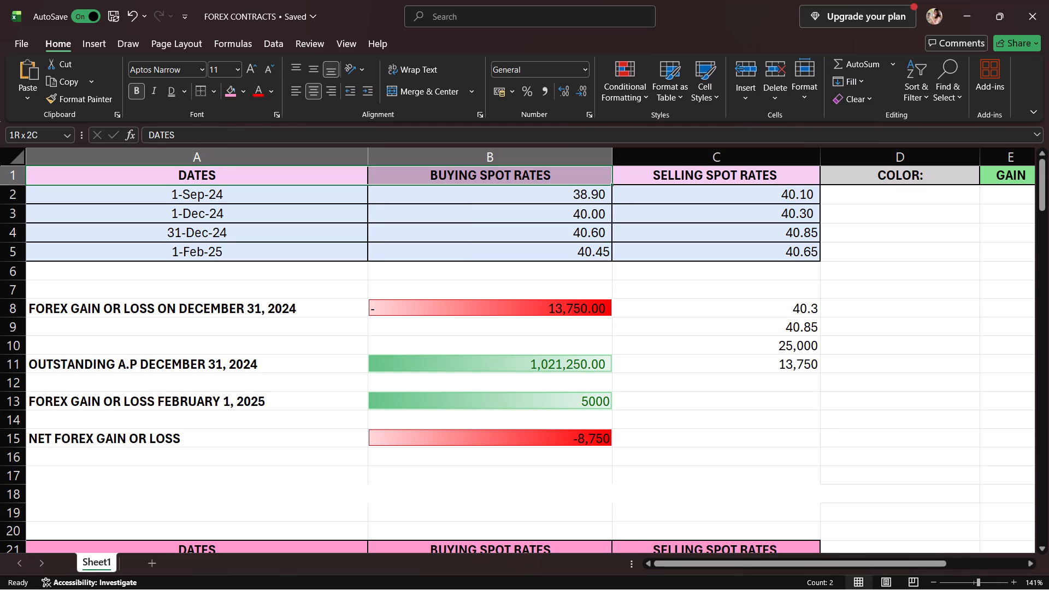
{"action": "left_click_drag", "start_coordinate": [590, 179], "coordinate": [633, 178]}
{"action": "left_click", "coordinate": [231, 87]}
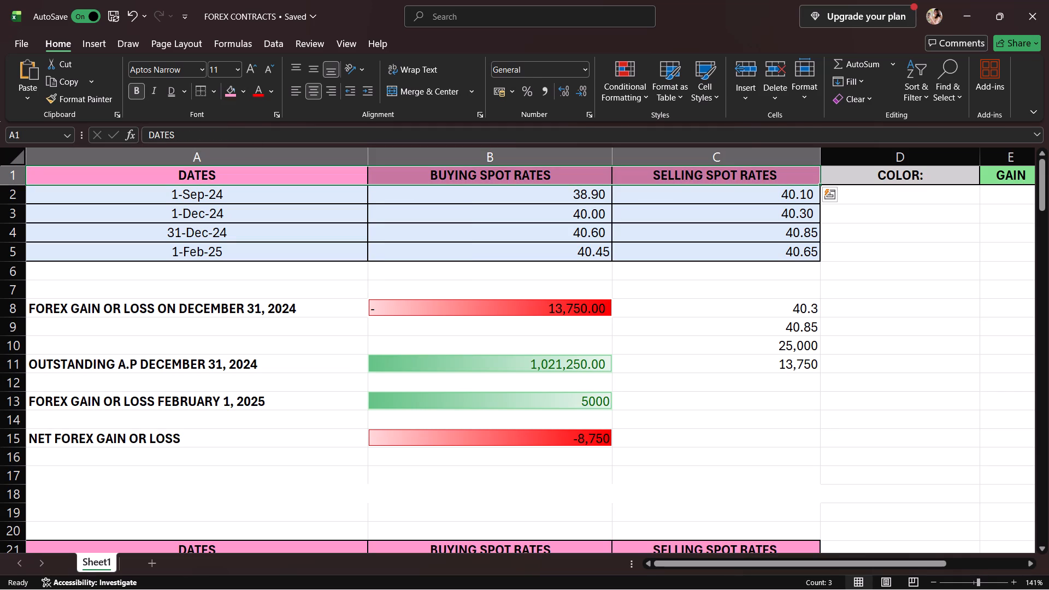
{"action": "left_click", "coordinate": [266, 309]}
{"action": "left_click", "coordinate": [346, 296]}
Look over the tables from the top of the sheet down to the percentage-of-completion table ending in row 145.
{"action": "scroll", "coordinate": [353, 296], "scroll_direction": "down", "scroll_amount": 4}
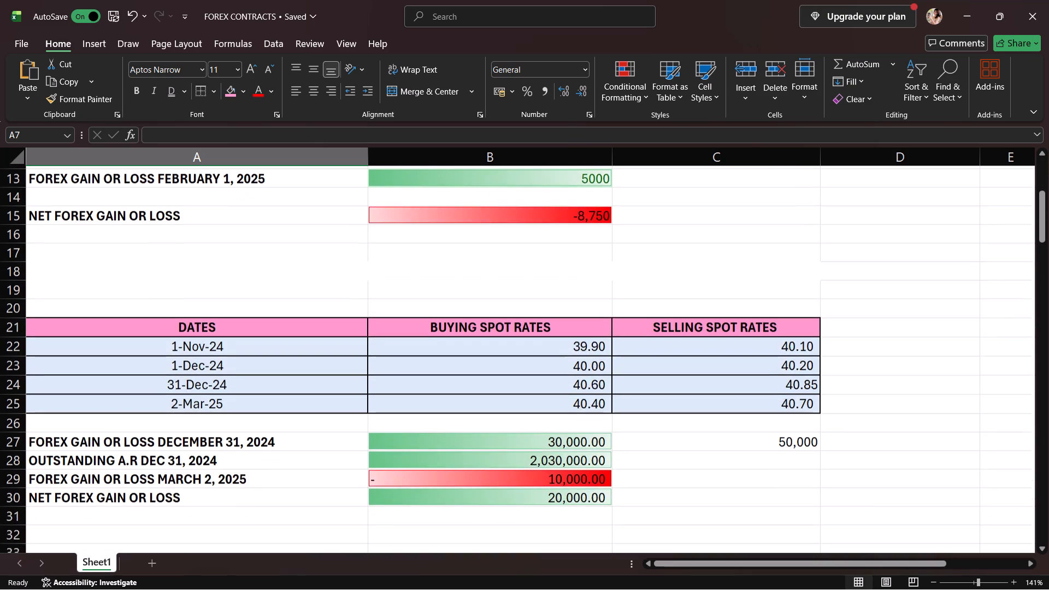
{"action": "scroll", "coordinate": [353, 297], "scroll_direction": "down", "scroll_amount": 14}
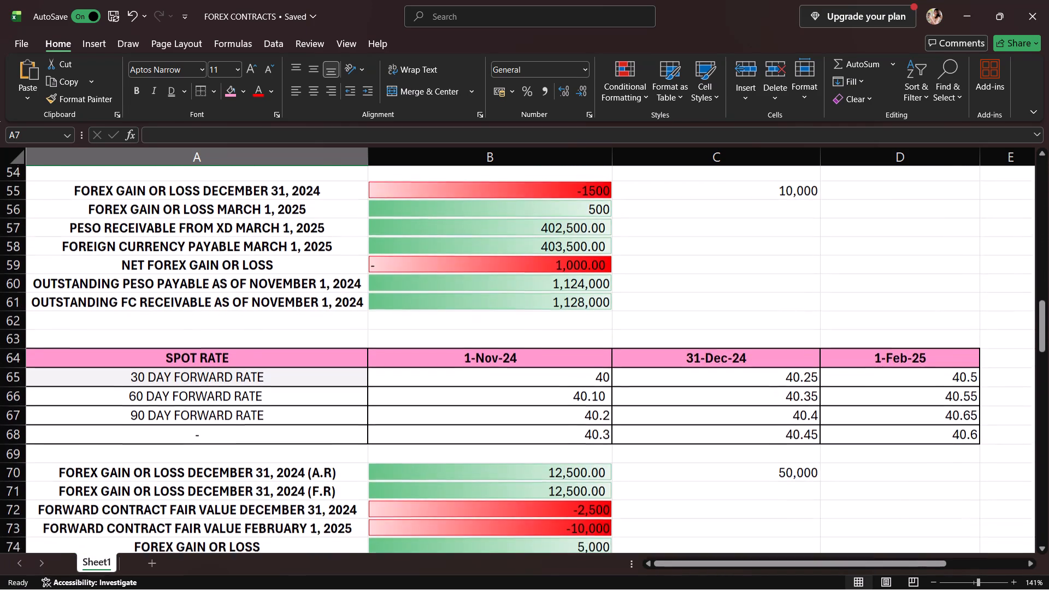
{"action": "scroll", "coordinate": [353, 297], "scroll_direction": "down", "scroll_amount": 18}
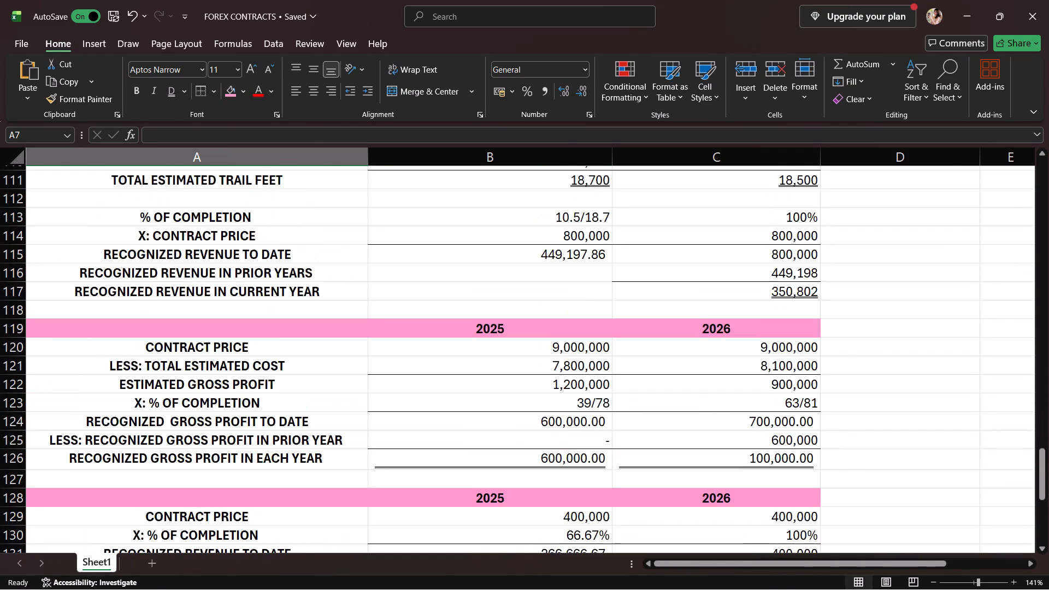
{"action": "scroll", "coordinate": [356, 296], "scroll_direction": "down", "scroll_amount": 9}
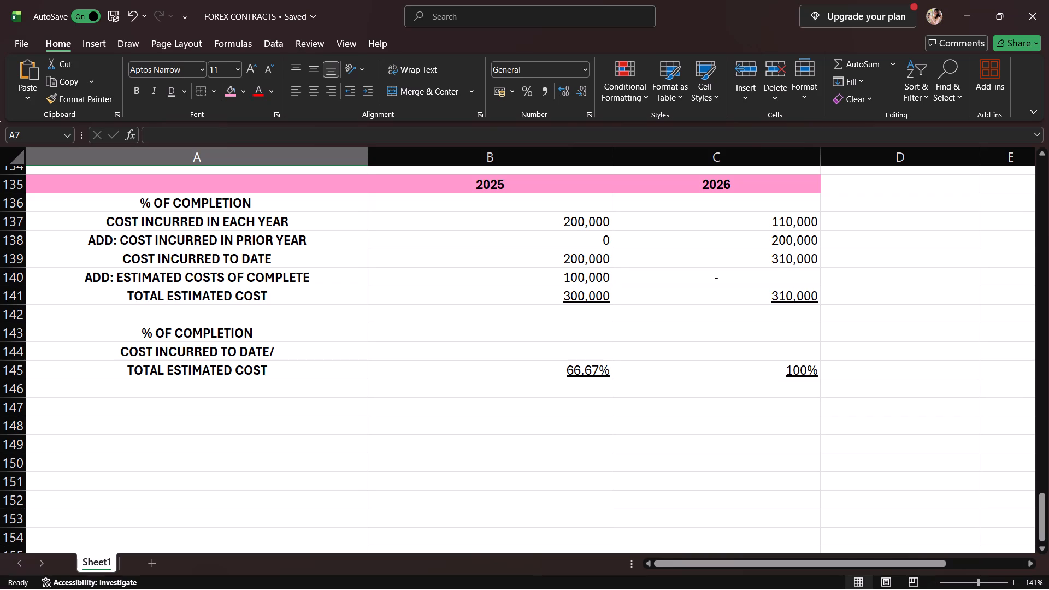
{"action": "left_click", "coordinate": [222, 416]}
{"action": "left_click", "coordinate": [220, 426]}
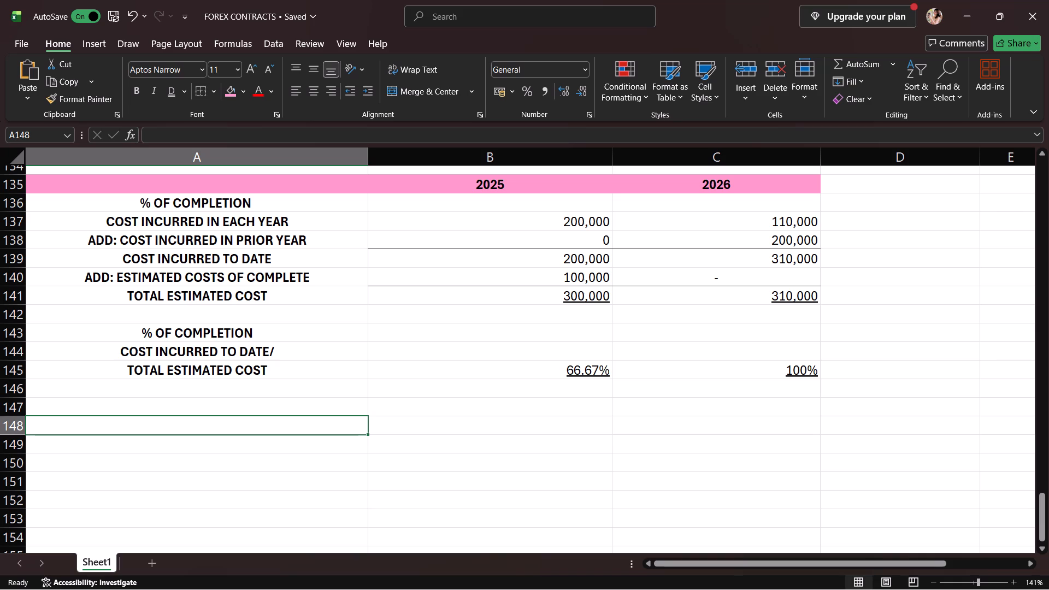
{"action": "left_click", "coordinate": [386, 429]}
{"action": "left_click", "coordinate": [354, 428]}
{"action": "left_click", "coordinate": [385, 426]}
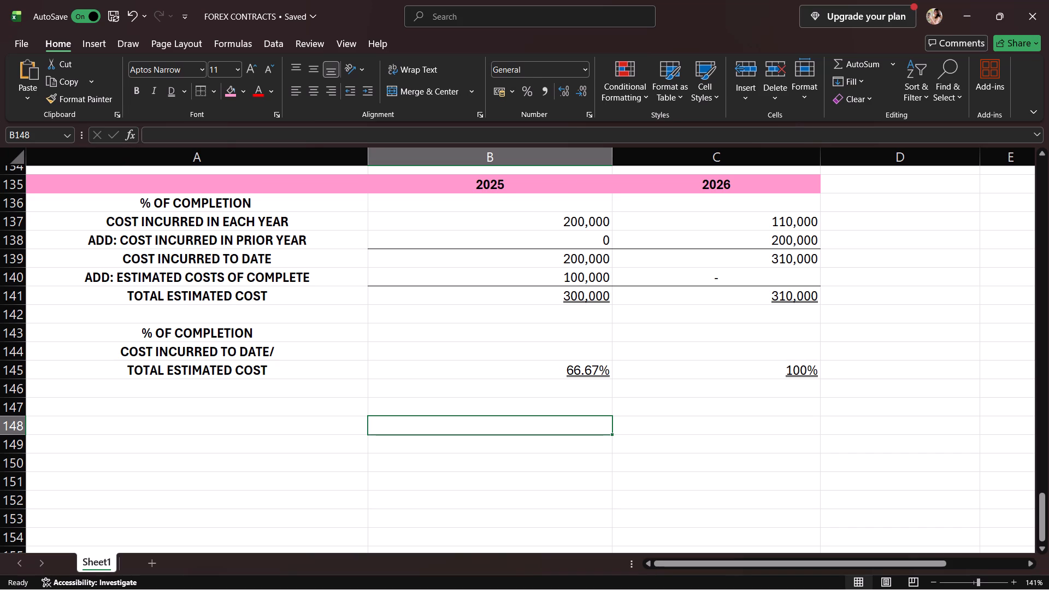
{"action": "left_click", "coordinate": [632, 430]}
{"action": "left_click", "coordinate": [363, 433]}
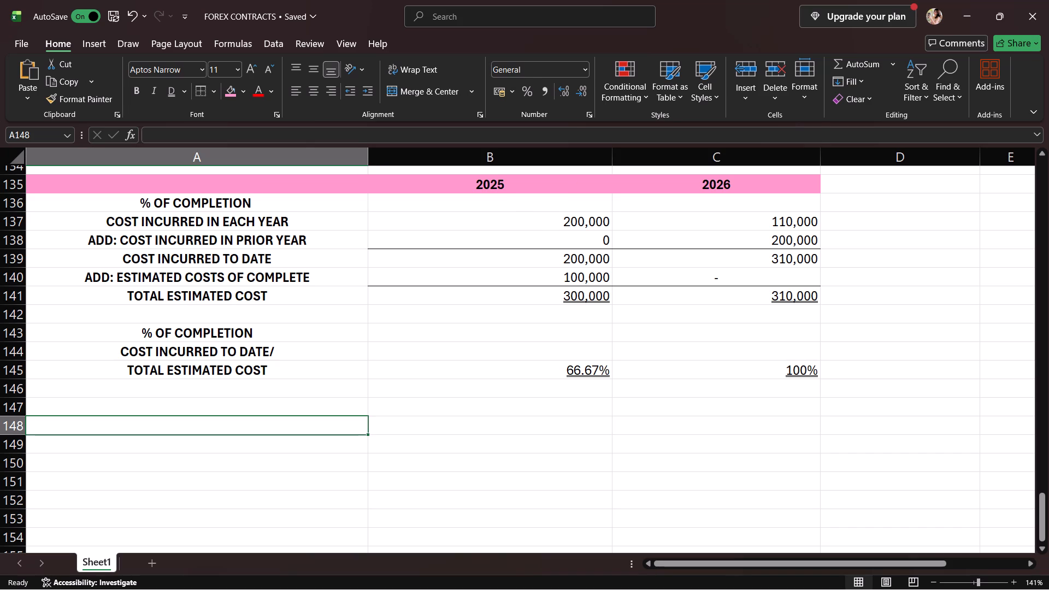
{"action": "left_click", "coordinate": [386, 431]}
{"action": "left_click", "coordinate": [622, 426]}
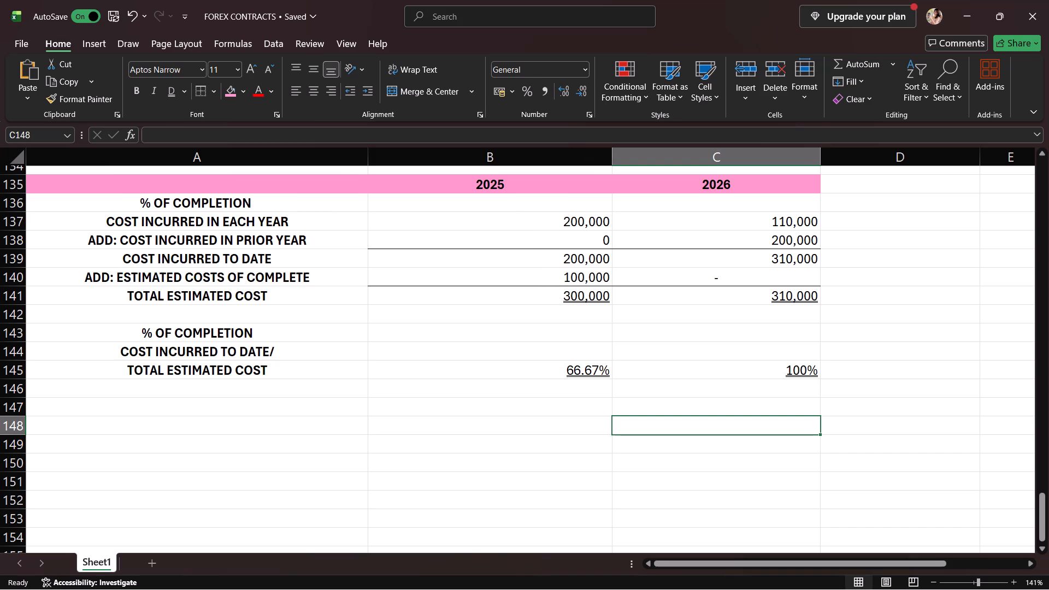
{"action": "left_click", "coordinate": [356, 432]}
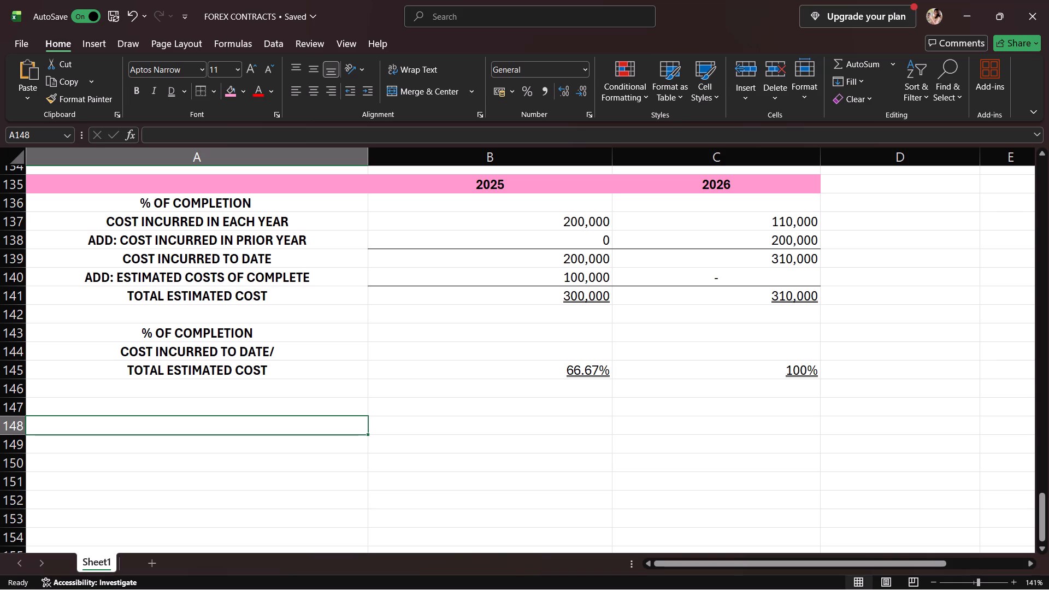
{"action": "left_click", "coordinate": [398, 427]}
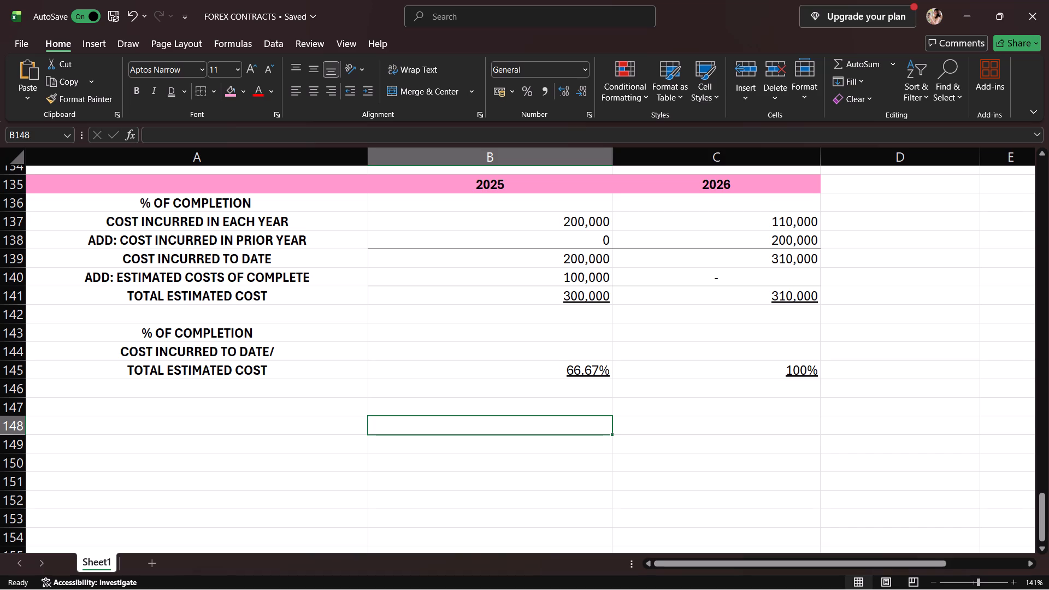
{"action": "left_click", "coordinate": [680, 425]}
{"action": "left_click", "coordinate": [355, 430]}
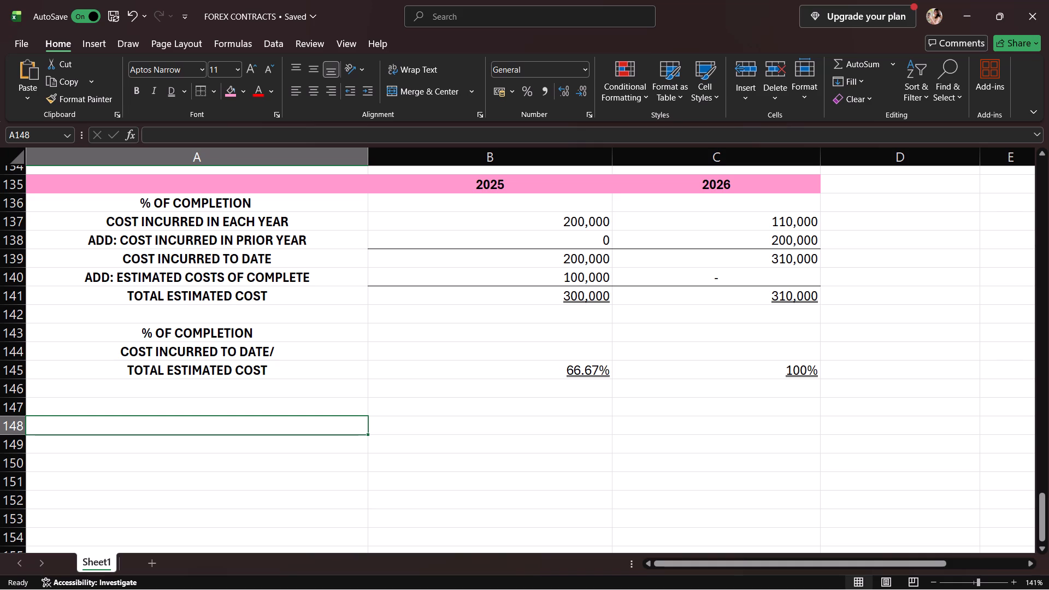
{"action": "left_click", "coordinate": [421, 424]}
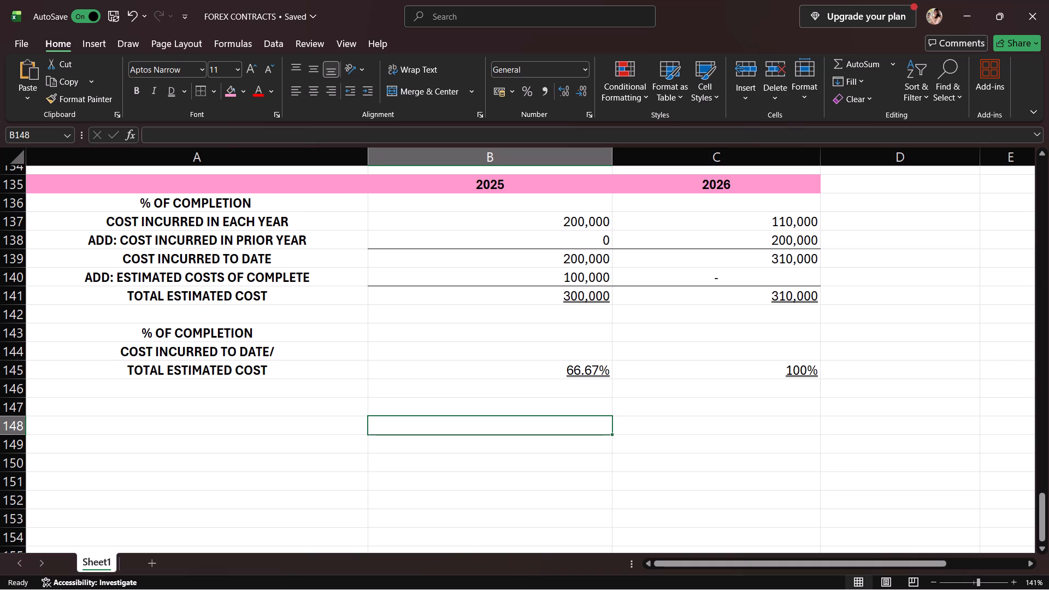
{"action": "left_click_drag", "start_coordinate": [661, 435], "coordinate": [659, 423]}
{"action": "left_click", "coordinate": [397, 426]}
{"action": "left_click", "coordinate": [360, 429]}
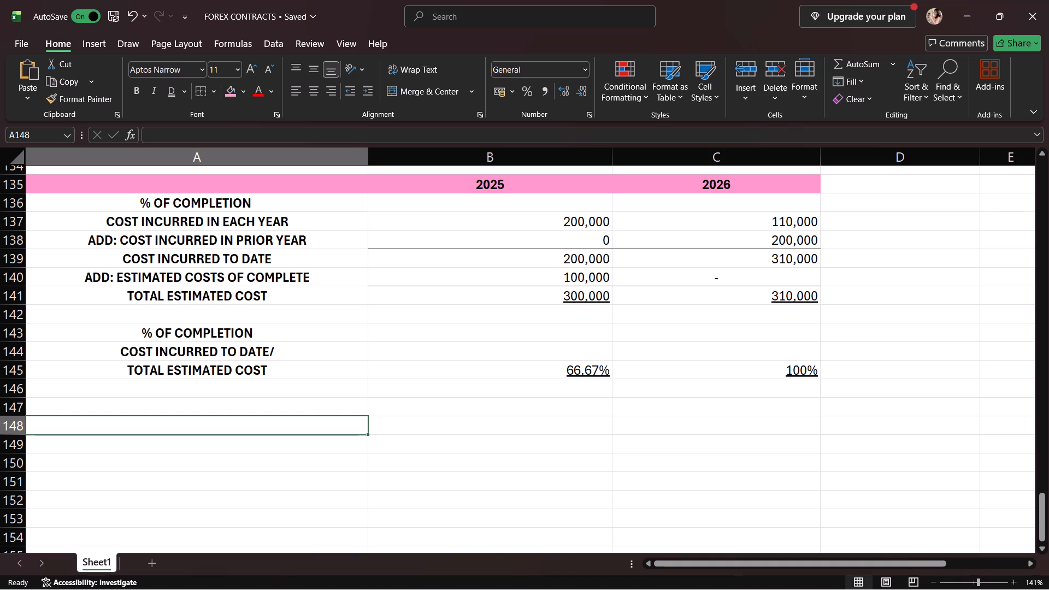
Enter the row label CONTRACT PRICE in A148, below the percentage-of-completion table.
{"action": "left_click", "coordinate": [388, 427]}
{"action": "left_click", "coordinate": [641, 427]}
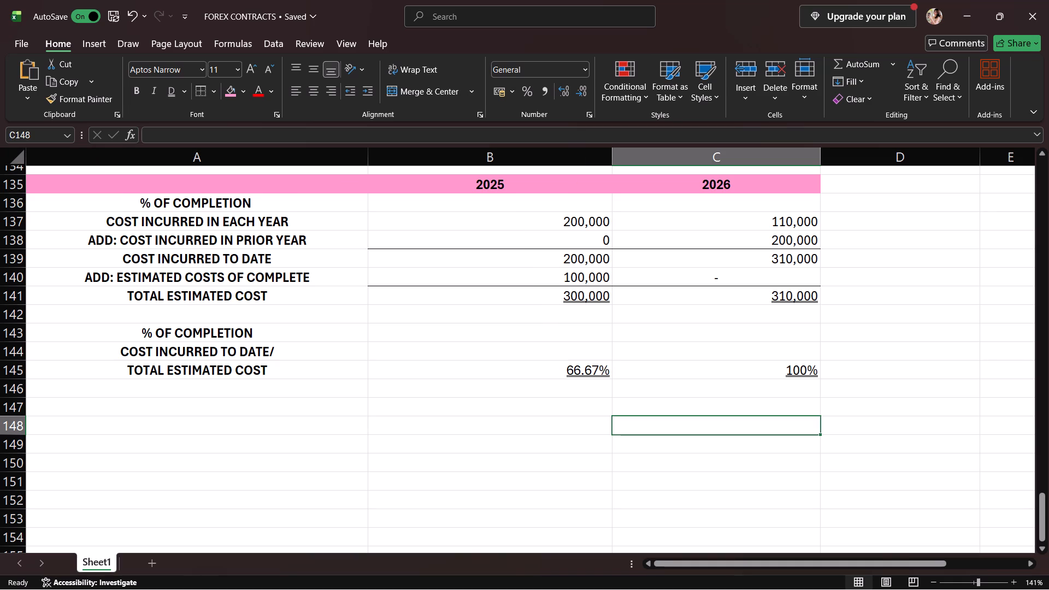
{"action": "left_click", "coordinate": [367, 432]}
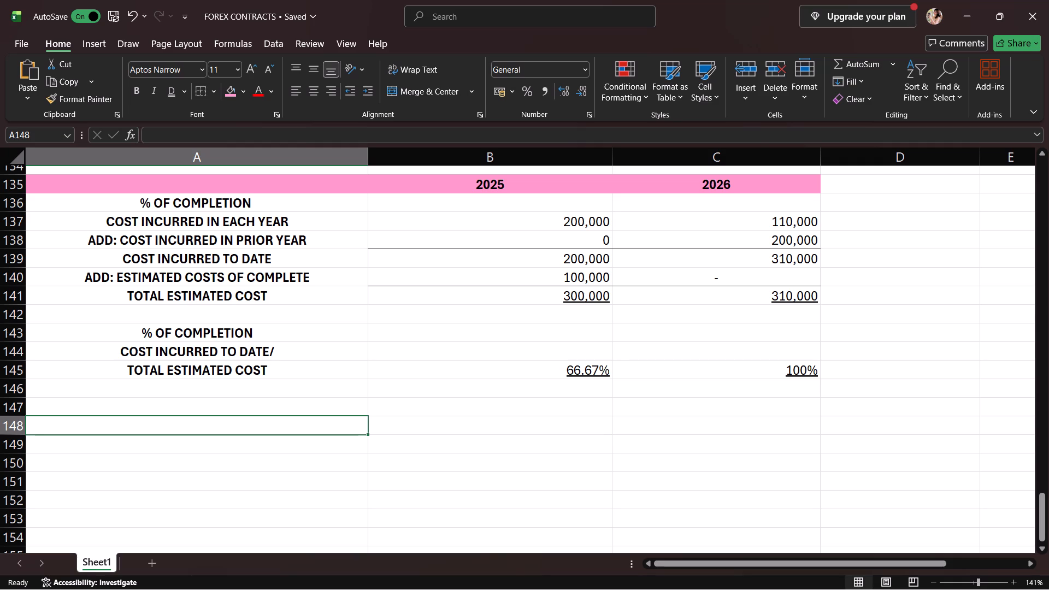
{"action": "left_click", "coordinate": [316, 399]}
{"action": "left_click", "coordinate": [313, 419]}
{"action": "type", "text": "CONTRACT PRICE"}
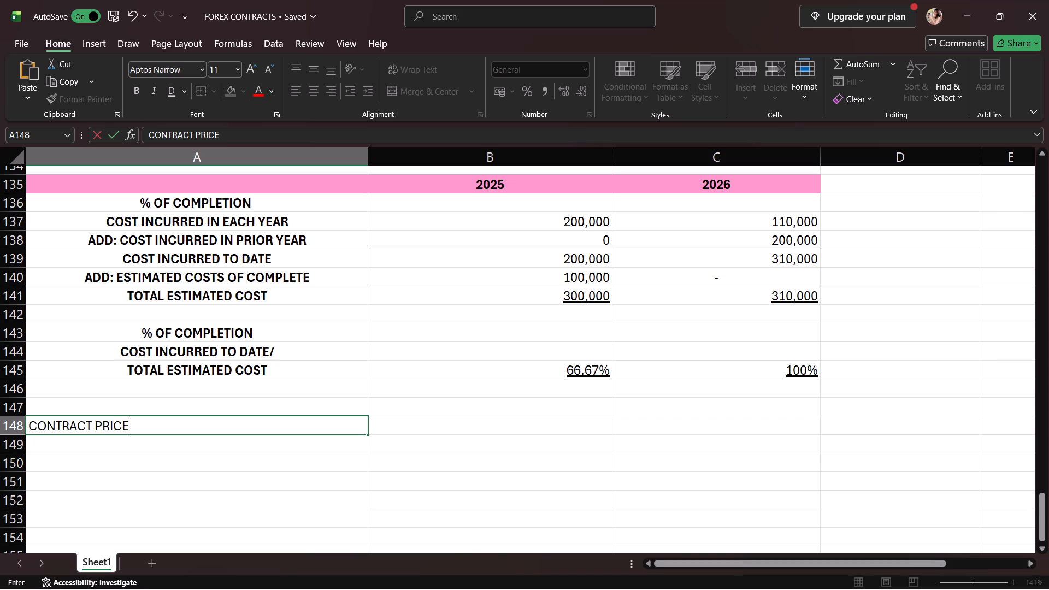
{"action": "key", "text": "Return"}
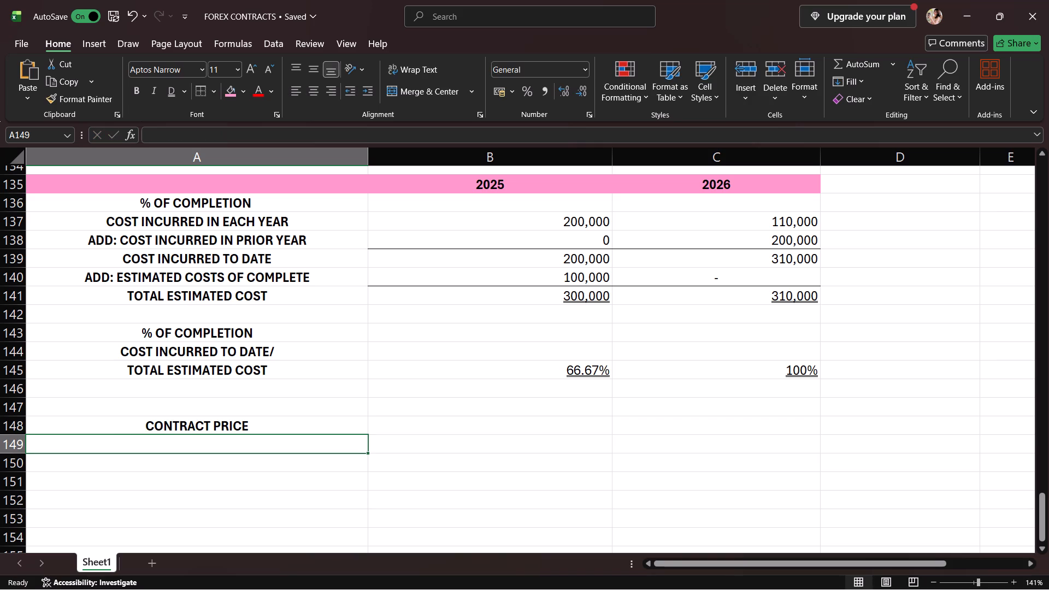
Move the CONTRACT PRICE label down one row to A149, copying it there and clearing A148.
{"action": "left_click", "coordinate": [482, 411]}
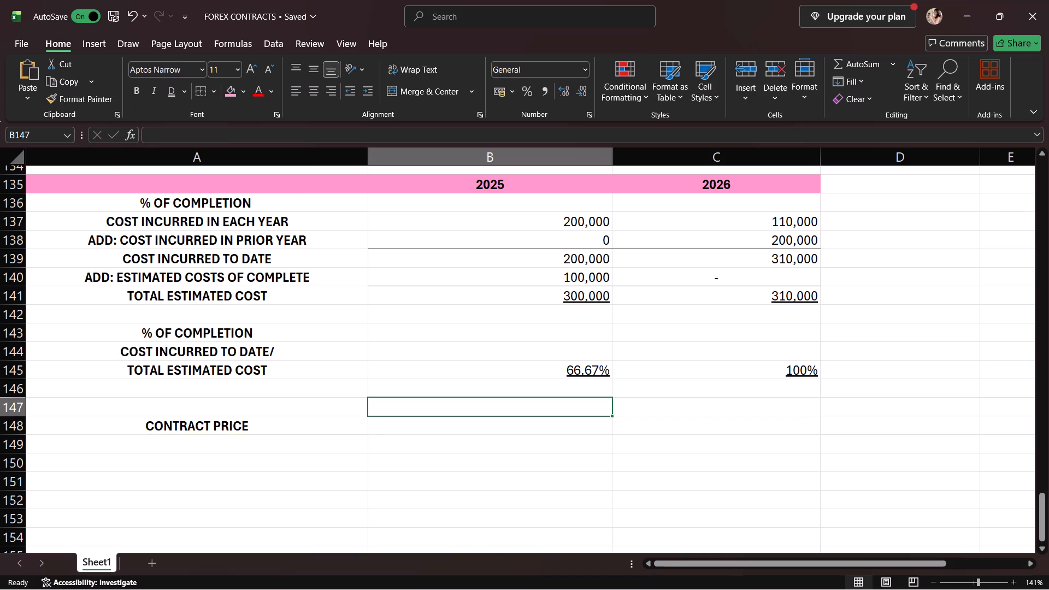
{"action": "left_click", "coordinate": [299, 431]}
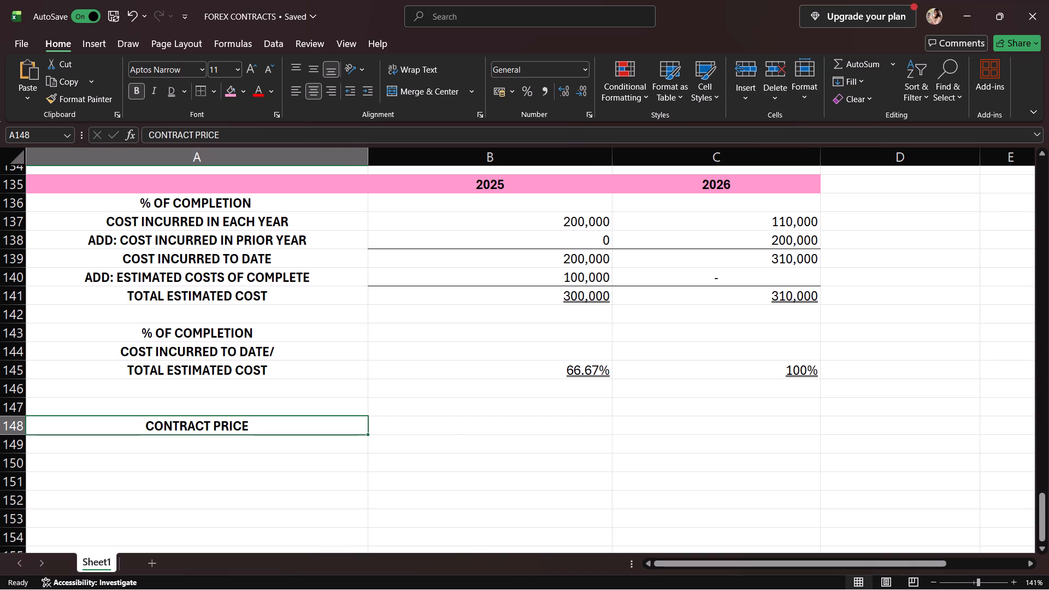
{"action": "right_click", "coordinate": [300, 431]}
{"action": "left_click", "coordinate": [341, 185]}
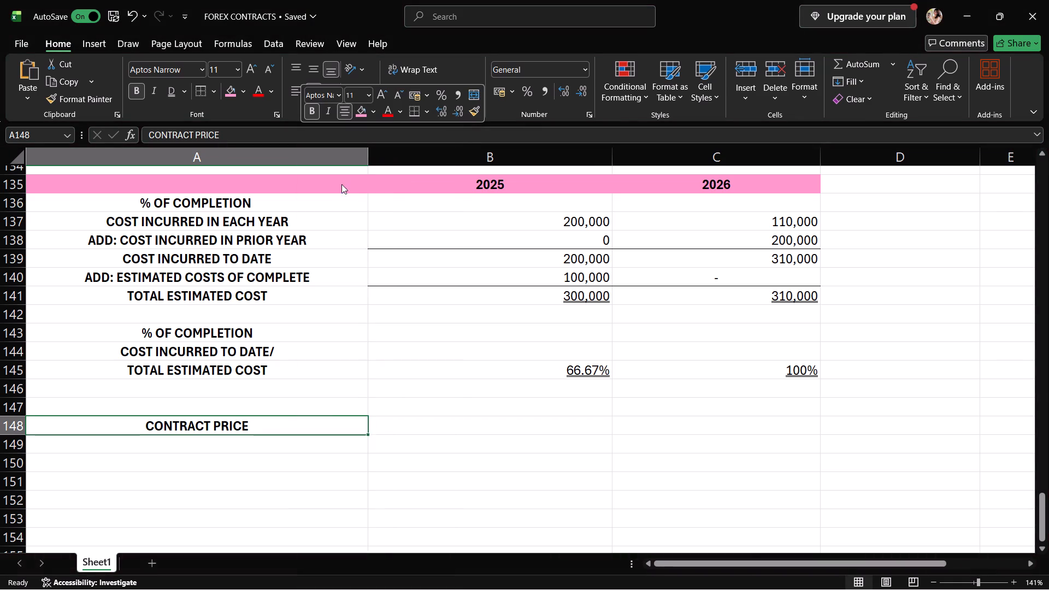
{"action": "left_click", "coordinate": [229, 444]}
{"action": "right_click", "coordinate": [229, 444]}
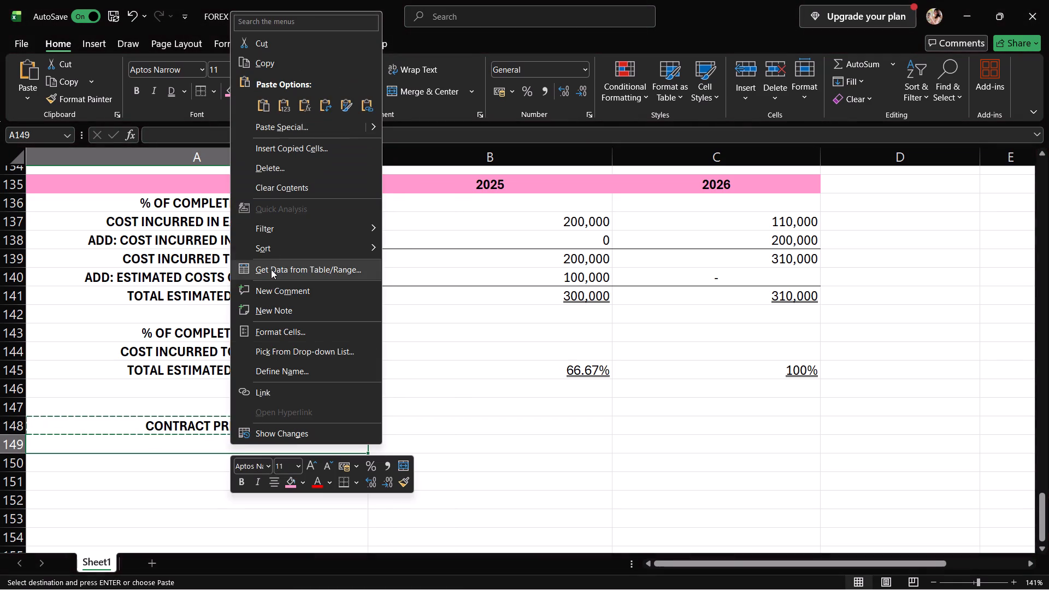
{"action": "left_click", "coordinate": [262, 111]}
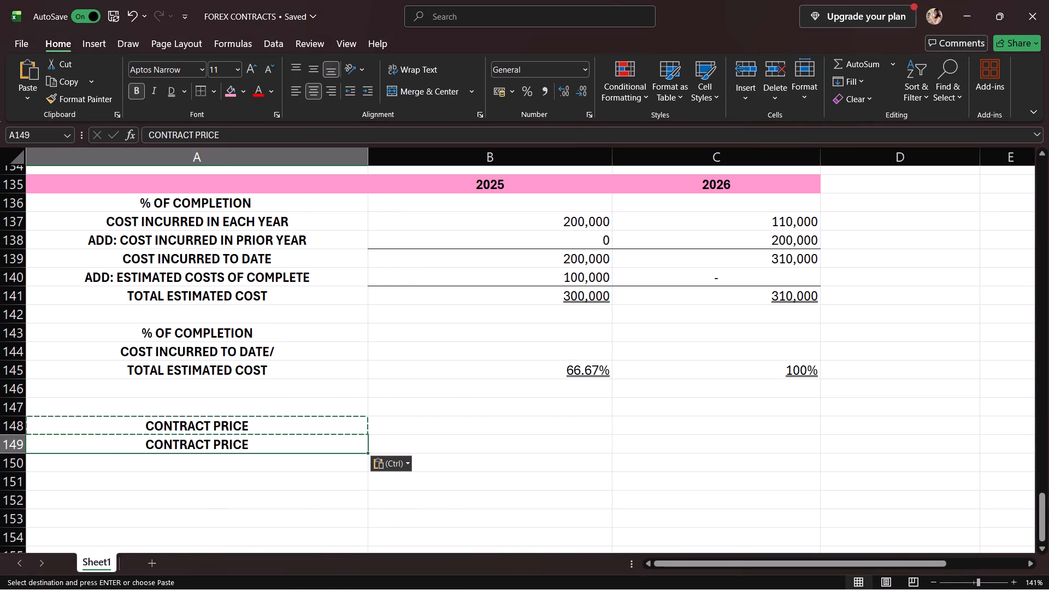
{"action": "left_click", "coordinate": [305, 429]}
{"action": "key", "text": "BackSpace"}
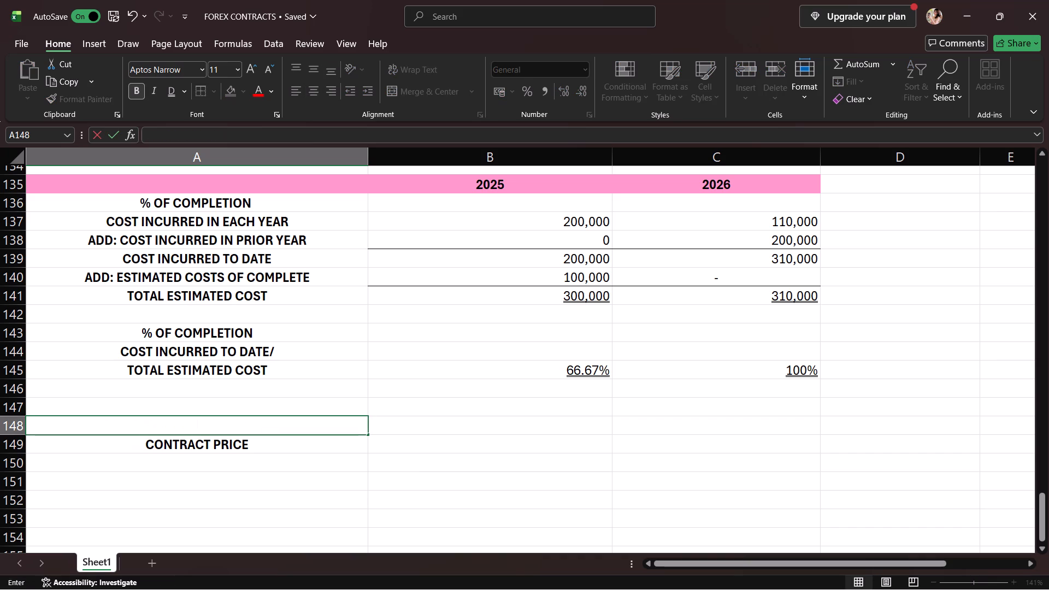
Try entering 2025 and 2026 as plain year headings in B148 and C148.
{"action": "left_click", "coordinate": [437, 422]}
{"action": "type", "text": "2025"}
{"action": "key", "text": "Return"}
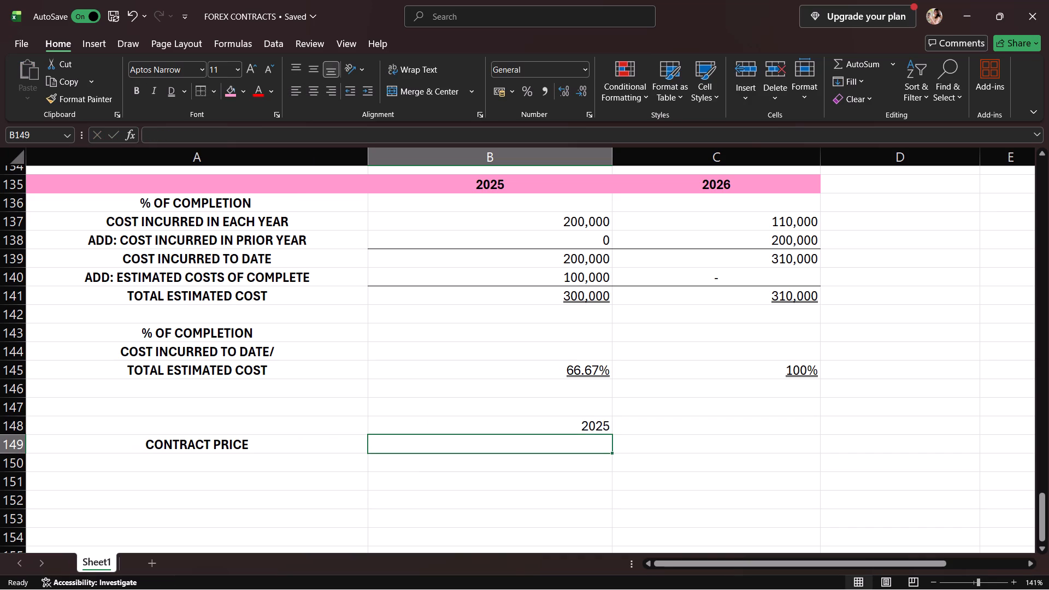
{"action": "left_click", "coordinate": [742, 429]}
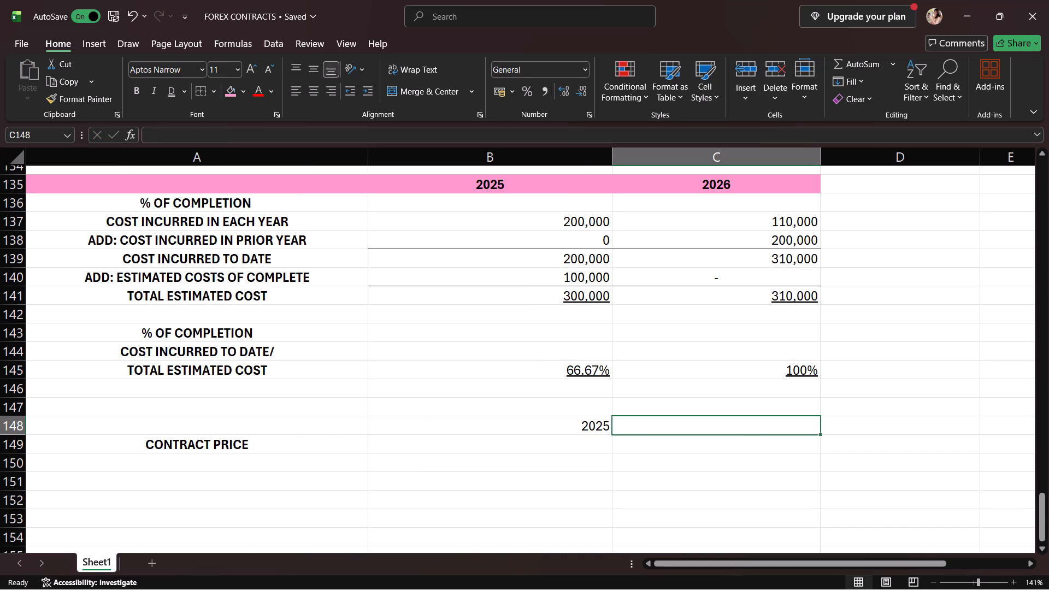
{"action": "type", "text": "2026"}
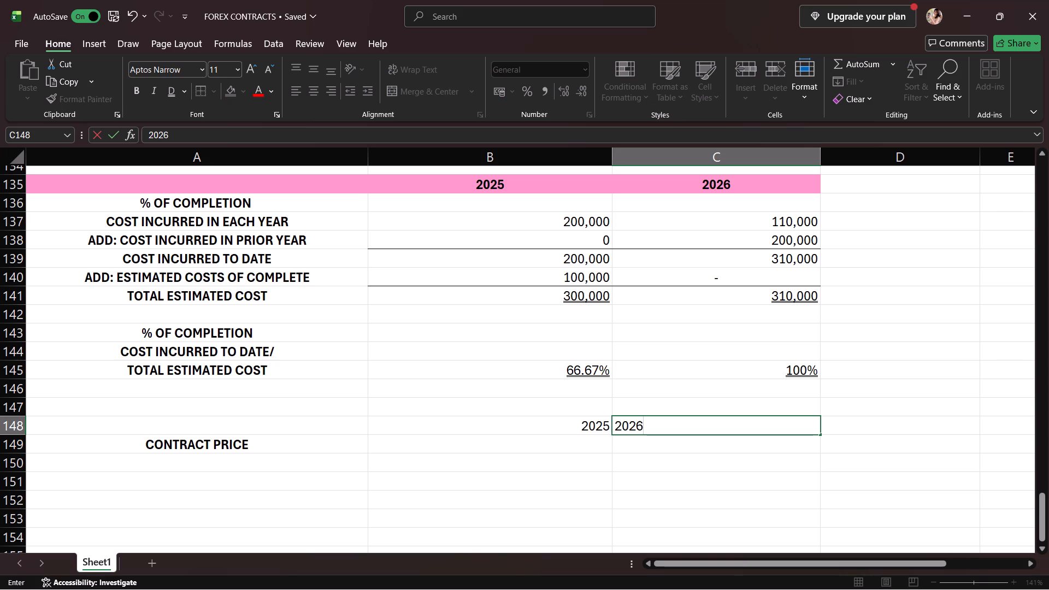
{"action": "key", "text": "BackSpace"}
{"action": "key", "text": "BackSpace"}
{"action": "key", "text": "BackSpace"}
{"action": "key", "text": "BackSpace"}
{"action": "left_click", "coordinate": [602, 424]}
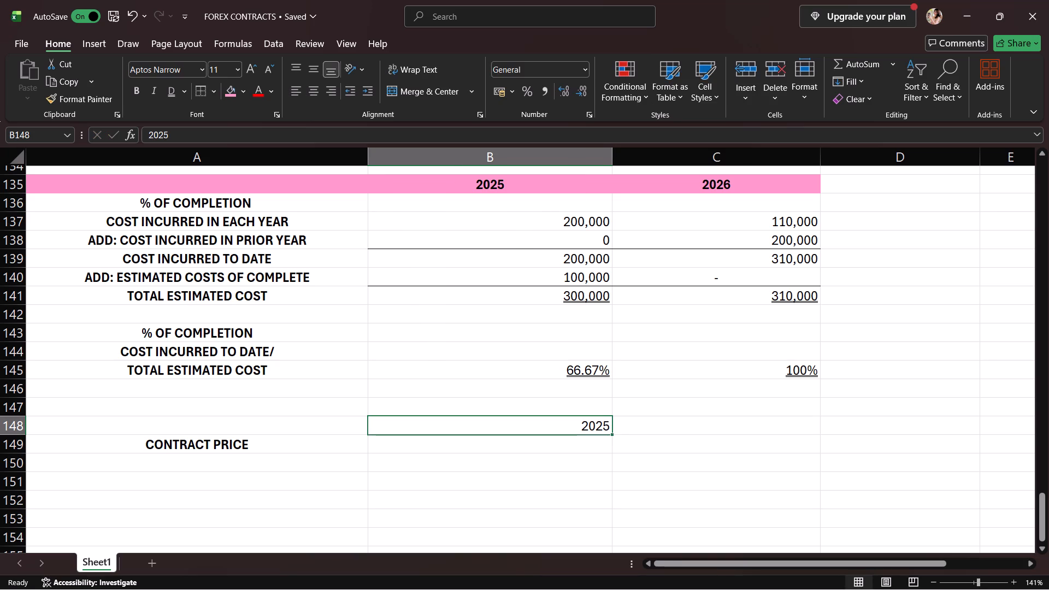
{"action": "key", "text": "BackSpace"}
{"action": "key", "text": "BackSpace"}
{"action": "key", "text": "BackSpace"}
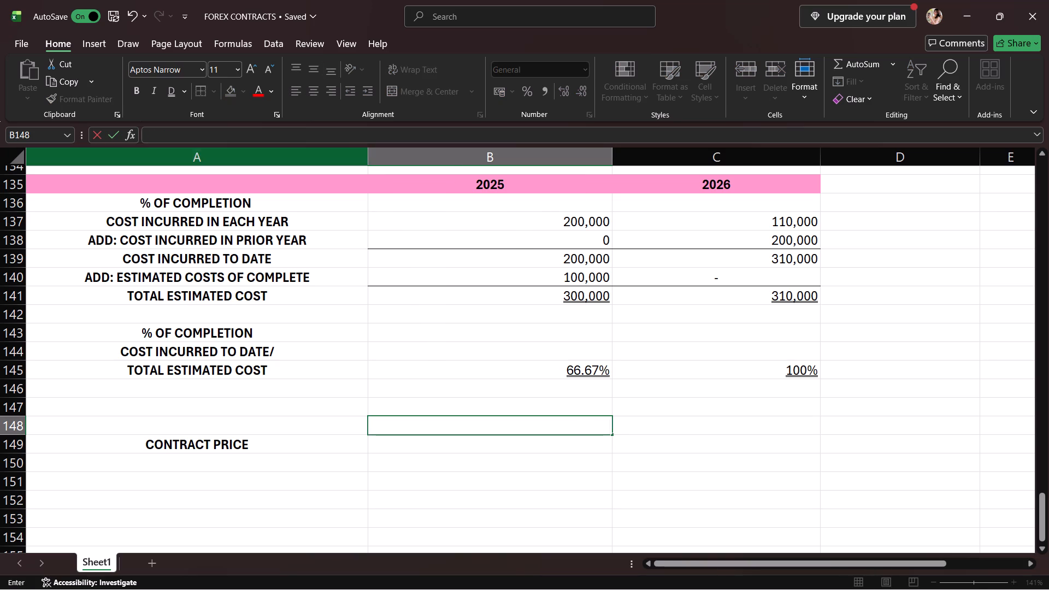
Copy the pink 2025 and 2026 header row A135:C135 of the percentage-of-completion table.
{"action": "left_click_drag", "start_coordinate": [313, 183], "coordinate": [691, 184]}
{"action": "left_click", "coordinate": [559, 195]}
{"action": "left_click", "coordinate": [312, 183]}
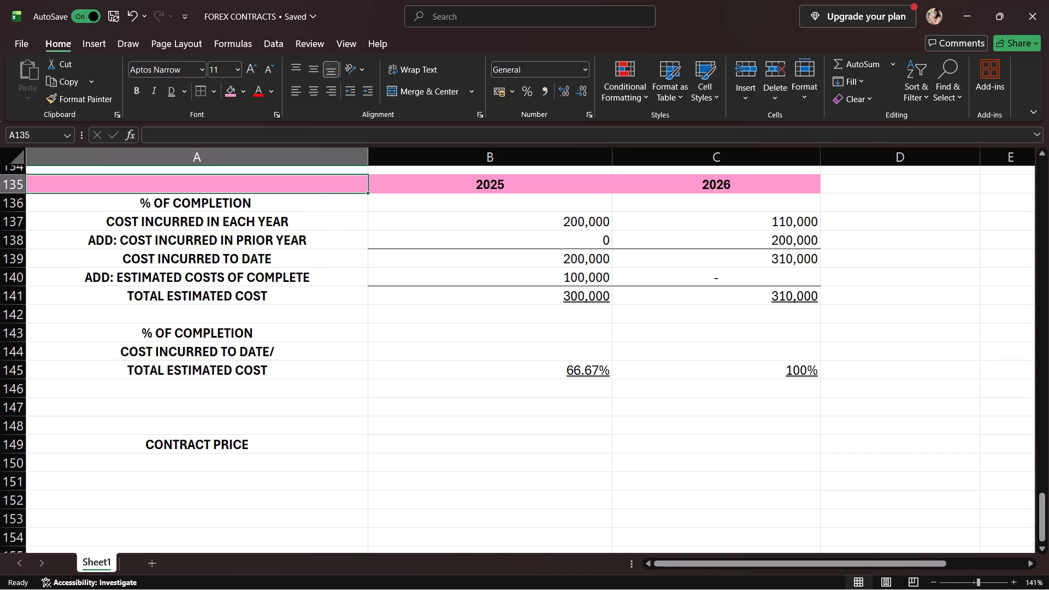
{"action": "scroll", "coordinate": [362, 202], "scroll_direction": "down", "scroll_amount": 1}
{"action": "scroll", "coordinate": [362, 202], "scroll_direction": "up", "scroll_amount": 3}
{"action": "left_click", "coordinate": [352, 293]}
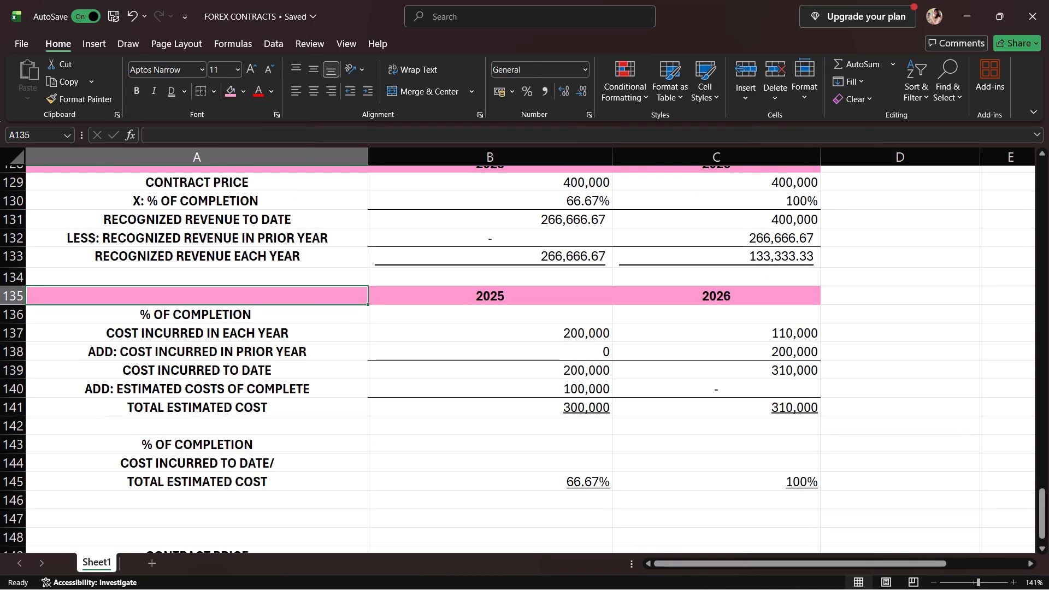
{"action": "left_click", "coordinate": [422, 267]}
{"action": "left_click", "coordinate": [342, 302]}
{"action": "left_click_drag", "start_coordinate": [351, 299], "coordinate": [638, 293]}
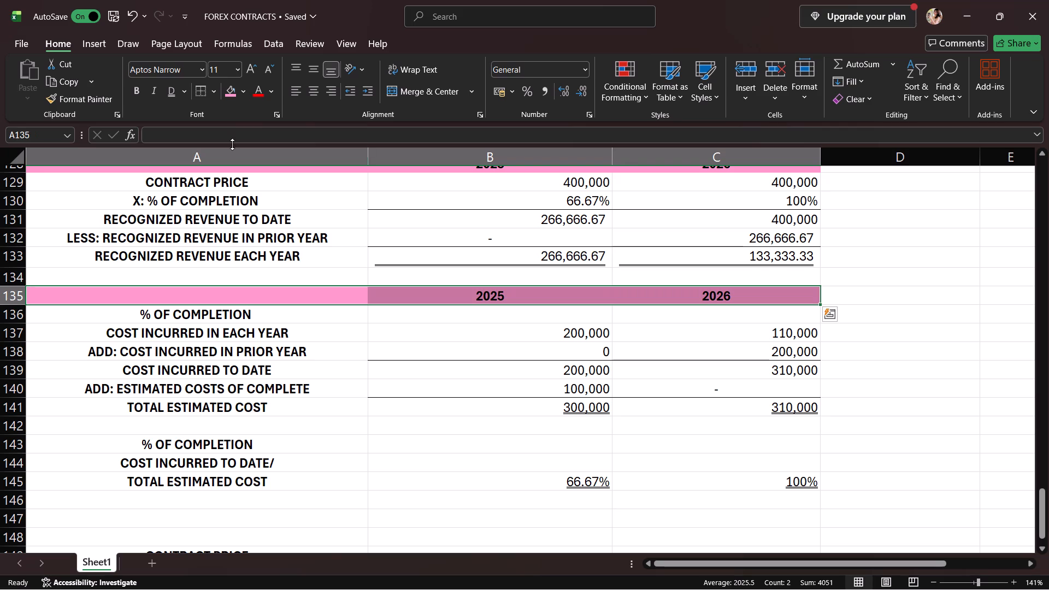
{"action": "right_click_drag", "start_coordinate": [250, 216], "coordinate": [250, 222]}
{"action": "left_click", "coordinate": [457, 257]}
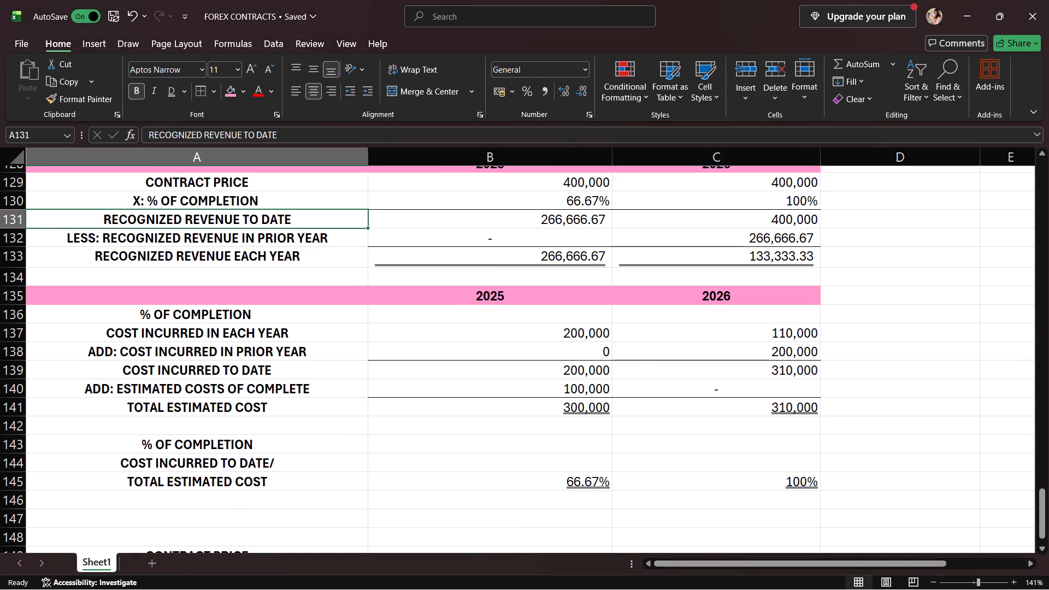
{"action": "left_click", "coordinate": [353, 300]}
{"action": "left_click_drag", "start_coordinate": [353, 300], "coordinate": [546, 296]}
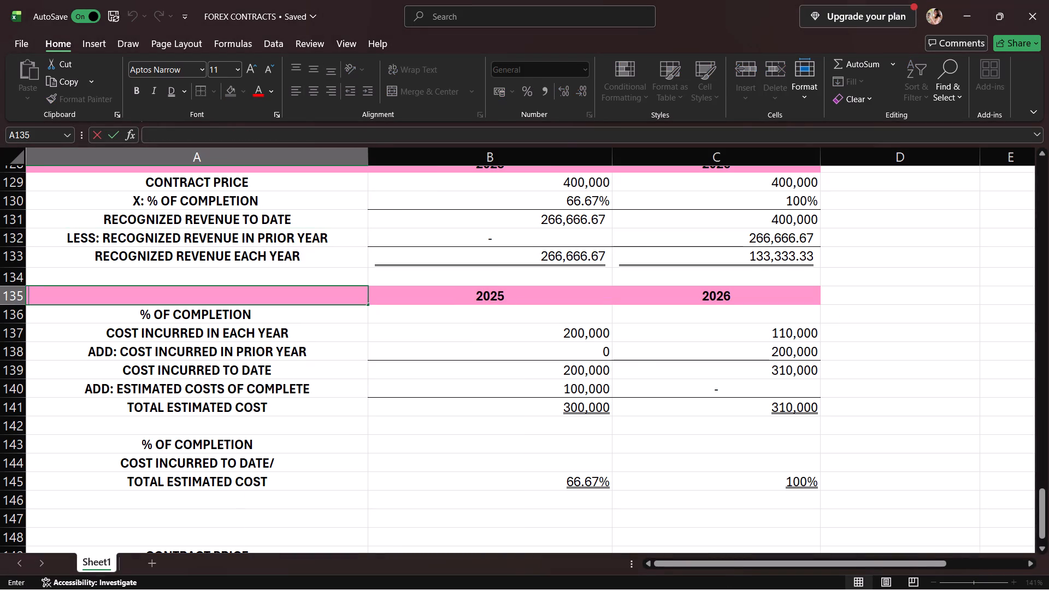
{"action": "left_click", "coordinate": [386, 324]}
{"action": "left_click_drag", "start_coordinate": [349, 300], "coordinate": [620, 293]}
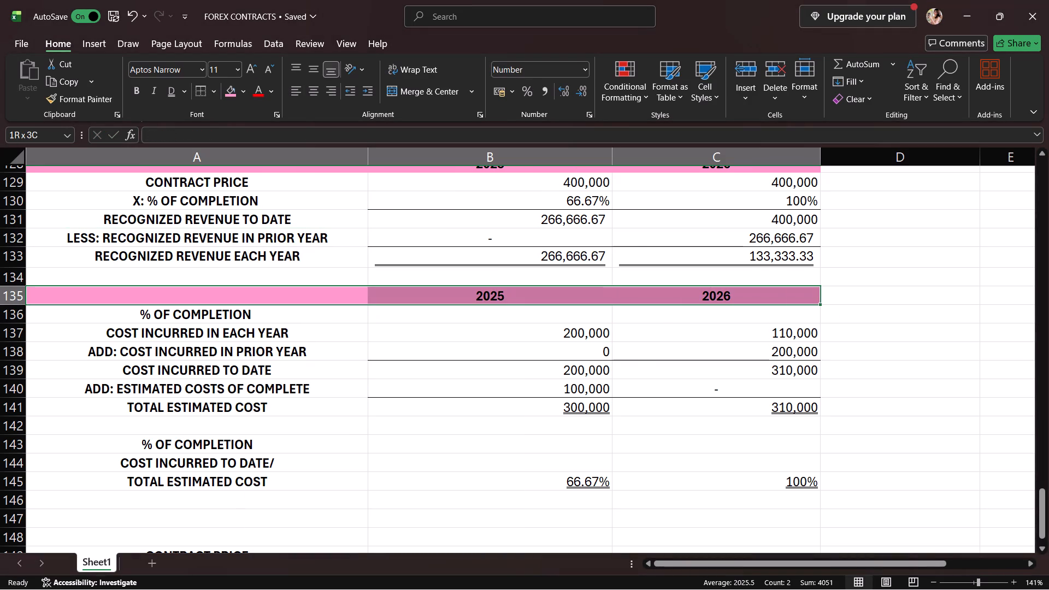
{"action": "left_click_drag", "start_coordinate": [620, 293], "coordinate": [656, 292]}
{"action": "right_click", "coordinate": [656, 292]}
{"action": "right_click", "coordinate": [656, 292]}
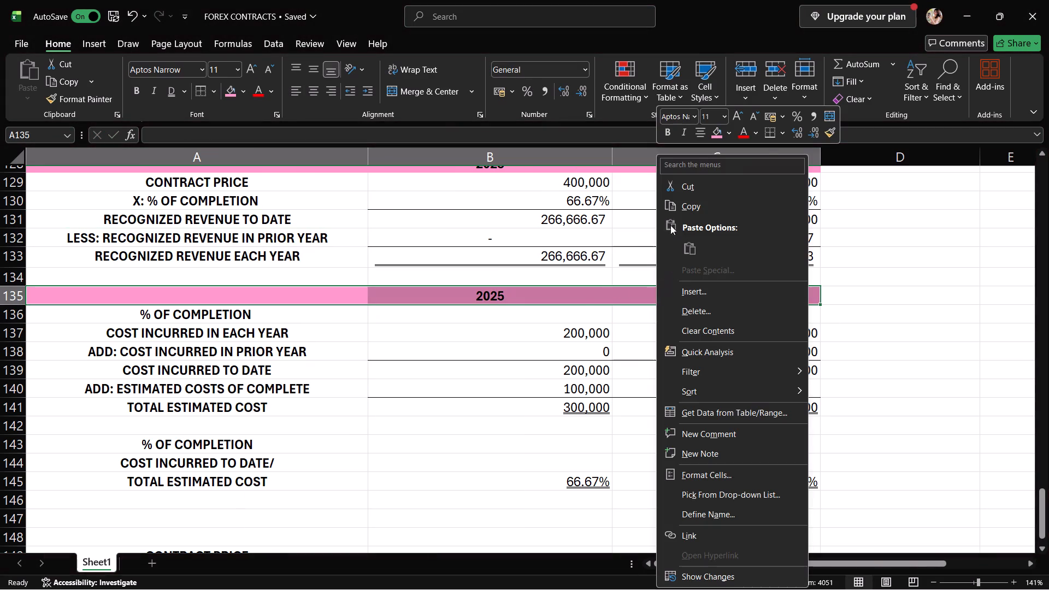
{"action": "left_click", "coordinate": [672, 208]}
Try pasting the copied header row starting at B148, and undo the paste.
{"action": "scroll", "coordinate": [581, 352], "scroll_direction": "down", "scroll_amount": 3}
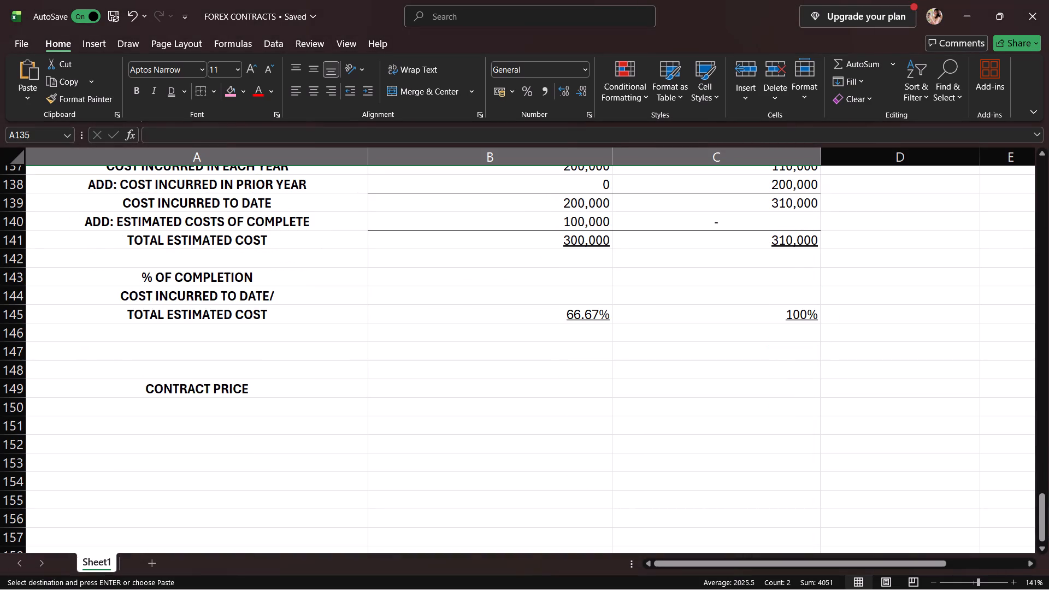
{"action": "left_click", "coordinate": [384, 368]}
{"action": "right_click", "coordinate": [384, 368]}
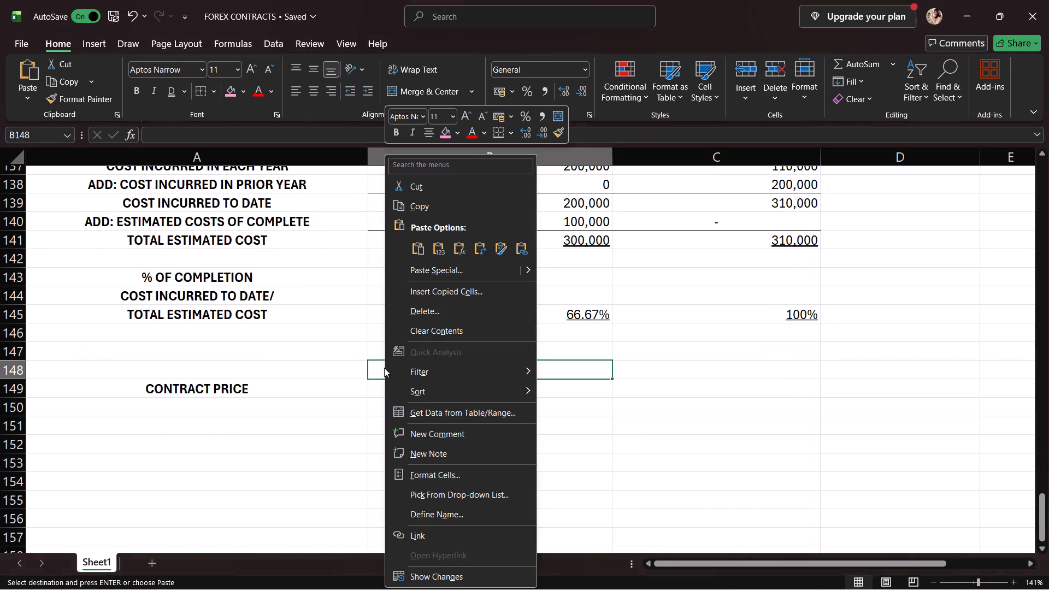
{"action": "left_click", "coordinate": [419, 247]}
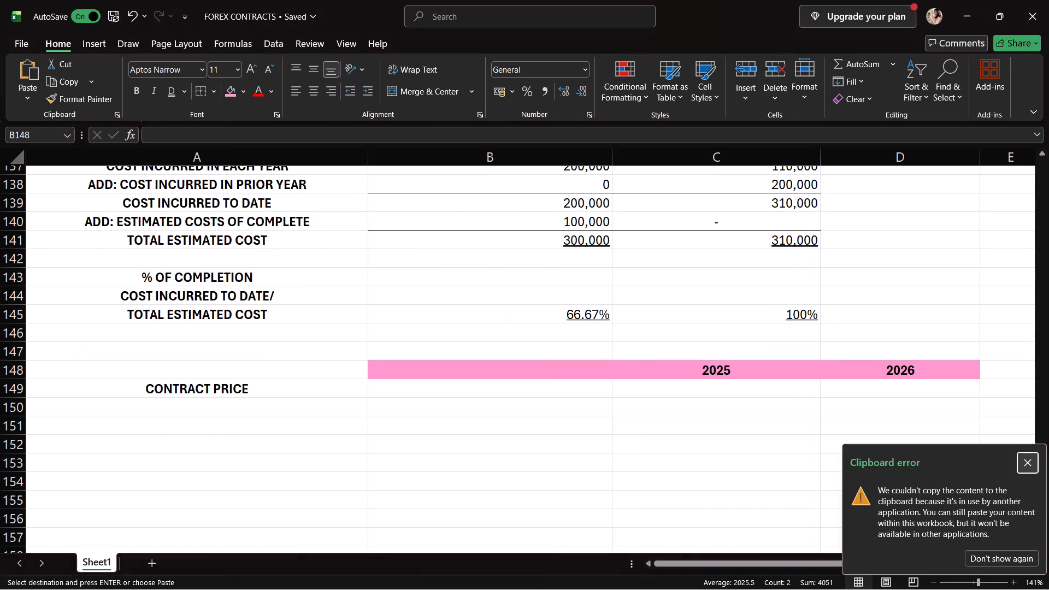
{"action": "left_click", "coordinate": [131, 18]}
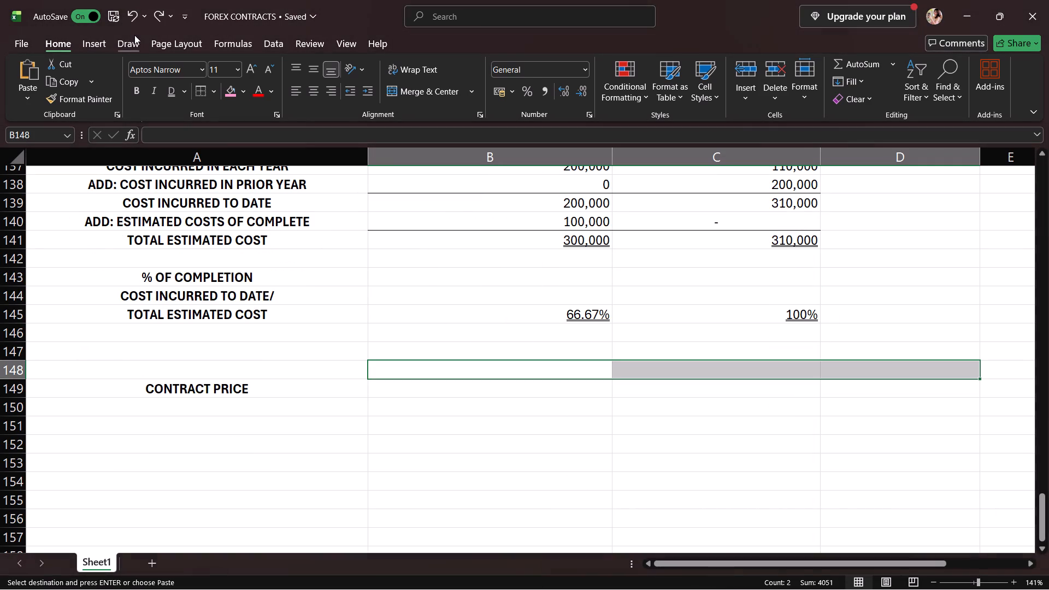
Paste the copied pink year header row starting at A148, above the CONTRACT PRICE row.
{"action": "left_click", "coordinate": [262, 370]}
{"action": "right_click", "coordinate": [262, 370]}
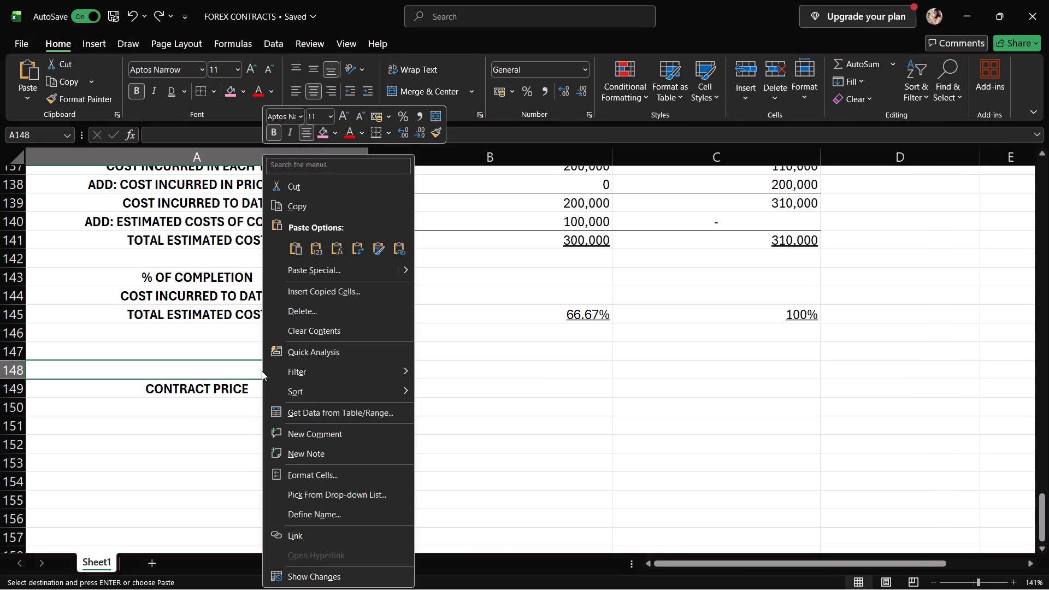
{"action": "left_click", "coordinate": [292, 246]}
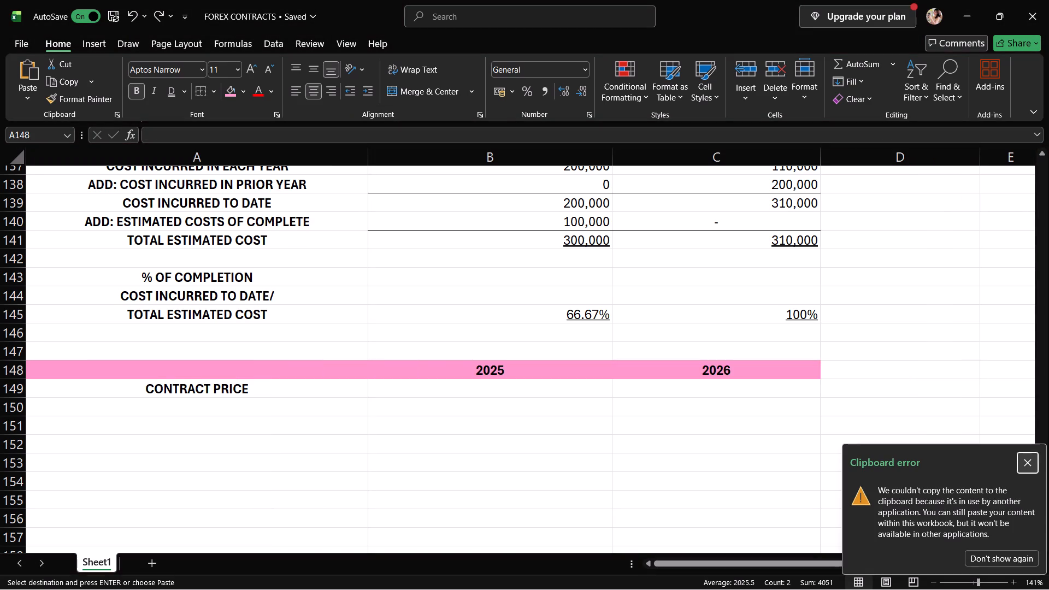
Enter 3,000,000 as the 2025 contract price in B149.
{"action": "left_click", "coordinate": [481, 404]}
{"action": "left_click", "coordinate": [481, 403]}
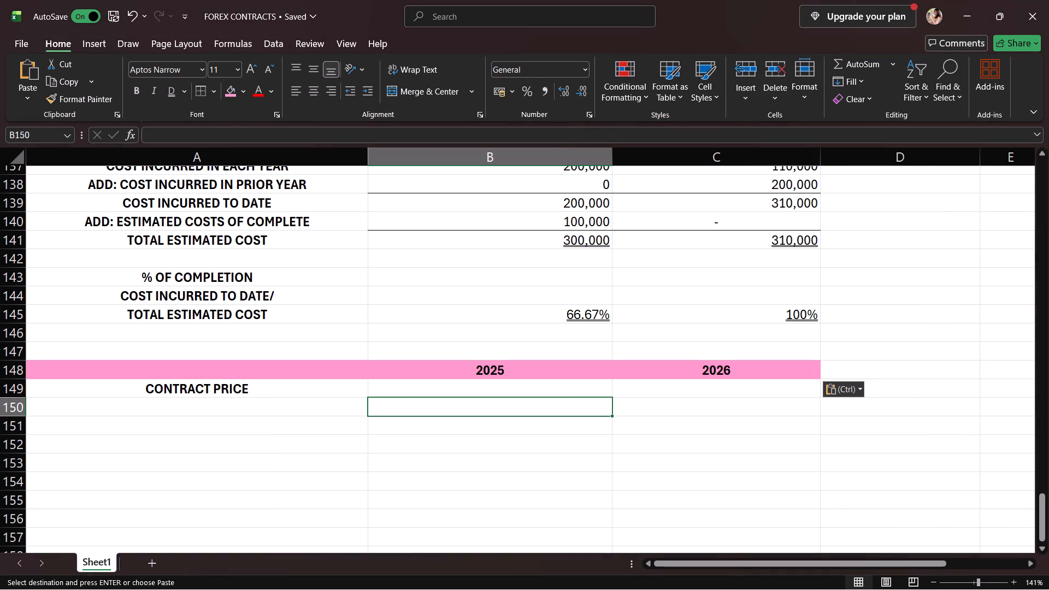
{"action": "left_click", "coordinate": [493, 392]}
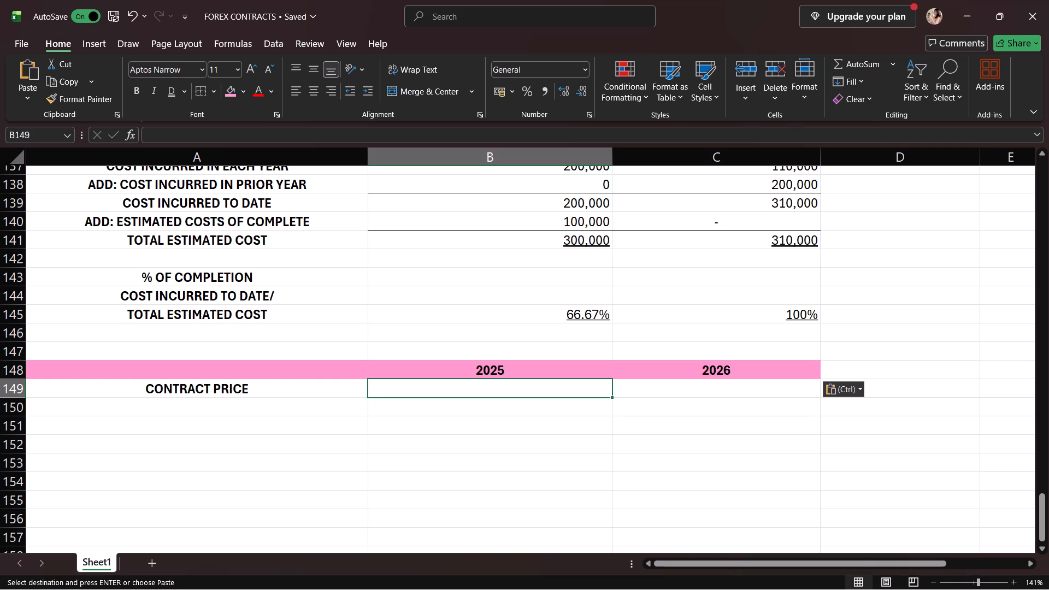
{"action": "type", "text": "3,000,000"}
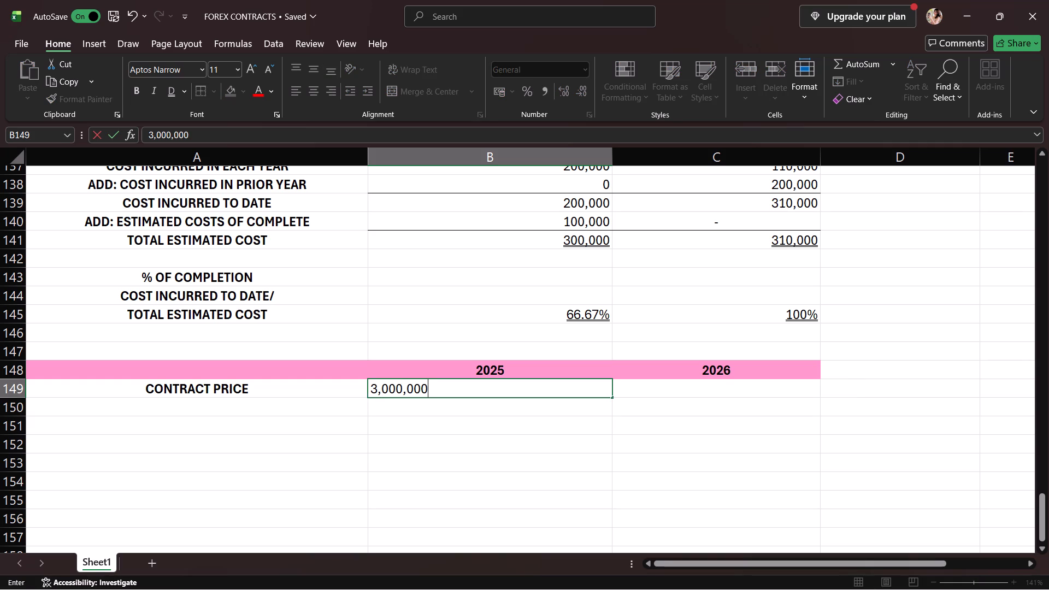
Link the 2026 contract price in C149 to the 2025 price with the formula =B149.
{"action": "left_click", "coordinate": [709, 388]}
{"action": "key", "text": "equal"}
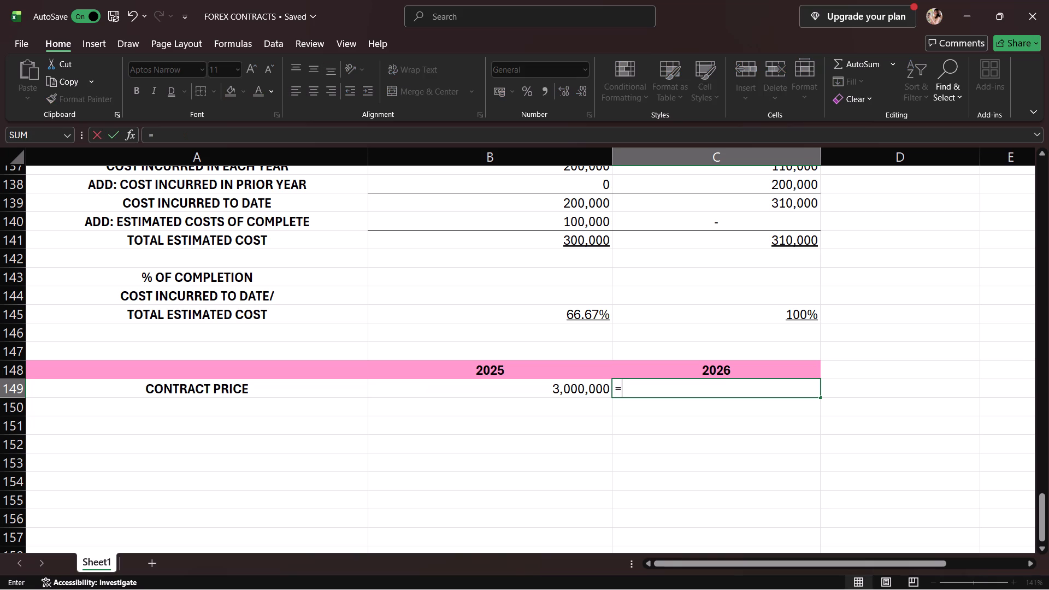
{"action": "left_click", "coordinate": [573, 387]}
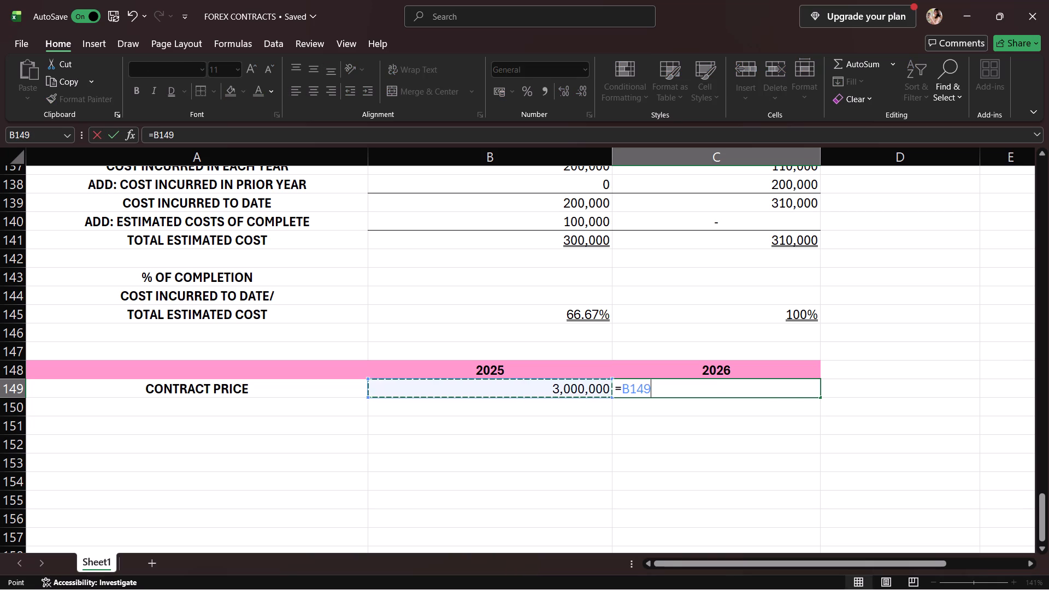
{"action": "key", "text": "Return"}
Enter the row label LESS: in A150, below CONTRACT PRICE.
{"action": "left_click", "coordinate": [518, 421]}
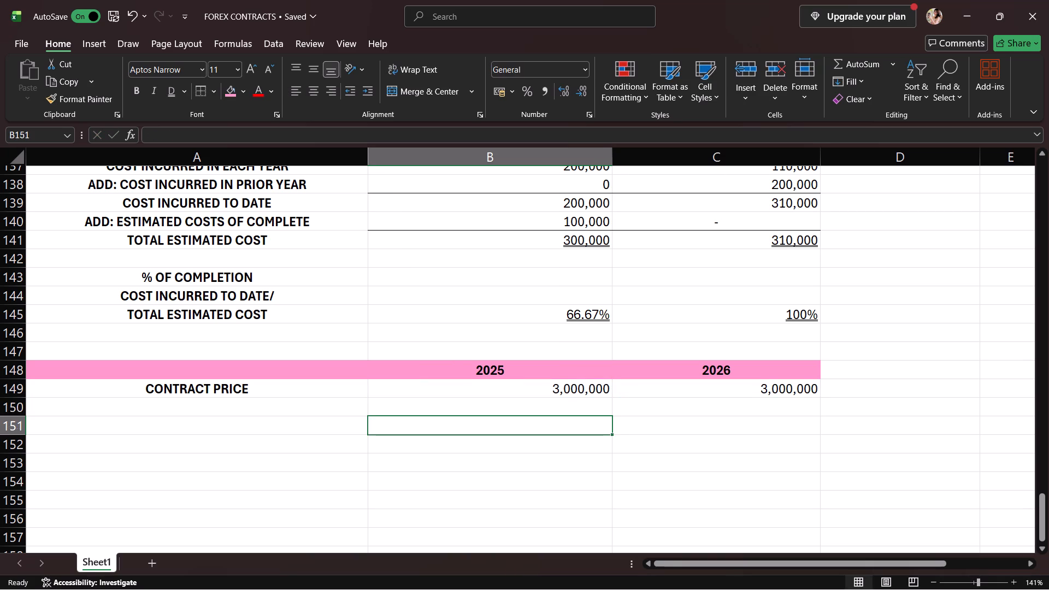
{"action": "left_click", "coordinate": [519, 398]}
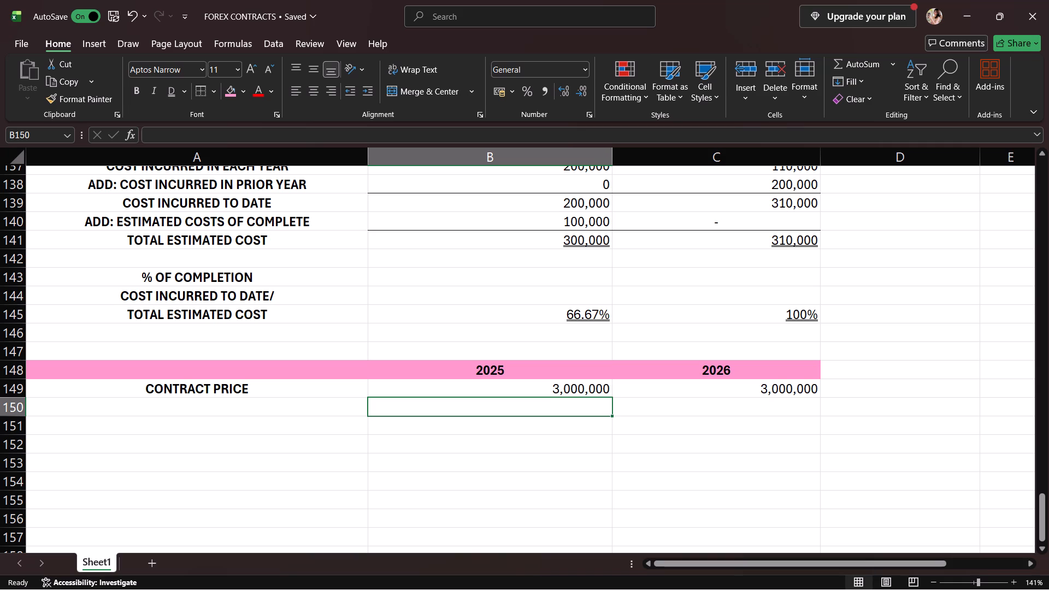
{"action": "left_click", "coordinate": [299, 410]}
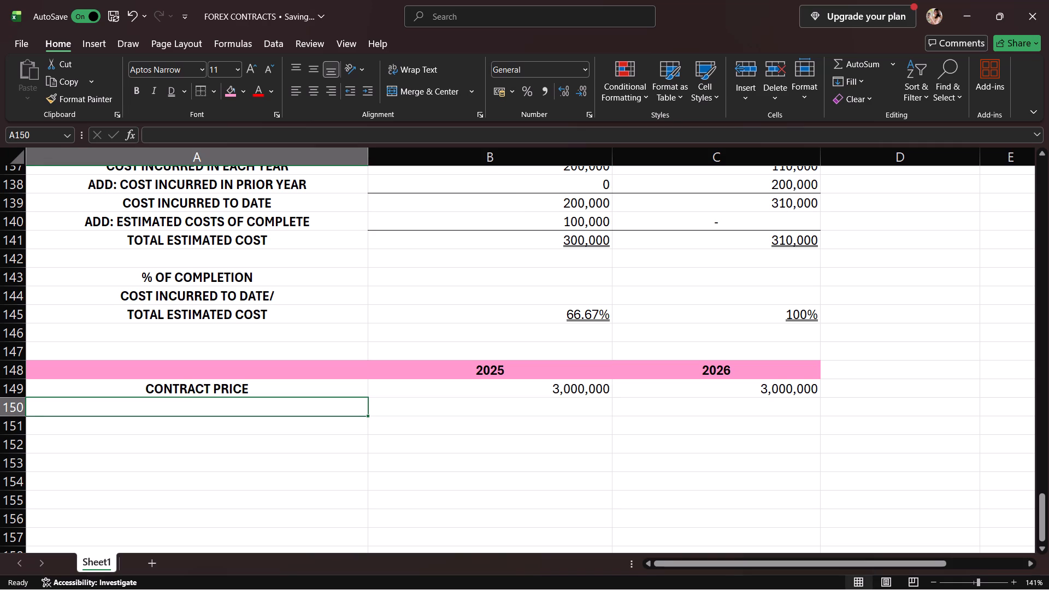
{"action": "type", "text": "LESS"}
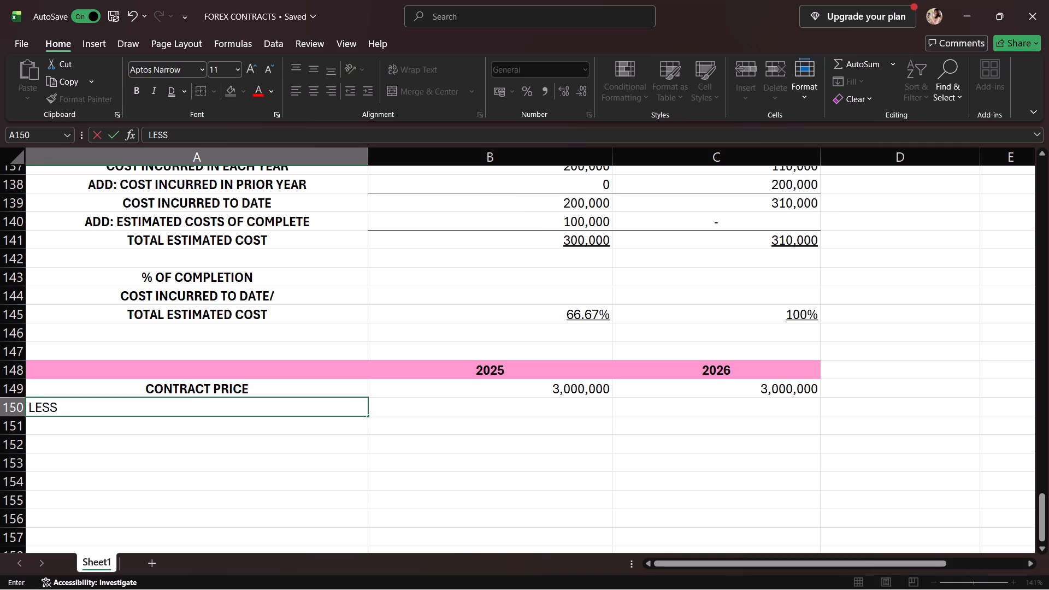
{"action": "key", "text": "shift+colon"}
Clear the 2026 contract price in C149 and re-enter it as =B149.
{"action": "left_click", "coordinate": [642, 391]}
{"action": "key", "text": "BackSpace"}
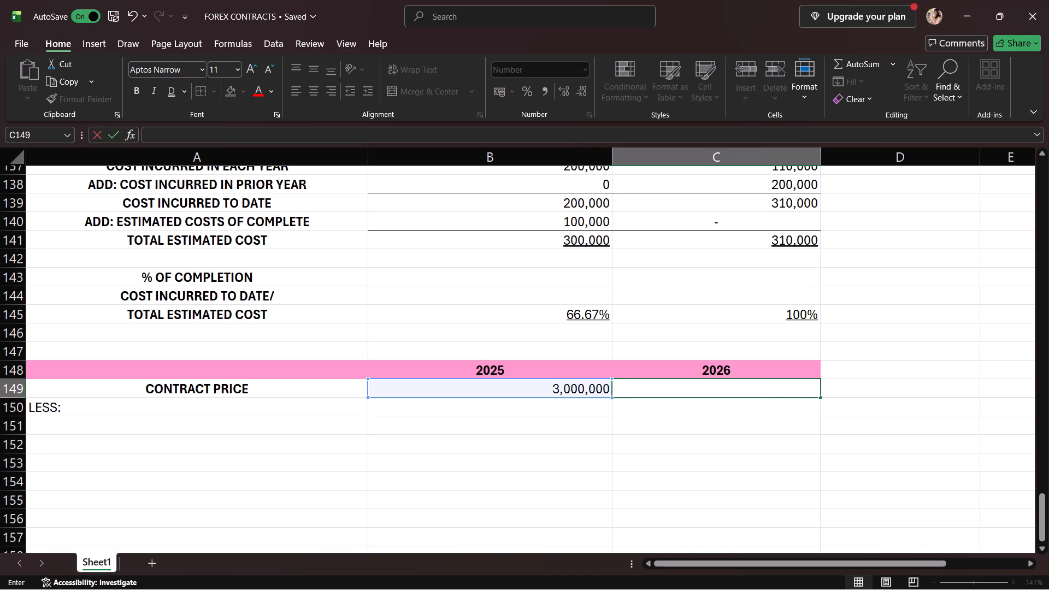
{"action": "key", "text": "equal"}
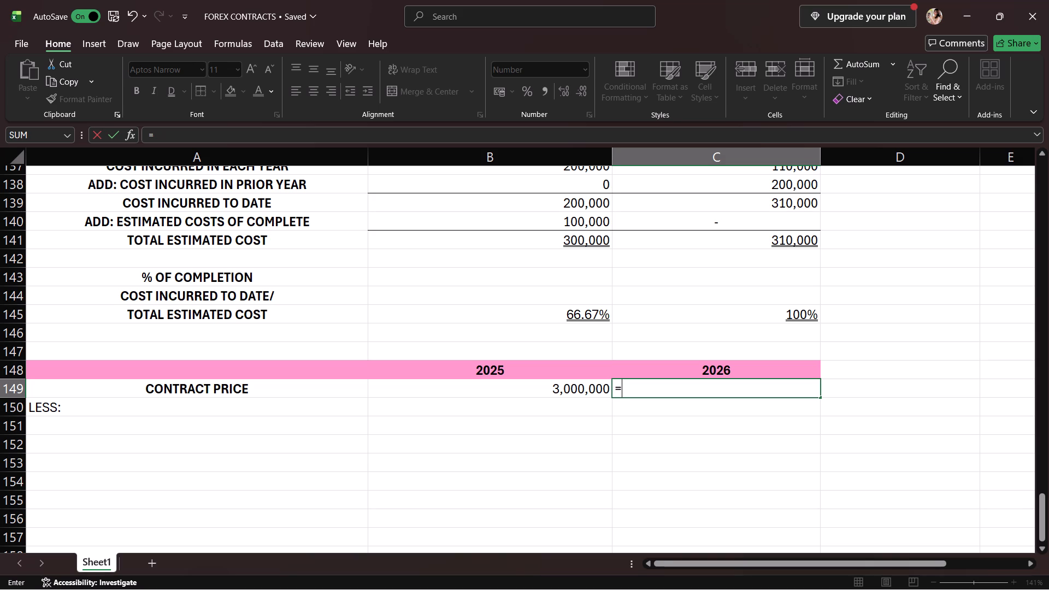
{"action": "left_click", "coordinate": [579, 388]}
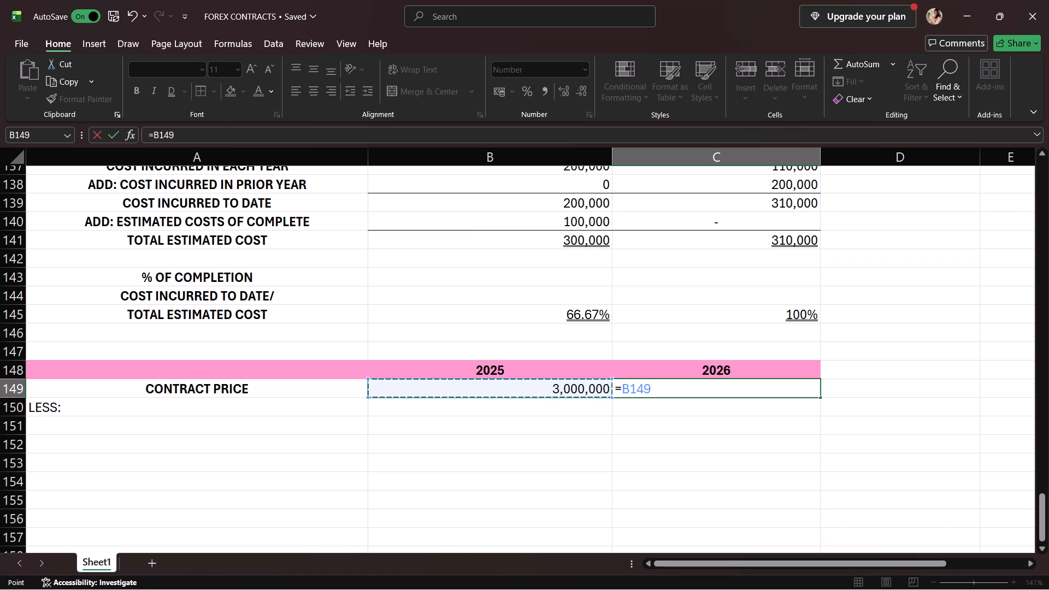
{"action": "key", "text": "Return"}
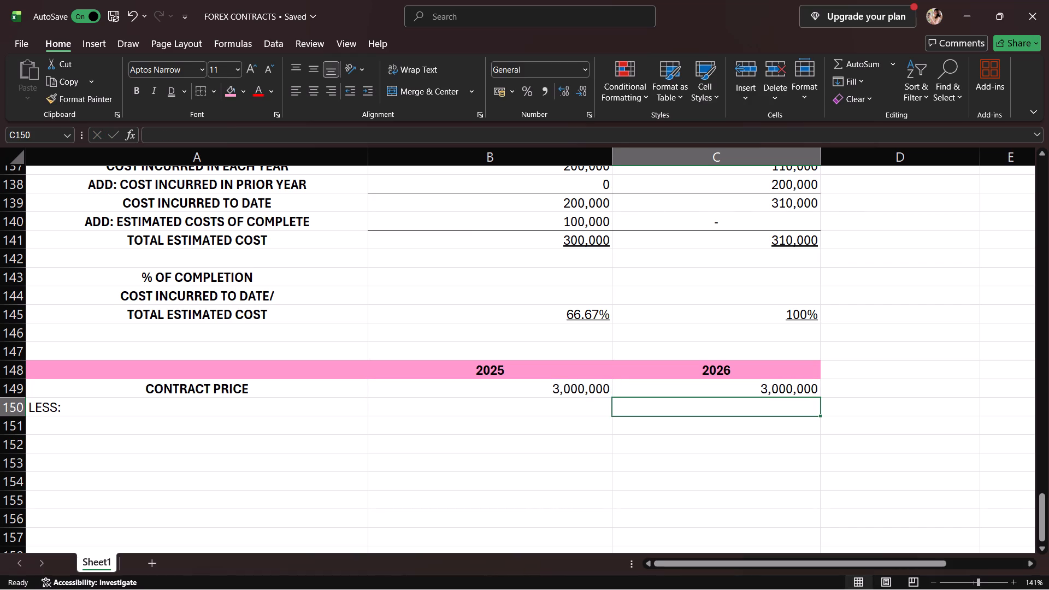
Replace the label in A150 with LESS: TOTAL ESTIMATED COST.
{"action": "left_click", "coordinate": [587, 405]}
{"action": "left_click", "coordinate": [233, 405]}
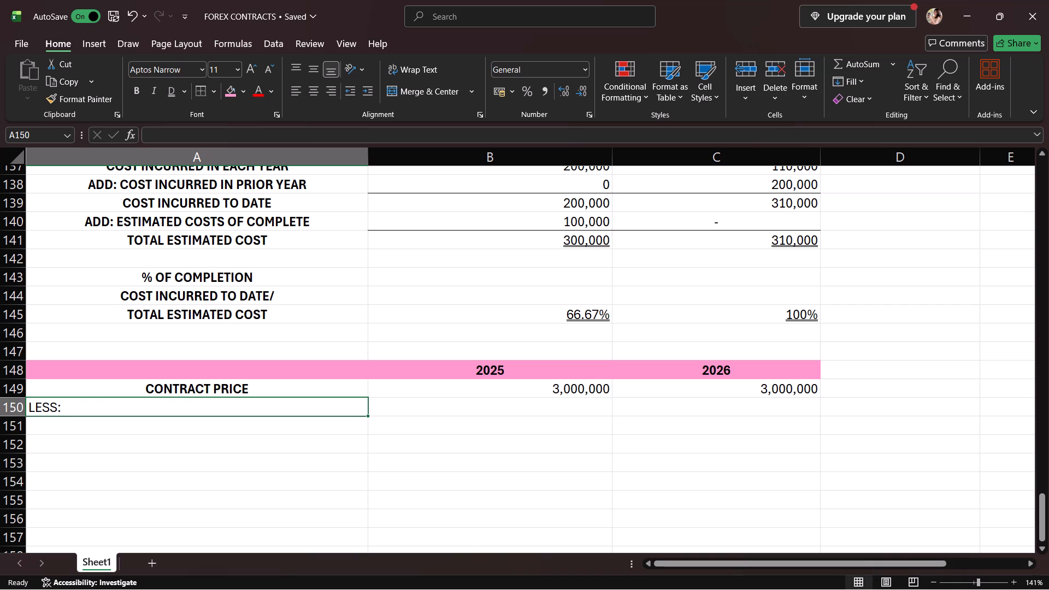
{"action": "key", "text": "space"}
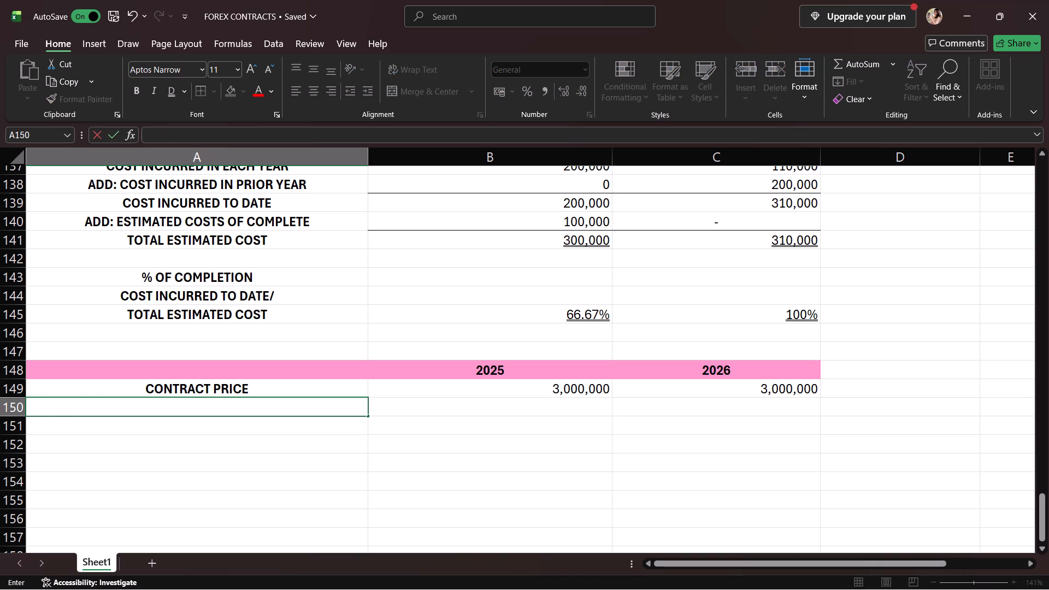
{"action": "key", "text": "BackSpace"}
{"action": "type", "text": "LESS: TOTAL ESTIMATED COST"}
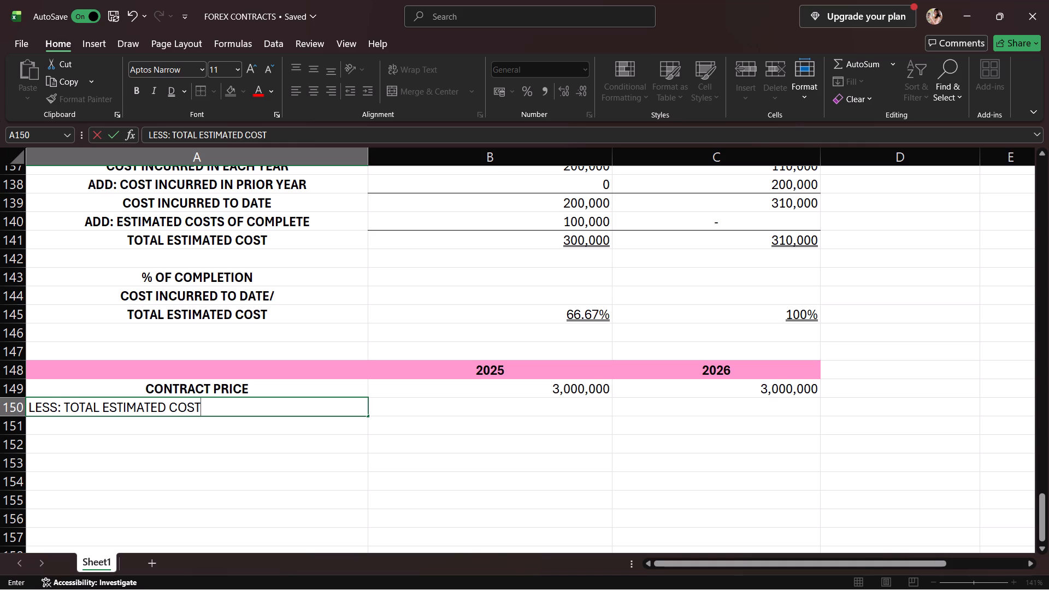
{"action": "key", "text": "Return"}
Make the LESS: TOTAL ESTIMATED COST label in A150 bold and centred.
{"action": "left_click", "coordinate": [233, 405]}
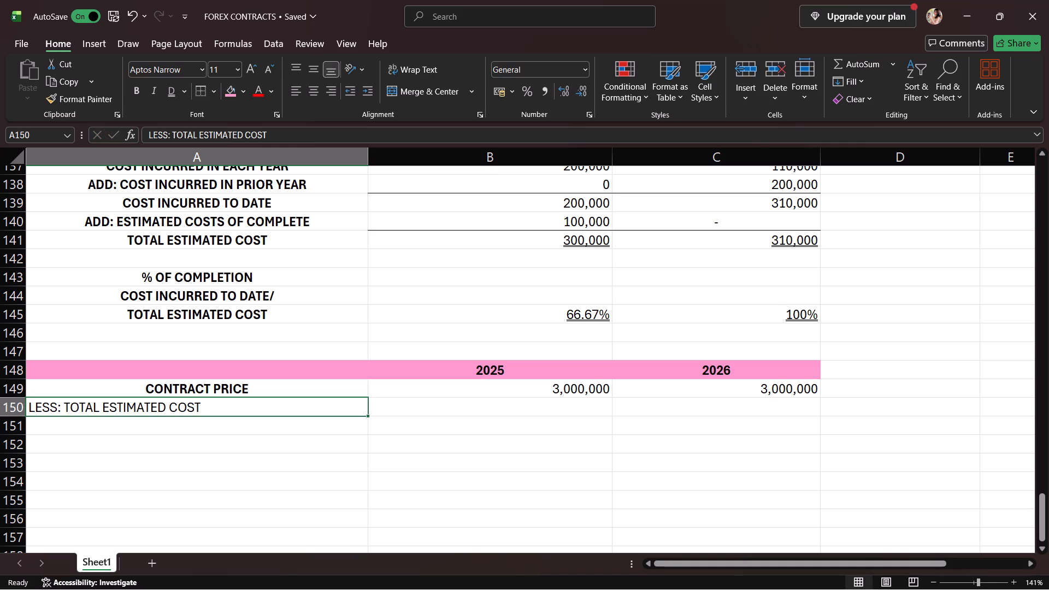
{"action": "left_click", "coordinate": [132, 88]}
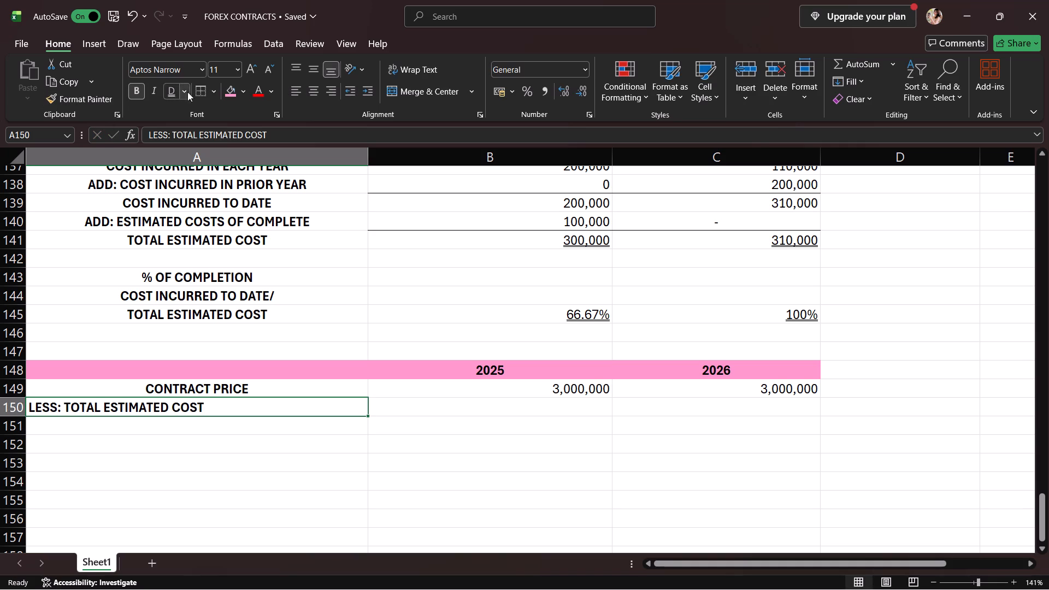
{"action": "left_click", "coordinate": [315, 91]}
Add a colon to the end of the label in A150 so it reads LESS: TOTAL ESTIMATED COST:.
{"action": "left_click", "coordinate": [485, 411]}
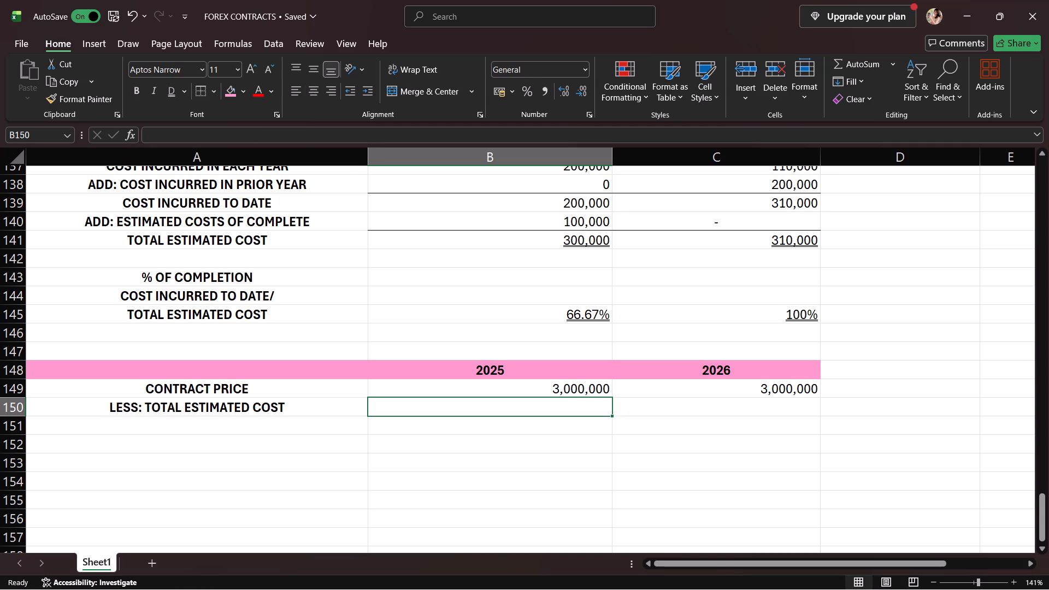
{"action": "left_click", "coordinate": [339, 406]}
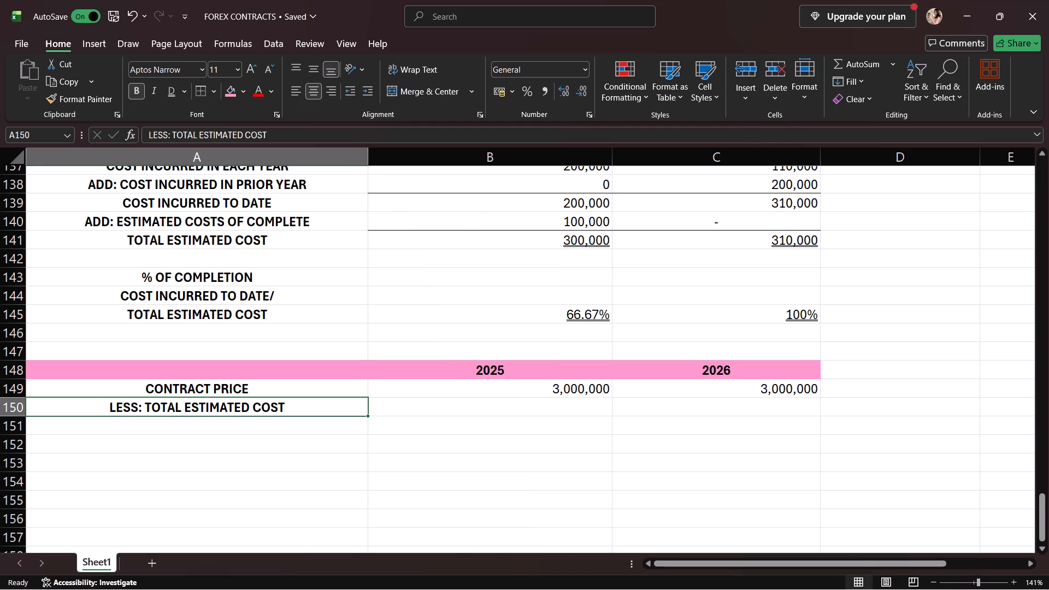
{"action": "left_click", "coordinate": [276, 131]}
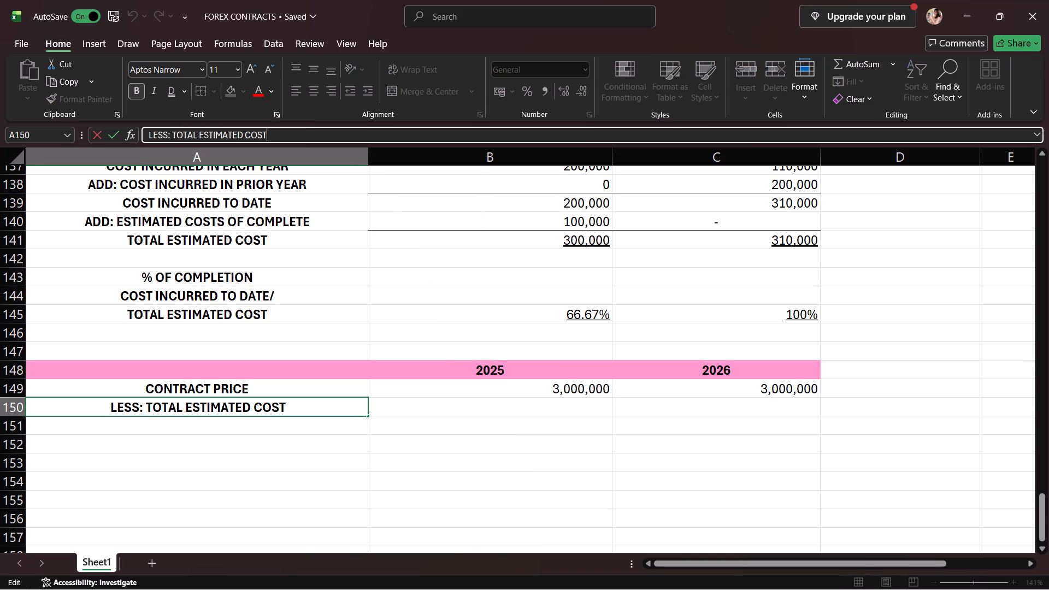
{"action": "key", "text": "shift+colon"}
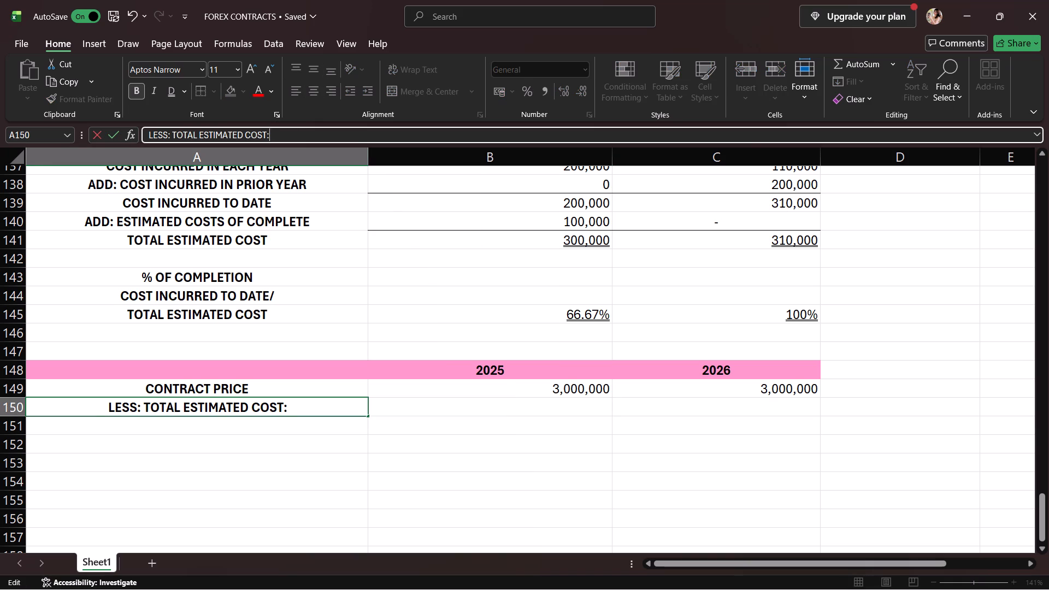
{"action": "left_click", "coordinate": [179, 436]}
Enter a row label beginning with COST in A151, below the total estimated cost row.
{"action": "left_click", "coordinate": [180, 423]}
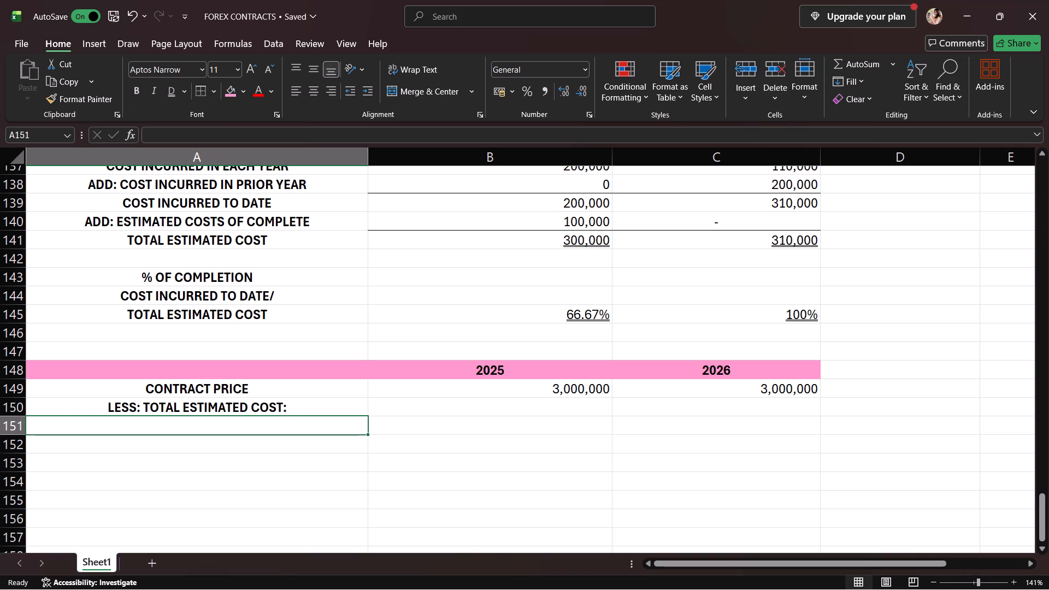
{"action": "type", "text": "COST"}
{"action": "key", "text": "space"}
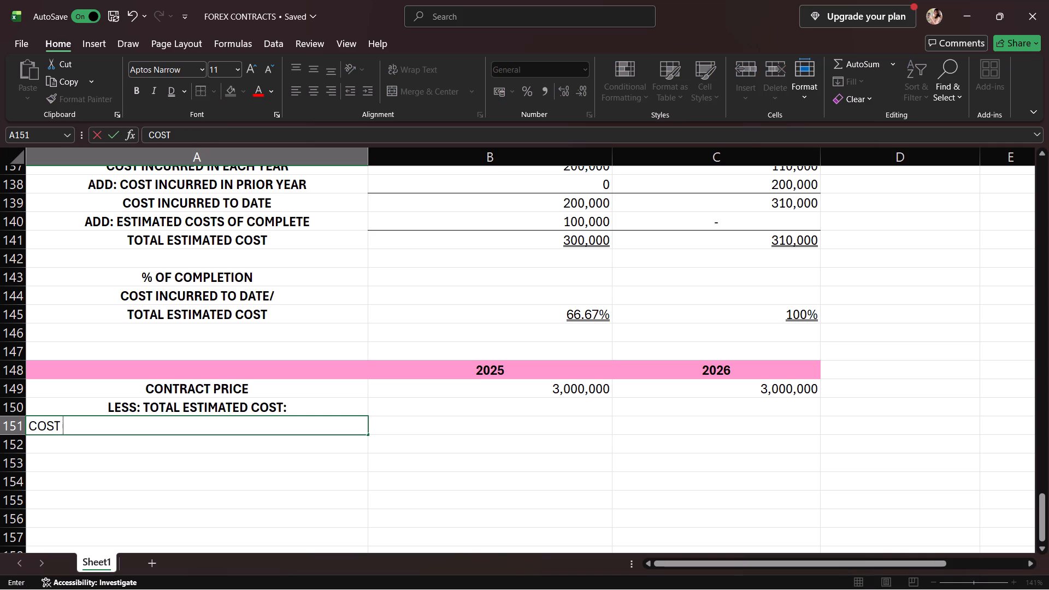
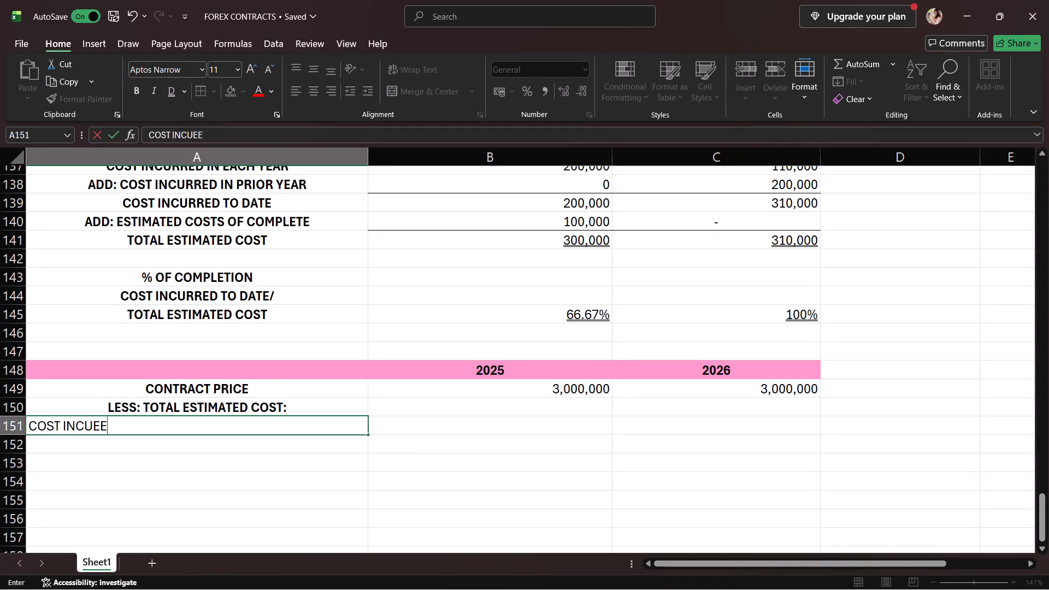
Correct and complete the row label in A151 so it reads COST INCURRED IN EACH YEAR.
{"action": "key", "text": "BackSpace"}
{"action": "key", "text": "BackSpace"}
{"action": "type", "text": "RRED IN EAC"}
{"action": "type", "text": "H YEAR"}
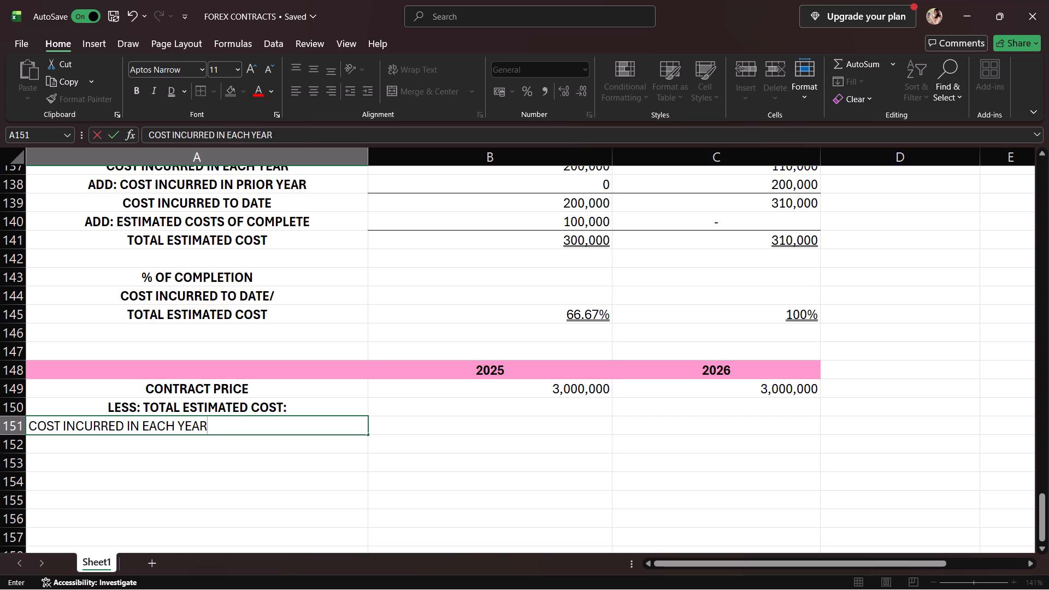
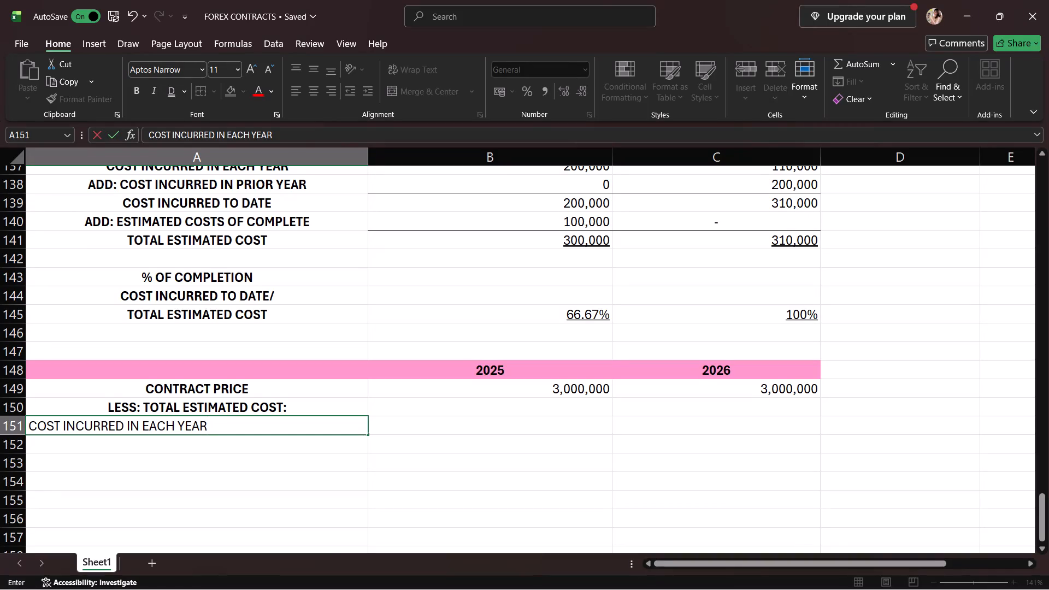
Reword the row label in A151 to COST INCURRED EACH YEAR.
{"action": "left_click", "coordinate": [394, 427]}
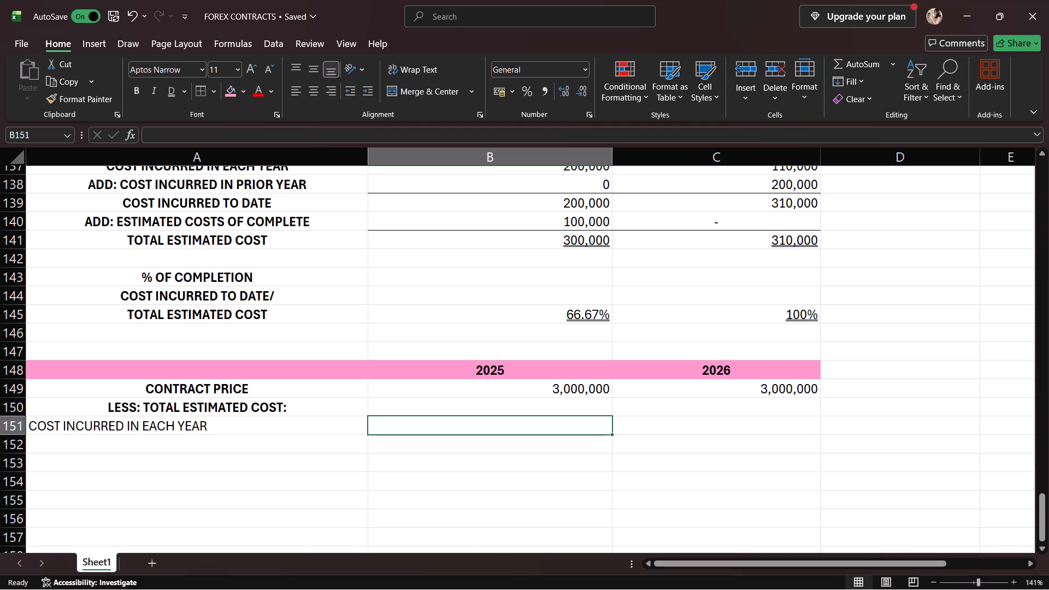
{"action": "left_click", "coordinate": [142, 432]}
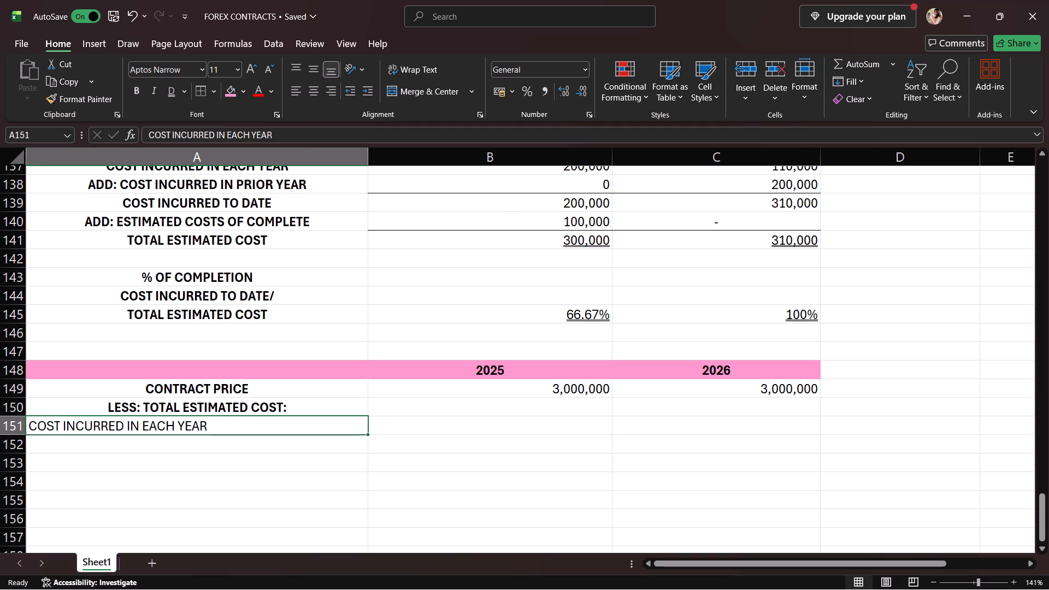
{"action": "left_click", "coordinate": [226, 135]}
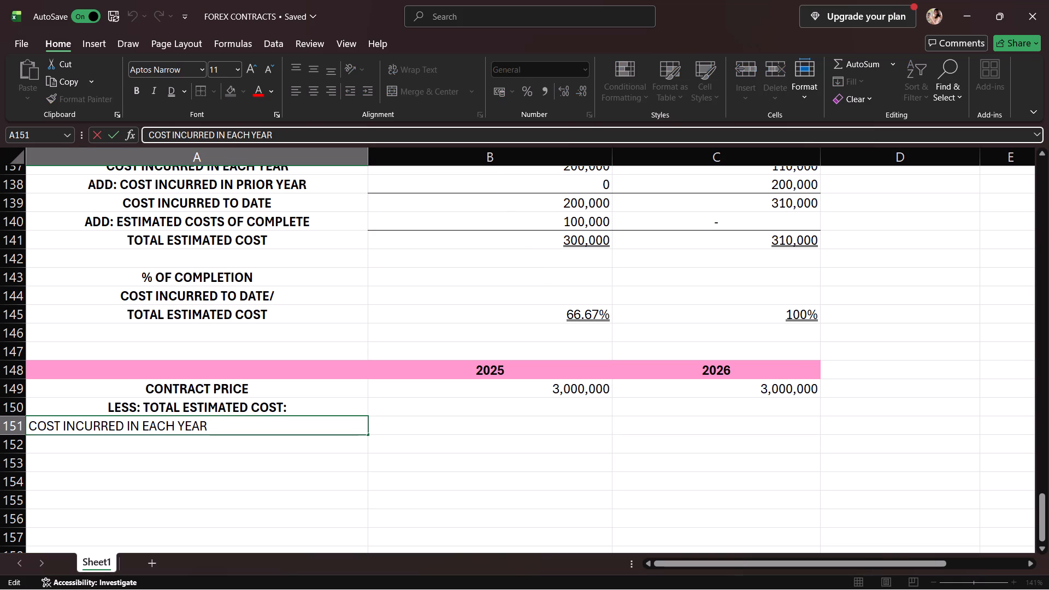
{"action": "key", "text": "BackSpace"}
{"action": "key", "text": "BackSpace"}
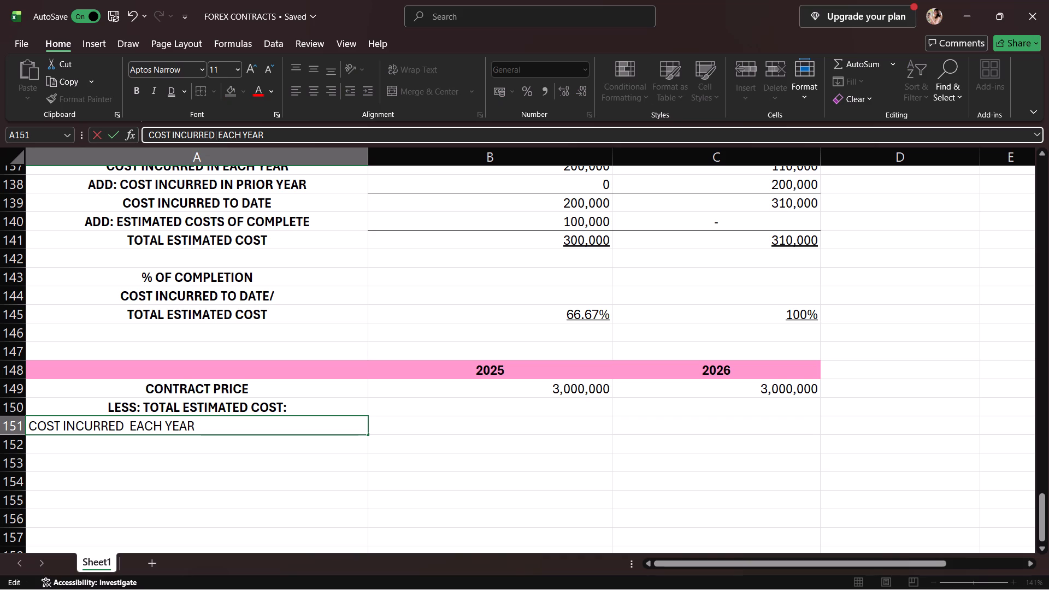
{"action": "key", "text": "BackSpace"}
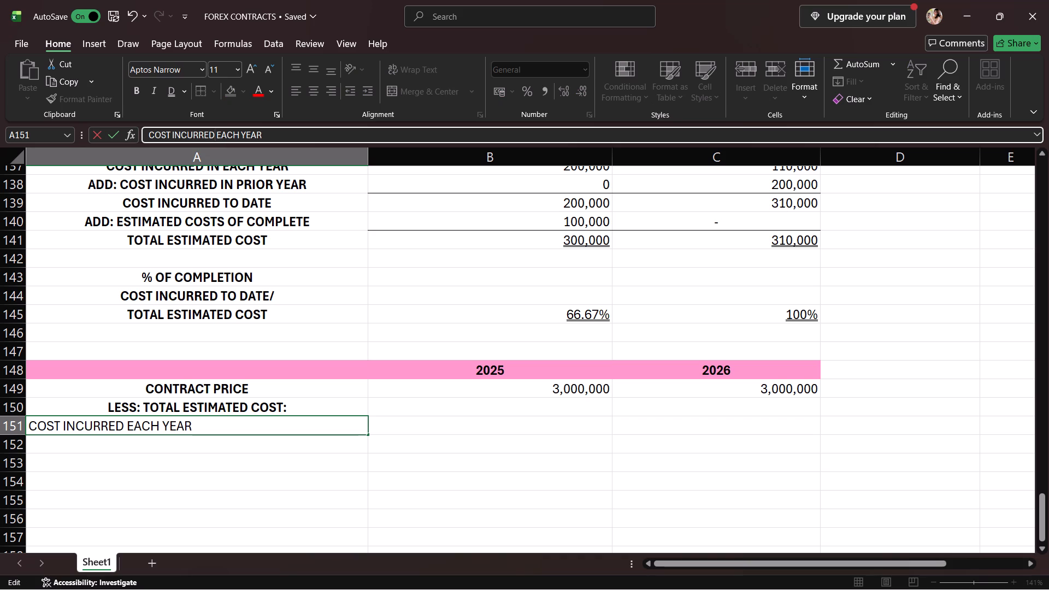
{"action": "key", "text": "Return"}
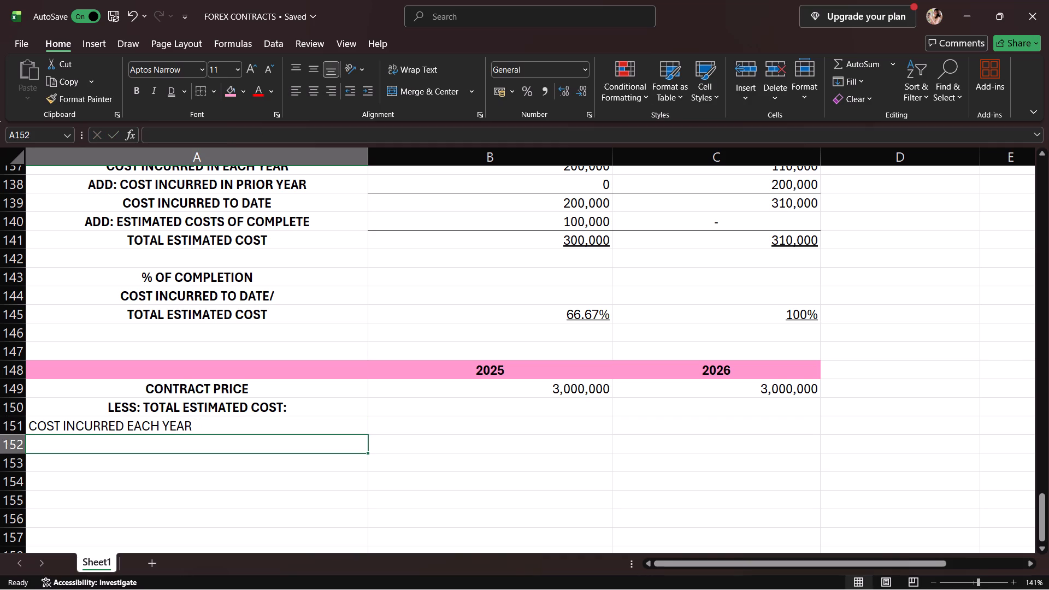
Make the COST INCURRED EACH YEAR label in A151 bold and centre it horizontally.
{"action": "left_click", "coordinate": [236, 430]}
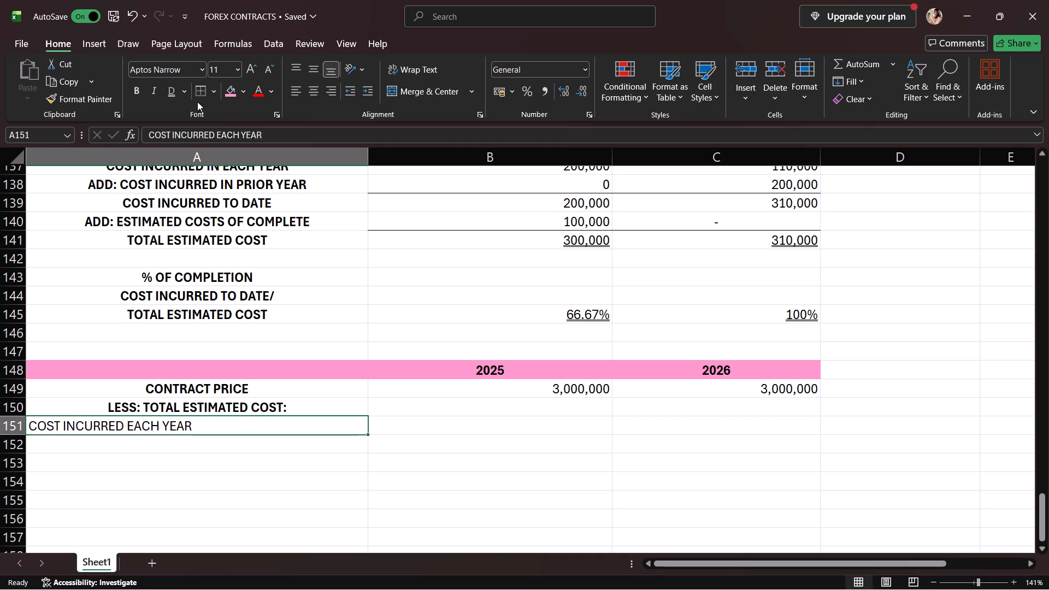
{"action": "left_click", "coordinate": [133, 88]}
{"action": "left_click", "coordinate": [307, 99]}
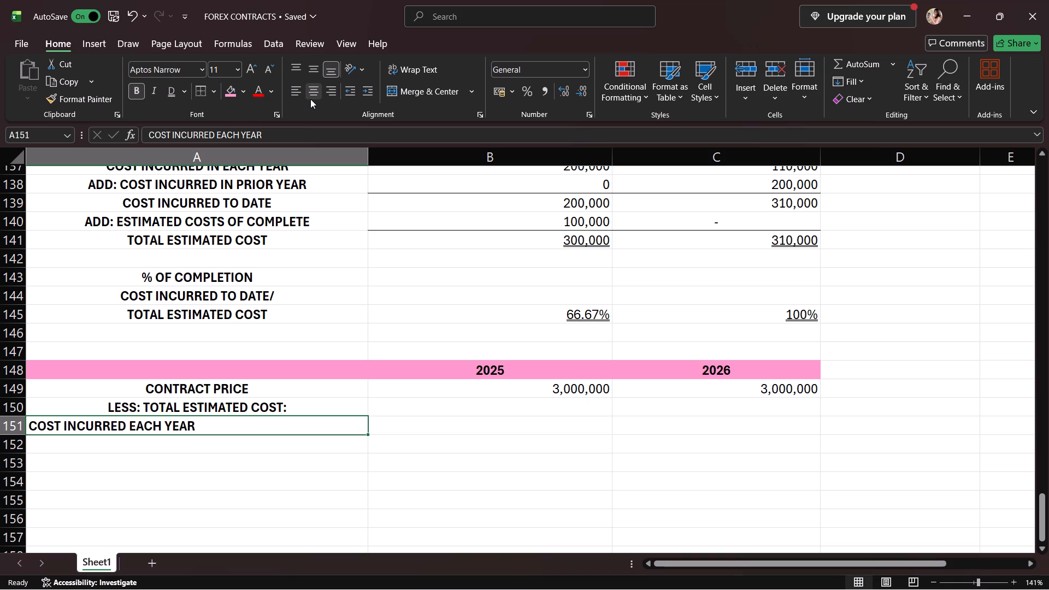
{"action": "left_click", "coordinate": [314, 95]}
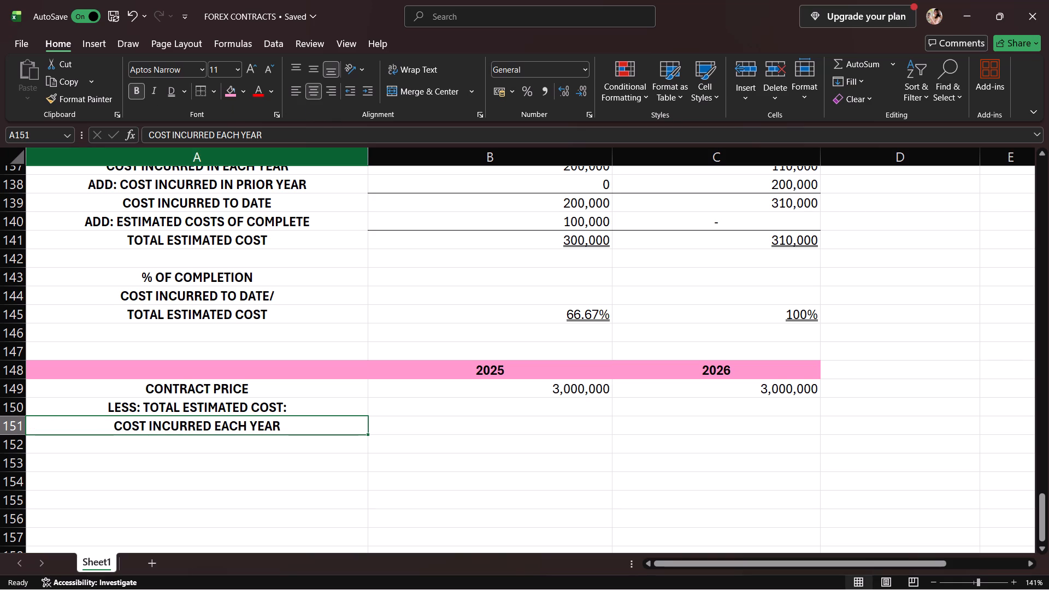
Enter the row label ADD: COST INCURRED EACH IN PRIOR YEARS in A152.
{"action": "left_click", "coordinate": [279, 441]}
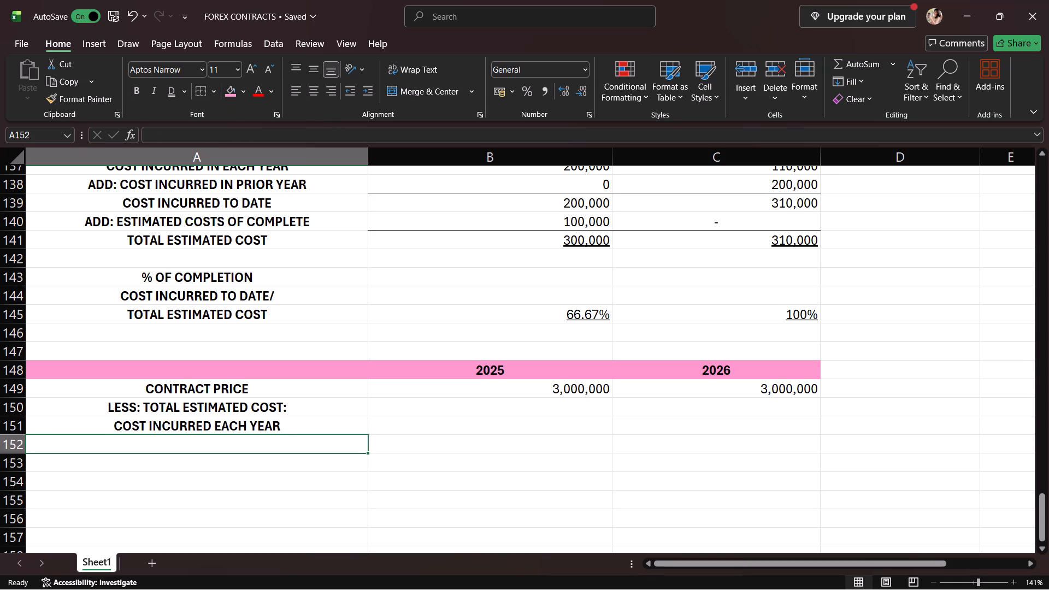
{"action": "type", "text": "ADD: COST INCURRED EACH IN PRIOR YEAT"}
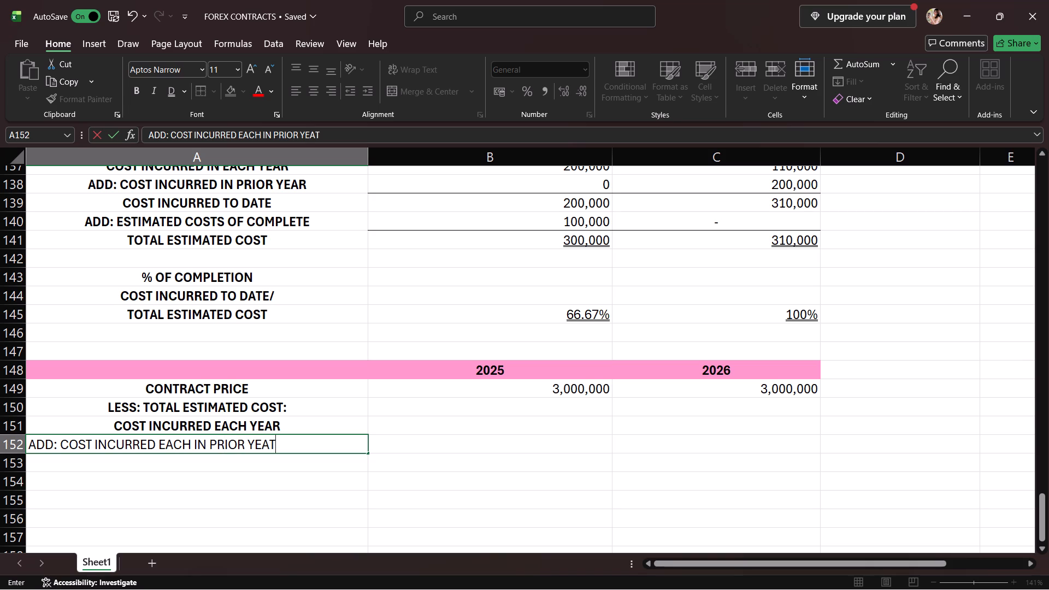
{"action": "key", "text": "BackSpace"}
{"action": "key", "text": "r"}
{"action": "key", "text": "s"}
{"action": "key", "text": "Return"}
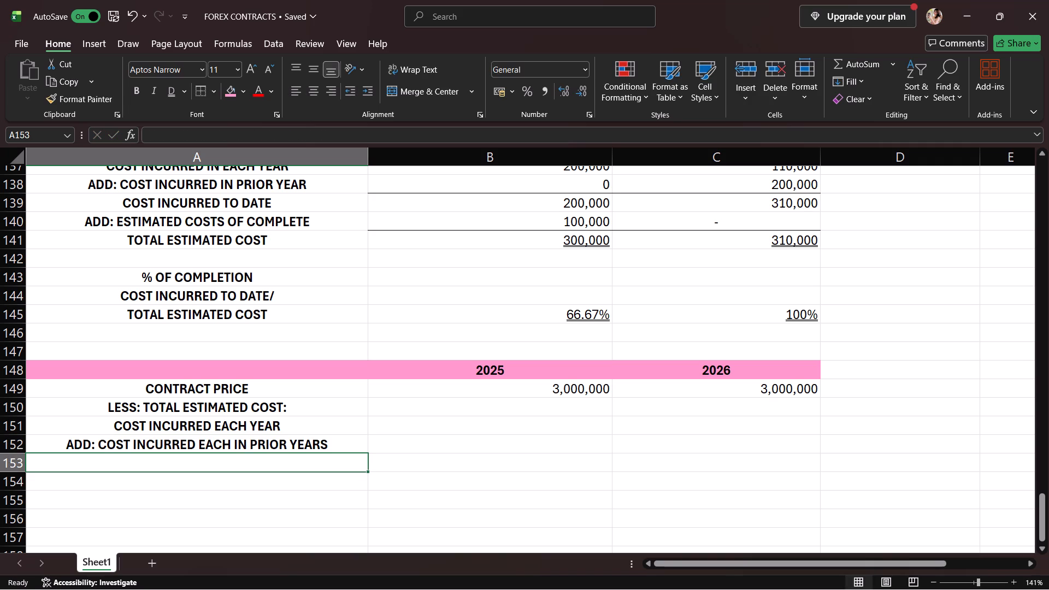
Enter 900,000 in B151 as the 2025 cost incurred each year.
{"action": "left_click", "coordinate": [504, 410]}
{"action": "left_click", "coordinate": [513, 427]}
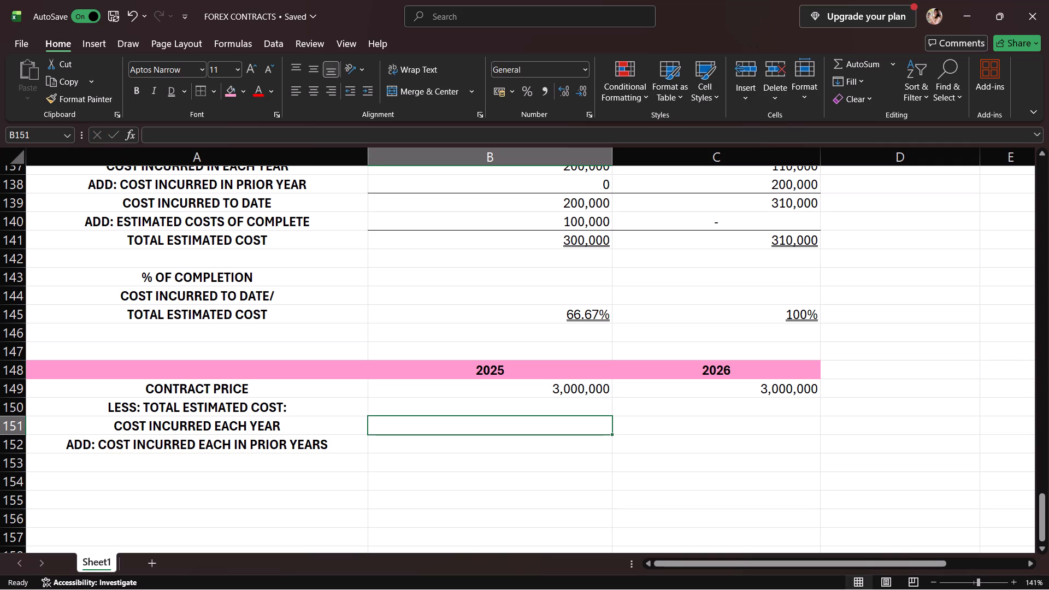
{"action": "type", "text": "900"}
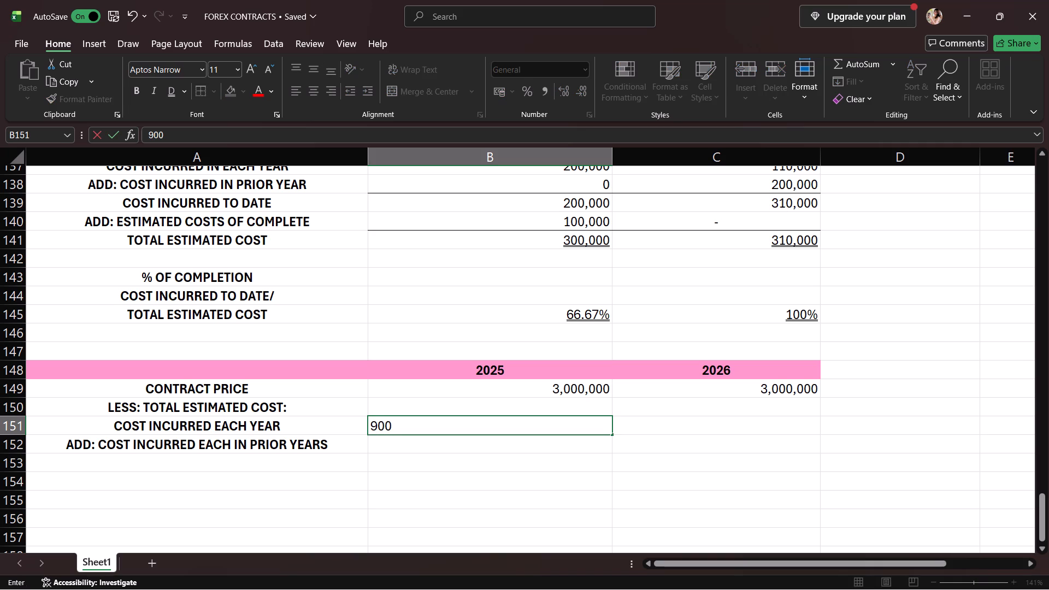
{"action": "type", "text": ",000"}
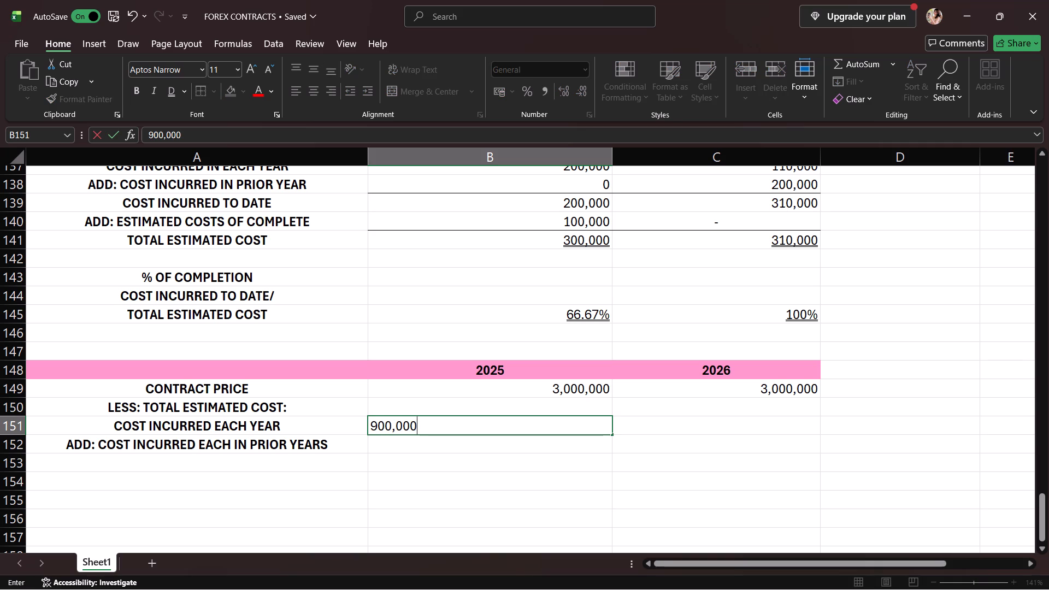
{"action": "left_click", "coordinate": [590, 446]}
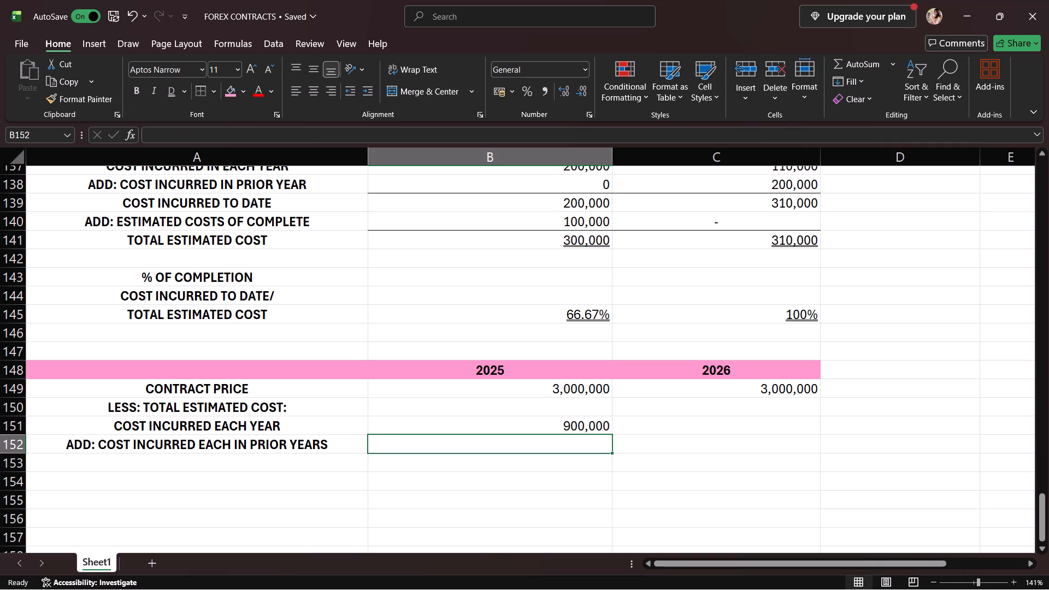
Start entering the 2026 cost incurred each year in C151, beginning with the digit 1.
{"action": "left_click", "coordinate": [623, 423]}
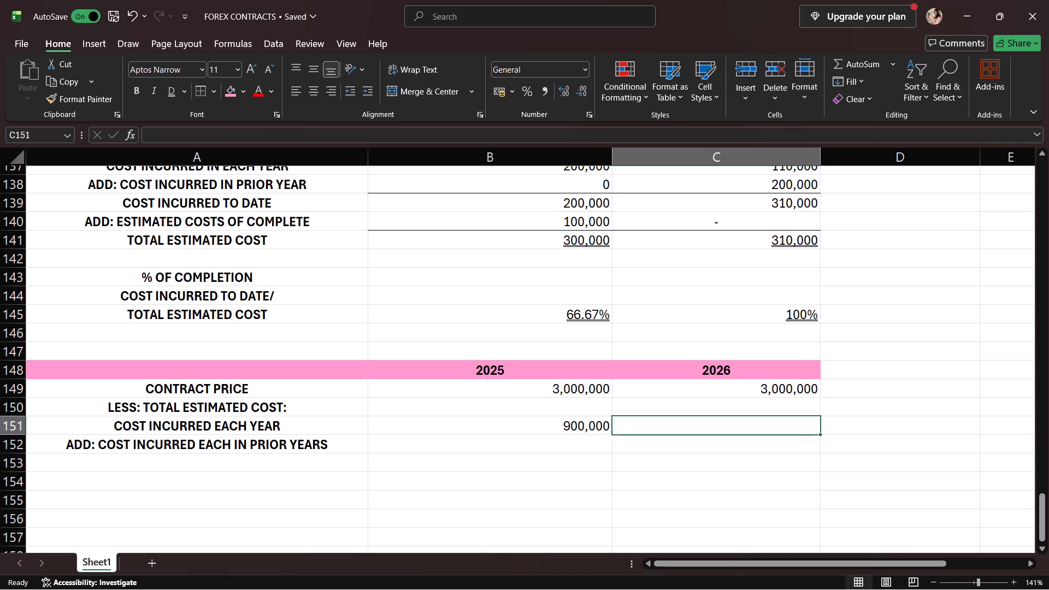
{"action": "key", "text": "1"}
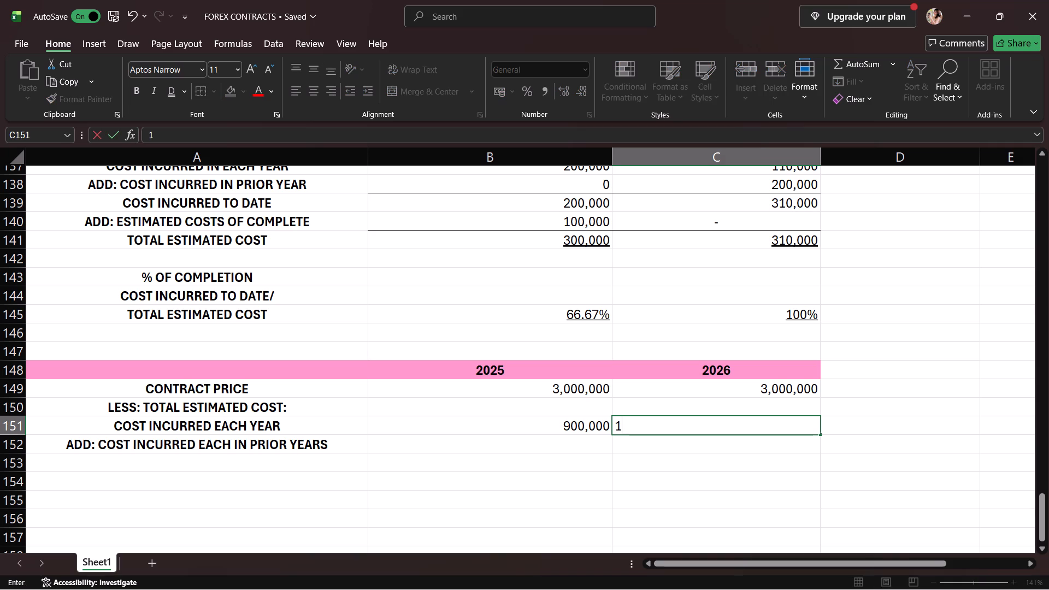
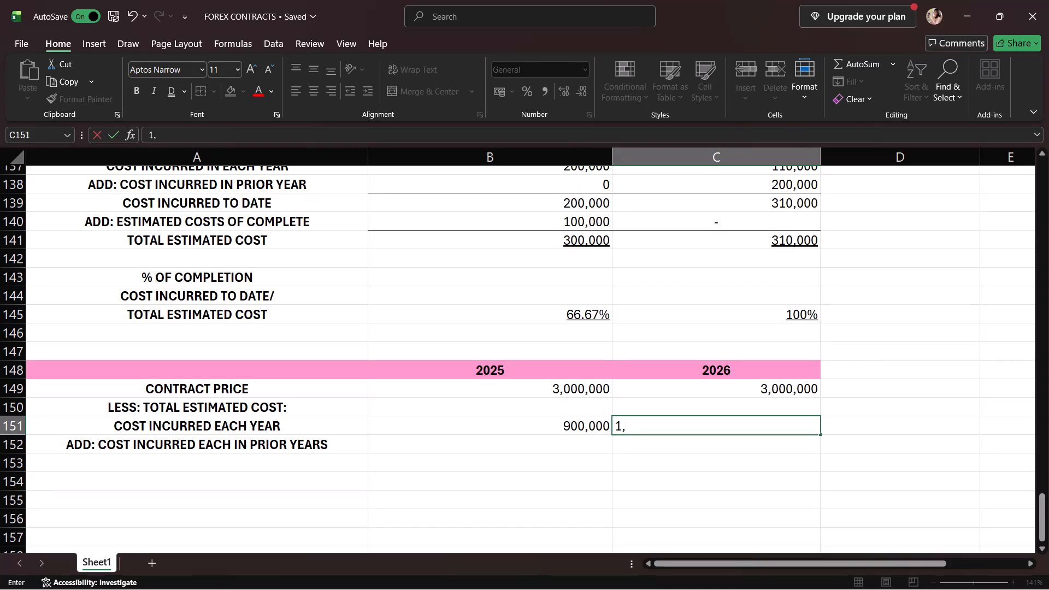
Continue entering the 2026 cost incurred each year in C151, extending the amount to 1,800.
{"action": "type", "text": "800"}
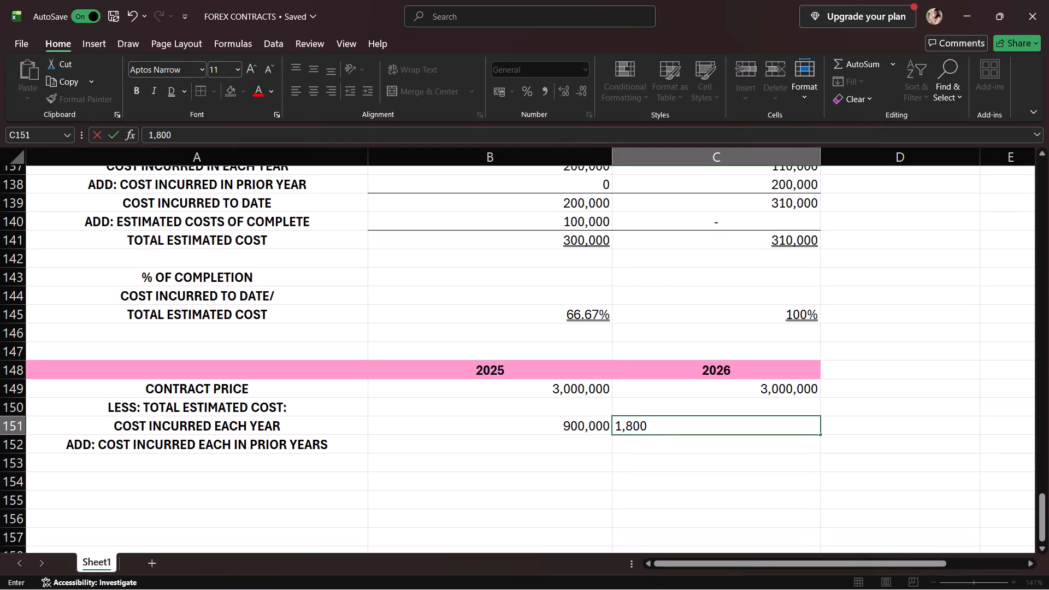
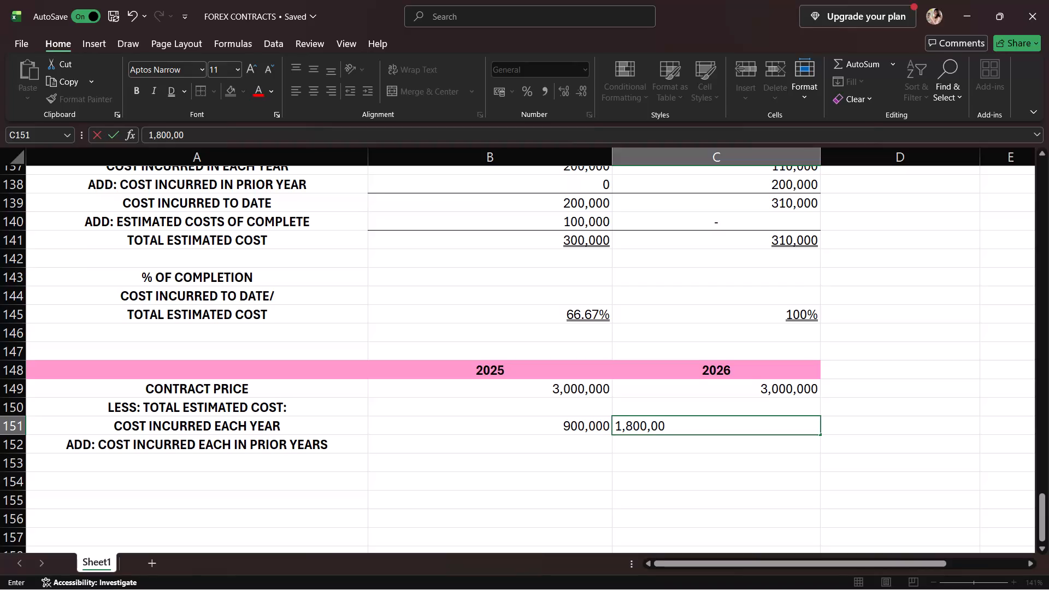
Complete the 2026 cost incurred each year in C151 as 1,800,000.
{"action": "key", "text": "0"}
Enter a dash in B152 for the 2025 cost incurred in prior years and centre it horizontally.
{"action": "scroll", "coordinate": [406, 378], "scroll_direction": "up", "scroll_amount": 3}
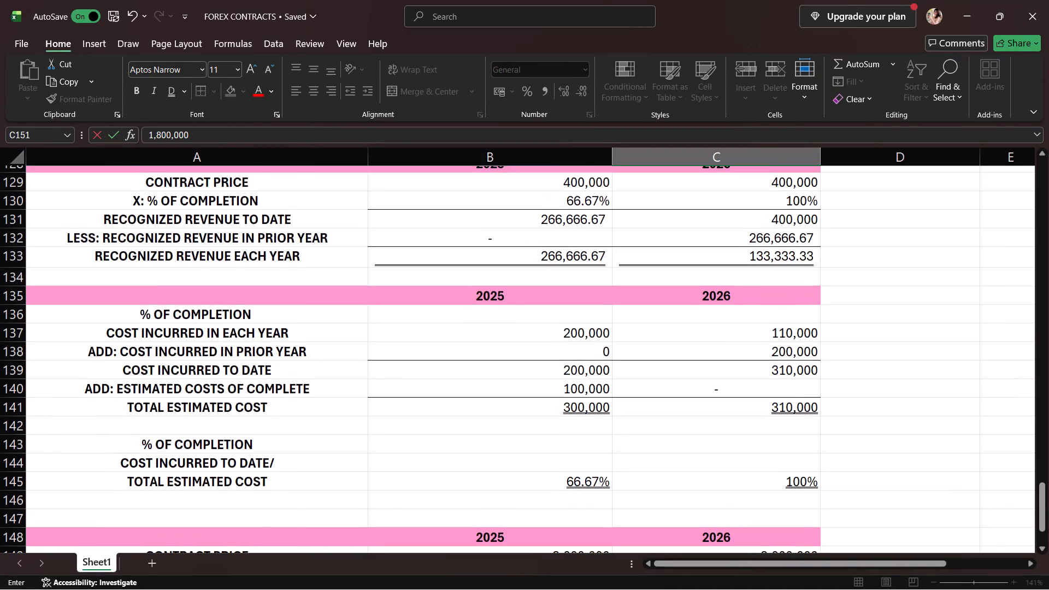
{"action": "scroll", "coordinate": [399, 394], "scroll_direction": "up", "scroll_amount": 2}
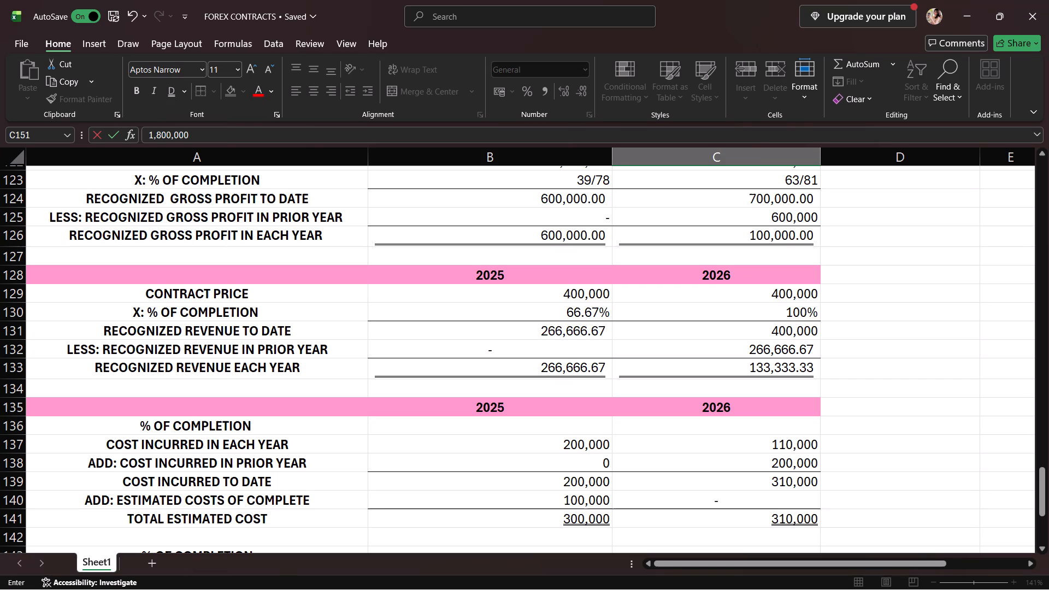
{"action": "scroll", "coordinate": [415, 424], "scroll_direction": "down", "scroll_amount": 3}
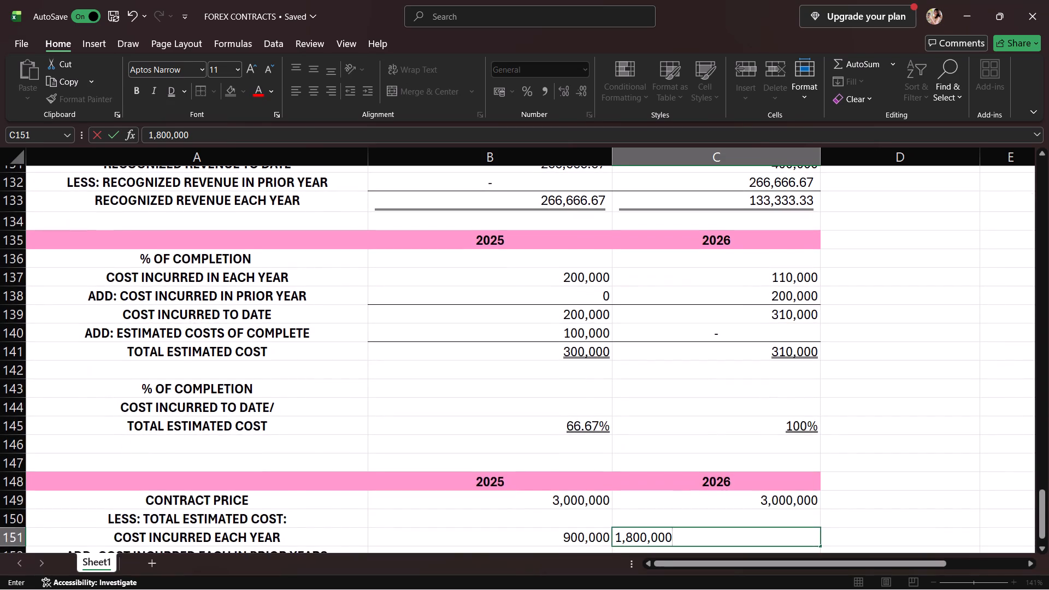
{"action": "scroll", "coordinate": [421, 430], "scroll_direction": "down", "scroll_amount": 2}
{"action": "left_click", "coordinate": [500, 442]}
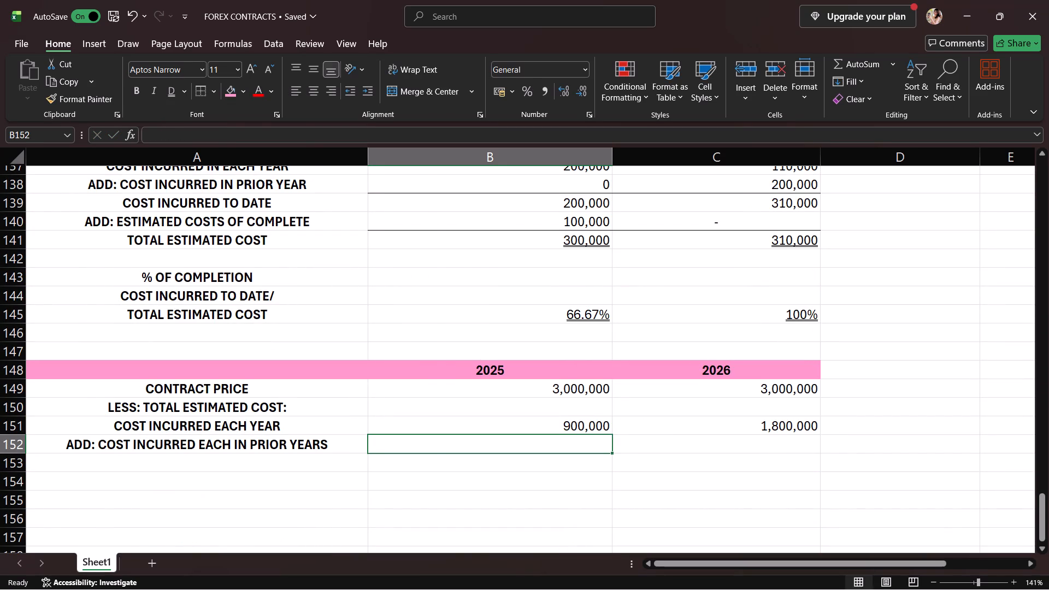
{"action": "key", "text": "minus"}
{"action": "key", "text": "Return"}
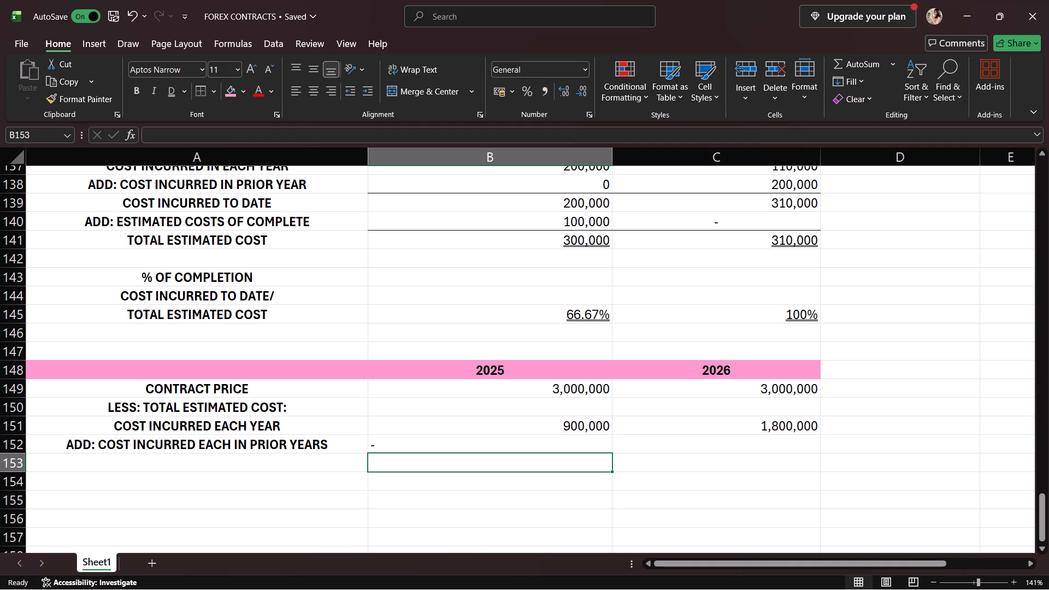
{"action": "left_click", "coordinate": [505, 447]}
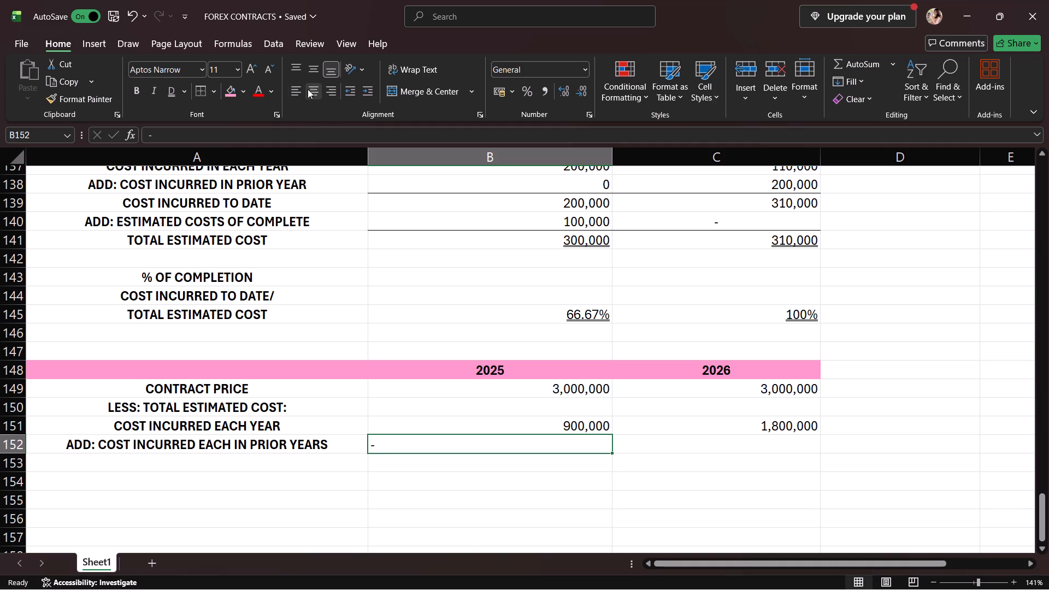
{"action": "left_click", "coordinate": [317, 91]}
Check the earlier tables above, and enter 900,000 in C152 as the 2026 cost incurred in prior years.
{"action": "left_click", "coordinate": [739, 448]}
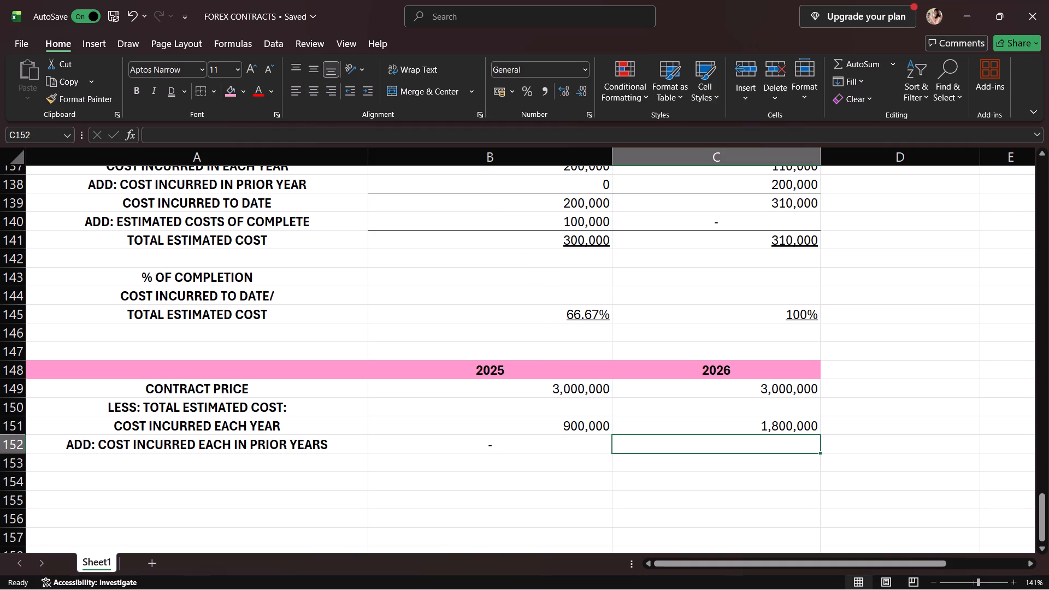
{"action": "scroll", "coordinate": [598, 441], "scroll_direction": "up", "scroll_amount": 3}
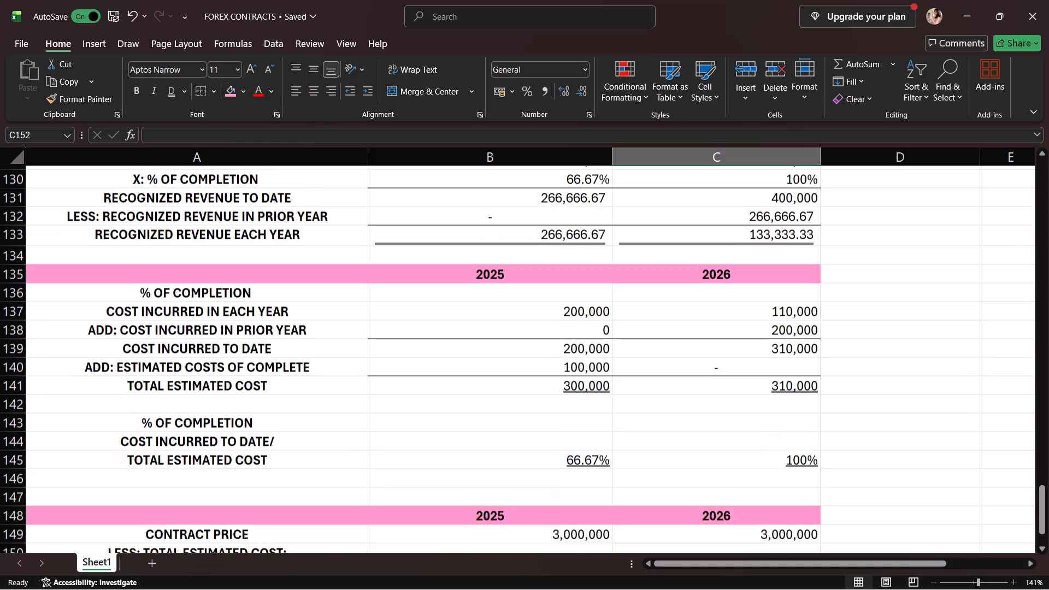
{"action": "scroll", "coordinate": [598, 441], "scroll_direction": "down", "scroll_amount": 3}
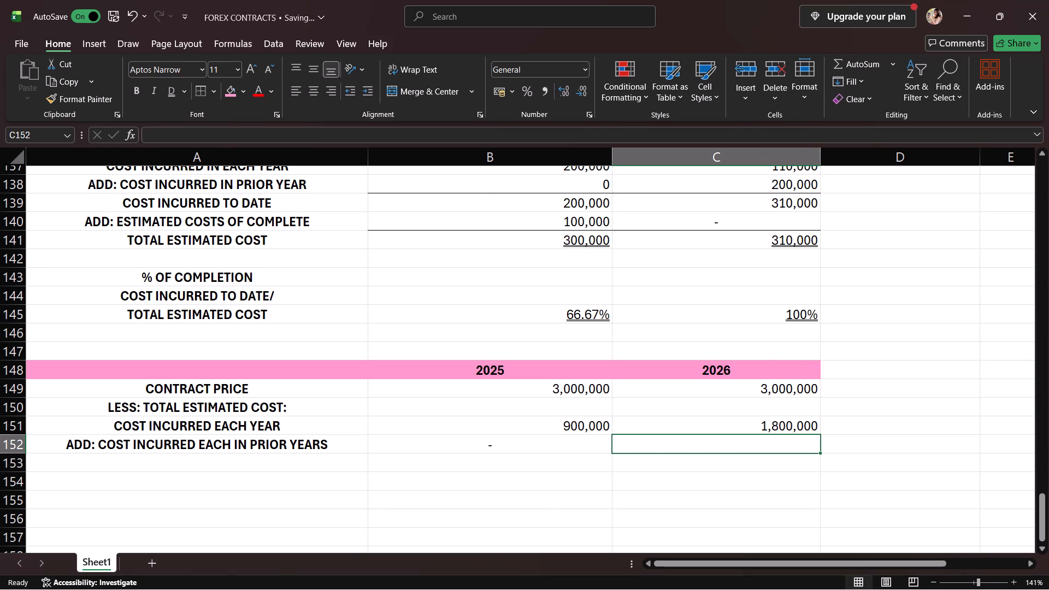
{"action": "scroll", "coordinate": [665, 451], "scroll_direction": "up", "scroll_amount": 2}
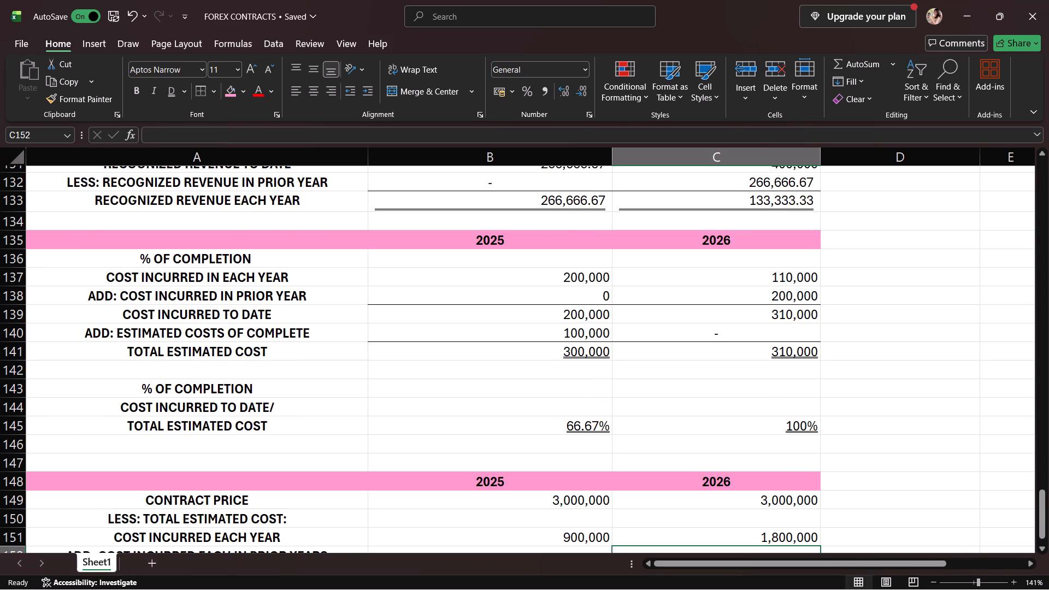
{"action": "scroll", "coordinate": [668, 442], "scroll_direction": "up", "scroll_amount": 8}
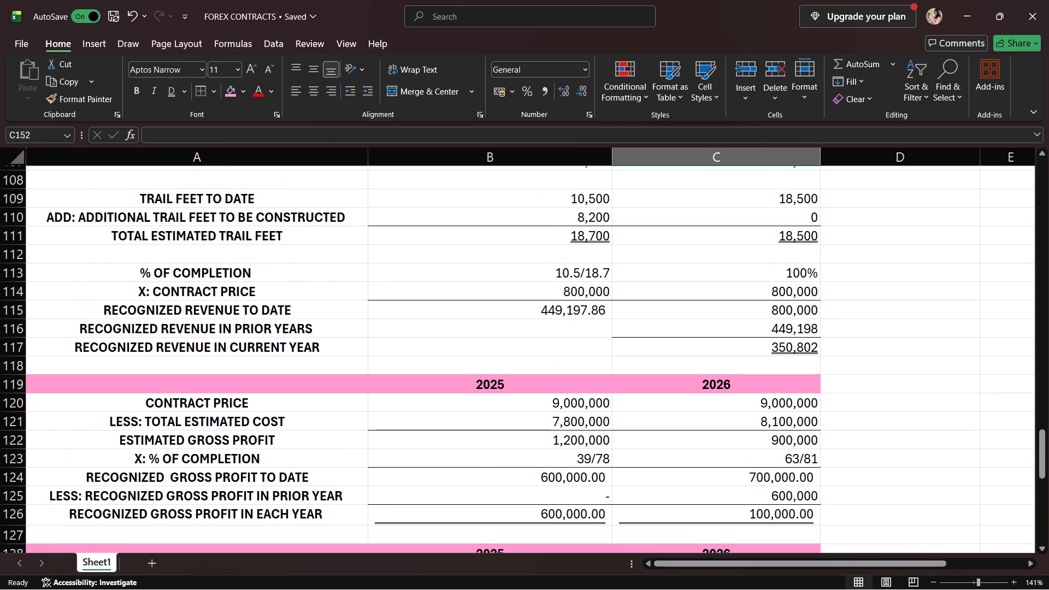
{"action": "scroll", "coordinate": [674, 429], "scroll_direction": "down", "scroll_amount": 3}
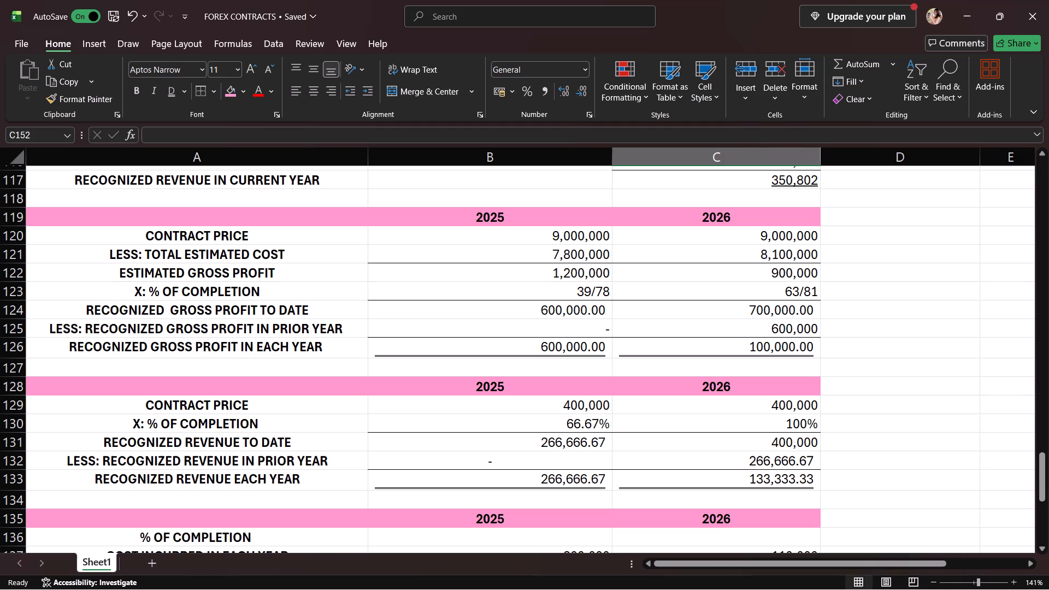
{"action": "scroll", "coordinate": [550, 280], "scroll_direction": "down", "scroll_amount": 1}
{"action": "scroll", "coordinate": [550, 282], "scroll_direction": "up", "scroll_amount": 3}
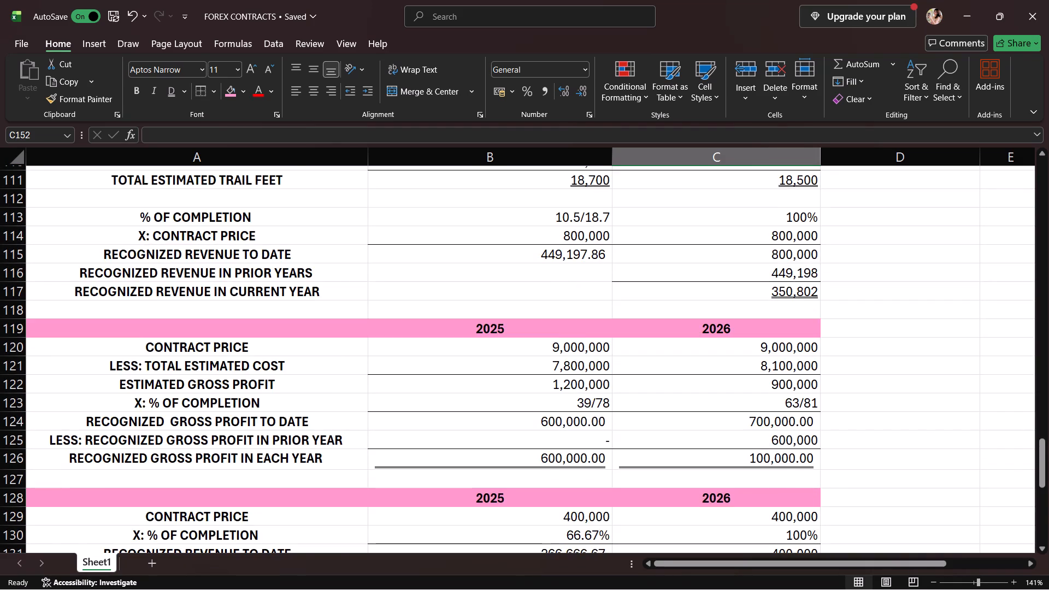
{"action": "scroll", "coordinate": [550, 282], "scroll_direction": "up", "scroll_amount": 3}
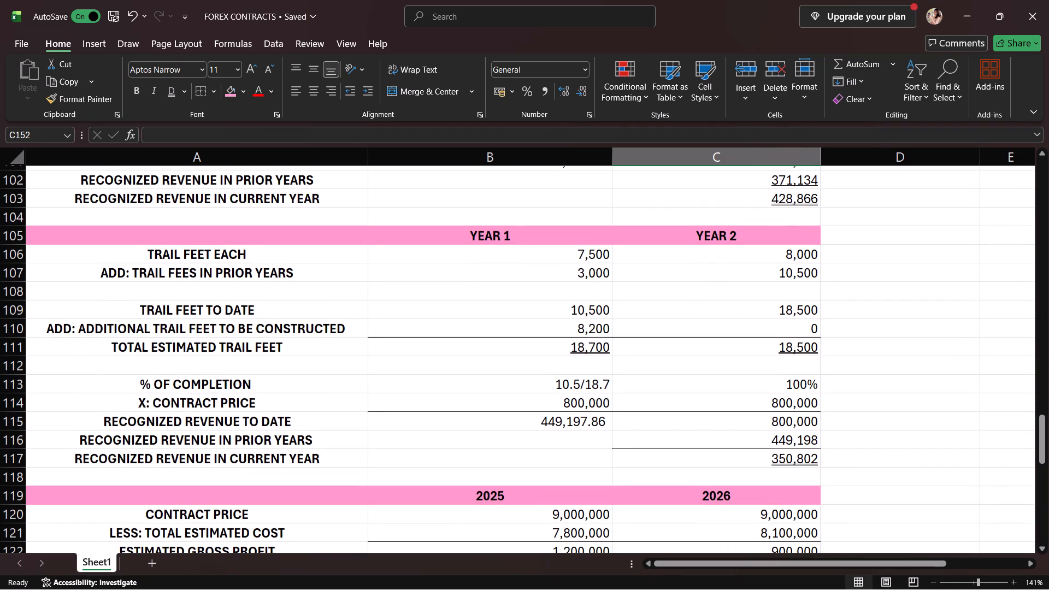
{"action": "scroll", "coordinate": [551, 288], "scroll_direction": "down", "scroll_amount": 13}
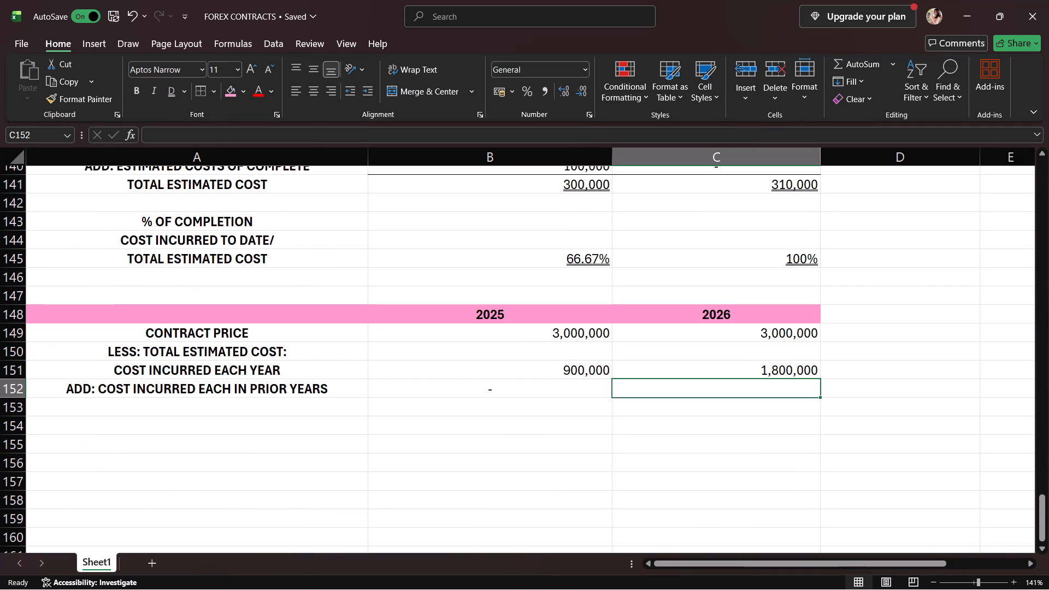
{"action": "scroll", "coordinate": [551, 288], "scroll_direction": "down", "scroll_amount": 1}
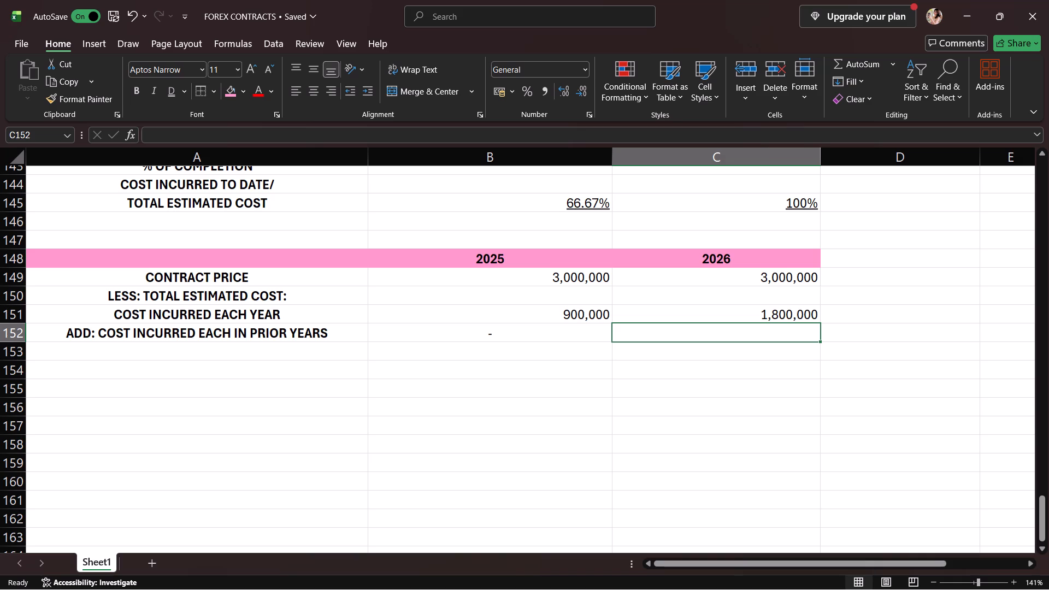
{"action": "type", "text": "900,000"}
{"action": "key", "text": "Return"}
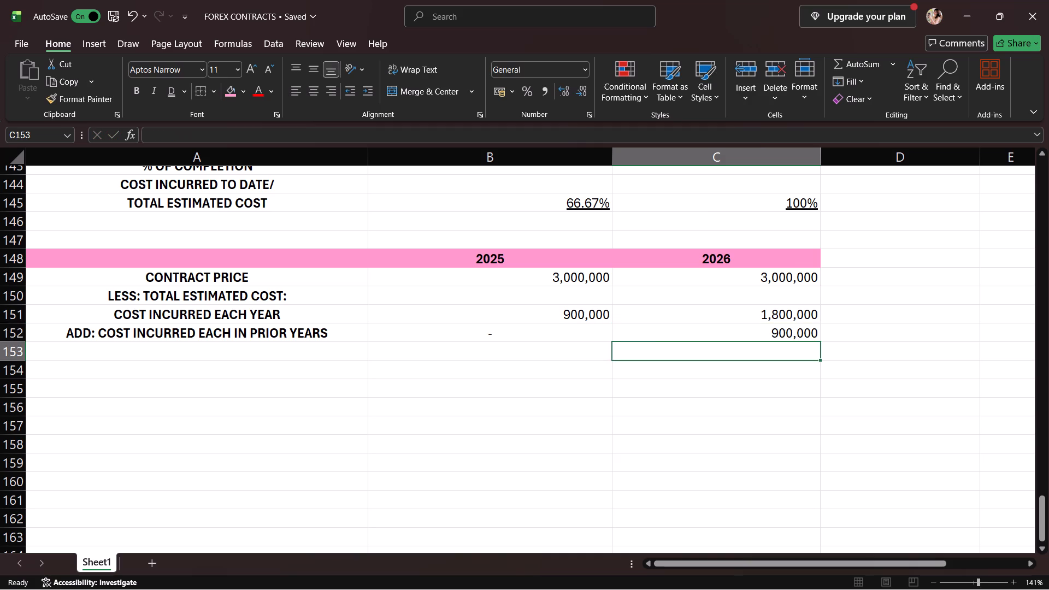
Add the label COST INCURRED TO DATE in A153, below the prior-years cost row.
{"action": "left_click", "coordinate": [286, 355]}
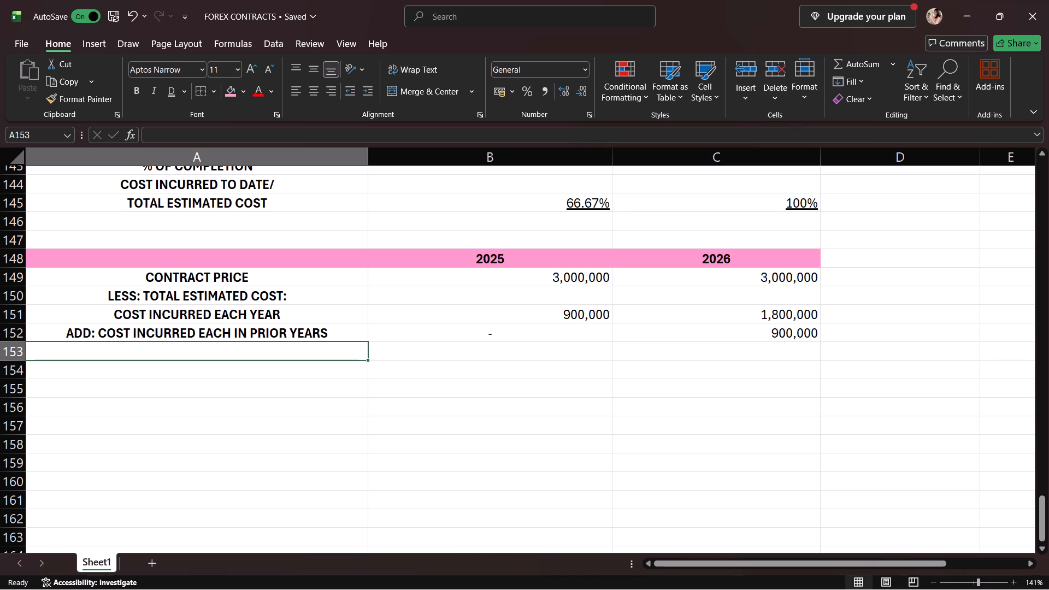
{"action": "type", "text": "COSTS"}
{"action": "key", "text": "BackSpace"}
{"action": "key", "text": "space"}
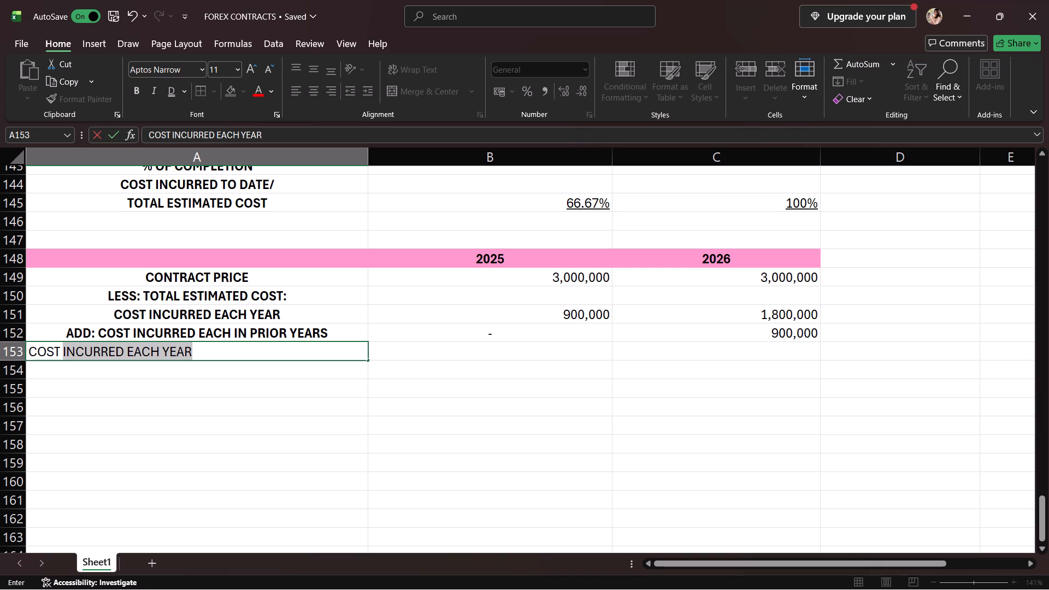
{"action": "type", "text": "INCURRED TO DATE"}
{"action": "key", "text": "Return"}
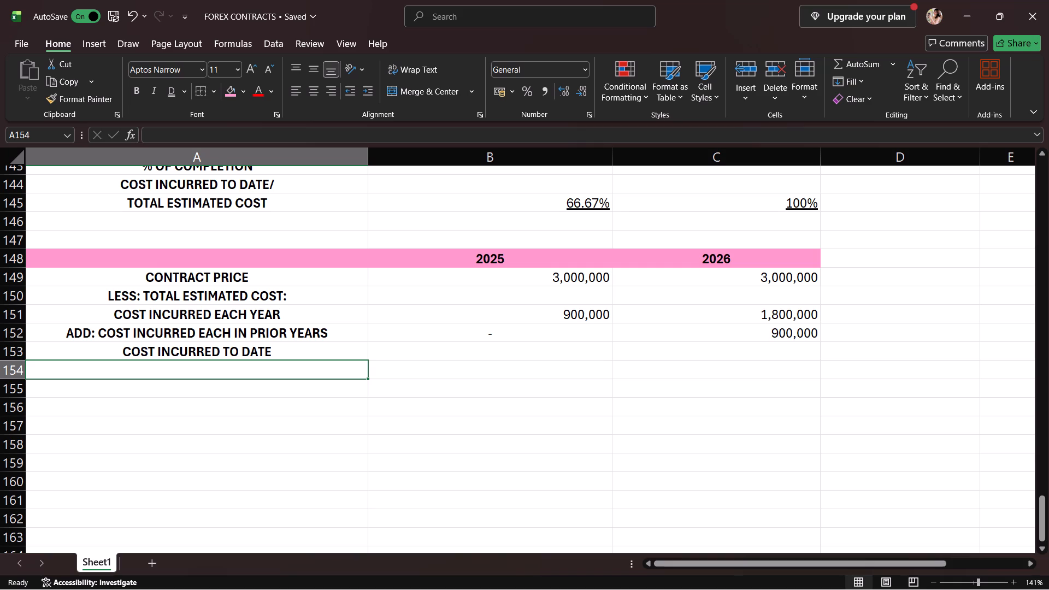
Apply a top border to B153:C153 to separate the cost incurred to date from the amounts above.
{"action": "left_click", "coordinate": [502, 352]}
{"action": "left_click_drag", "start_coordinate": [531, 351], "coordinate": [647, 349]}
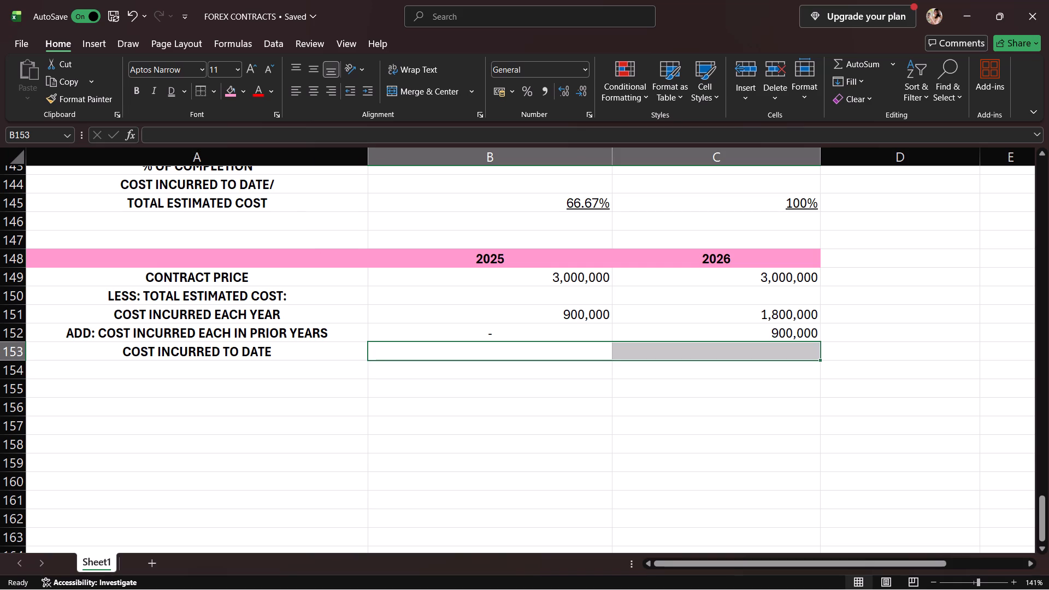
{"action": "left_click", "coordinate": [201, 91]}
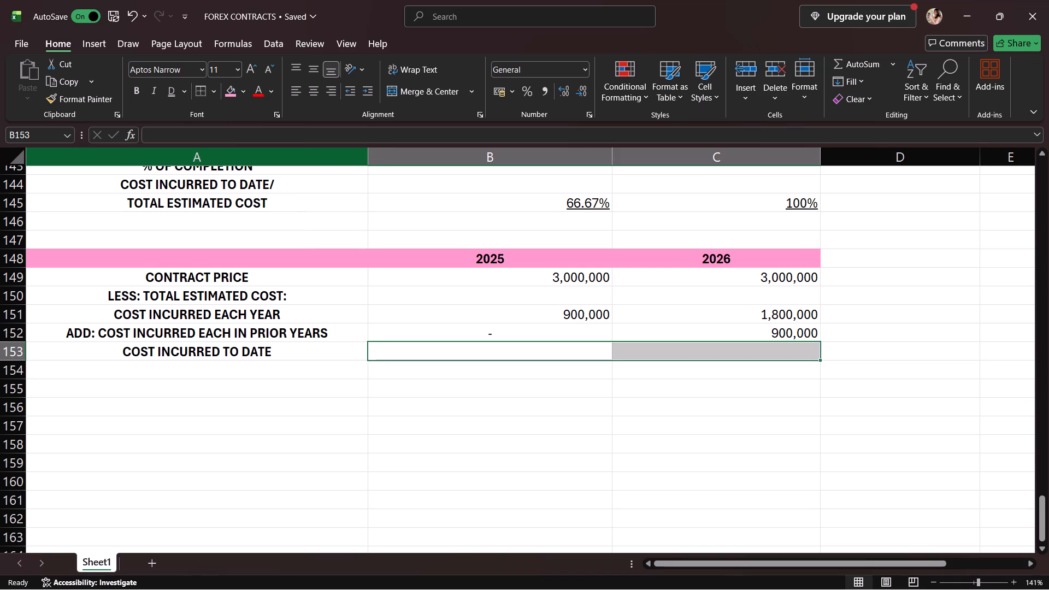
Start the 2025 cost incurred to date formula in B153 with a reference to B151.
{"action": "left_click", "coordinate": [426, 349]}
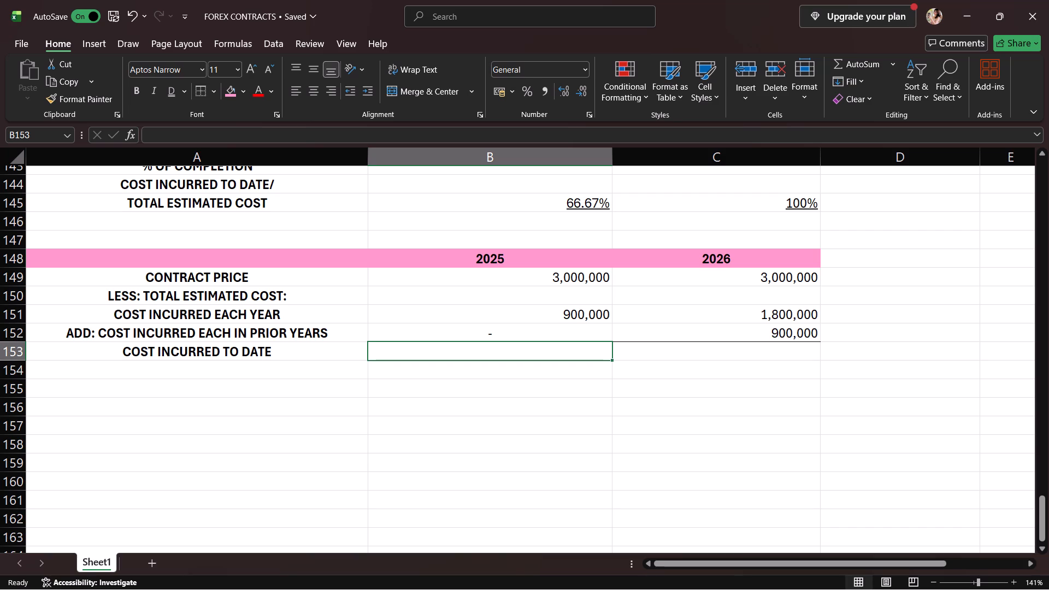
{"action": "key", "text": "equal"}
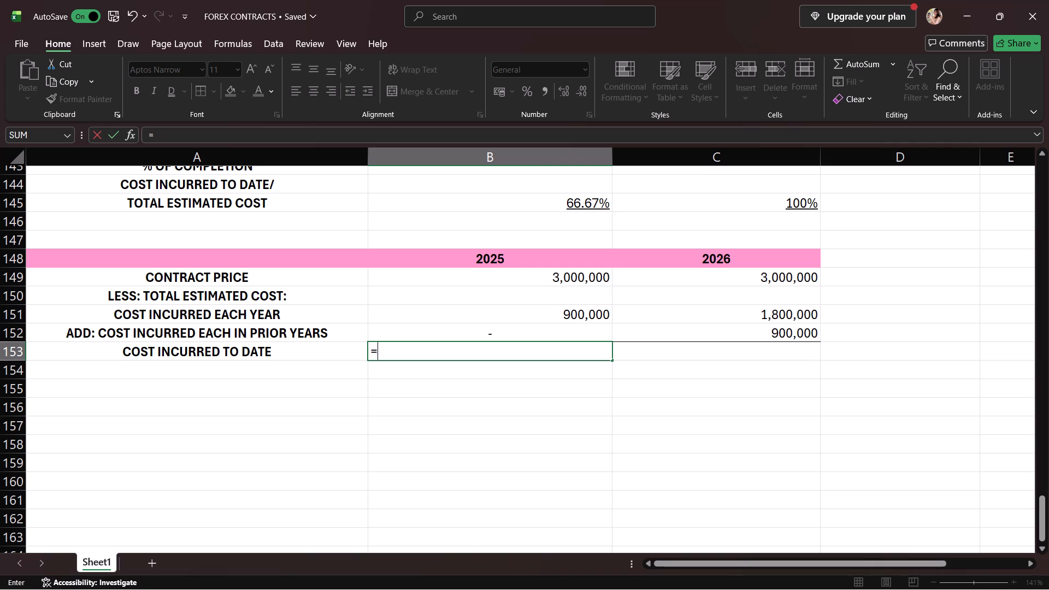
{"action": "left_click", "coordinate": [550, 311]}
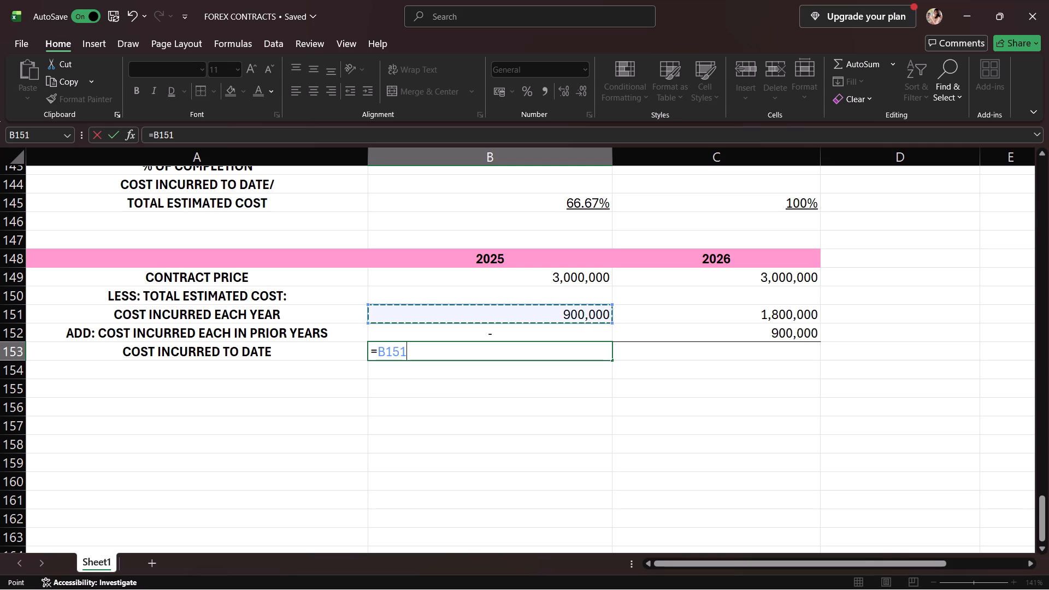
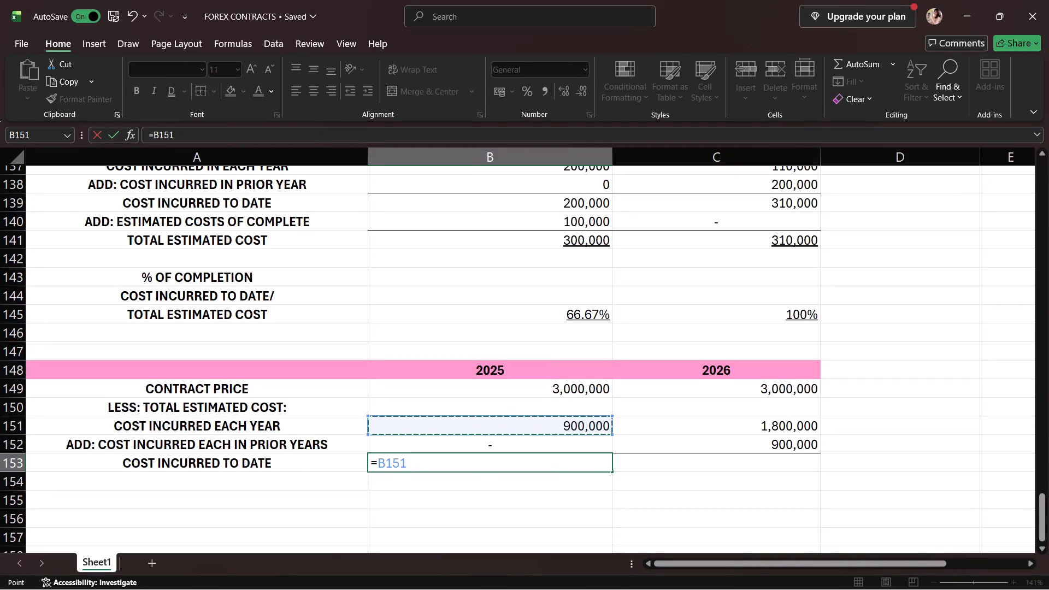
Complete the 2025 cost incurred to date formula in B153 as =B151 and recheck the cell.
{"action": "scroll", "coordinate": [514, 409], "scroll_direction": "down", "scroll_amount": 2}
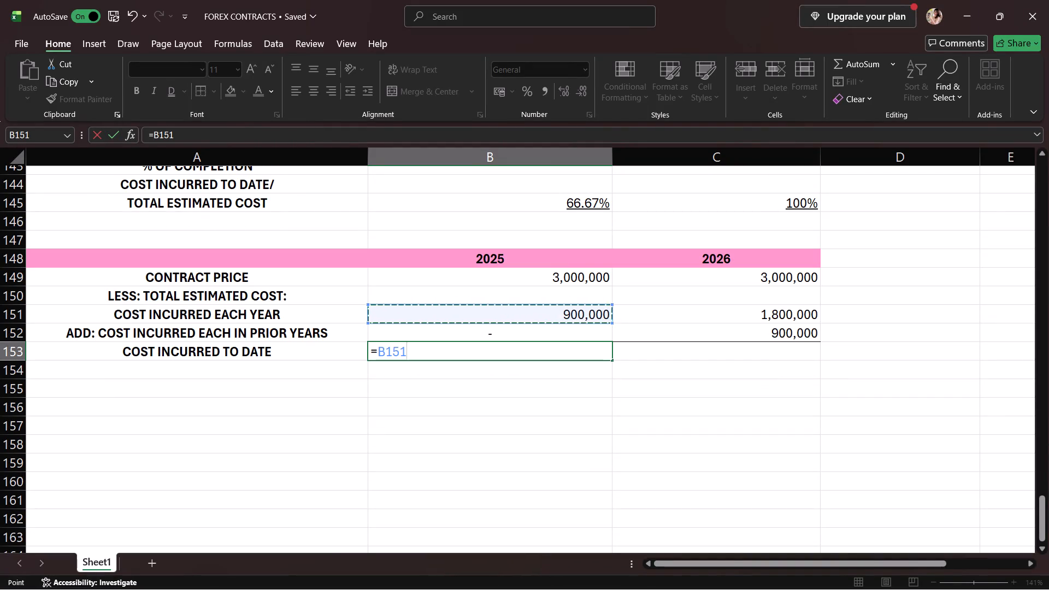
{"action": "key", "text": "Return"}
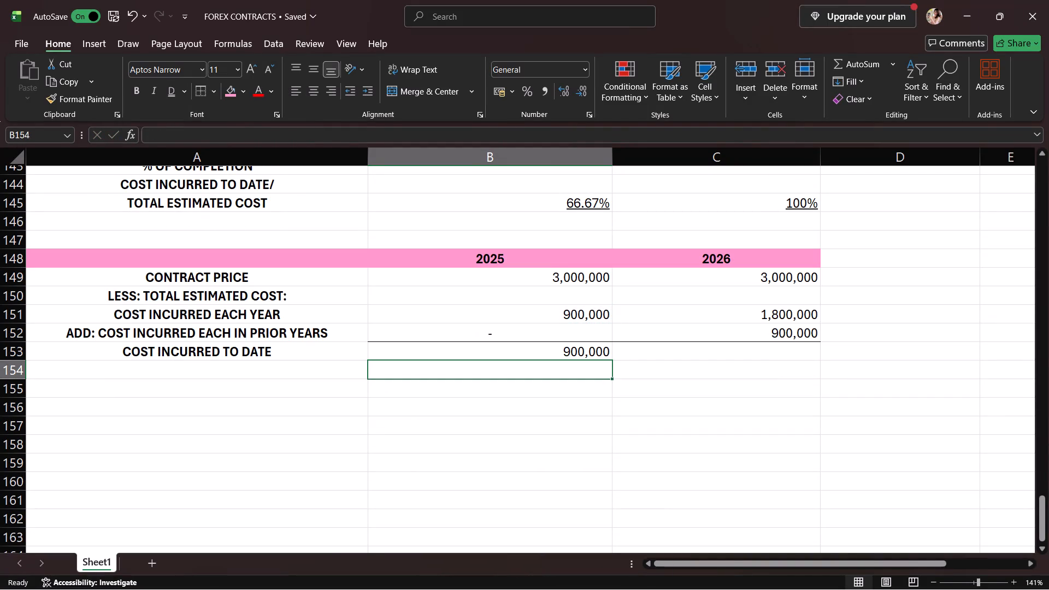
{"action": "left_click", "coordinate": [577, 361]}
{"action": "left_click", "coordinate": [579, 347]}
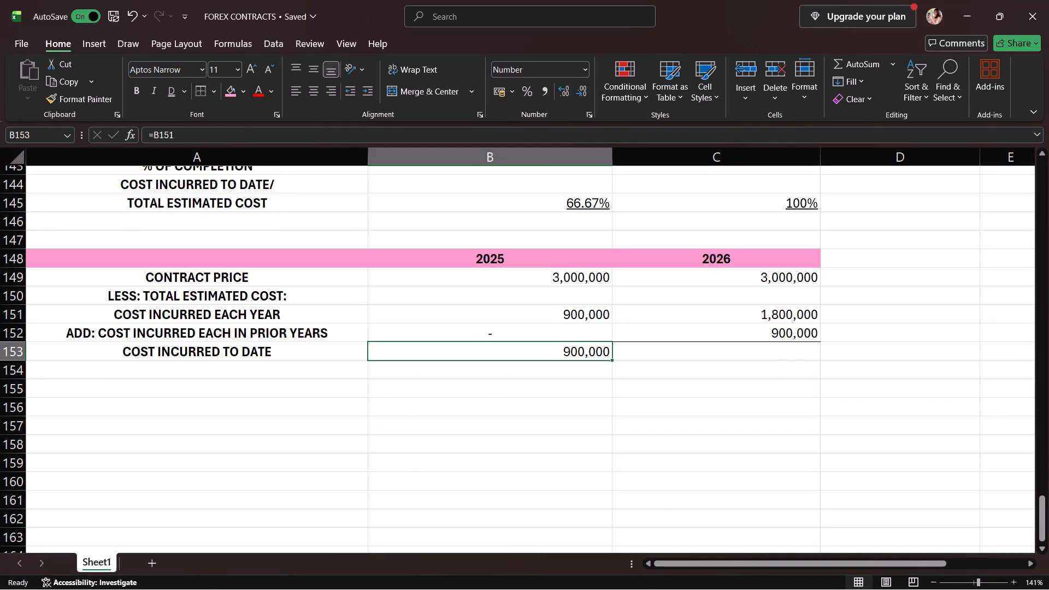
Start the 2026 cost incurred to date formula in C153 with a reference to C151.
{"action": "left_click", "coordinate": [657, 357]}
{"action": "key", "text": "equal"}
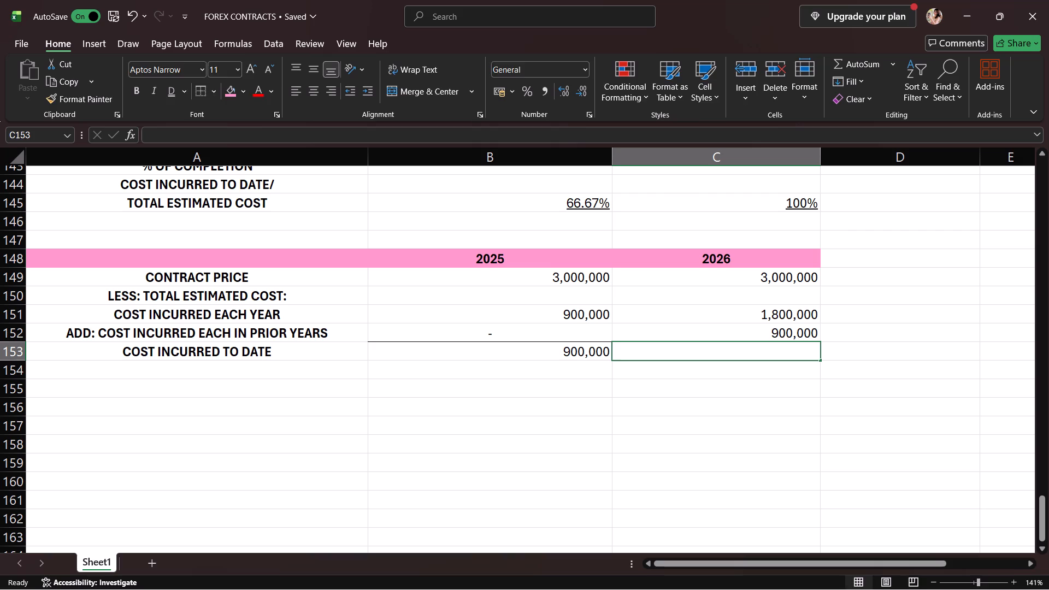
{"action": "left_click", "coordinate": [749, 315]}
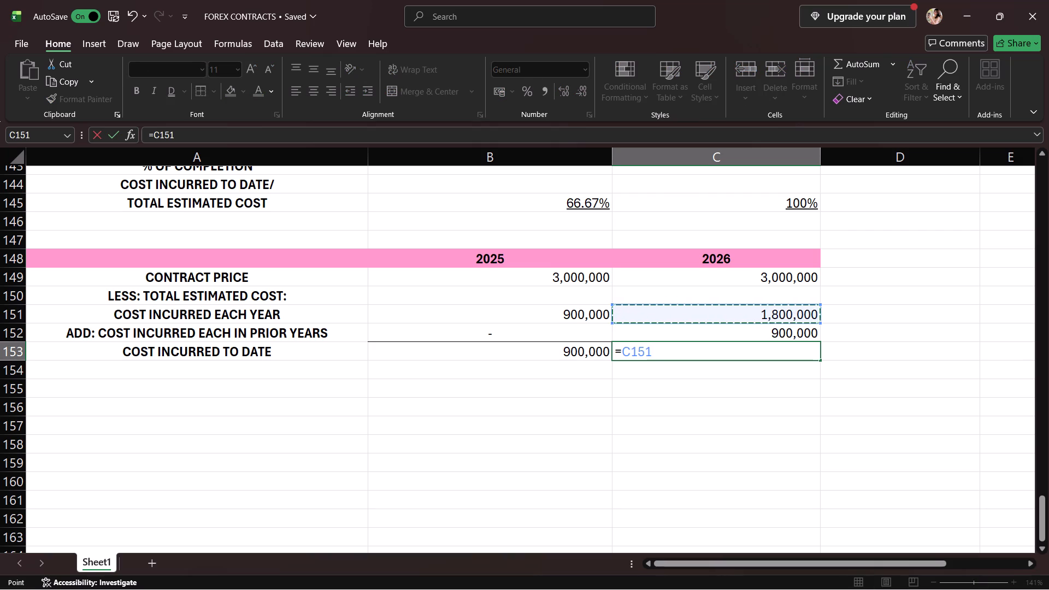
{"action": "left_click", "coordinate": [750, 337]}
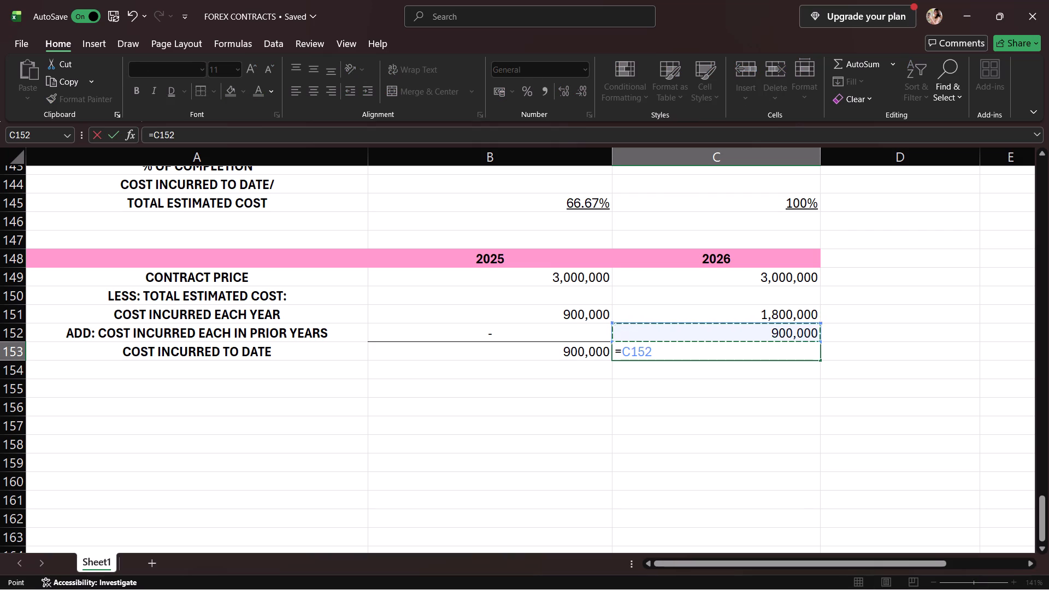
{"action": "left_click", "coordinate": [569, 322]}
{"action": "left_click", "coordinate": [722, 318]}
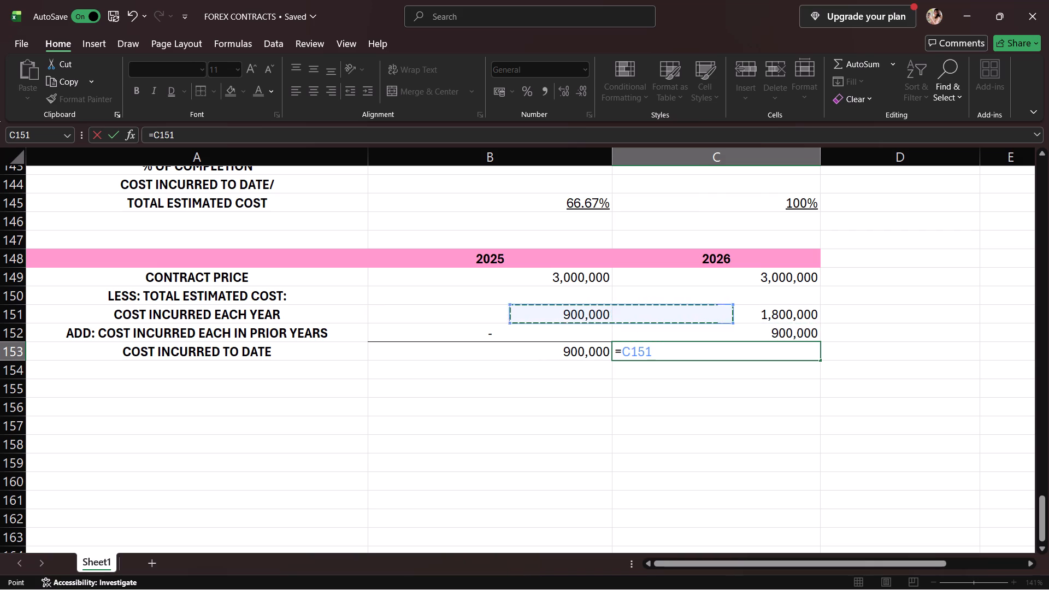
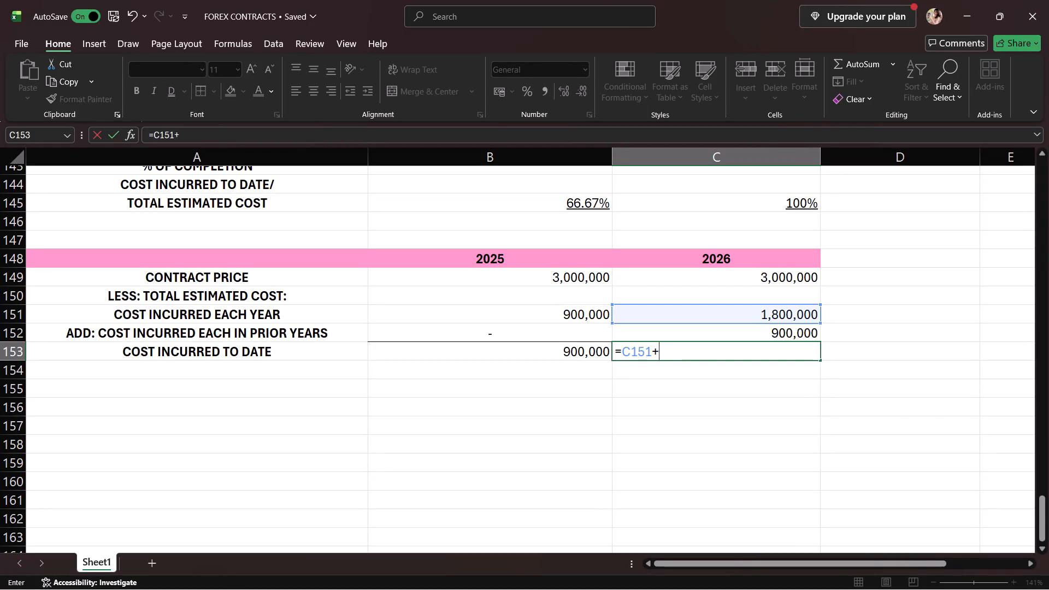
Complete the 2026 cost incurred to date formula in C153 as =C151+C152.
{"action": "left_click", "coordinate": [702, 334]}
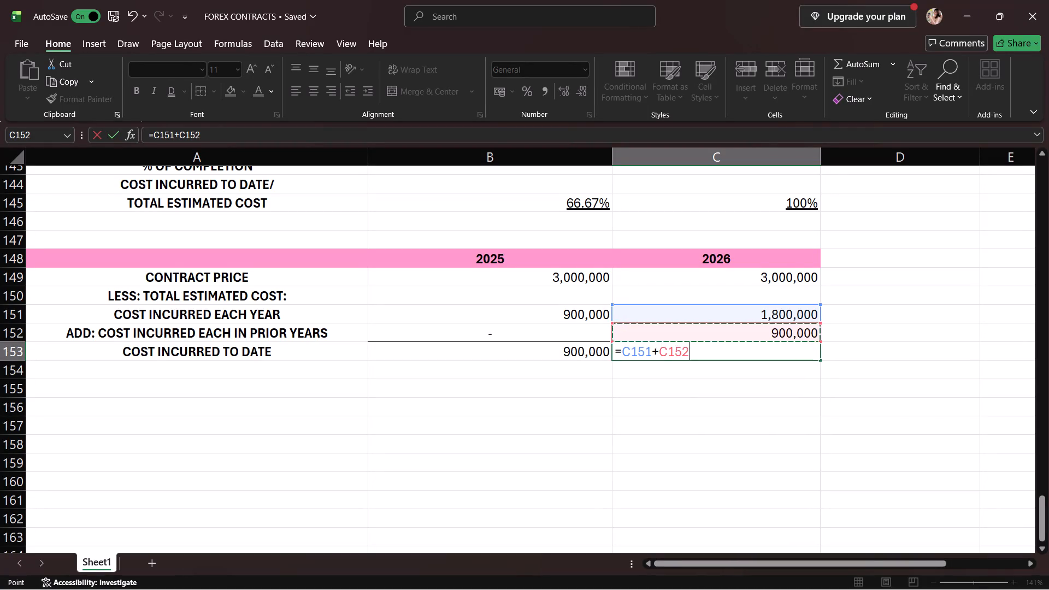
{"action": "key", "text": "Return"}
Apply a double underline to the 2025 and 2026 cost incurred to date amounts in B153 and C153.
{"action": "left_click", "coordinate": [575, 352]}
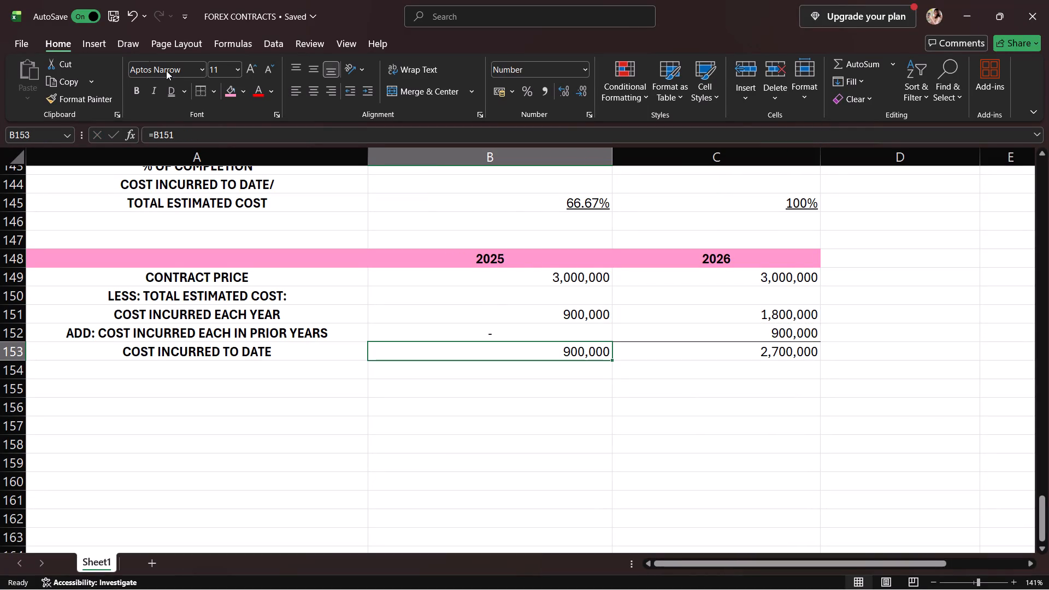
{"action": "left_click", "coordinate": [166, 95]}
{"action": "left_click", "coordinate": [729, 347]}
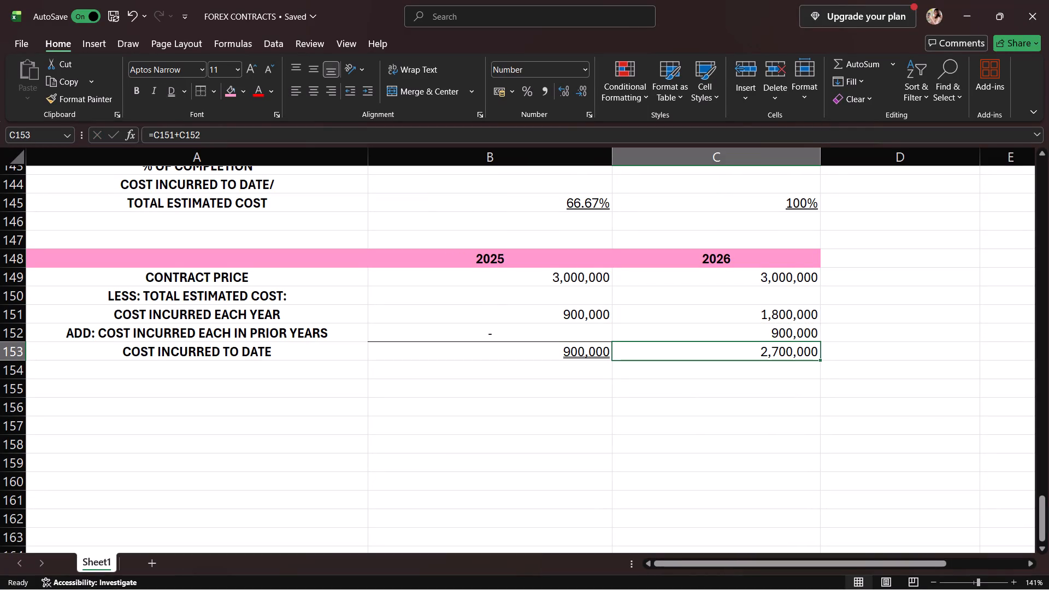
{"action": "left_click", "coordinate": [172, 94]}
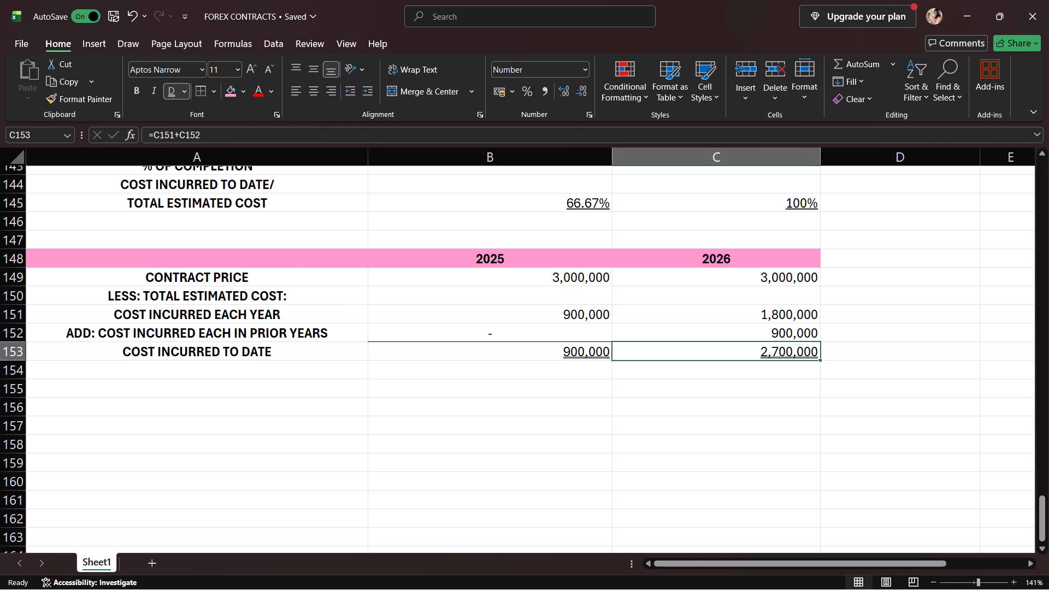
Select the empty label cell A154 directly below COST INCURRED TO DATE.
{"action": "left_click", "coordinate": [257, 368]}
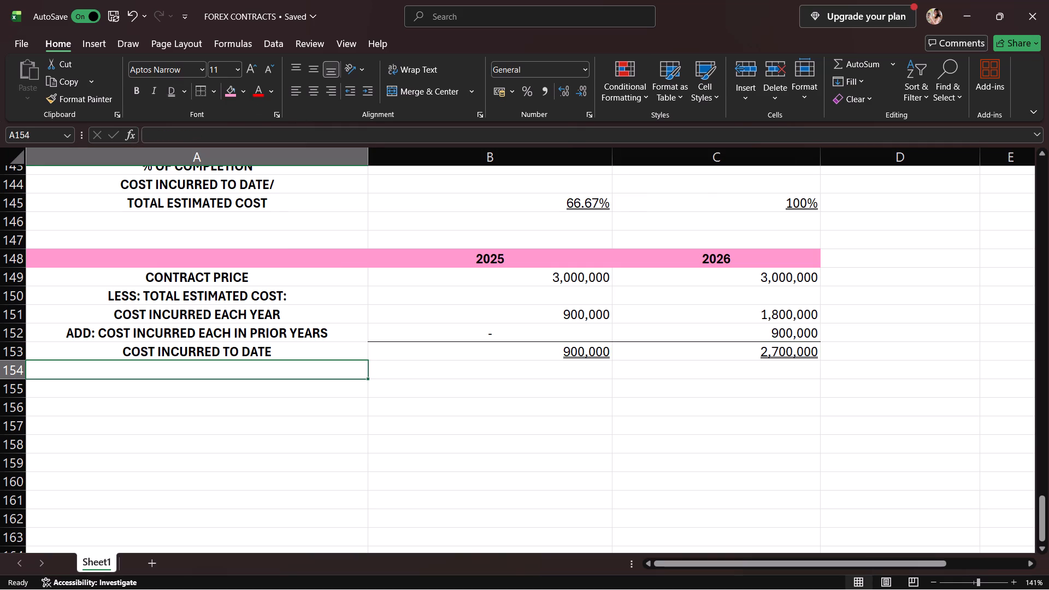
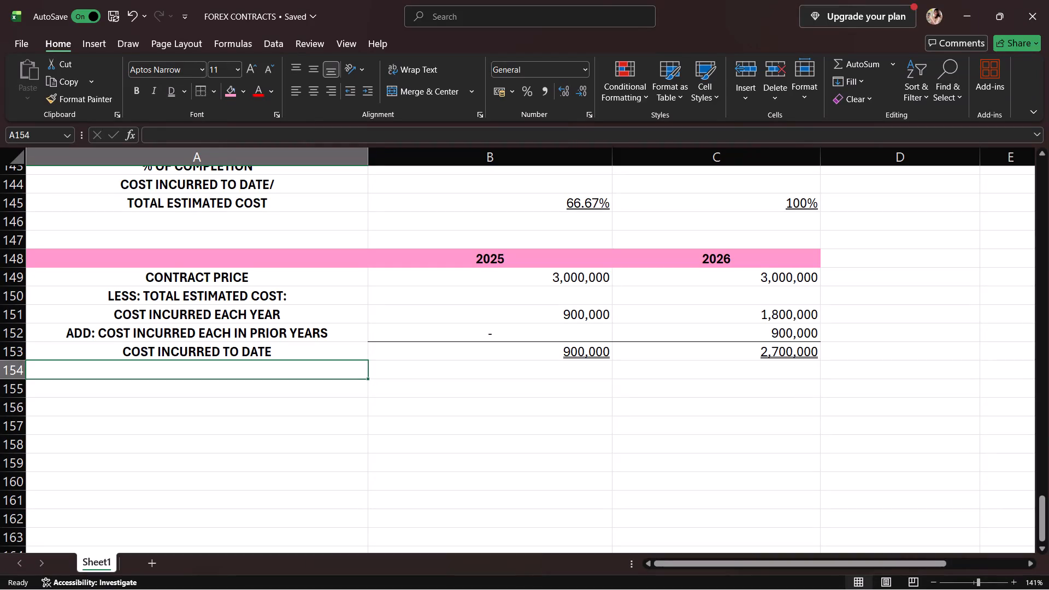
Add the label ADD: ESTIMATED COST TO COMPLETE in A154 and enter 1,800,000 as its 2025 amount in B154.
{"action": "left_click", "coordinate": [388, 381]}
{"action": "left_click", "coordinate": [331, 371]}
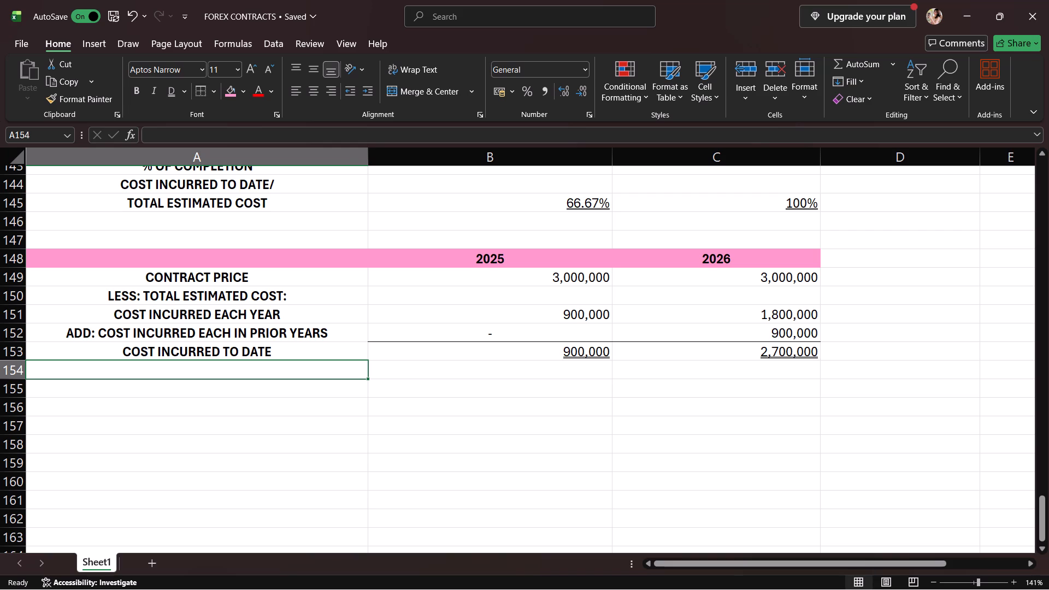
{"action": "type", "text": "ADD: ESTIMATED COST TO COMPLETE"}
{"action": "key", "text": "Return"}
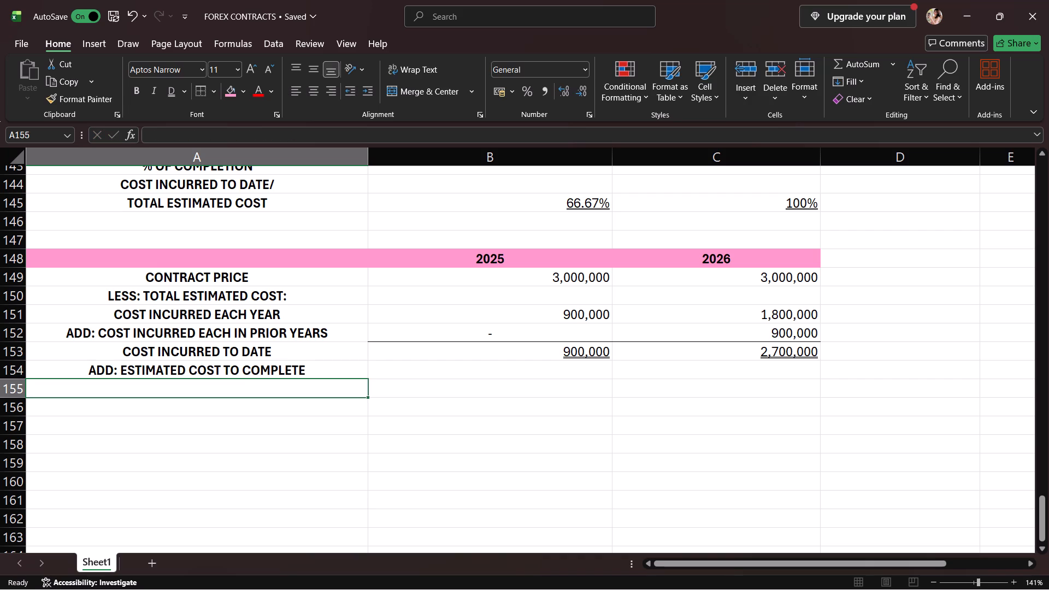
{"action": "left_click", "coordinate": [393, 377]}
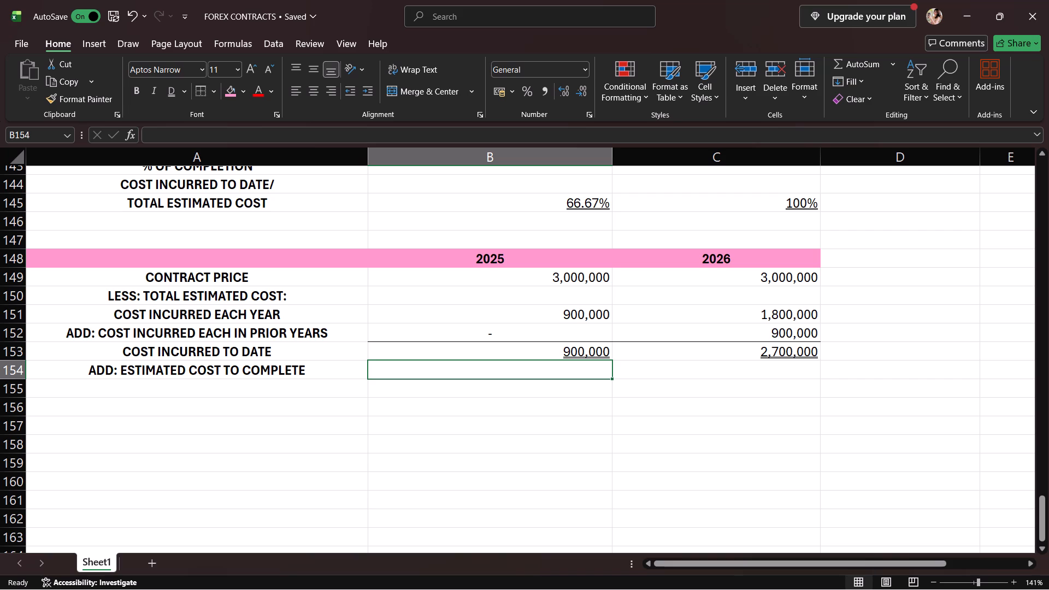
{"action": "type", "text": "1,"}
{"action": "type", "text": "800,000"}
{"action": "key", "text": "Return"}
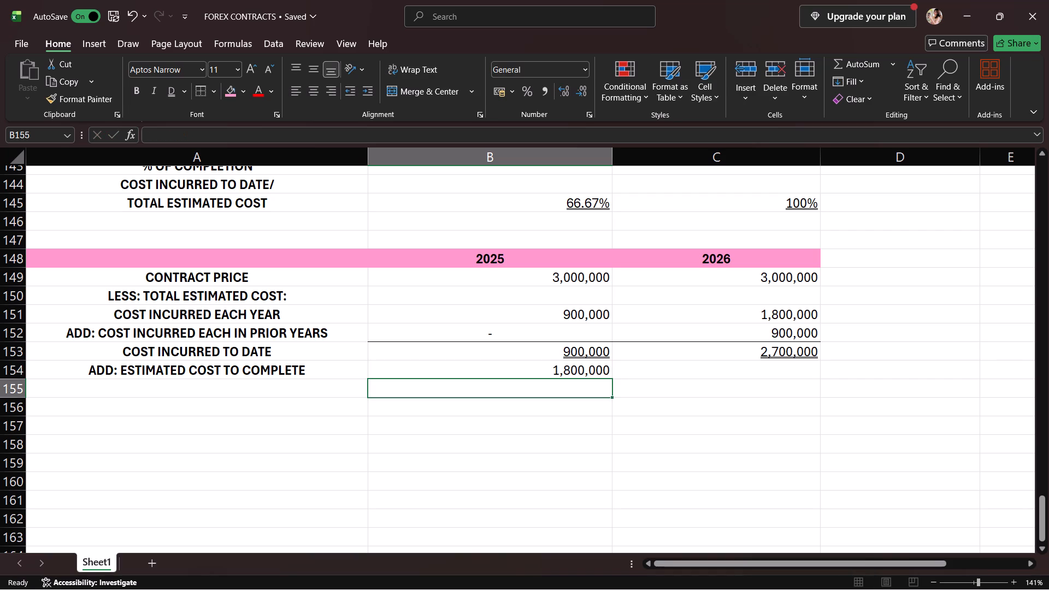
Enter a dash as the 2026 estimated cost to complete in C154 and center it in the cell.
{"action": "left_click", "coordinate": [738, 366]}
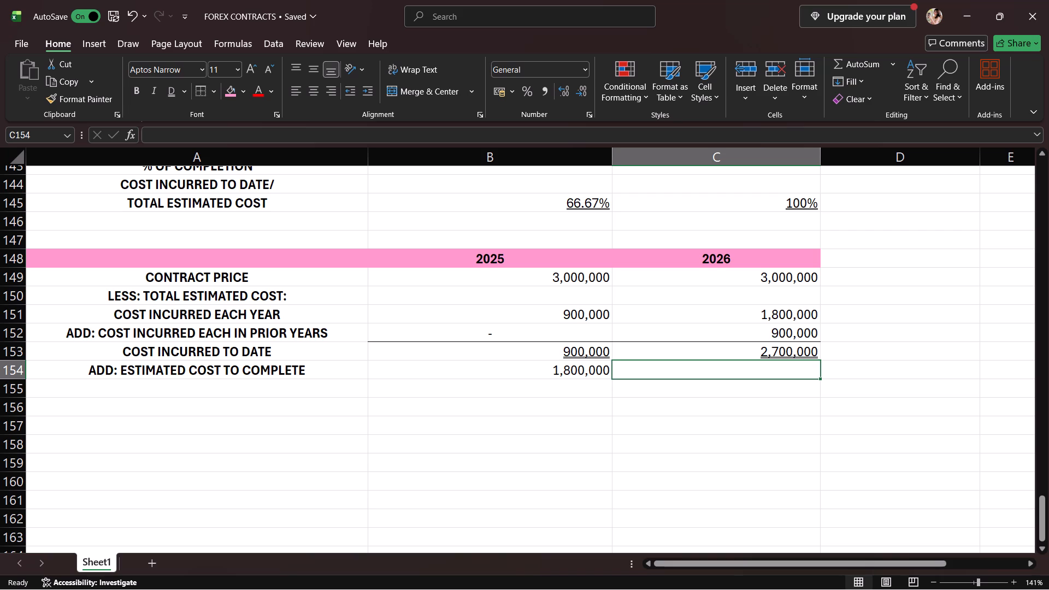
{"action": "key", "text": "minus"}
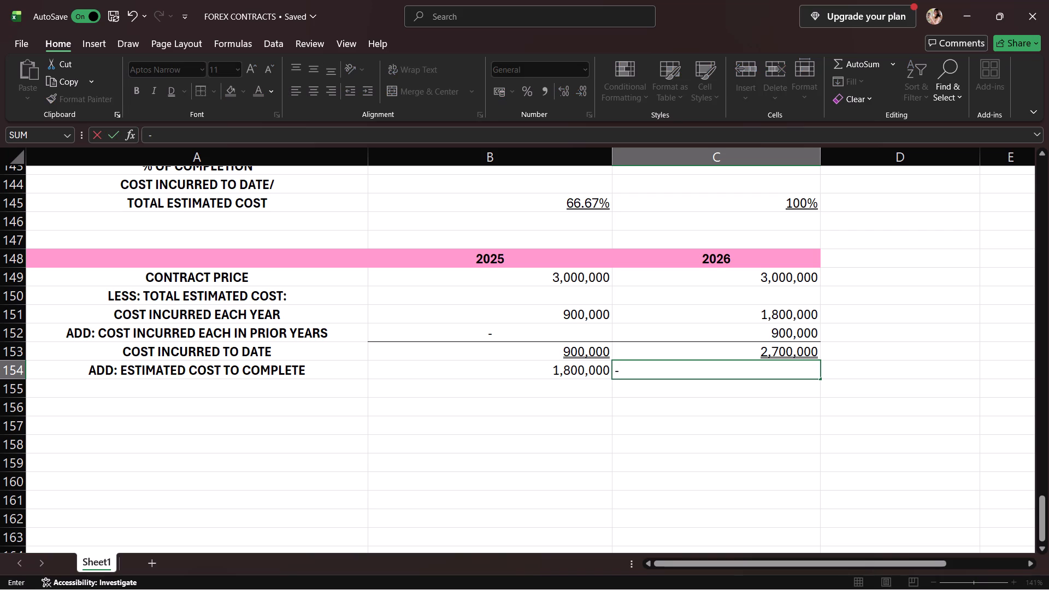
{"action": "key", "text": "Return"}
{"action": "left_click", "coordinate": [736, 368]}
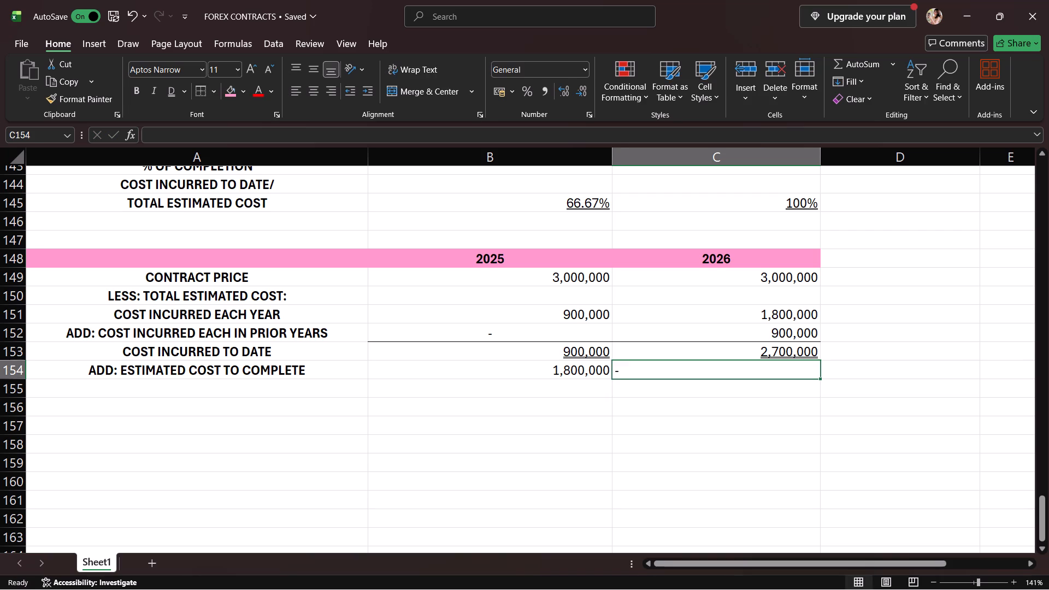
{"action": "scroll", "coordinate": [736, 368], "scroll_direction": "up", "scroll_amount": 1}
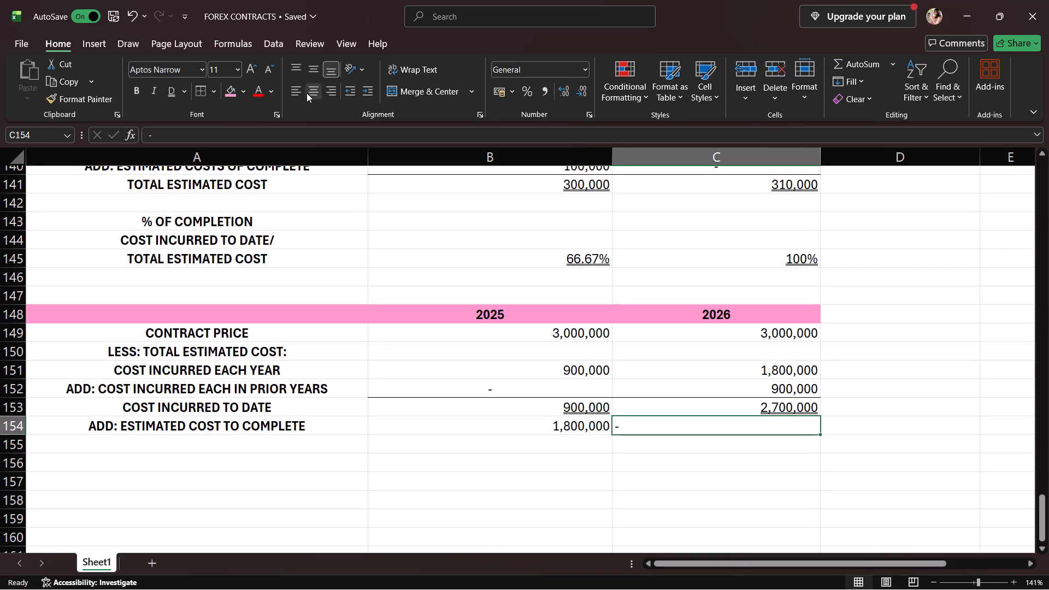
{"action": "left_click", "coordinate": [307, 93]}
{"action": "left_click", "coordinate": [505, 427]}
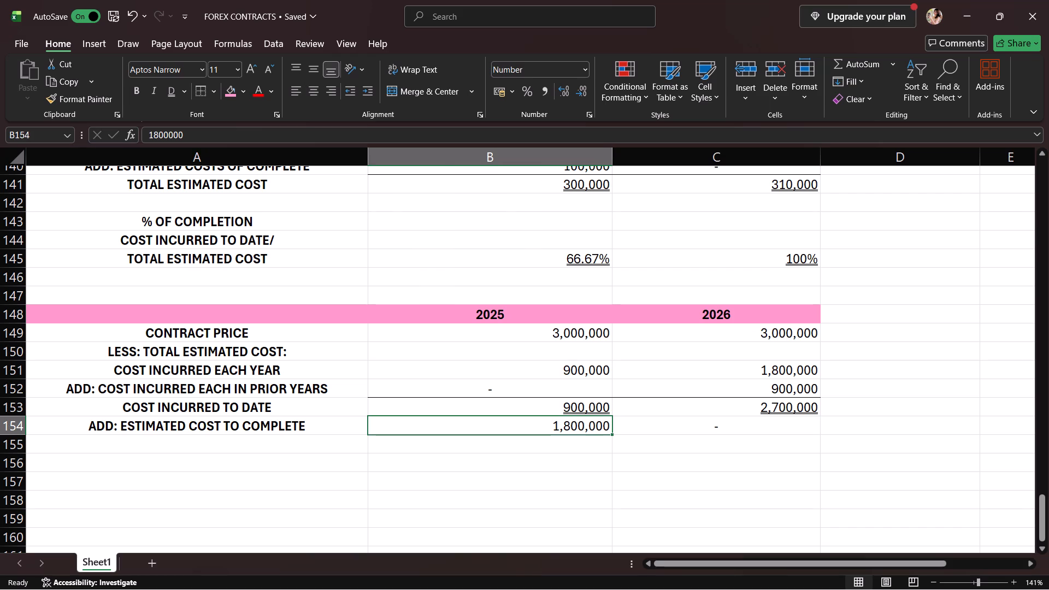
Enter the label TOTAL ESTIMATED COST in A155, below the estimated cost to complete row.
{"action": "left_click", "coordinate": [302, 443]}
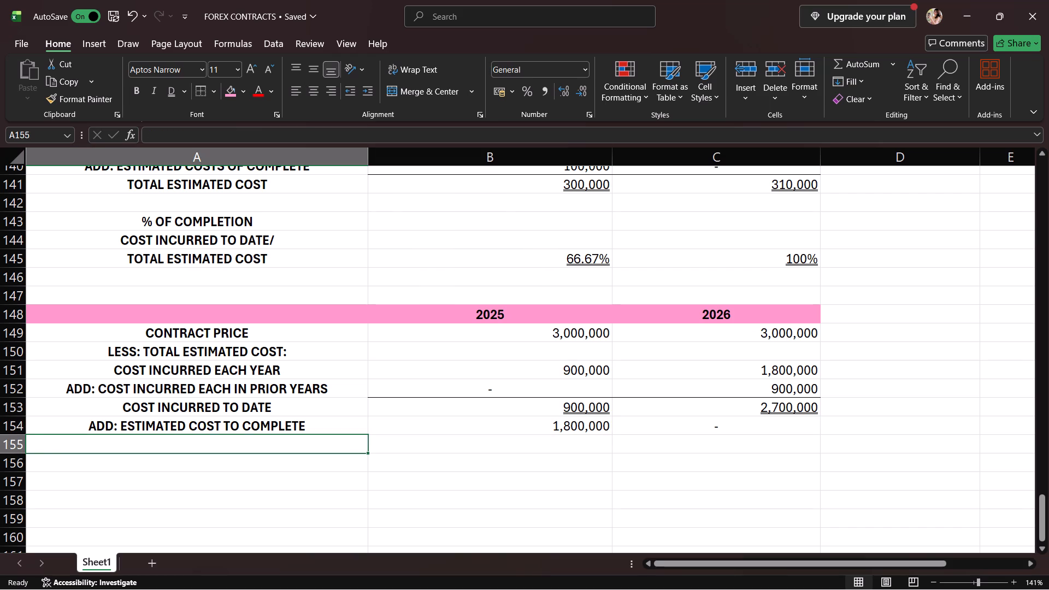
{"action": "type", "text": "TOTA"}
{"action": "type", "text": "L ESTIMATED COST"}
{"action": "key", "text": "Return"}
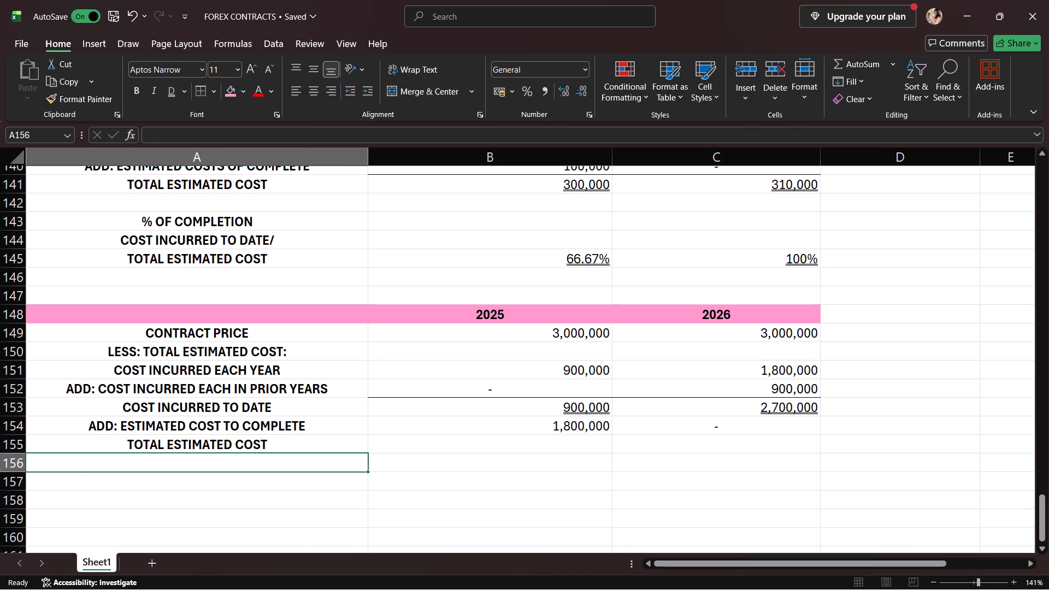
Apply a top border to the 2025 and 2026 total estimated cost cells, B155 and C155.
{"action": "scroll", "coordinate": [313, 449], "scroll_direction": "up", "scroll_amount": 1}
{"action": "scroll", "coordinate": [490, 503], "scroll_direction": "up", "scroll_amount": 1}
{"action": "scroll", "coordinate": [491, 498], "scroll_direction": "down", "scroll_amount": 5}
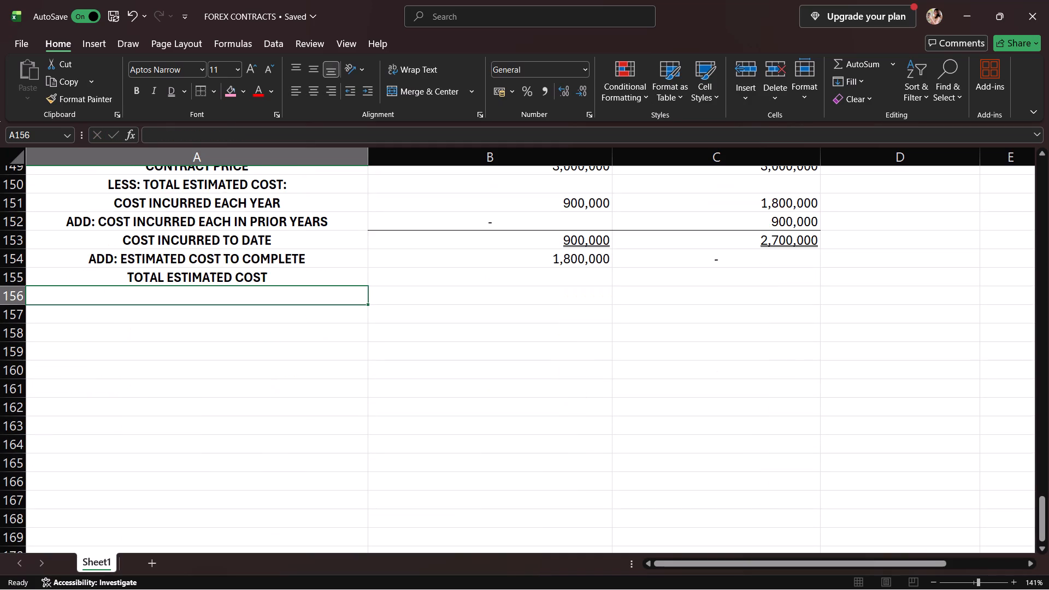
{"action": "left_click_drag", "start_coordinate": [546, 285], "coordinate": [635, 273]}
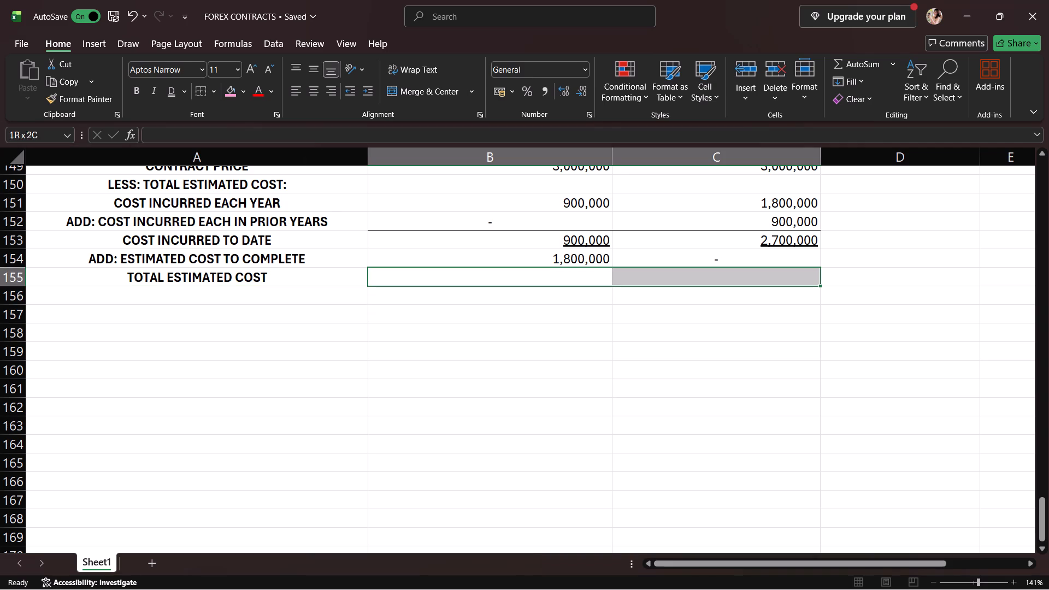
{"action": "left_click_drag", "start_coordinate": [635, 273], "coordinate": [667, 271]}
{"action": "left_click", "coordinate": [201, 87]}
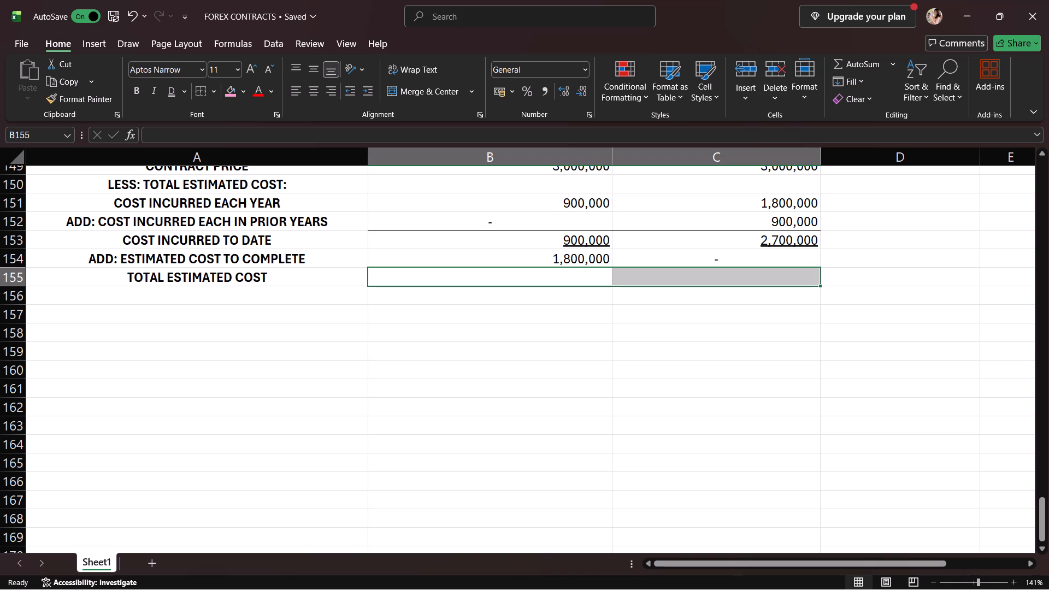
{"action": "left_click", "coordinate": [205, 95]}
{"action": "left_click", "coordinate": [429, 269]}
{"action": "left_click", "coordinate": [438, 278]}
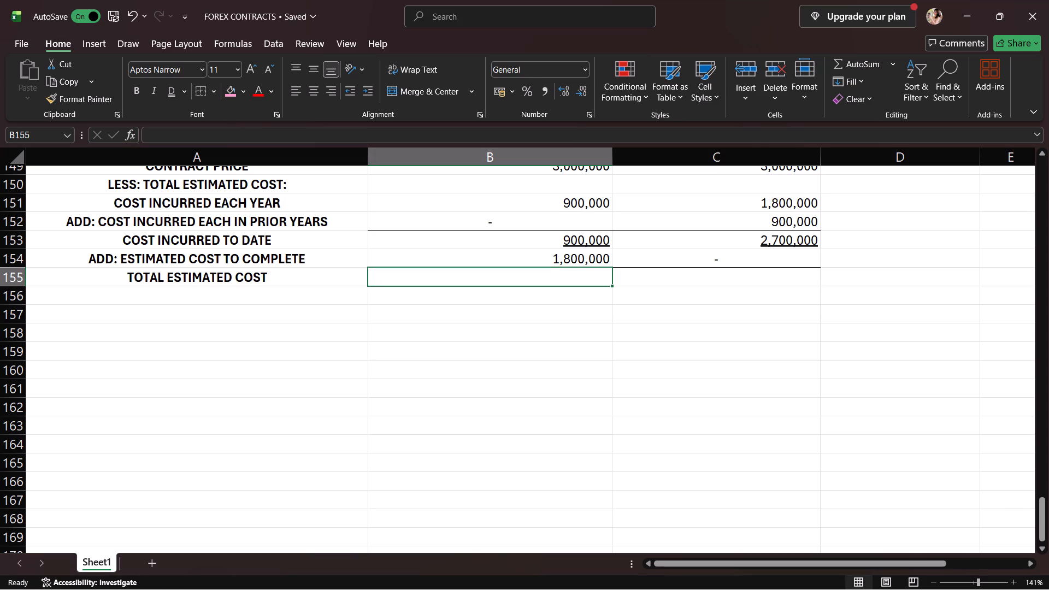
Change the label in A155 to TOTAL ESTIMATED COSTS.
{"action": "left_click", "coordinate": [311, 266]}
{"action": "left_click", "coordinate": [310, 276]}
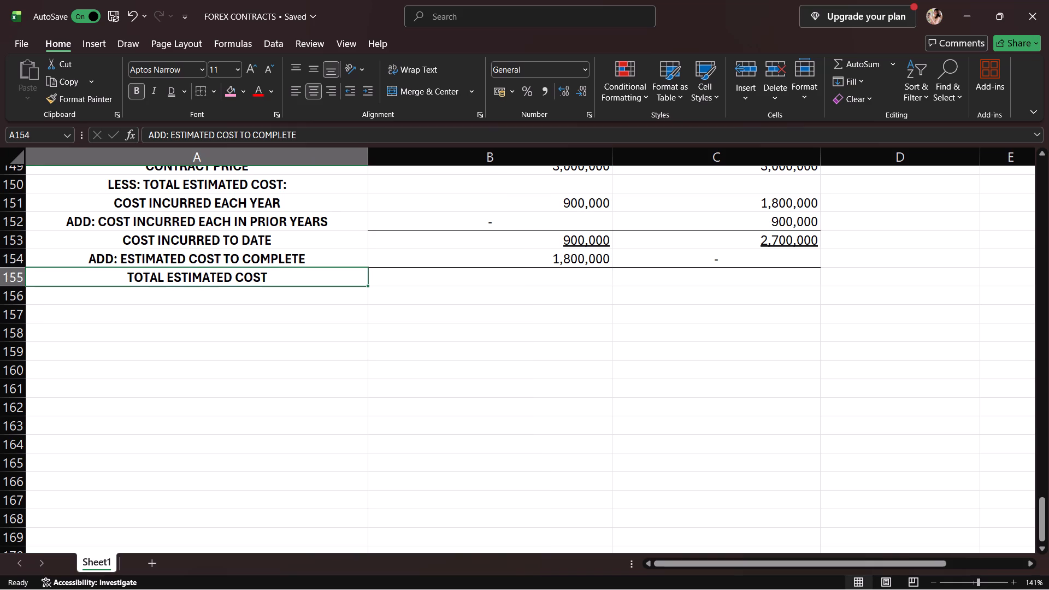
{"action": "left_click", "coordinate": [340, 133]}
{"action": "key", "text": "s"}
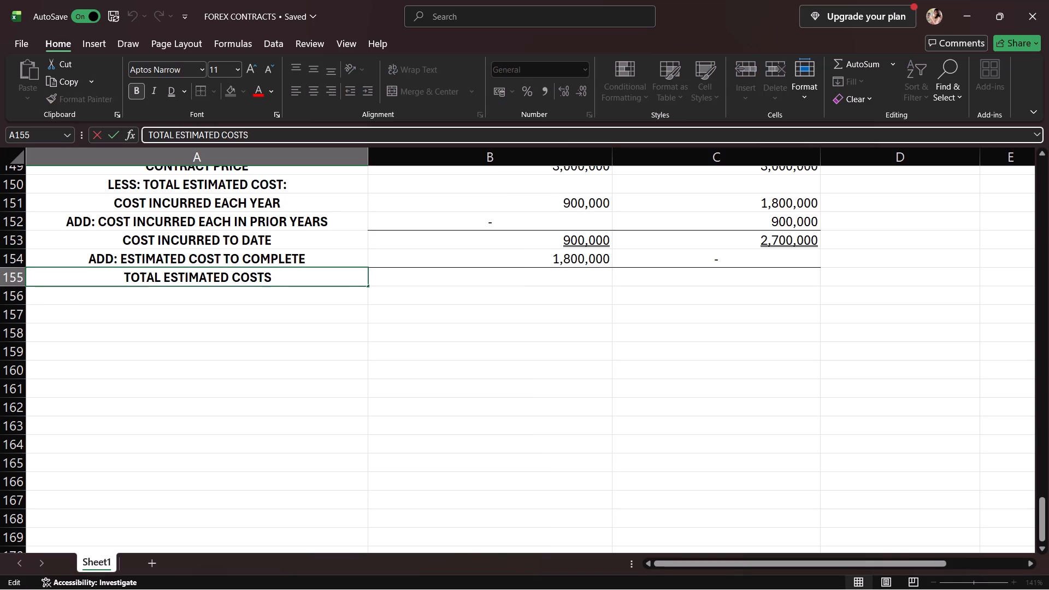
{"action": "key", "text": "Return"}
Build the 2025 total estimated costs formula in B155 as =B153+B154.
{"action": "left_click", "coordinate": [435, 280]}
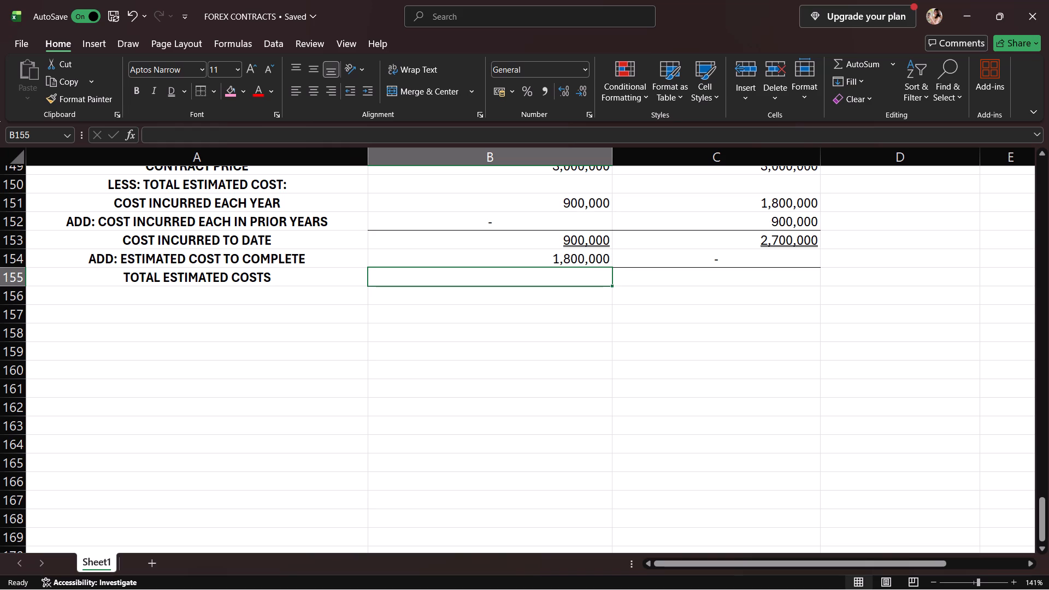
{"action": "left_click", "coordinate": [513, 245]}
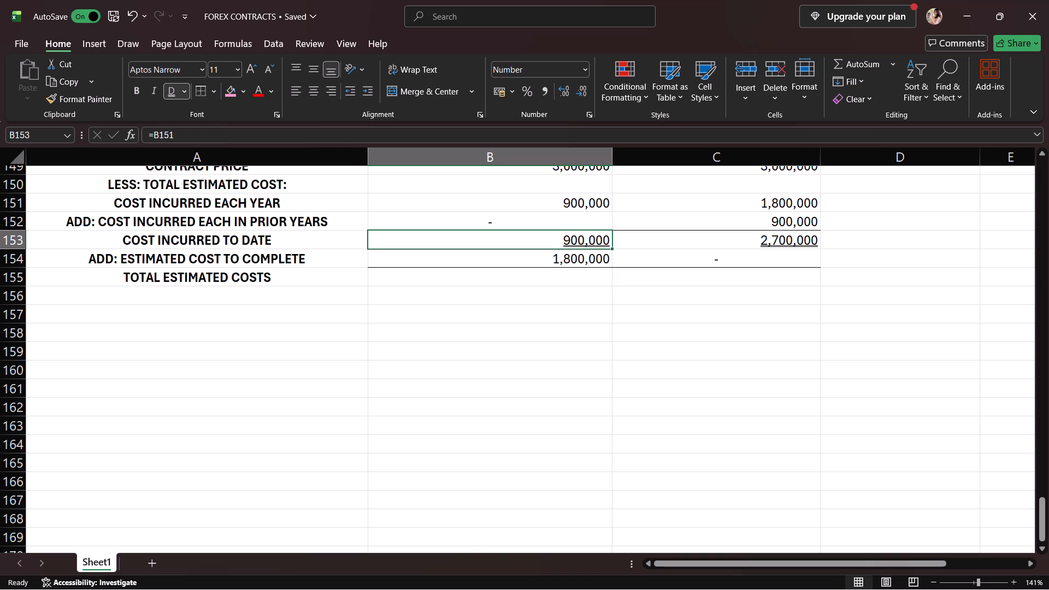
{"action": "left_click", "coordinate": [494, 284]}
{"action": "key", "text": "equal"}
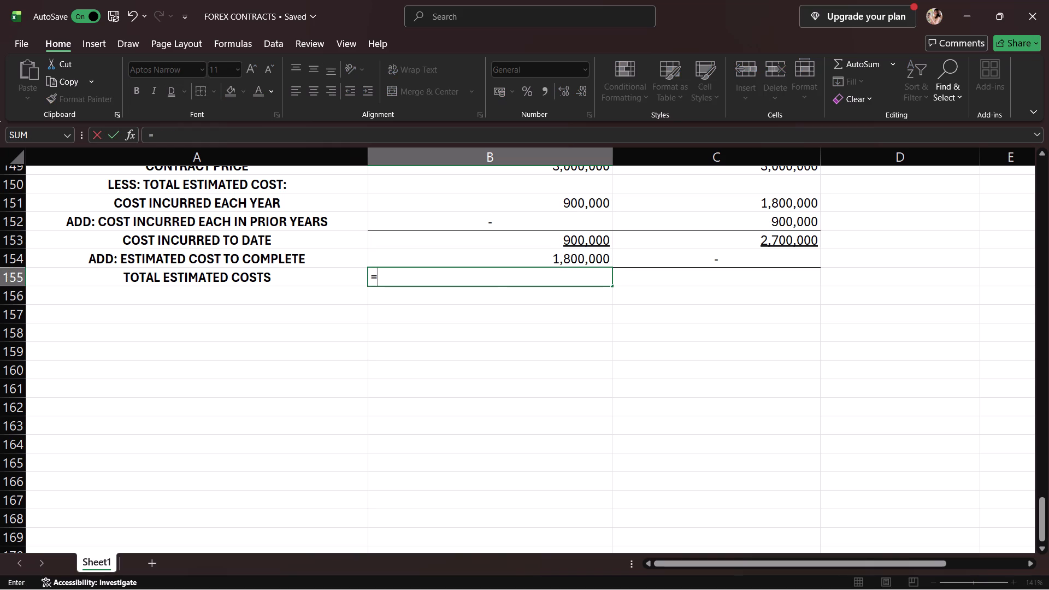
{"action": "left_click", "coordinate": [534, 242]}
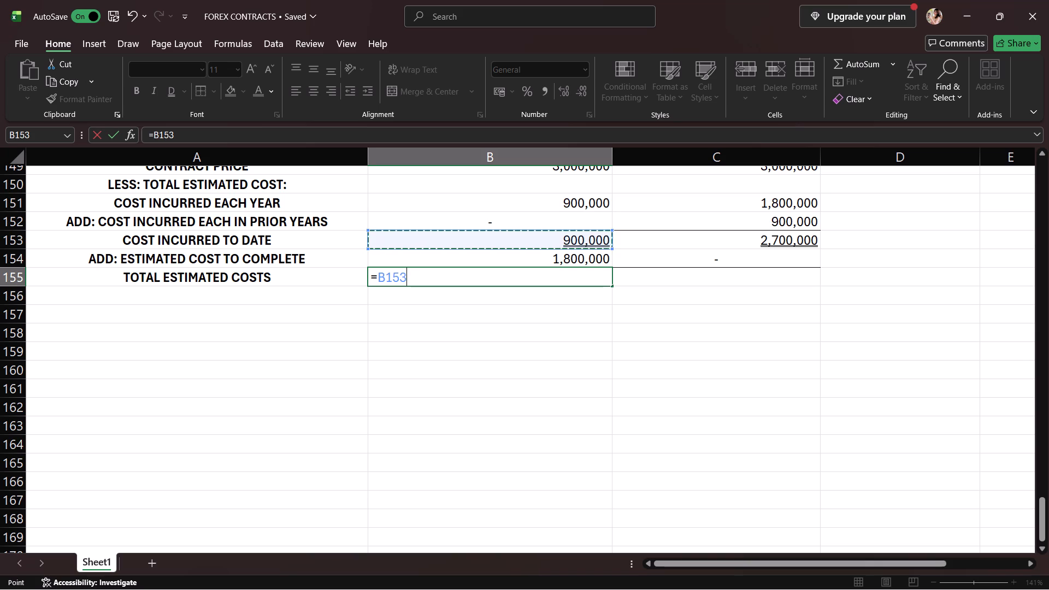
{"action": "key", "text": "plus"}
{"action": "left_click", "coordinate": [579, 259]}
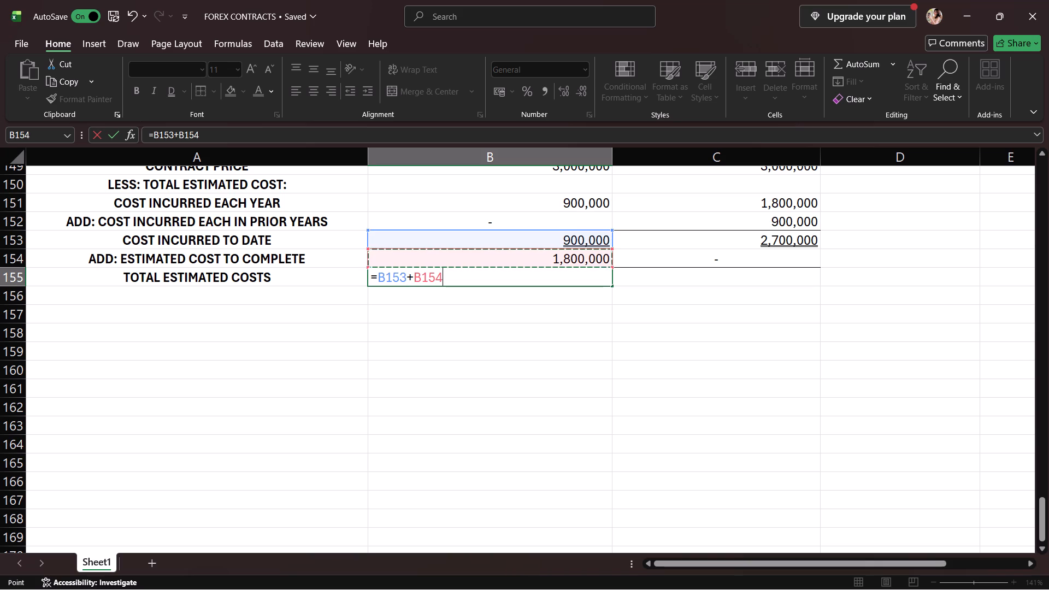
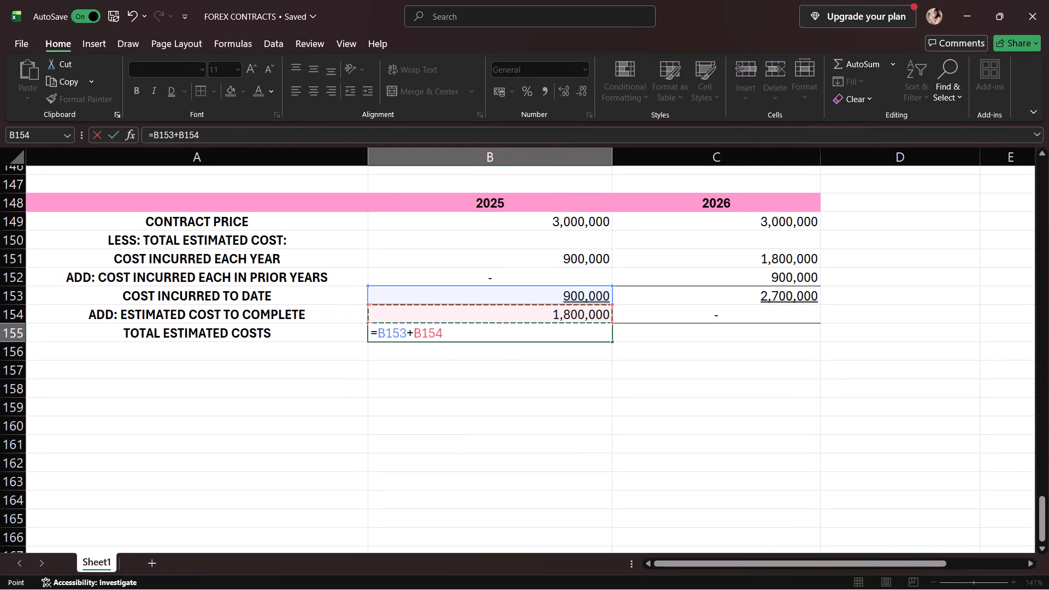
Finish entering the 2025 total estimated costs formula =B153+B154 in B155.
{"action": "key", "text": "Return"}
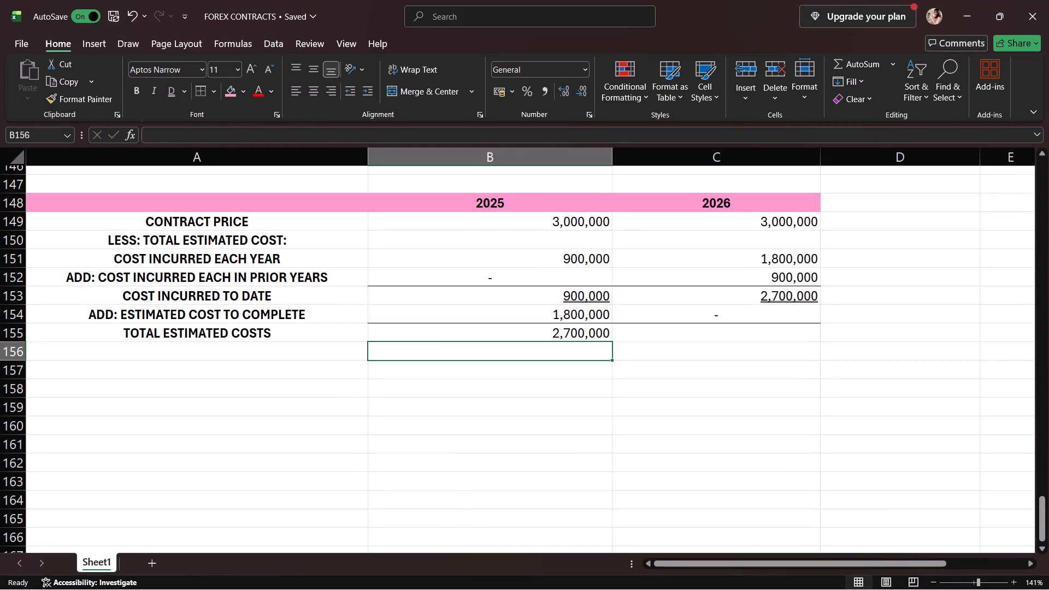
Build the 2026 total estimated costs formula in C155, starting from the cost incurred to date as =C153.
{"action": "left_click", "coordinate": [680, 331]}
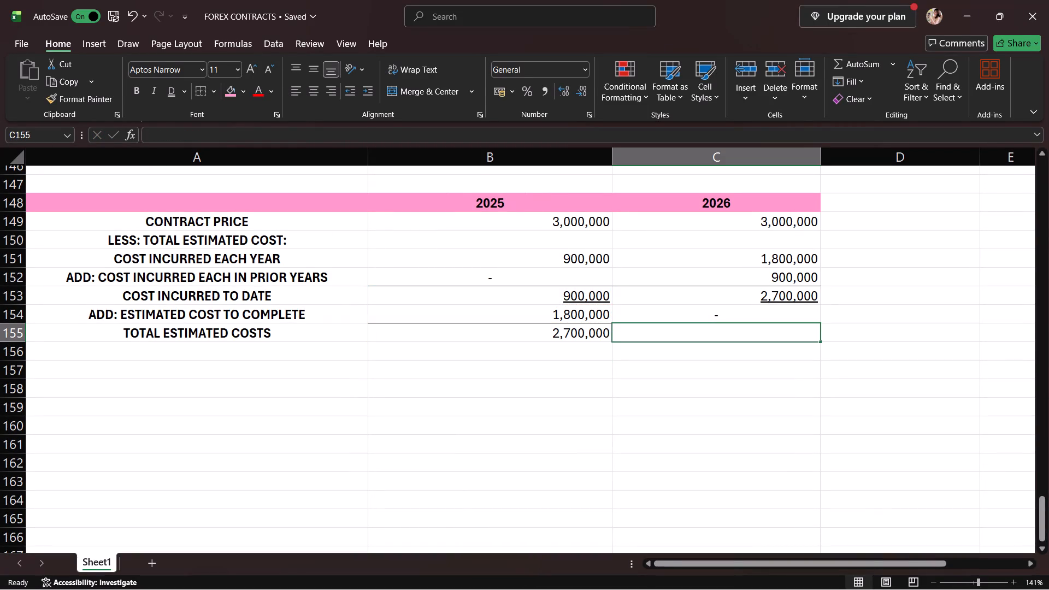
{"action": "key", "text": "equal"}
{"action": "left_click", "coordinate": [816, 292]}
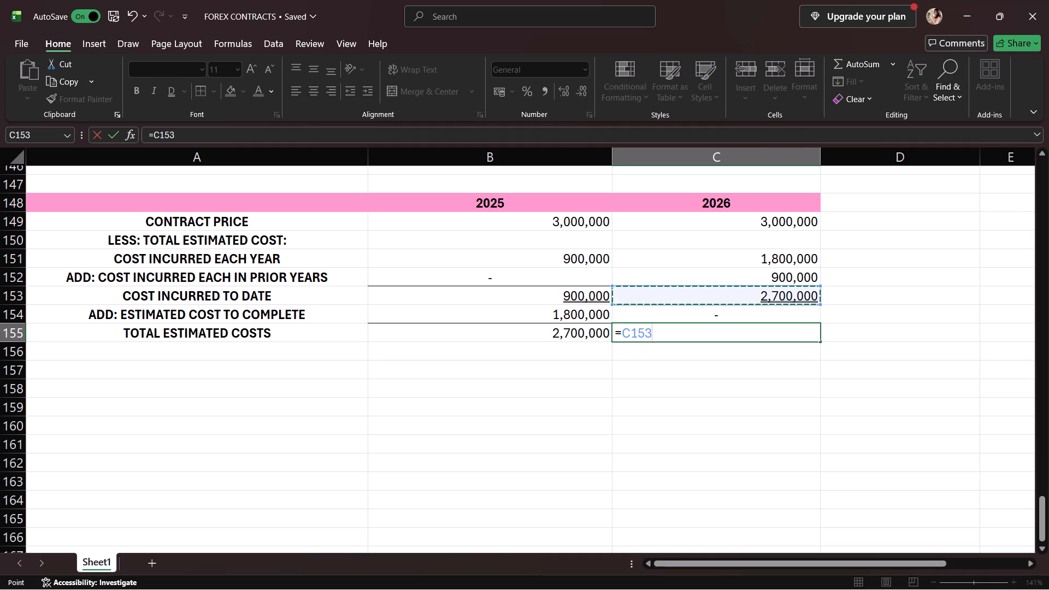
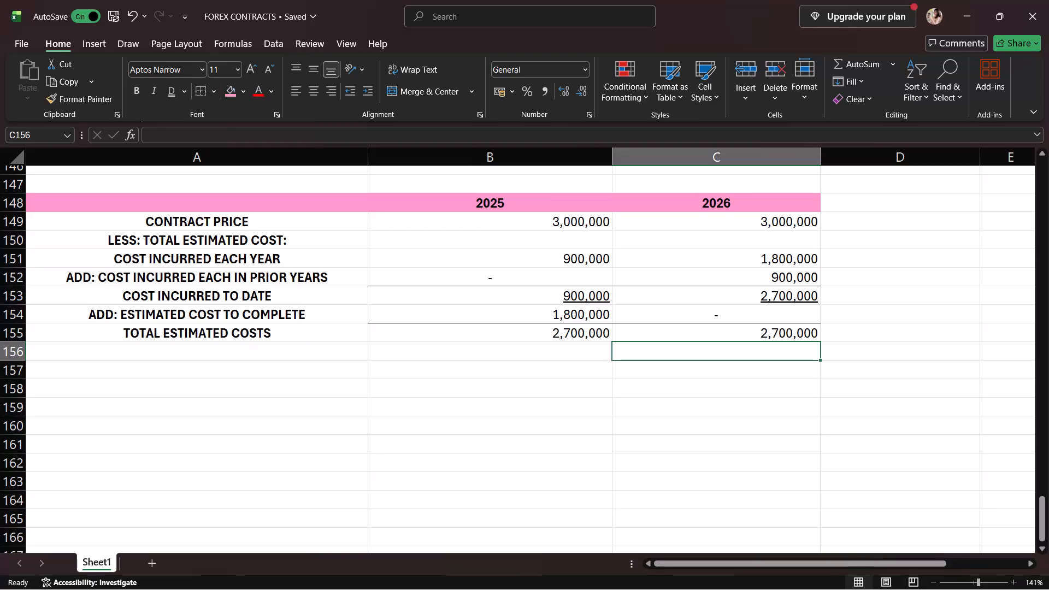
Add the row label ESTIMATED GROSS PROFIT in A156, below TOTAL ESTIMATED COSTS.
{"action": "left_click", "coordinate": [598, 359]}
{"action": "left_click", "coordinate": [323, 351]}
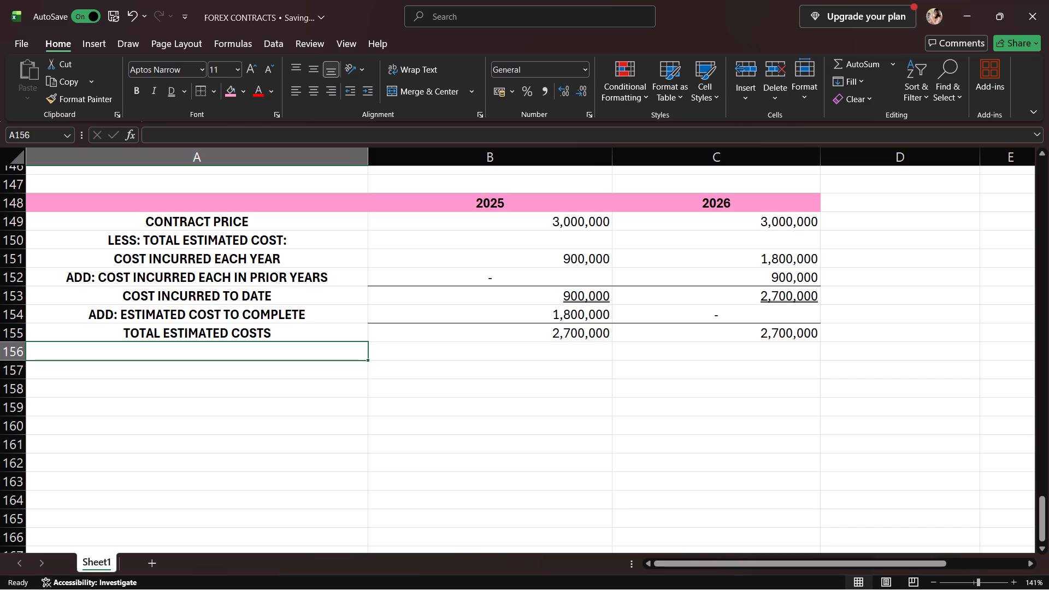
{"action": "type", "text": "EST"}
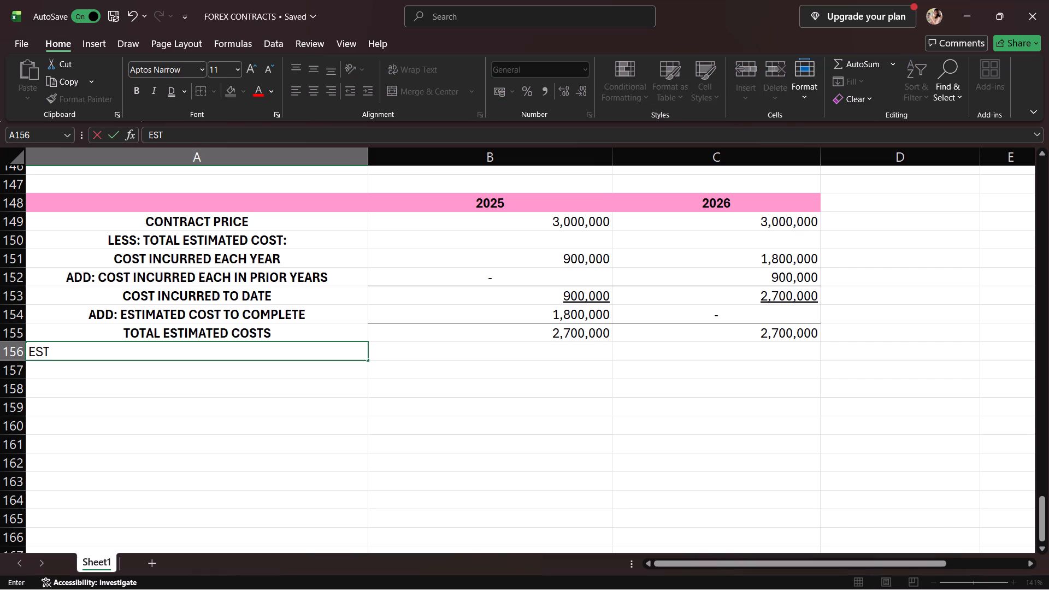
{"action": "key", "text": "i"}
{"action": "type", "text": "MATED GROSS PROFY"}
{"action": "key", "text": "BackSpace"}
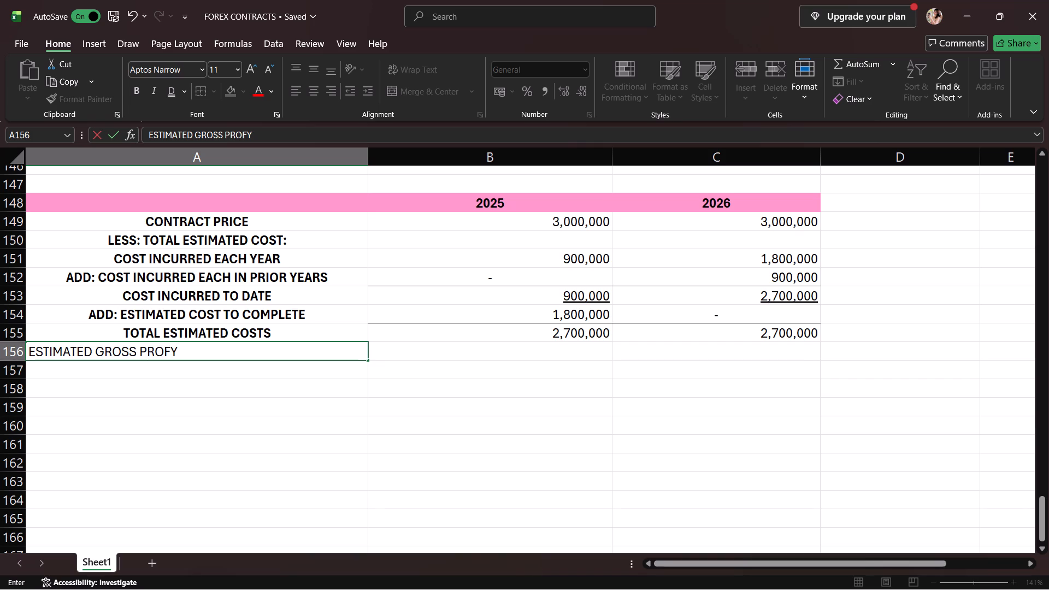
{"action": "type", "text": "IT"}
{"action": "key", "text": "Return"}
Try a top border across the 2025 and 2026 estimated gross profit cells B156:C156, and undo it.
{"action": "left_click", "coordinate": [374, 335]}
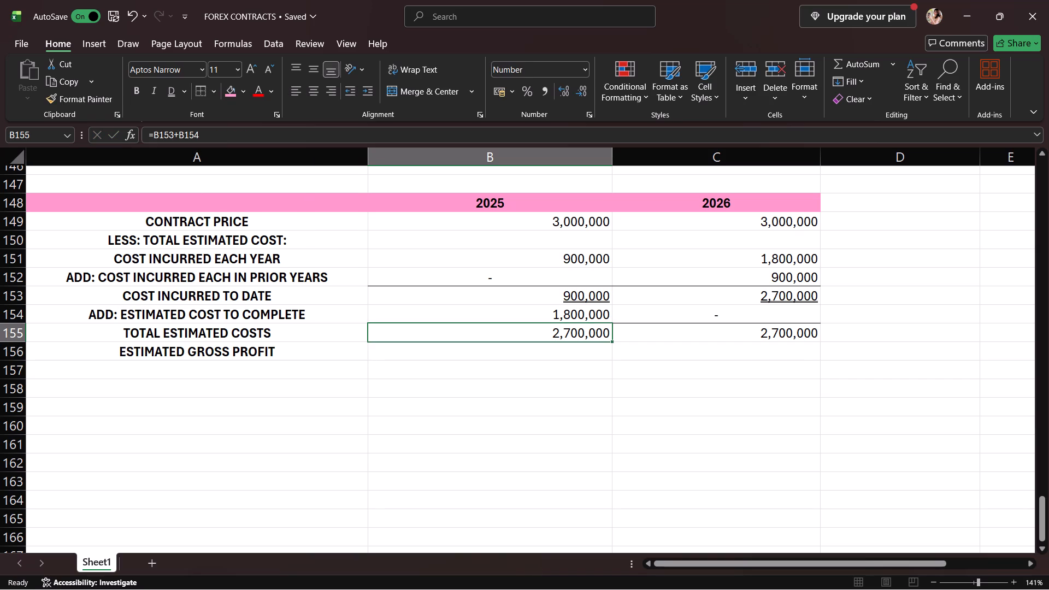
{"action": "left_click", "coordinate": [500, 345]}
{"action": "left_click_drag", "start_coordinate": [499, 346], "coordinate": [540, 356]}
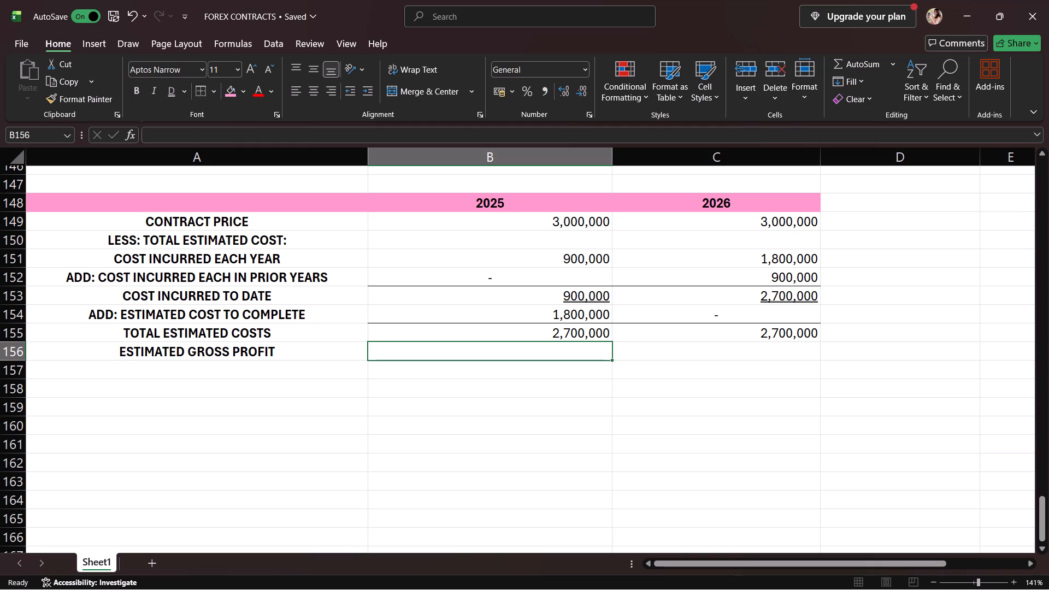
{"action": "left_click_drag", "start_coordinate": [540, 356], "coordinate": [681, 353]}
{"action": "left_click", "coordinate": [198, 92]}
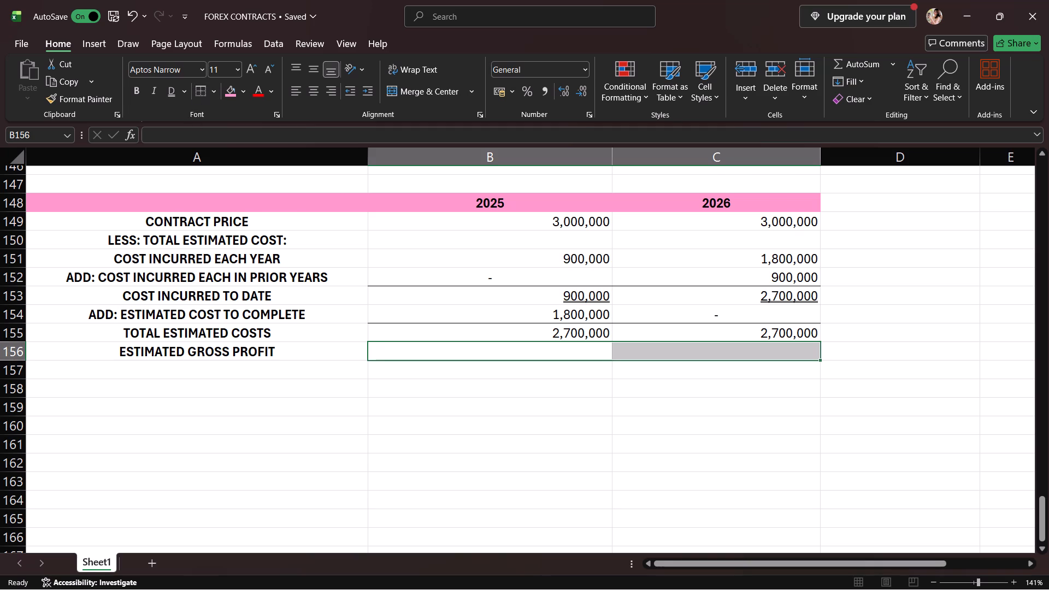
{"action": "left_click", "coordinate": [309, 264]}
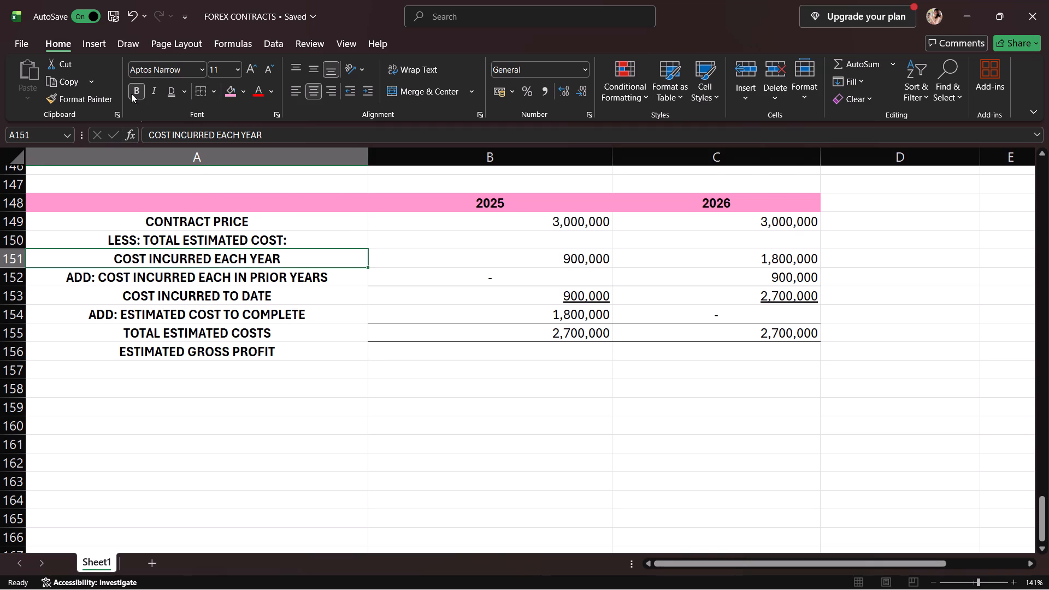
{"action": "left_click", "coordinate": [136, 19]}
Underline the 2025 and 2026 total estimated costs figures in B155 and C155.
{"action": "left_click", "coordinate": [473, 343]}
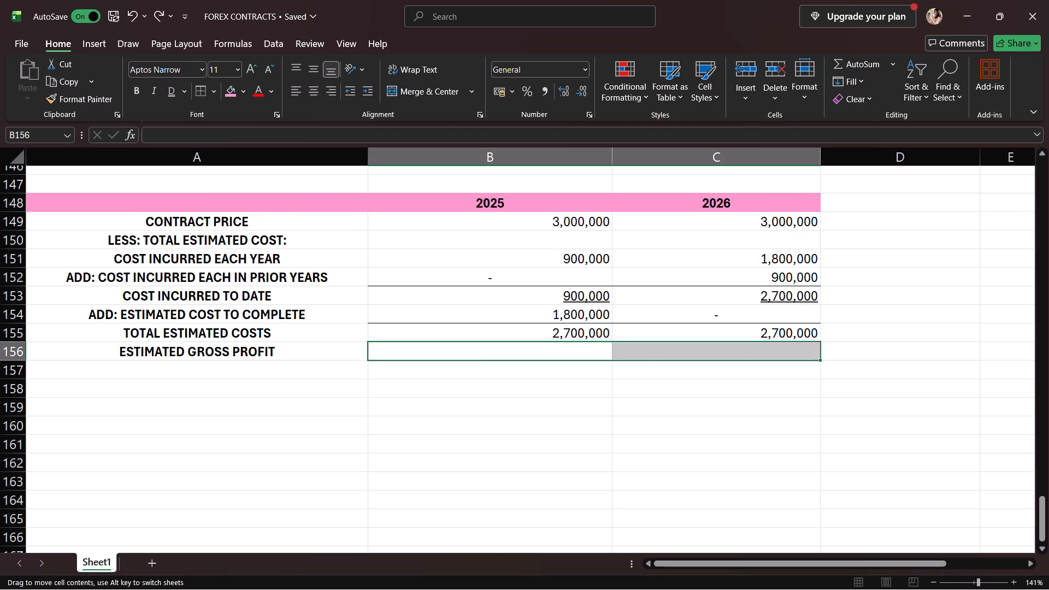
{"action": "left_click", "coordinate": [511, 339]}
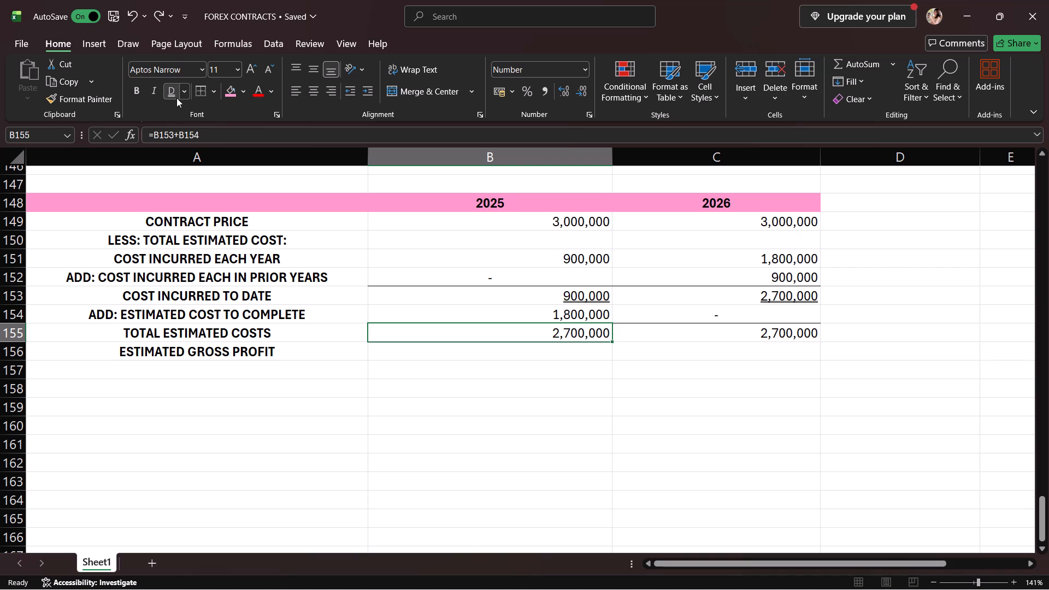
{"action": "left_click", "coordinate": [174, 97]}
{"action": "left_click", "coordinate": [675, 342]}
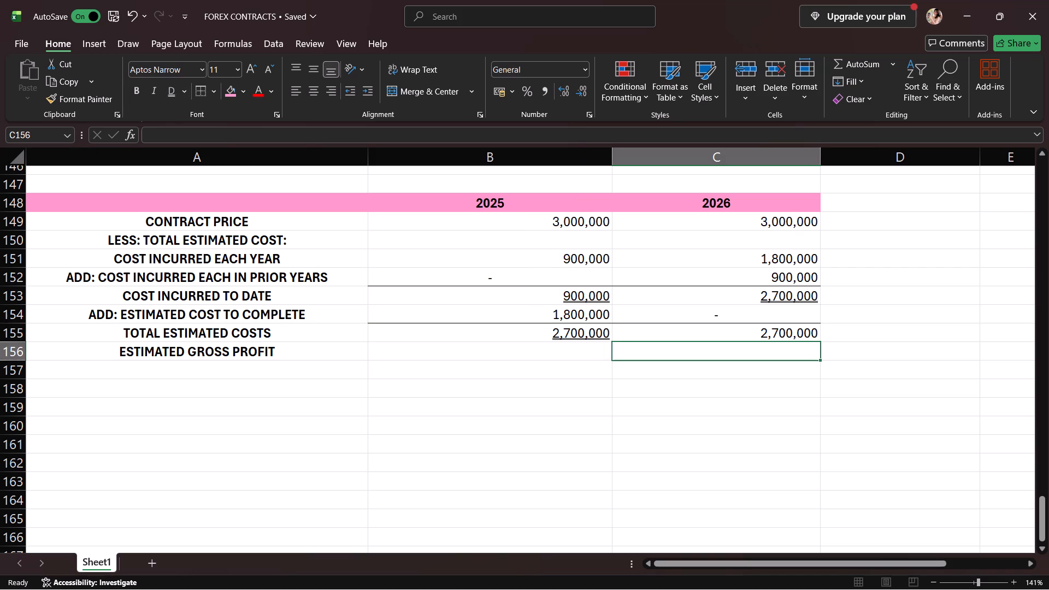
{"action": "left_click", "coordinate": [673, 335]}
{"action": "left_click", "coordinate": [173, 96]}
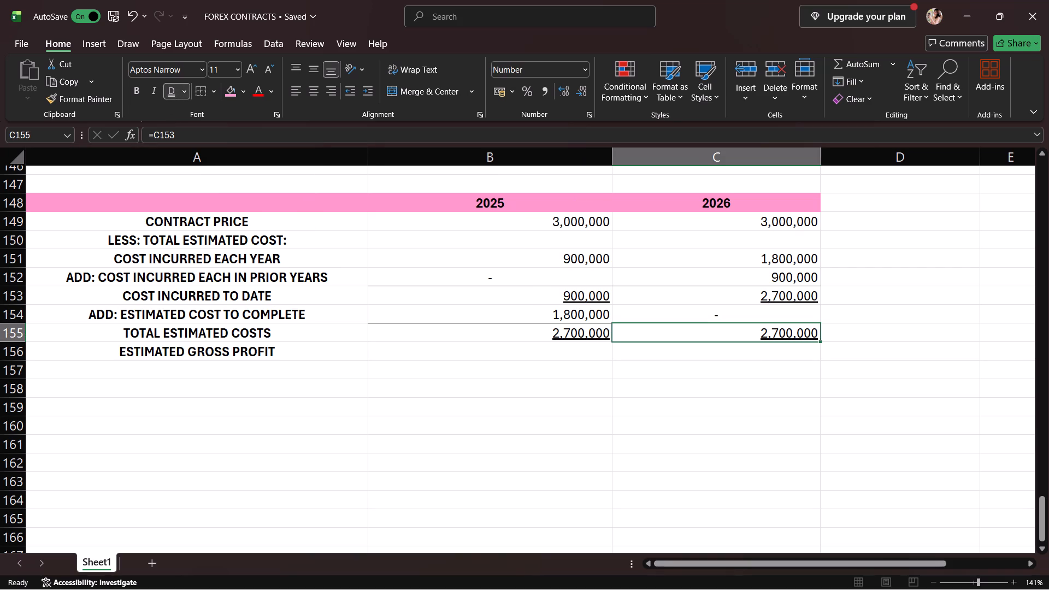
Select B156 for the 2025 estimated gross profit entry.
{"action": "left_click", "coordinate": [487, 362]}
{"action": "left_click", "coordinate": [486, 353]}
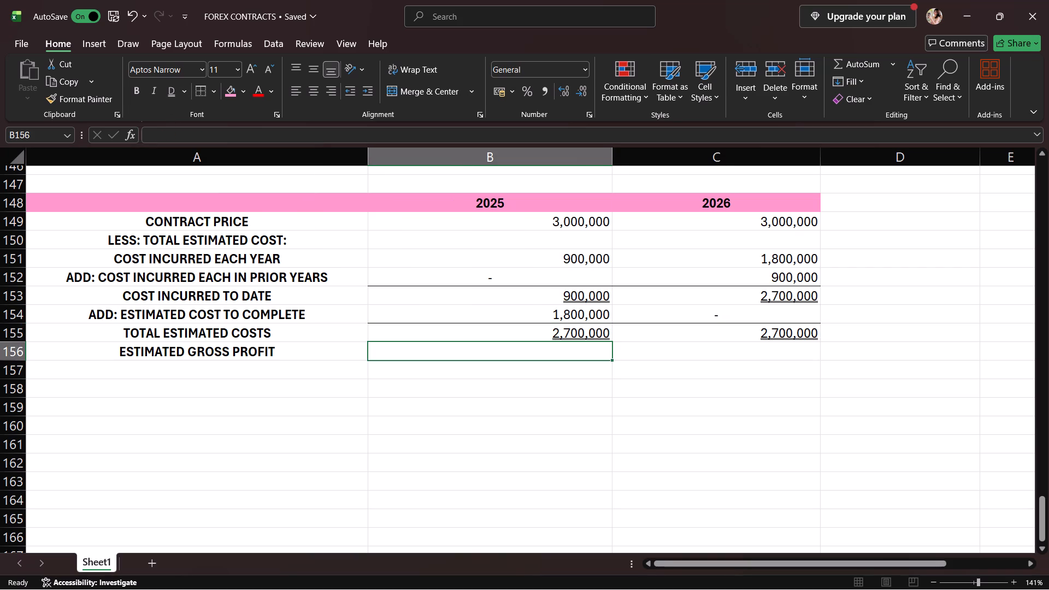
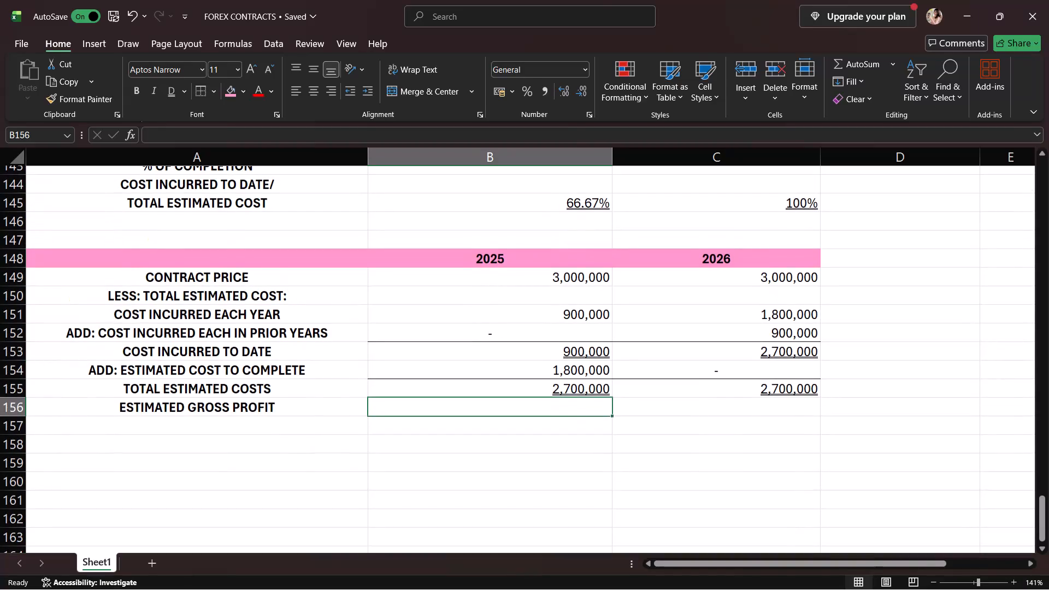
Enter the estimated gross profit of 300,000 for both 2025 and 2026 in B156 and C156.
{"action": "scroll", "coordinate": [492, 396], "scroll_direction": "down", "scroll_amount": 1}
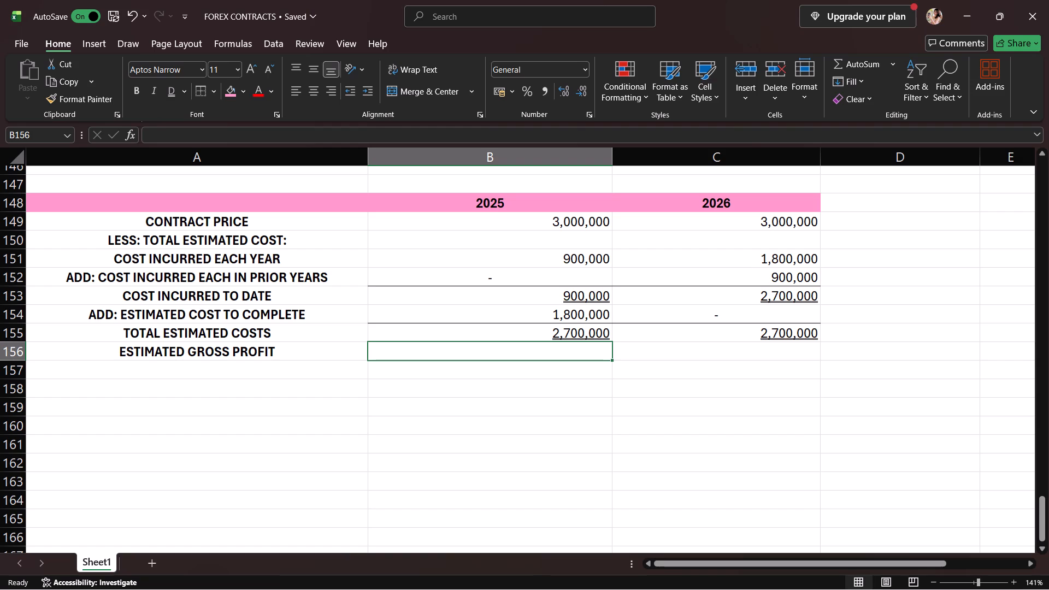
{"action": "scroll", "coordinate": [494, 394], "scroll_direction": "up", "scroll_amount": 1}
{"action": "scroll", "coordinate": [494, 394], "scroll_direction": "down", "scroll_amount": 2}
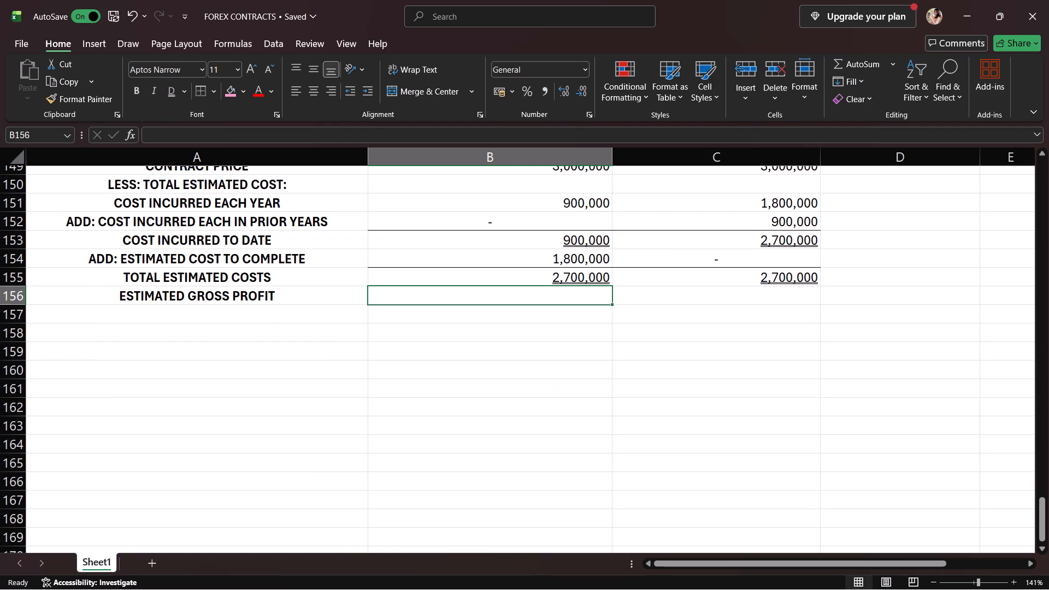
{"action": "scroll", "coordinate": [494, 394], "scroll_direction": "down", "scroll_amount": 2}
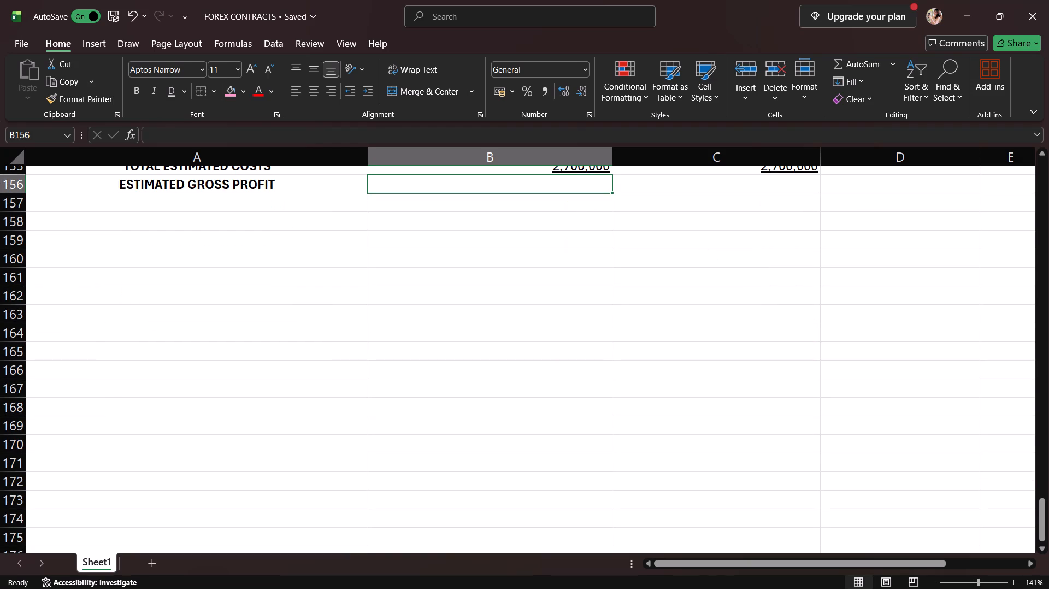
{"action": "scroll", "coordinate": [494, 394], "scroll_direction": "up", "scroll_amount": 3}
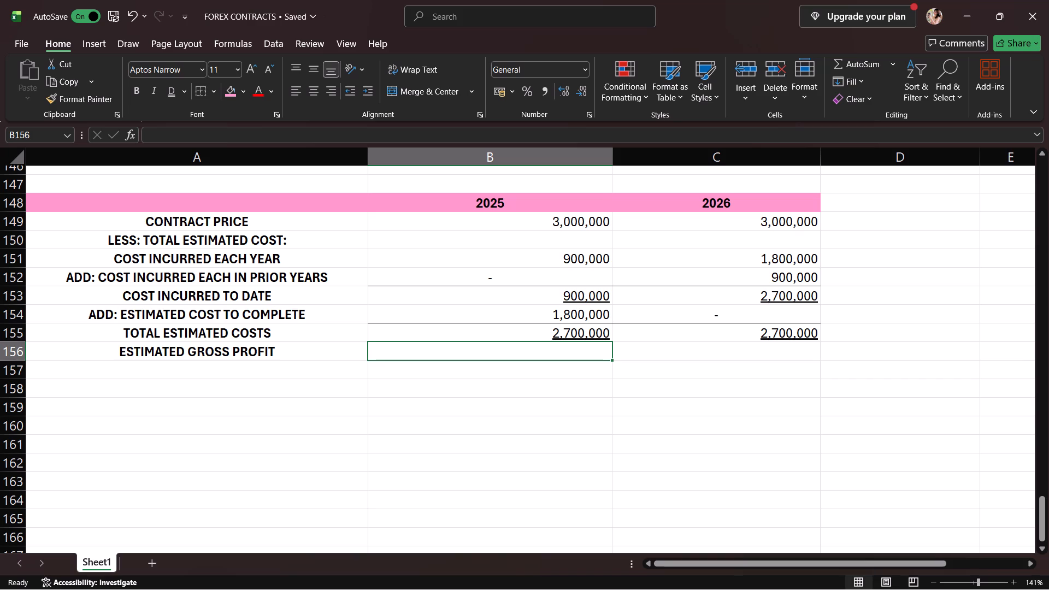
{"action": "type", "text": "300,000"}
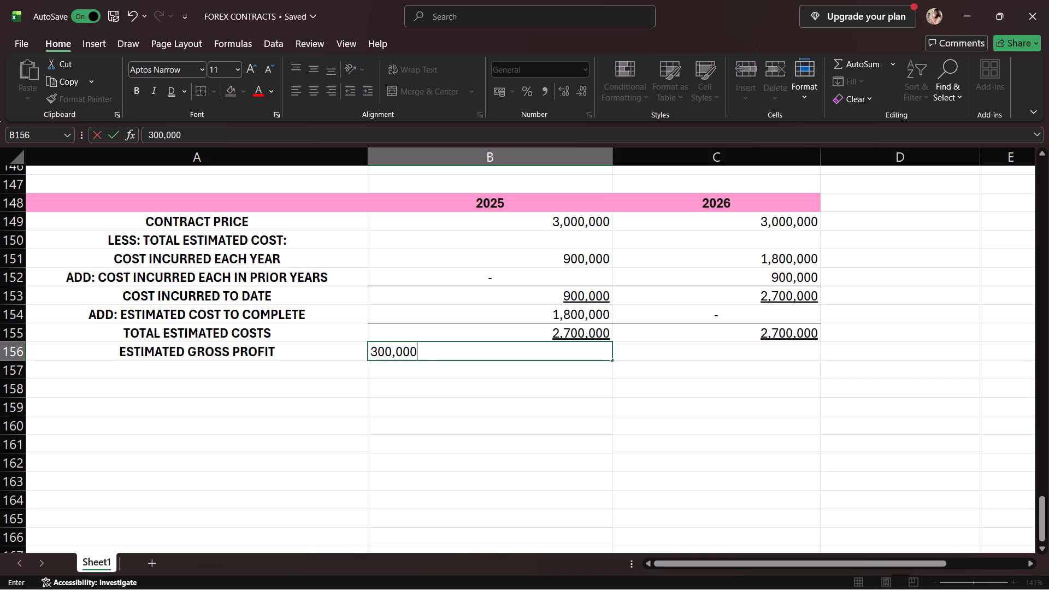
{"action": "left_click", "coordinate": [620, 352]}
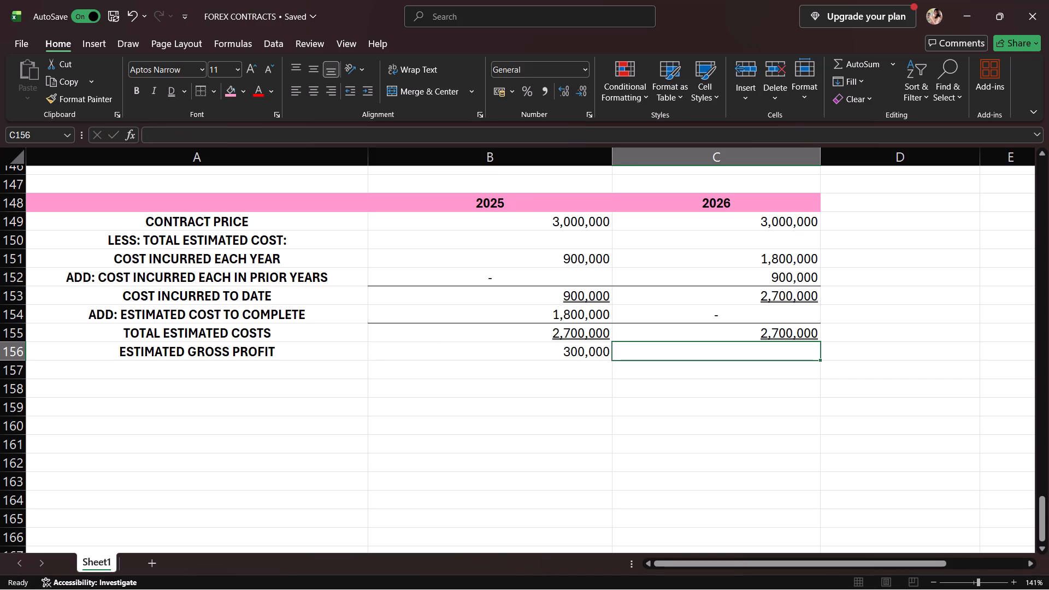
{"action": "type", "text": "3000"}
{"action": "key", "text": "BackSpace"}
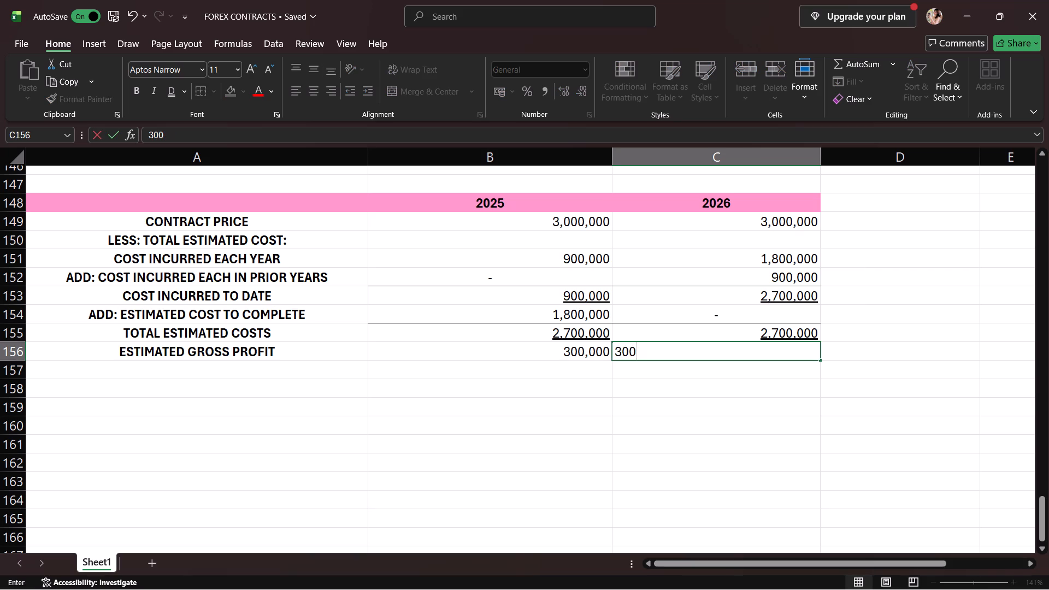
{"action": "key", "text": "comma"}
{"action": "type", "text": "000"}
{"action": "key", "text": "Return"}
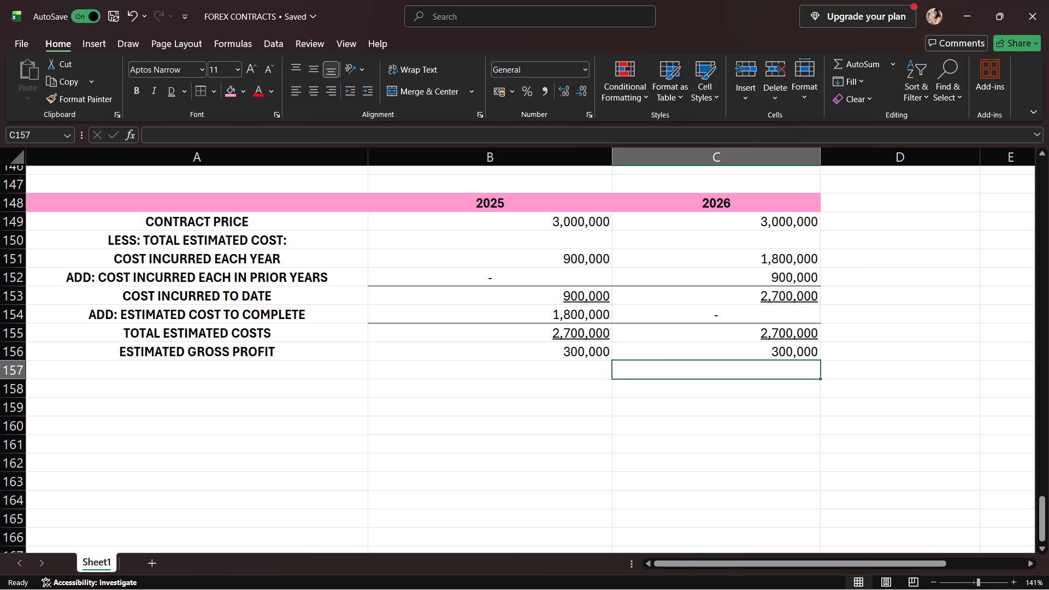
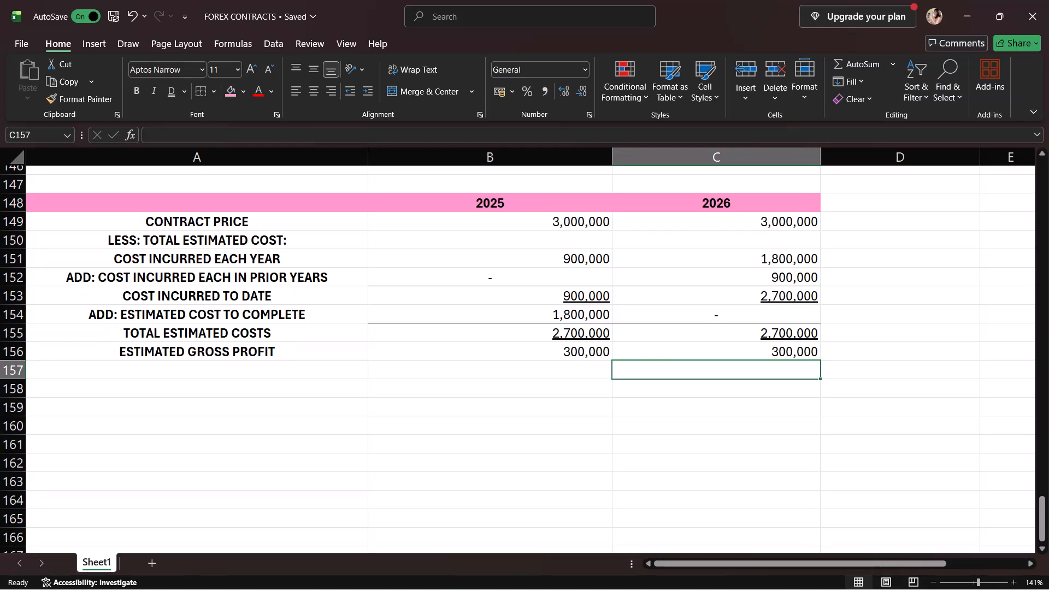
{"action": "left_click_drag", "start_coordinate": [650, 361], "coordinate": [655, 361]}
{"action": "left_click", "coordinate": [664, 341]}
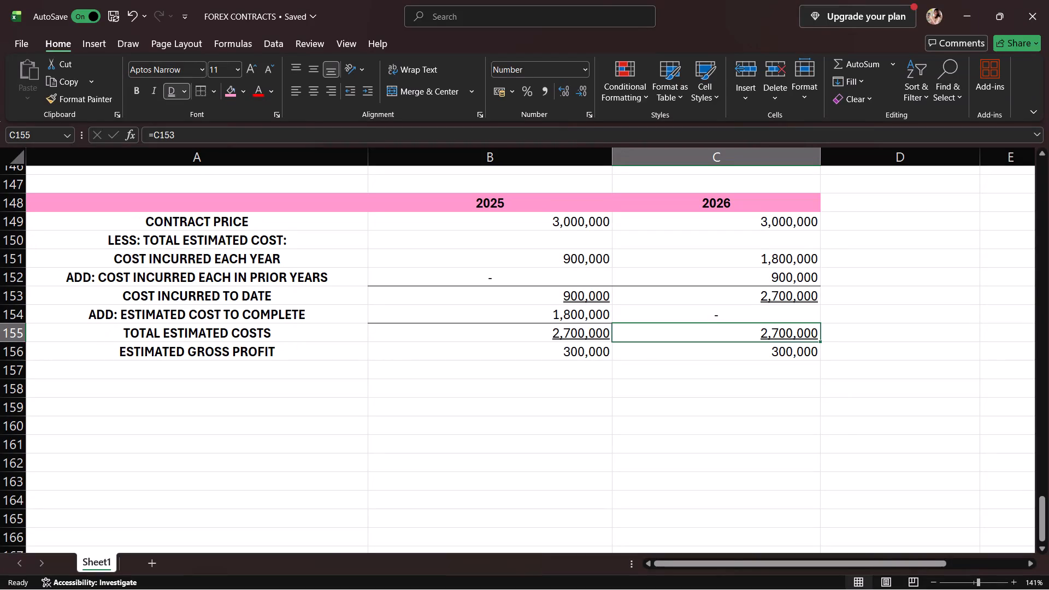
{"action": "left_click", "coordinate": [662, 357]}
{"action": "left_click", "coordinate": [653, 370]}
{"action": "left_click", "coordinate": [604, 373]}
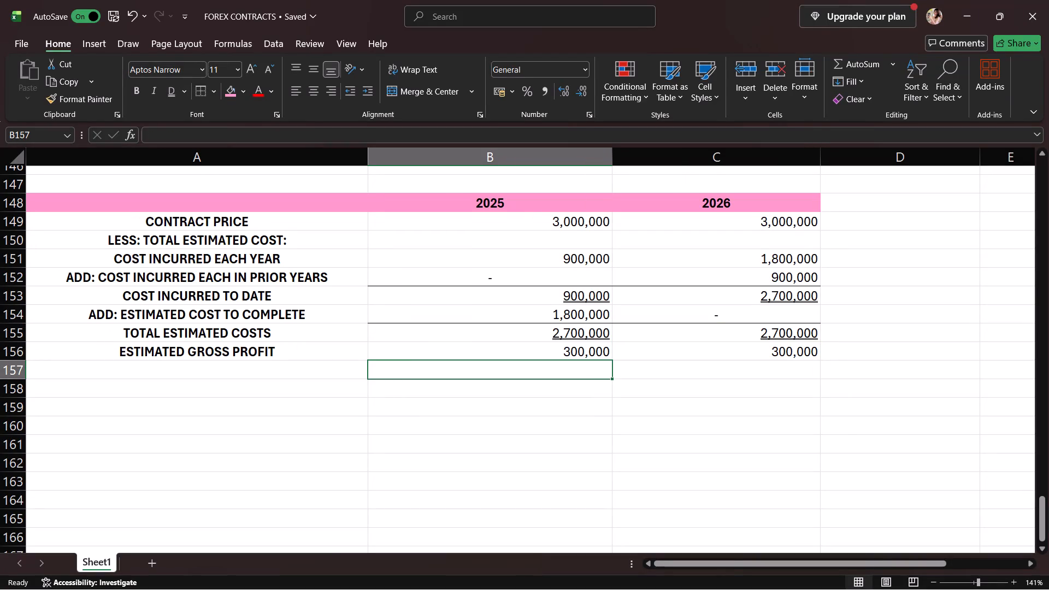
Add the row label "X: % OF COMPLETION" in A157, below the estimated gross profit.
{"action": "left_click", "coordinate": [303, 364]}
{"action": "type", "text": "X:"}
{"action": "key", "text": "space"}
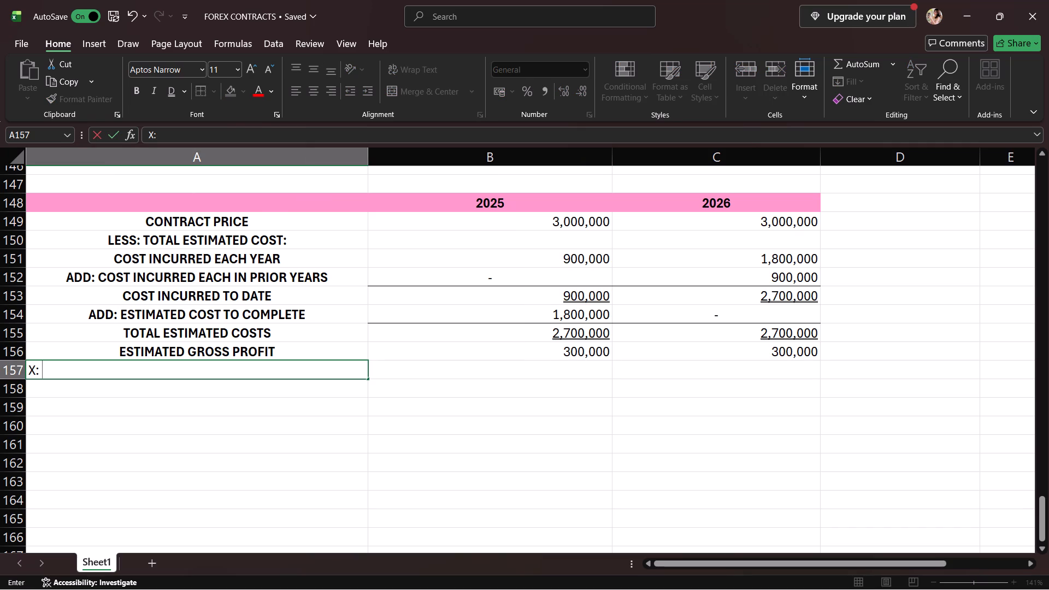
{"action": "type", "text": "% OF"}
{"action": "key", "text": "space"}
{"action": "type", "text": "COMPLETION"}
{"action": "key", "text": "Return"}
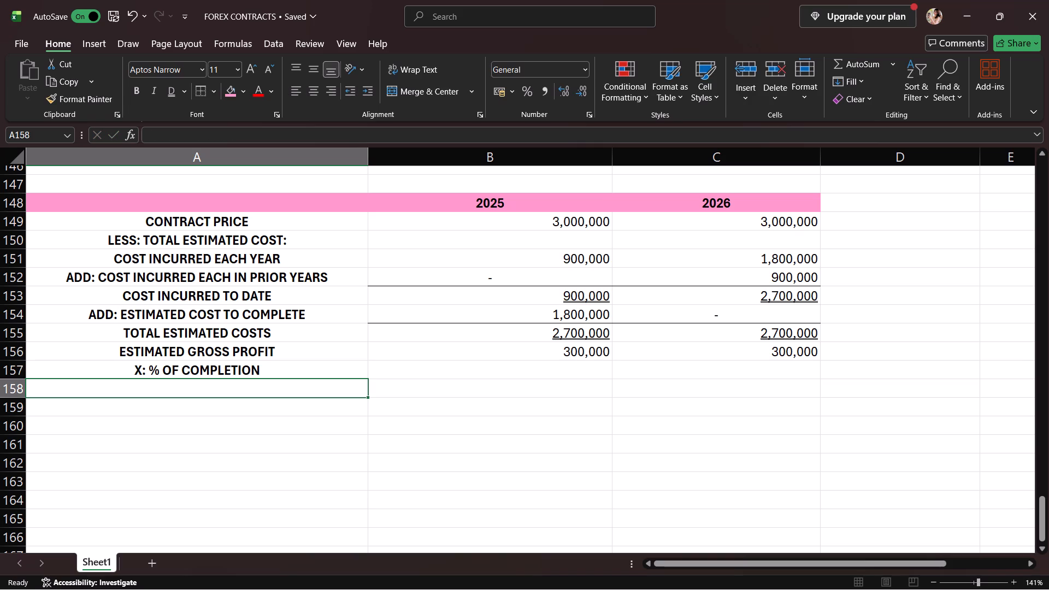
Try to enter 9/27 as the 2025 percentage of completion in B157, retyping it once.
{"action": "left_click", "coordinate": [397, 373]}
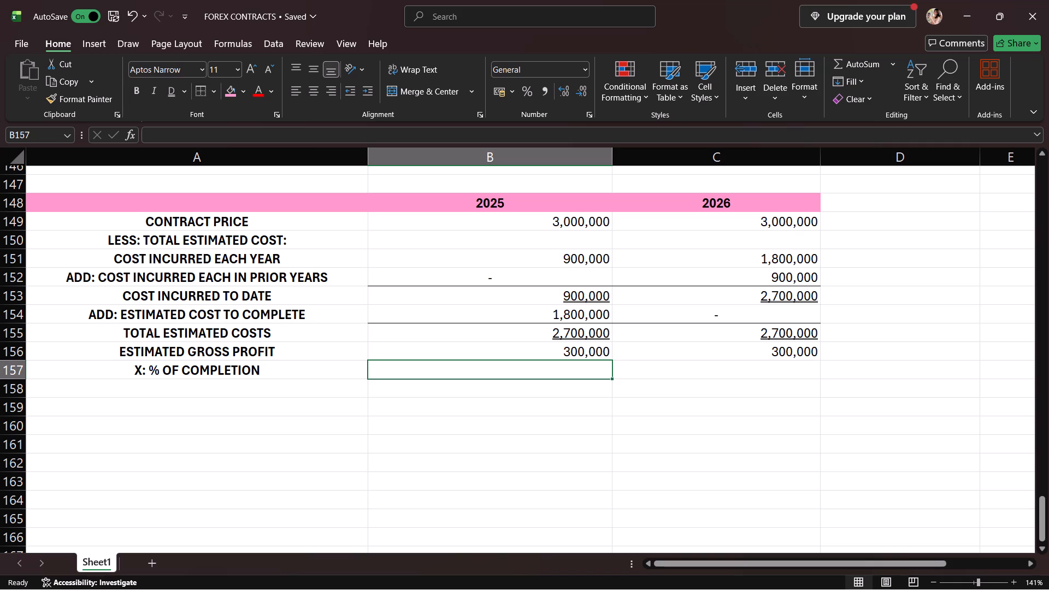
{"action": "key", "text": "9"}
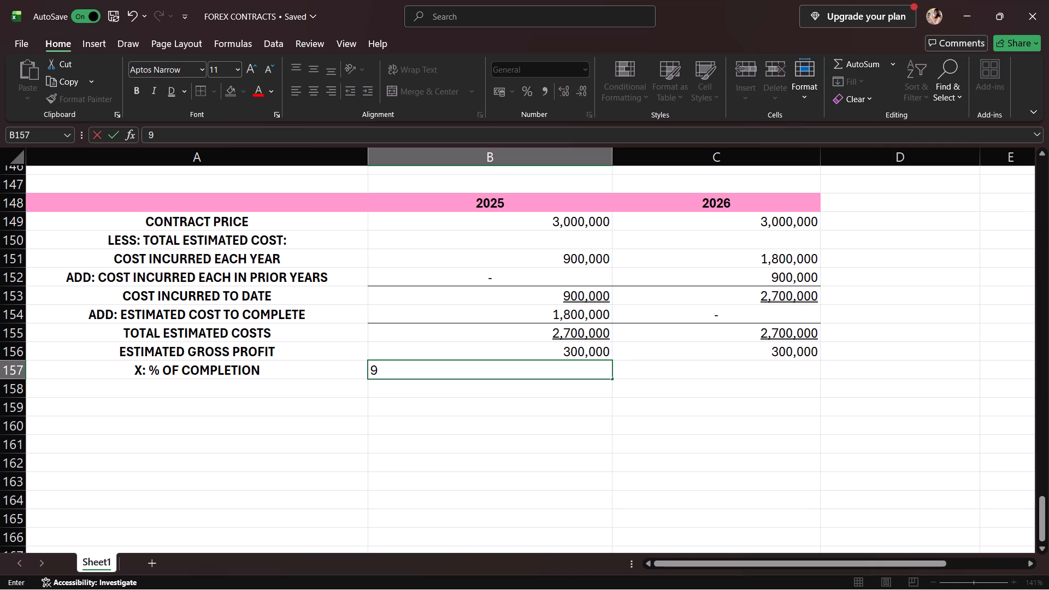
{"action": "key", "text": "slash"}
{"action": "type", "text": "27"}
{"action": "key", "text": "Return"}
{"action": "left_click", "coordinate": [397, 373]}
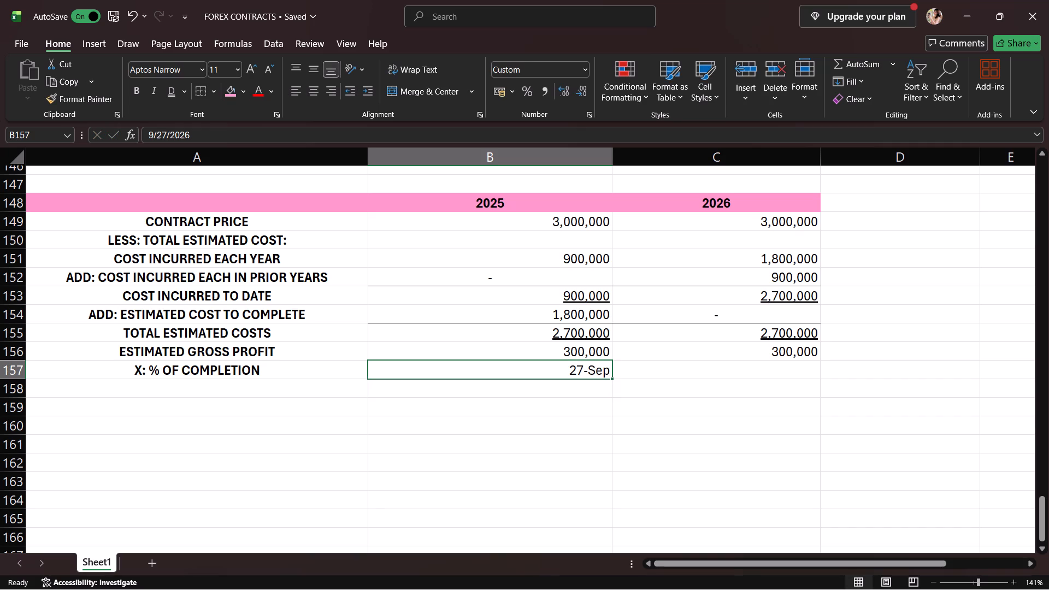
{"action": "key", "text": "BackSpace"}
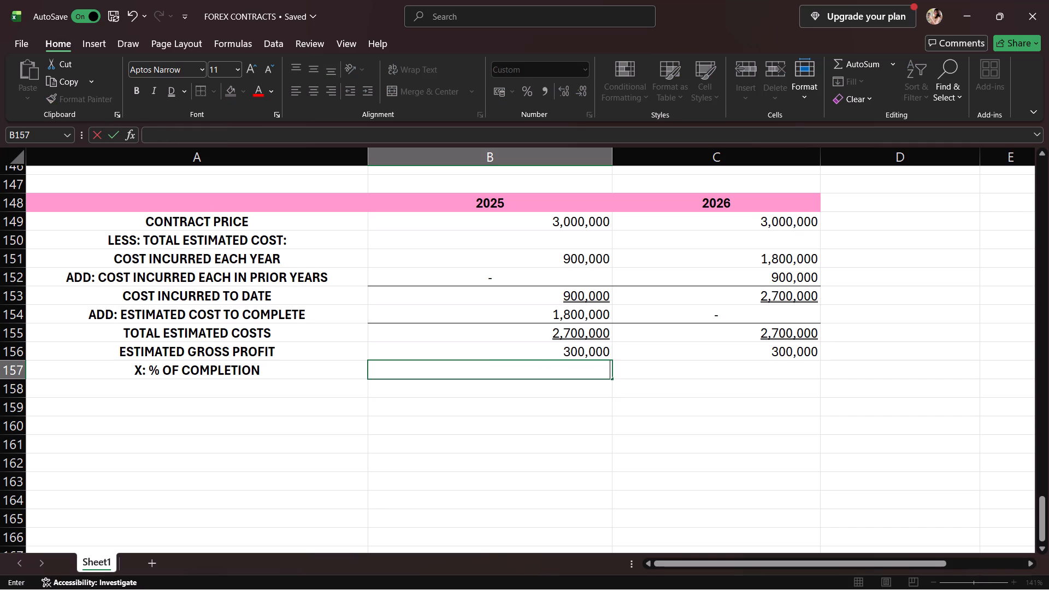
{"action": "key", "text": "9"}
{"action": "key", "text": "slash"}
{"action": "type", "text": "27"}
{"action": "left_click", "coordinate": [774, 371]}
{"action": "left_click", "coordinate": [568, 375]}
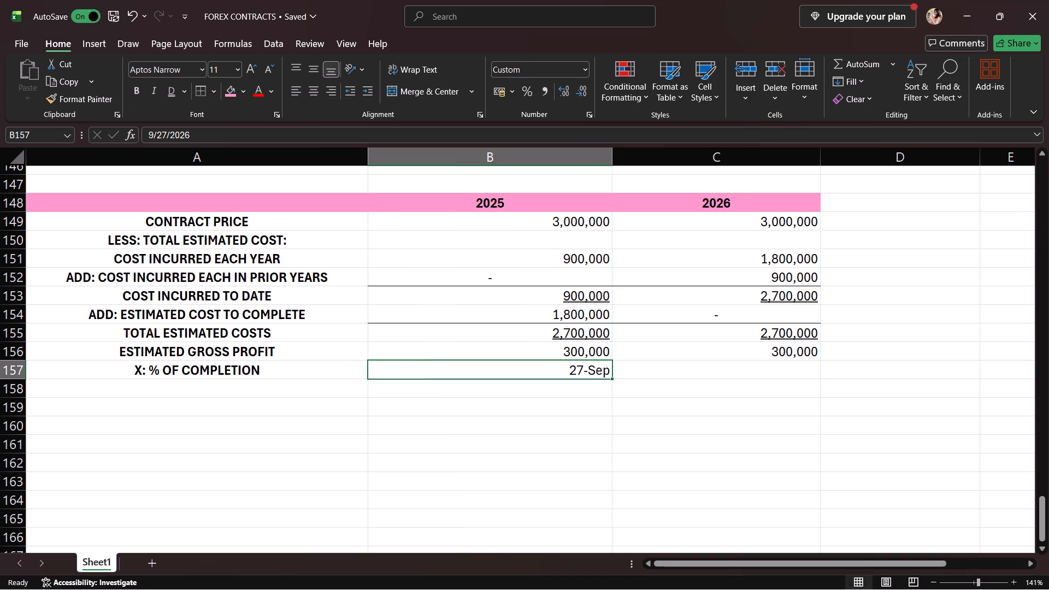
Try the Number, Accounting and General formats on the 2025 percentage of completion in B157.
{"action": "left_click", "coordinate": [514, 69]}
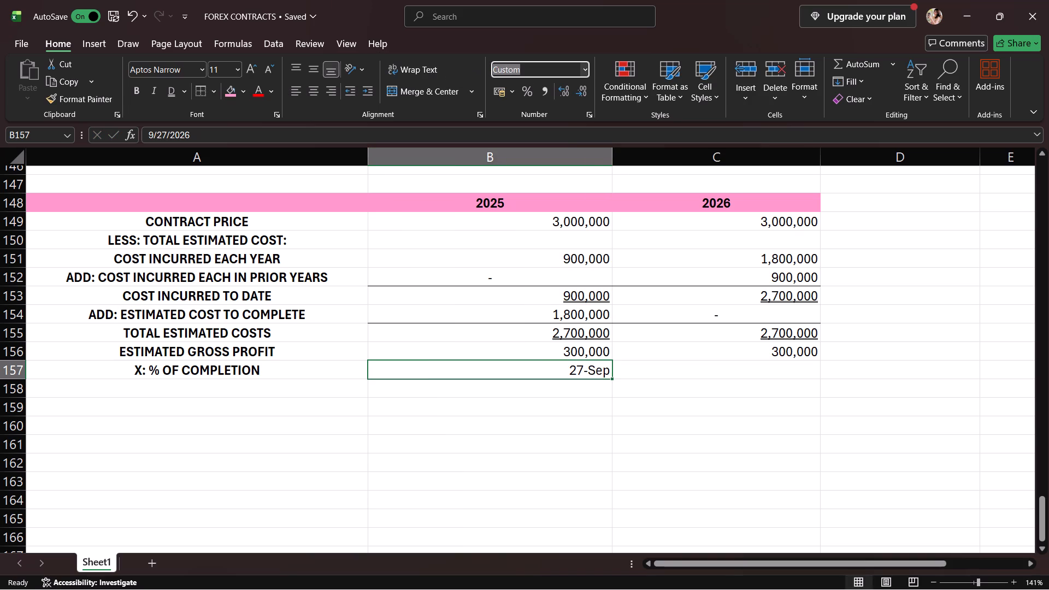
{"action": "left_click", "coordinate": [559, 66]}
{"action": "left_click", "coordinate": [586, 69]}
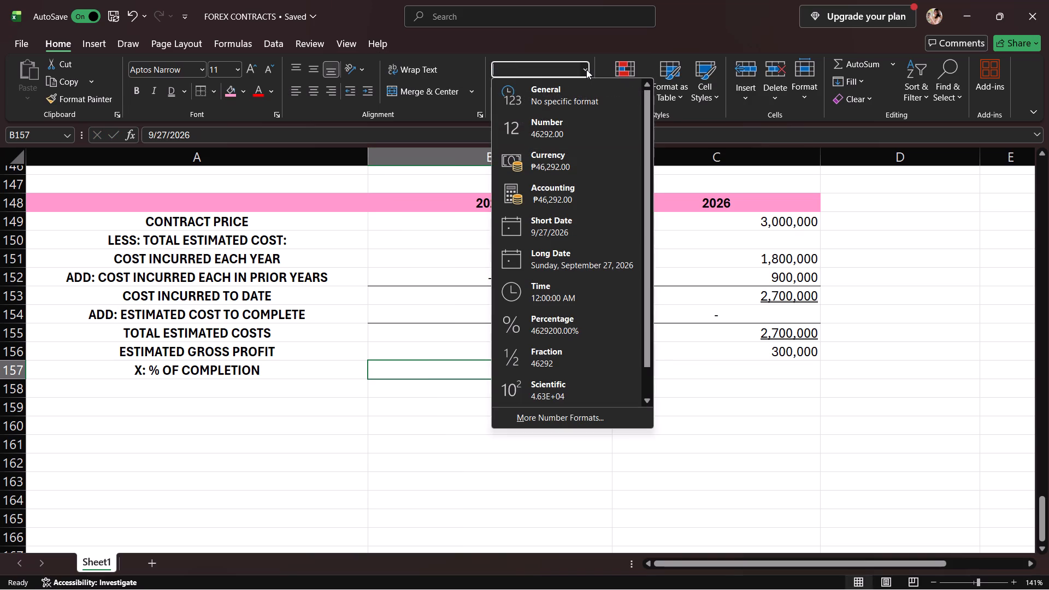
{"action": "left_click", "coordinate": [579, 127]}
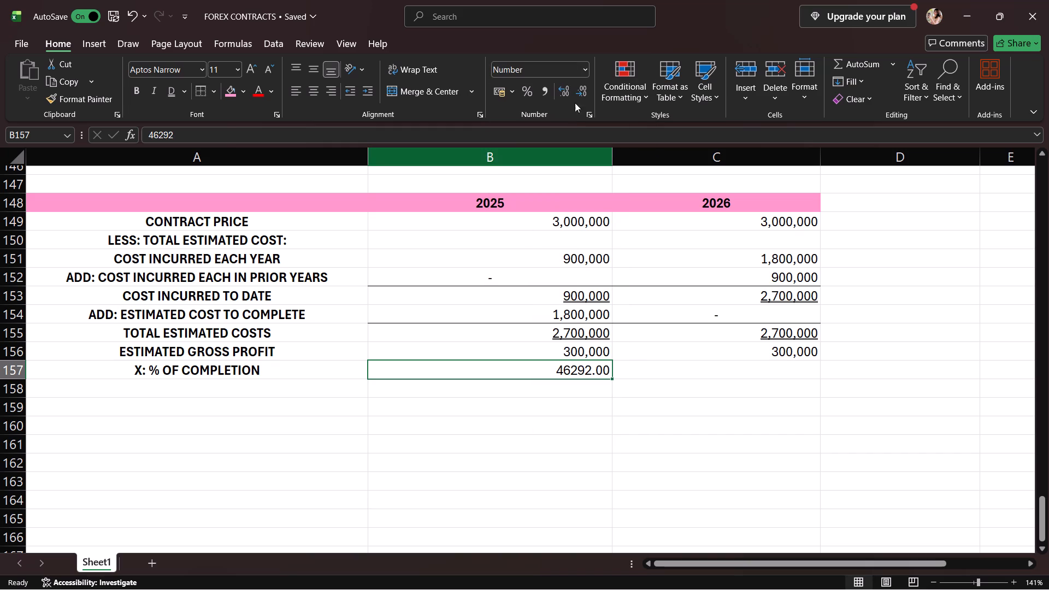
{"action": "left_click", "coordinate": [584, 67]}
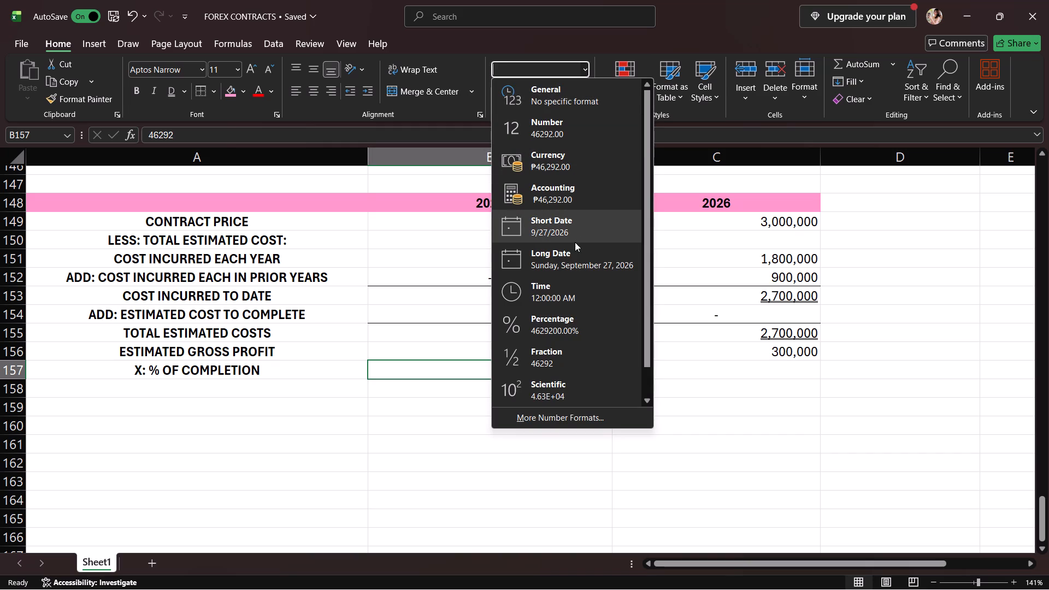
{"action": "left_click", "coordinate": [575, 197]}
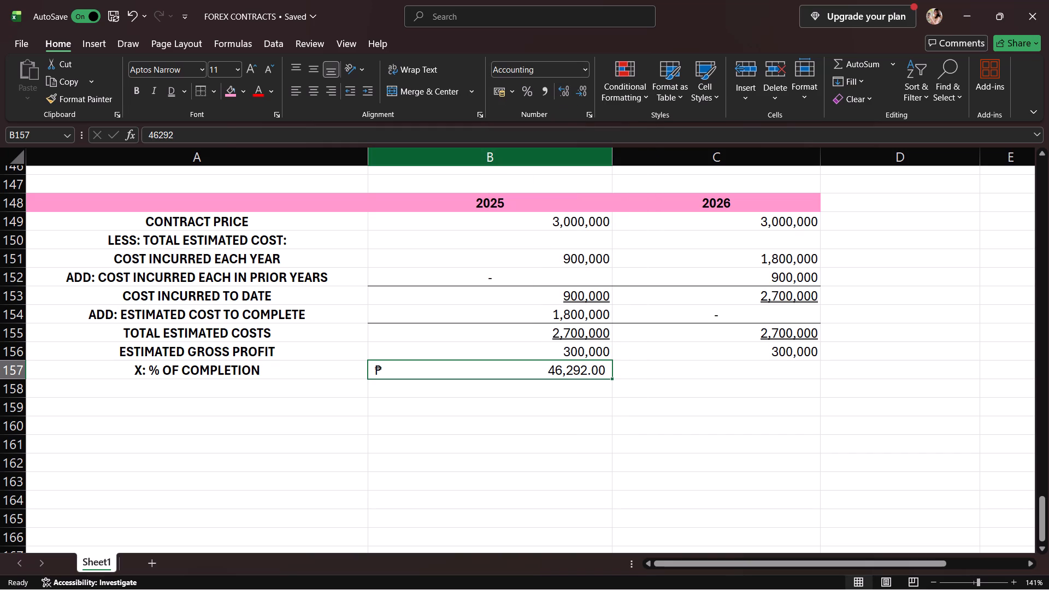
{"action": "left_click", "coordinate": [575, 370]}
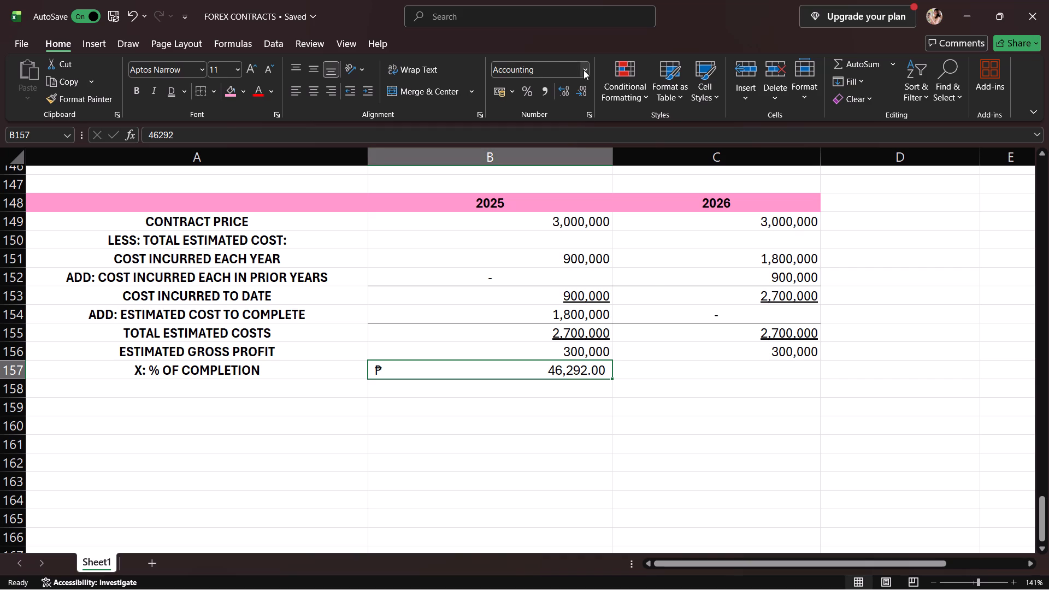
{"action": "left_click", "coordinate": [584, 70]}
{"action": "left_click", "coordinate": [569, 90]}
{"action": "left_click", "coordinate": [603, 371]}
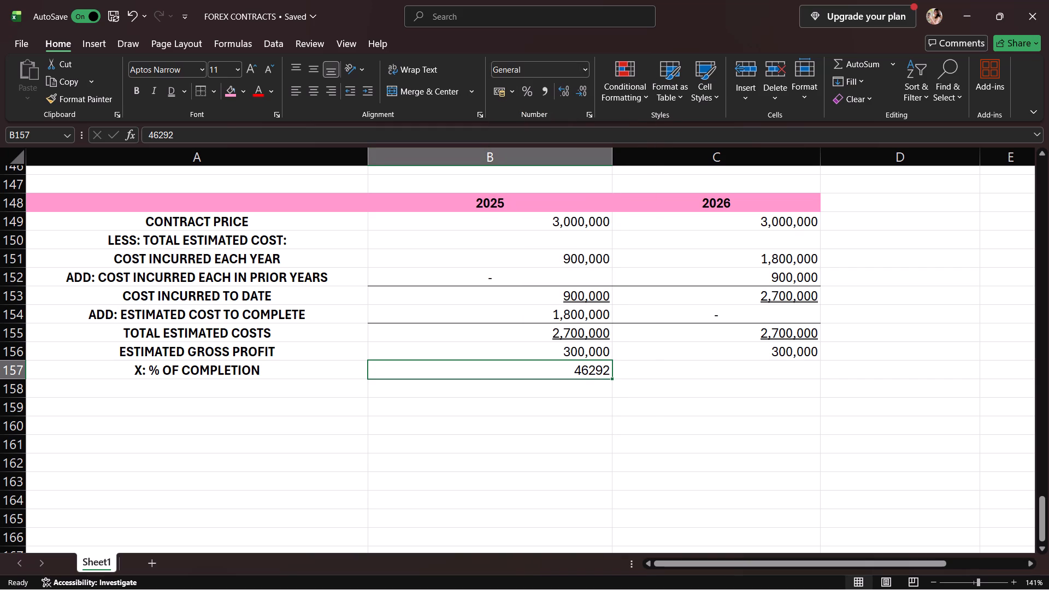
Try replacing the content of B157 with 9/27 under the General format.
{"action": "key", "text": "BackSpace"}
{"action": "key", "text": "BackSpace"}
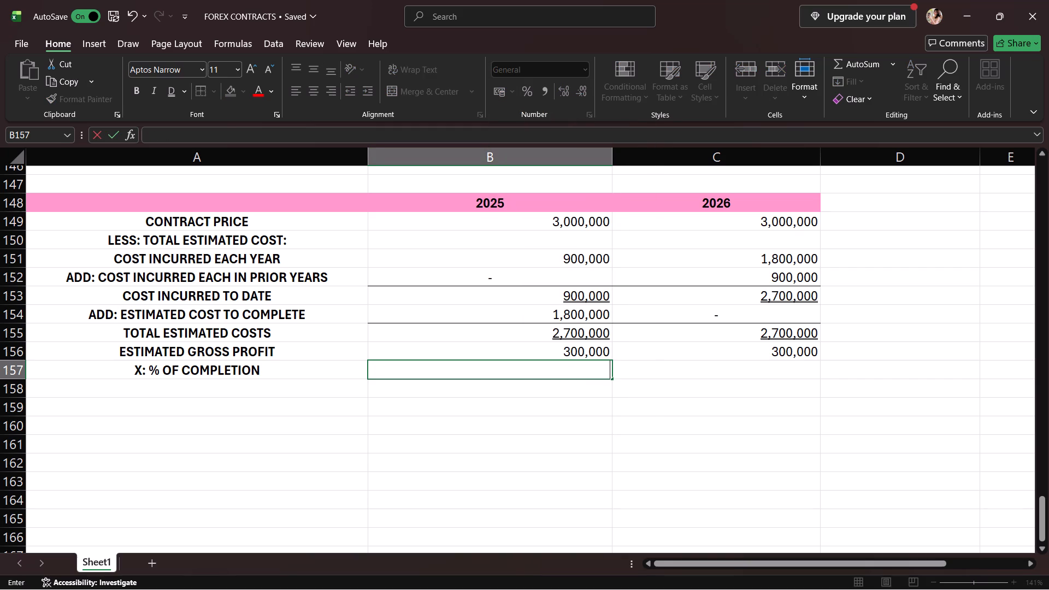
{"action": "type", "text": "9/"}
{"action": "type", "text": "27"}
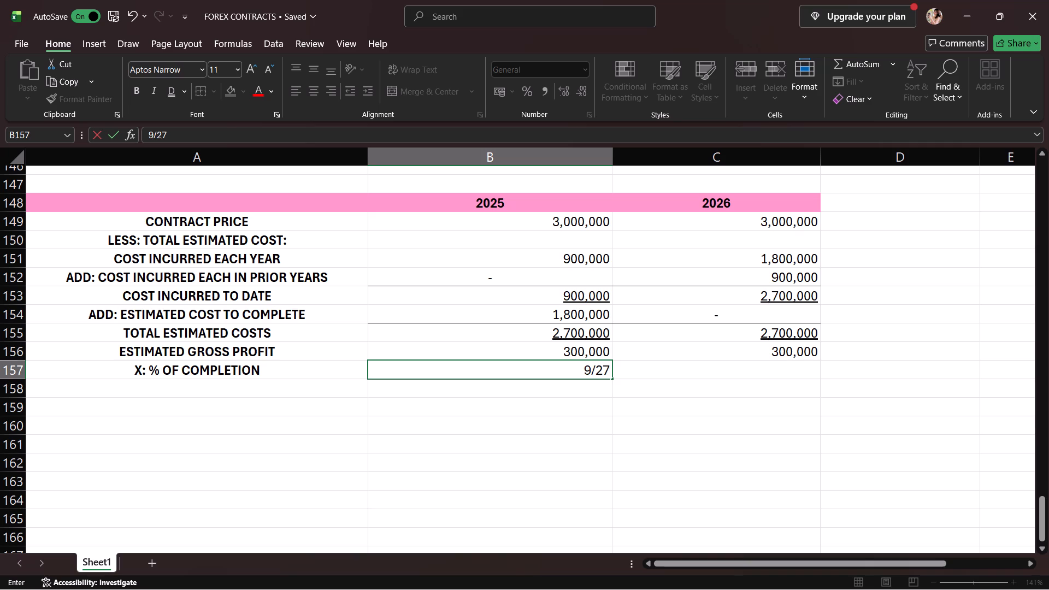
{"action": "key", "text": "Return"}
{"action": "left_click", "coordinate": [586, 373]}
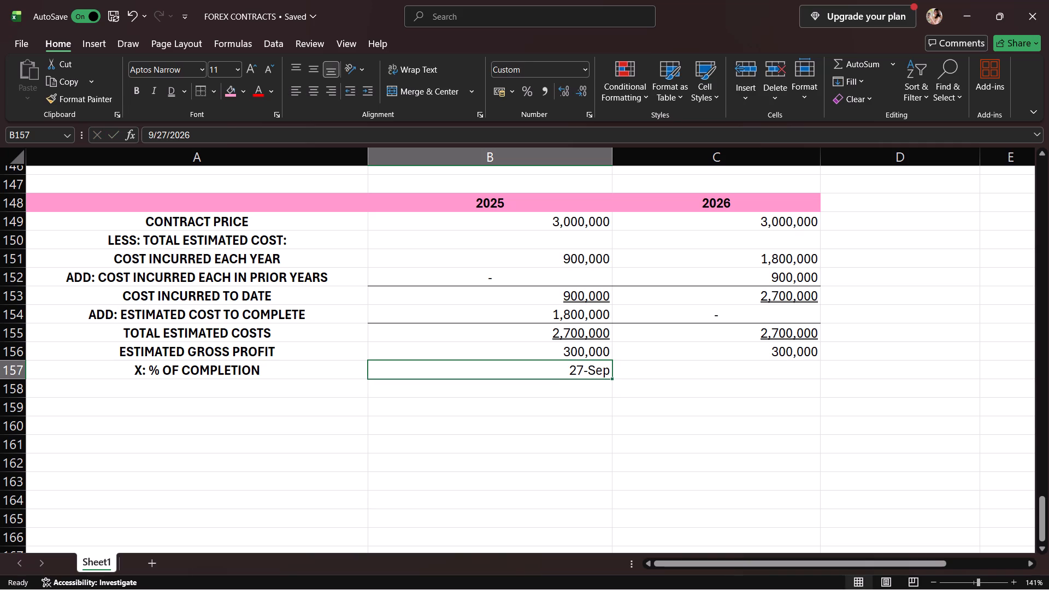
Format B157 as a fraction and re-enter 9/27 as the 2025 percentage of completion.
{"action": "left_click", "coordinate": [584, 73]}
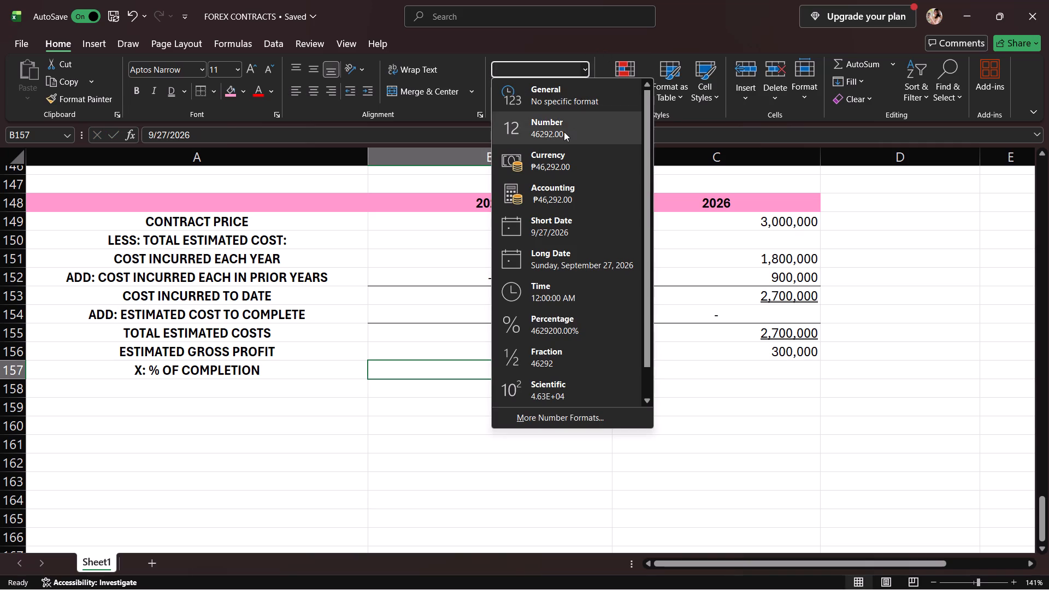
{"action": "left_click", "coordinate": [553, 349]}
{"action": "left_click", "coordinate": [602, 375]}
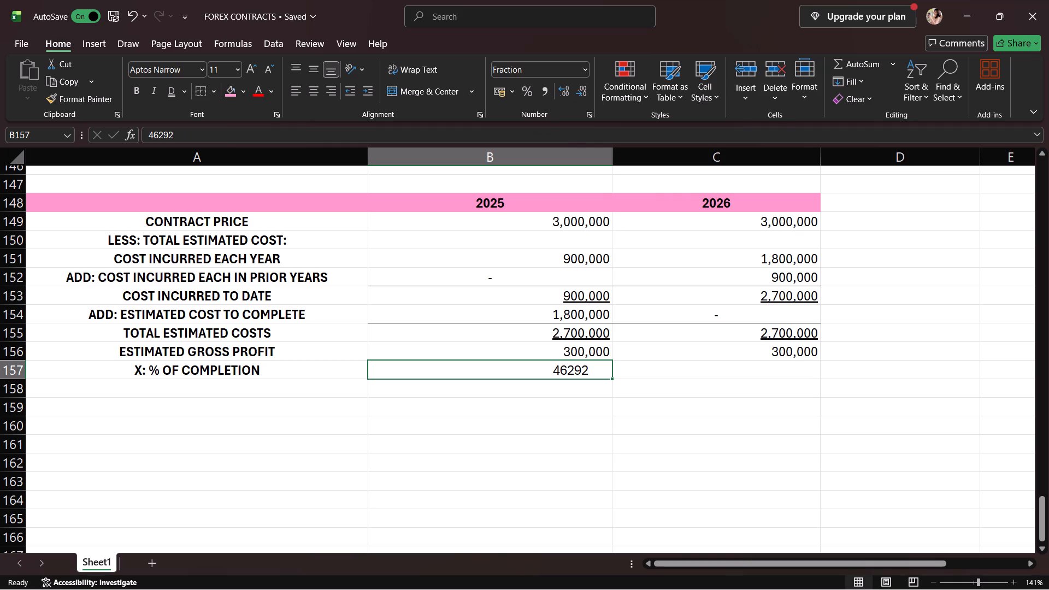
{"action": "left_click", "coordinate": [560, 373]}
{"action": "key", "text": "BackSpace"}
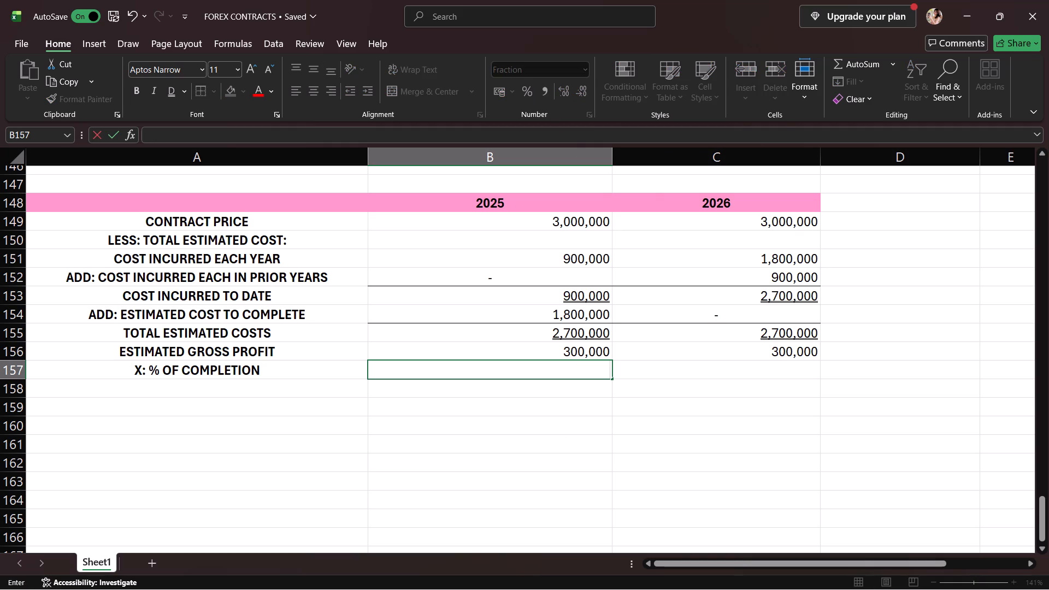
{"action": "key", "text": "9"}
{"action": "type", "text": "/27"}
{"action": "key", "text": "Return"}
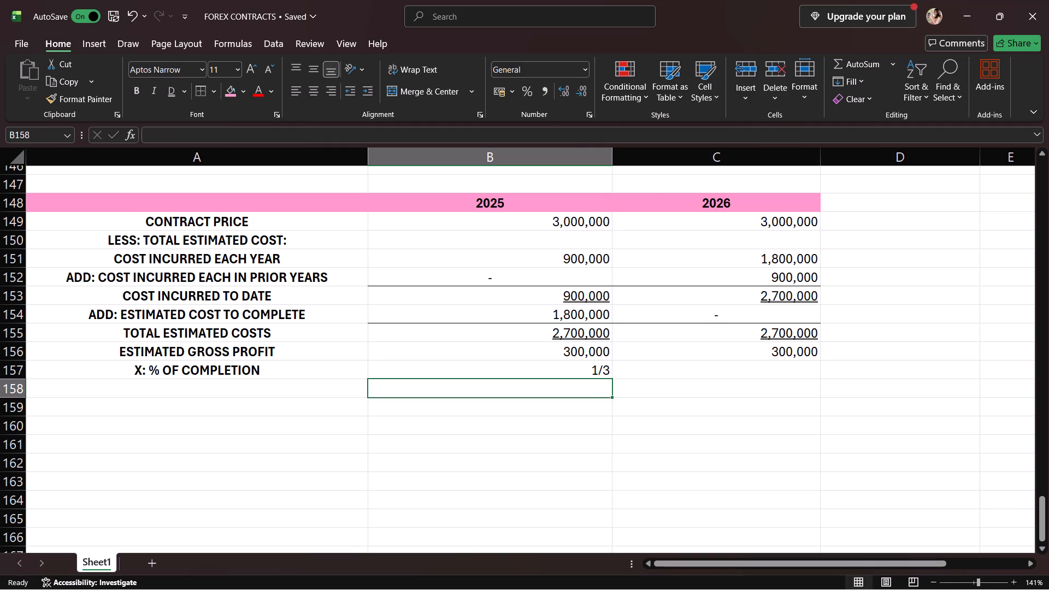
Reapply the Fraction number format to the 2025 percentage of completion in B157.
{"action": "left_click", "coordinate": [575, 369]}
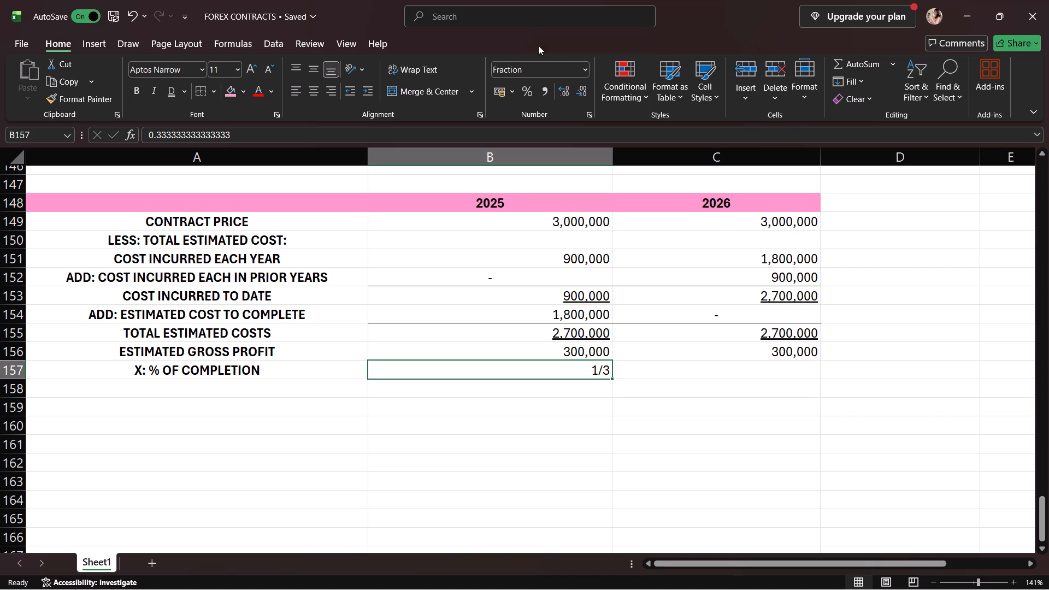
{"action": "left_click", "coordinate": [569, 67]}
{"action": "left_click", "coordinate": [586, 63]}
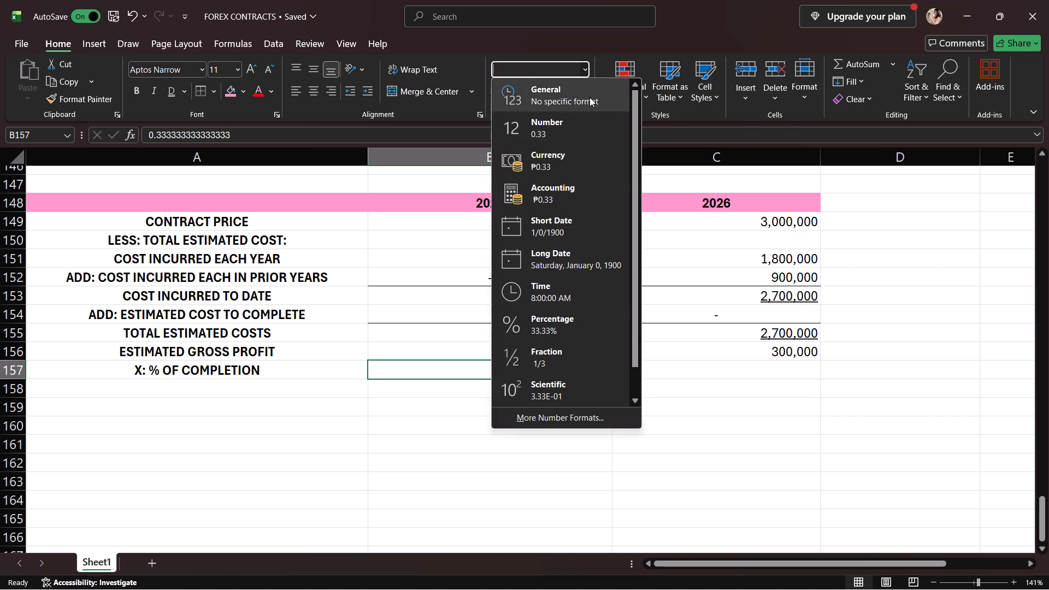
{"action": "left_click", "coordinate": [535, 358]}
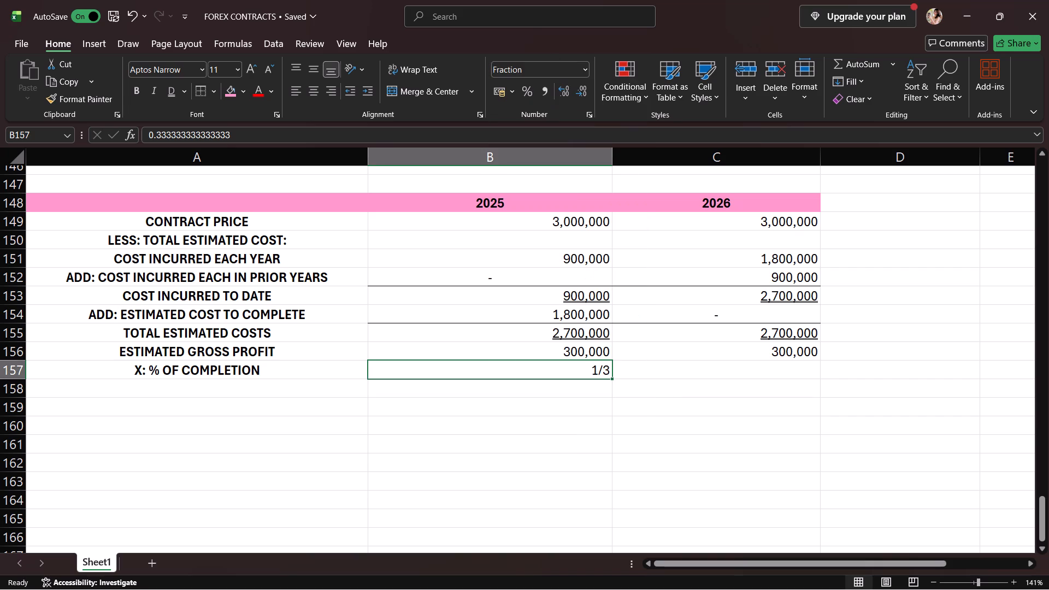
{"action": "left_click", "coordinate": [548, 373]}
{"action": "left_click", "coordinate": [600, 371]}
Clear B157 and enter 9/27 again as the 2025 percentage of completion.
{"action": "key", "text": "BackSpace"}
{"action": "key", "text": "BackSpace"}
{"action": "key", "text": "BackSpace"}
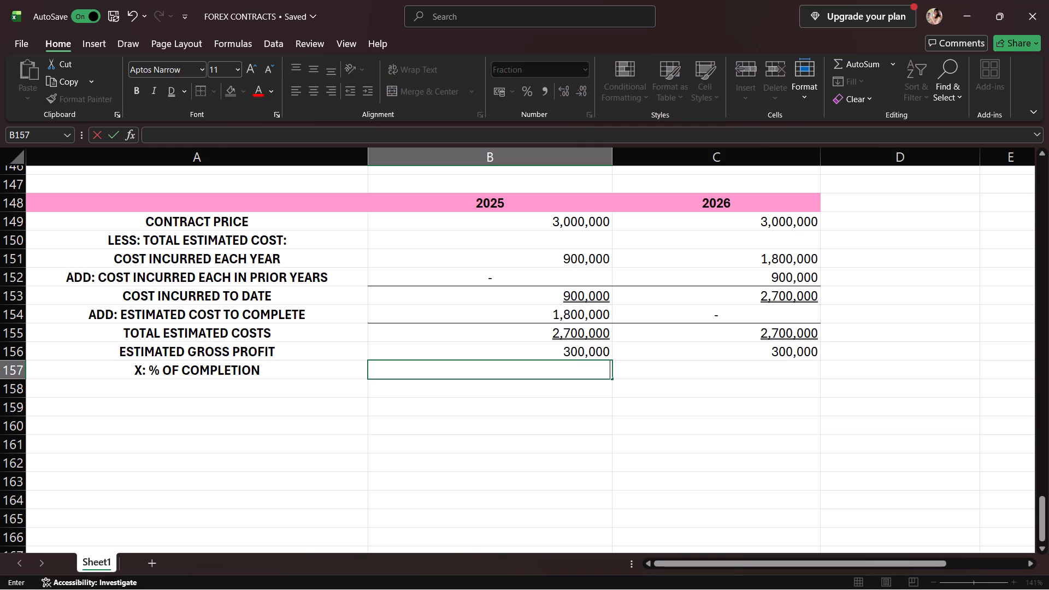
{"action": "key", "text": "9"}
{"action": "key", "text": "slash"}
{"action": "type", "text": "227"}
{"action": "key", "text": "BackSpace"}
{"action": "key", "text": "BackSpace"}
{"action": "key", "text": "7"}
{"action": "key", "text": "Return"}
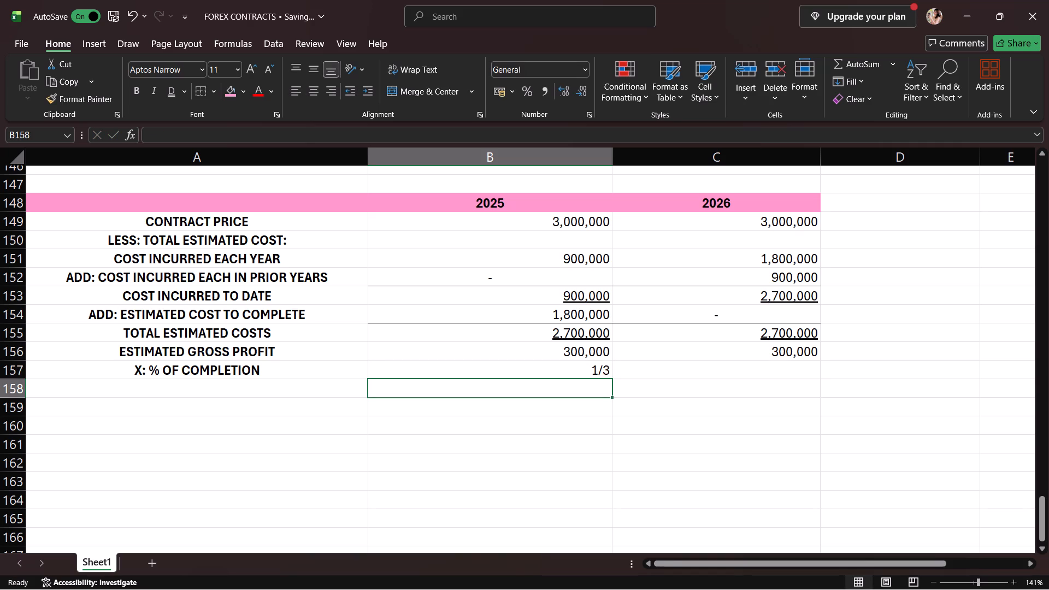
Clear the 2025 percentage of completion in B157 and re-enter it as 9/27.
{"action": "left_click", "coordinate": [545, 374]}
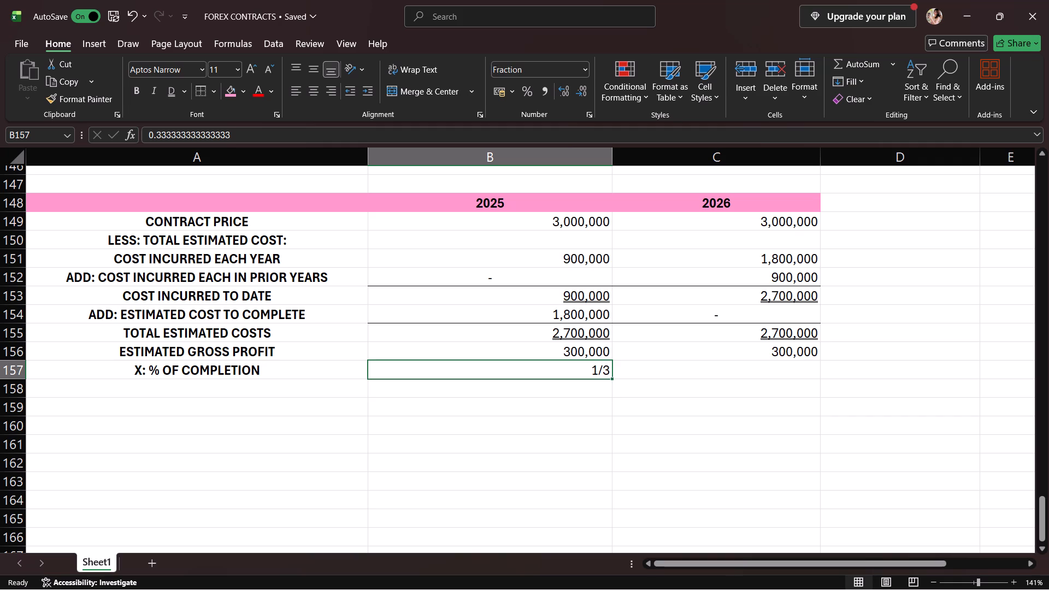
{"action": "key", "text": "BackSpace"}
{"action": "key", "text": "BackSpace"}
{"action": "key", "text": "9"}
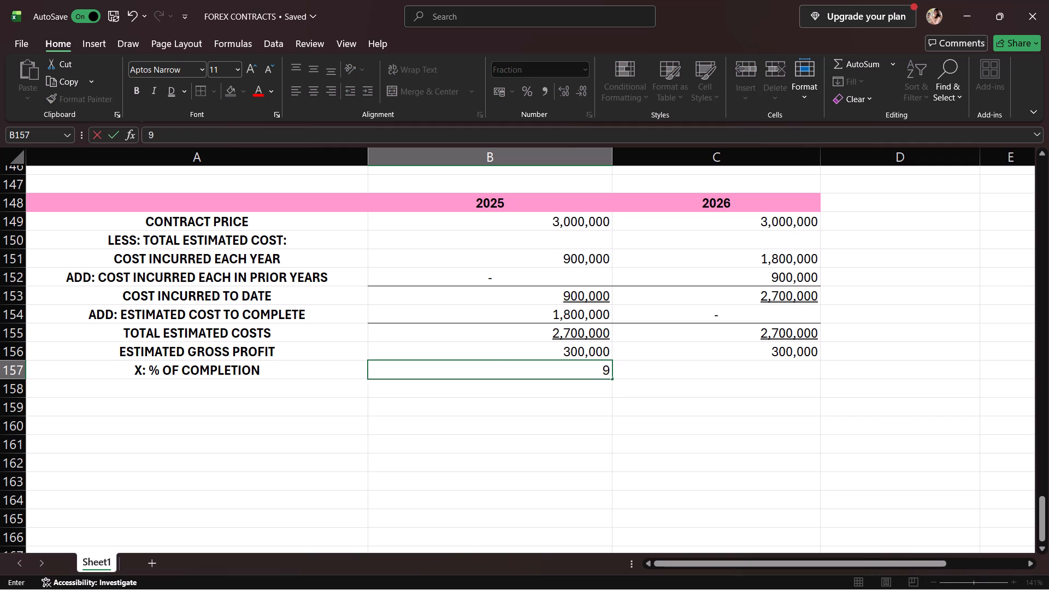
{"action": "key", "text": "slash"}
{"action": "type", "text": "27"}
{"action": "key", "text": "Return"}
Enter 100% as the 2026 percentage of completion in C157.
{"action": "left_click", "coordinate": [717, 375]}
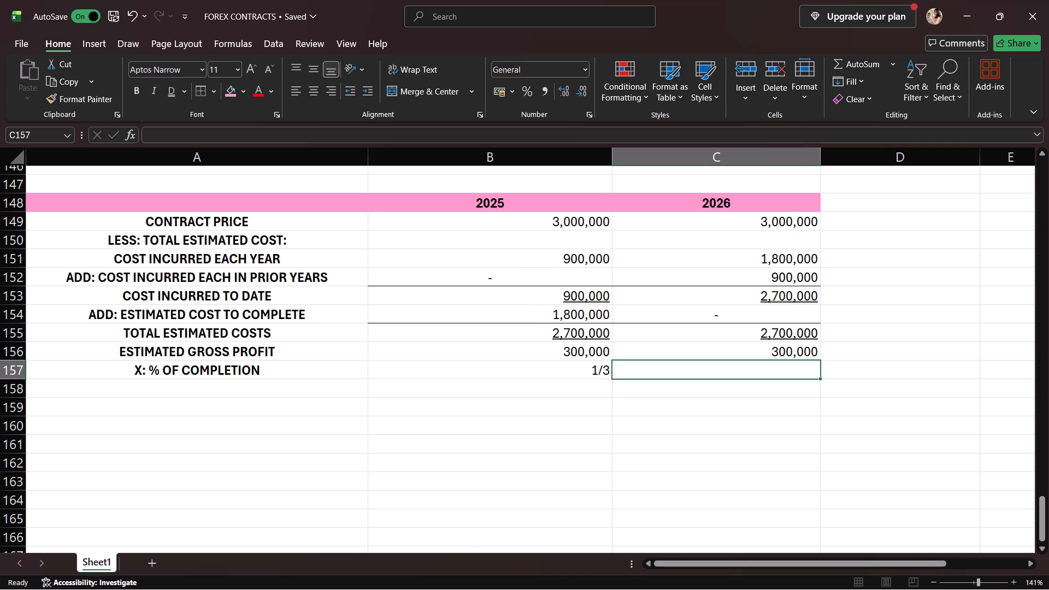
{"action": "type", "text": "100"}
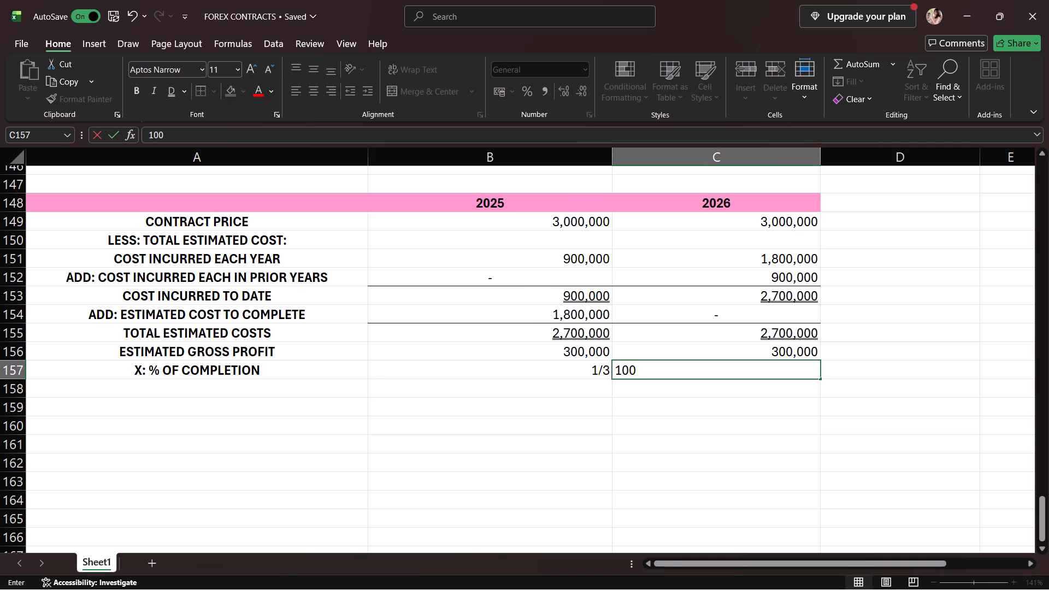
{"action": "key", "text": "shift+percent"}
{"action": "key", "text": "Return"}
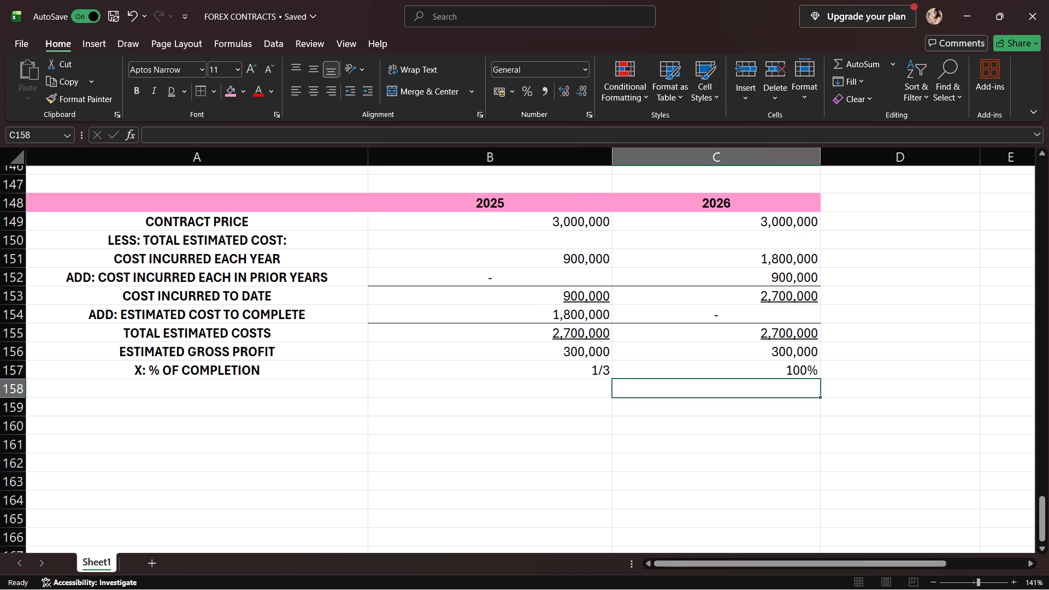
Label the row below the percentage of completion, in A158, as RECOGNIZED GROSS PROFIT TO DATE.
{"action": "left_click", "coordinate": [544, 385]}
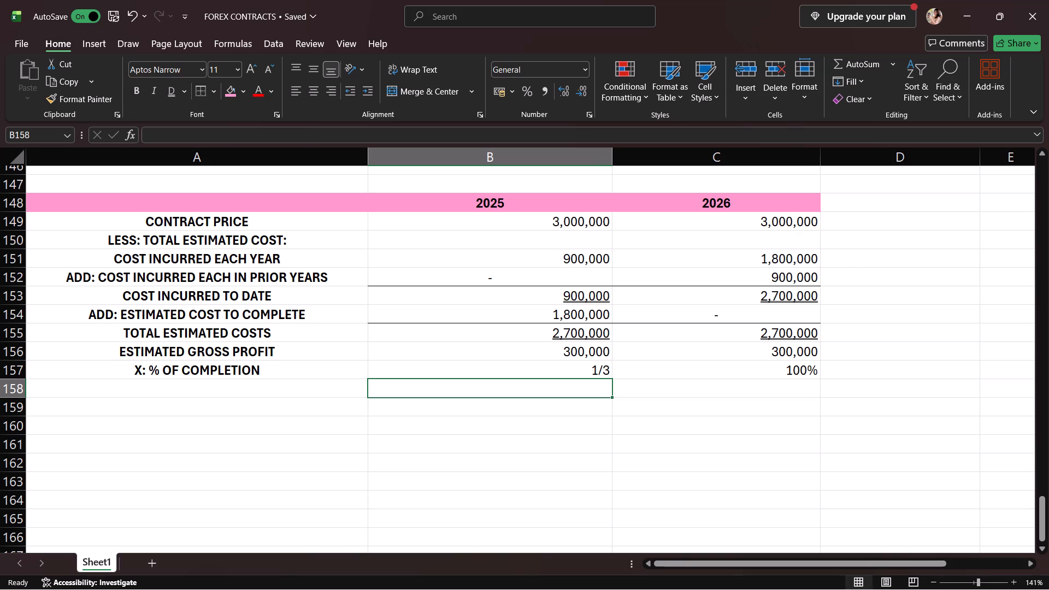
{"action": "left_click", "coordinate": [346, 393]}
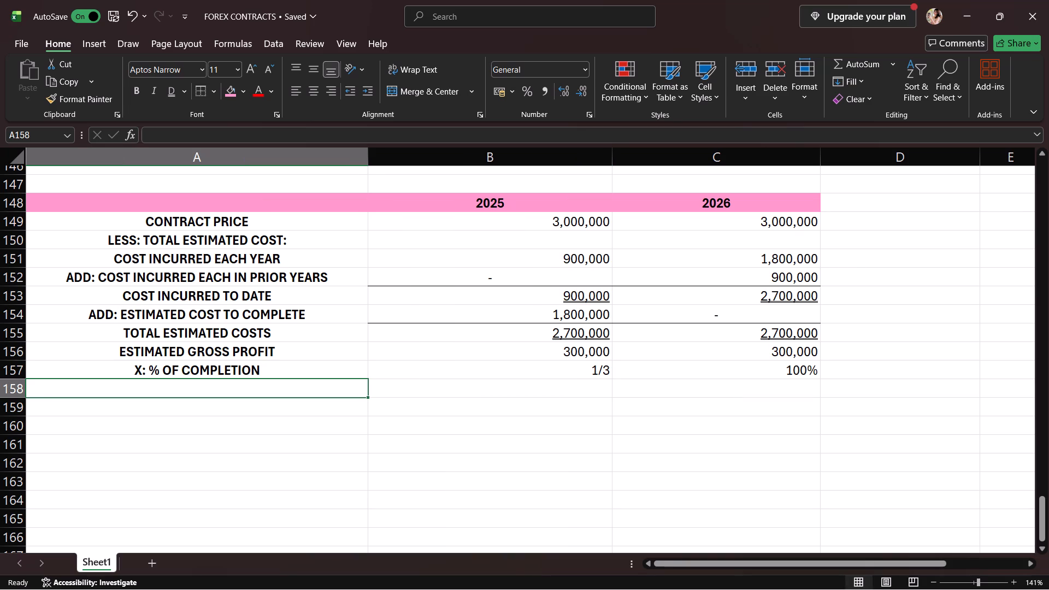
{"action": "type", "text": "RECOGNIZED GROSS"}
{"action": "key", "text": "space"}
{"action": "type", "text": "PROFI"}
{"action": "type", "text": "T TO DATE"}
{"action": "key", "text": "Return"}
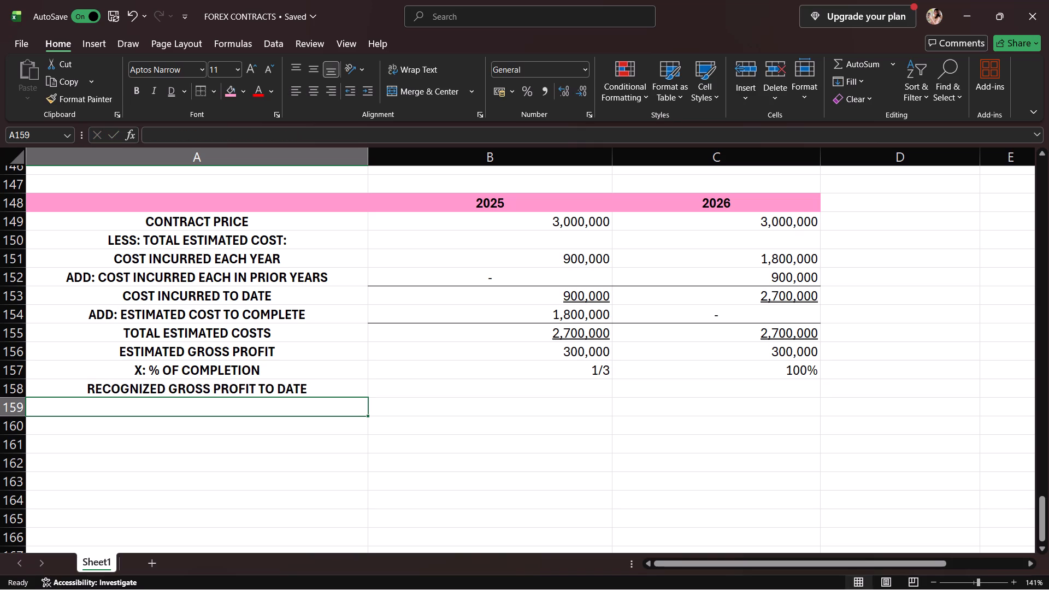
Apply a cell border to the 2025 and 2026 cells of the recognized gross profit row, B158:C158.
{"action": "left_click_drag", "start_coordinate": [431, 388], "coordinate": [637, 390]}
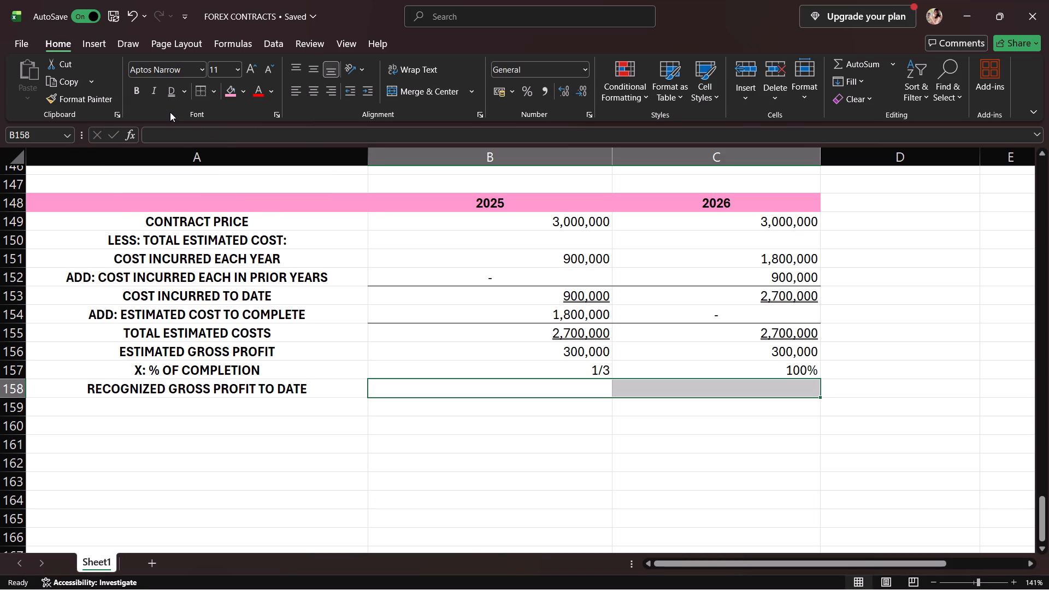
{"action": "left_click", "coordinate": [203, 89]}
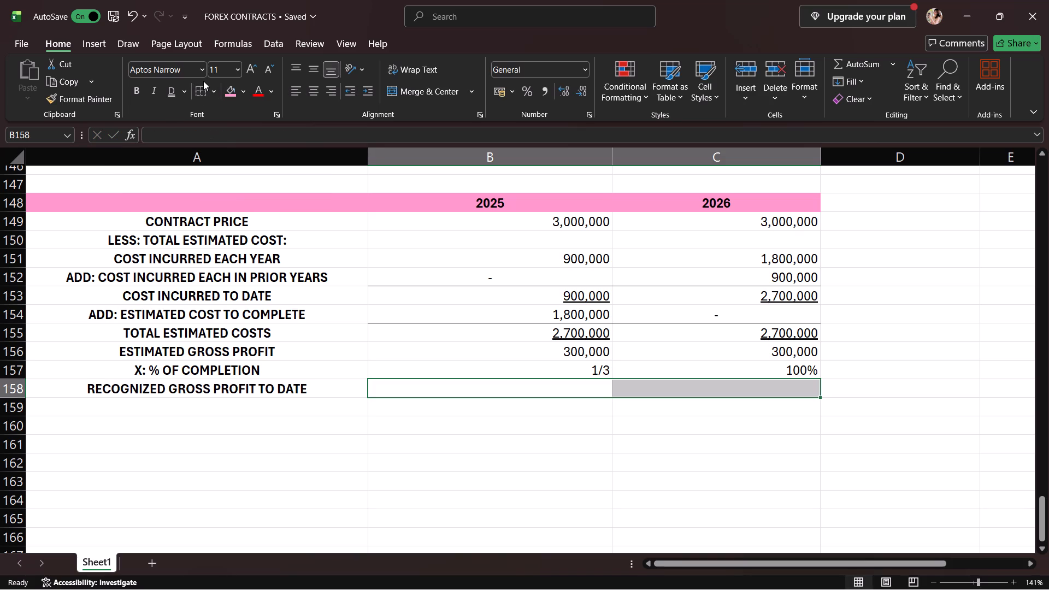
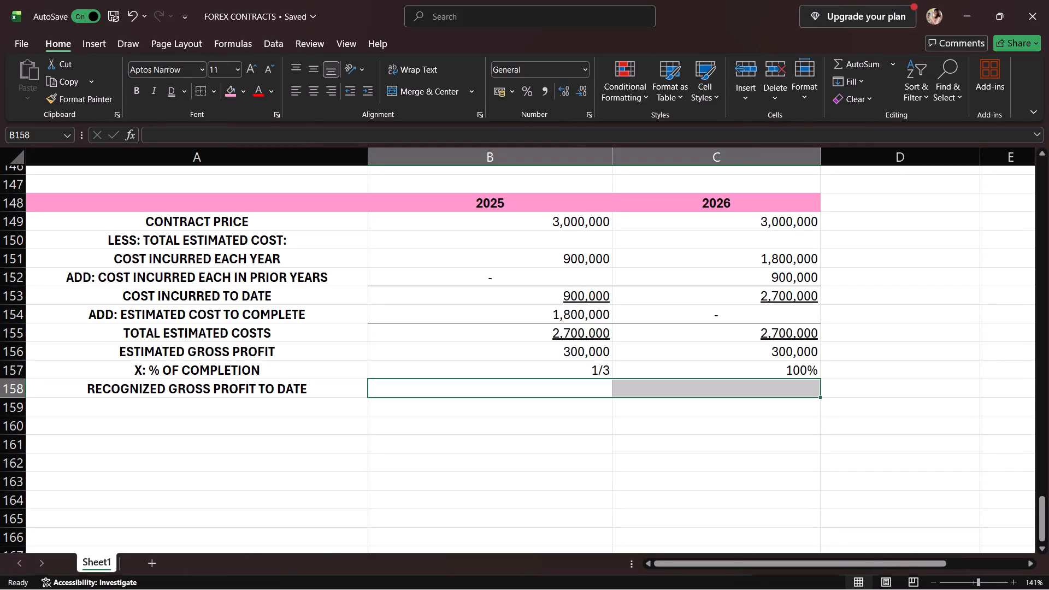
Calculate the 2025 recognized gross profit to date in B158 with the formula =B156*B157.
{"action": "left_click", "coordinate": [543, 386]}
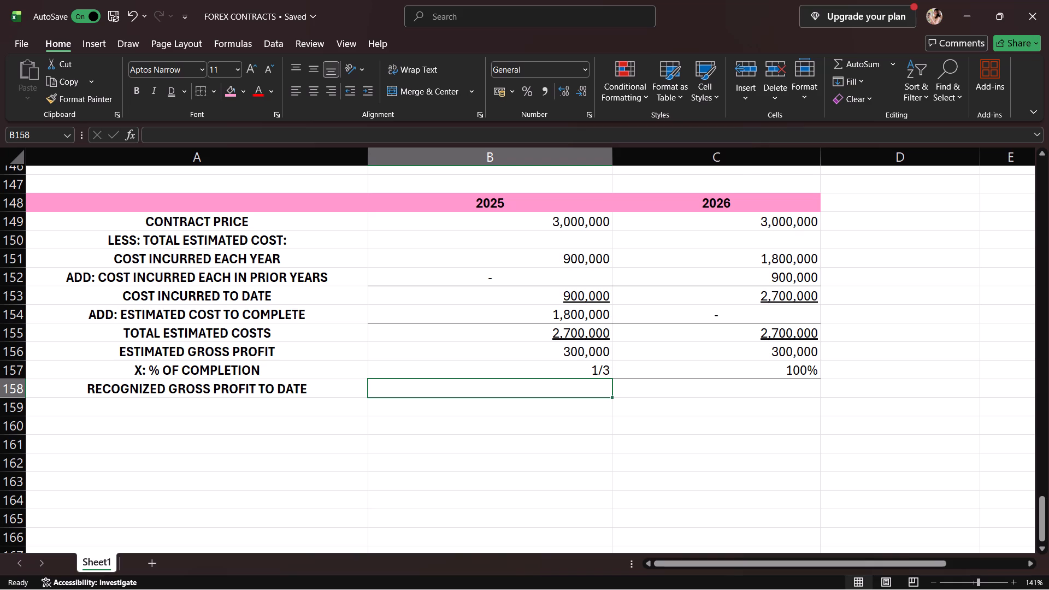
{"action": "left_click", "coordinate": [590, 391]}
{"action": "key", "text": "equal"}
{"action": "left_click", "coordinate": [596, 351]}
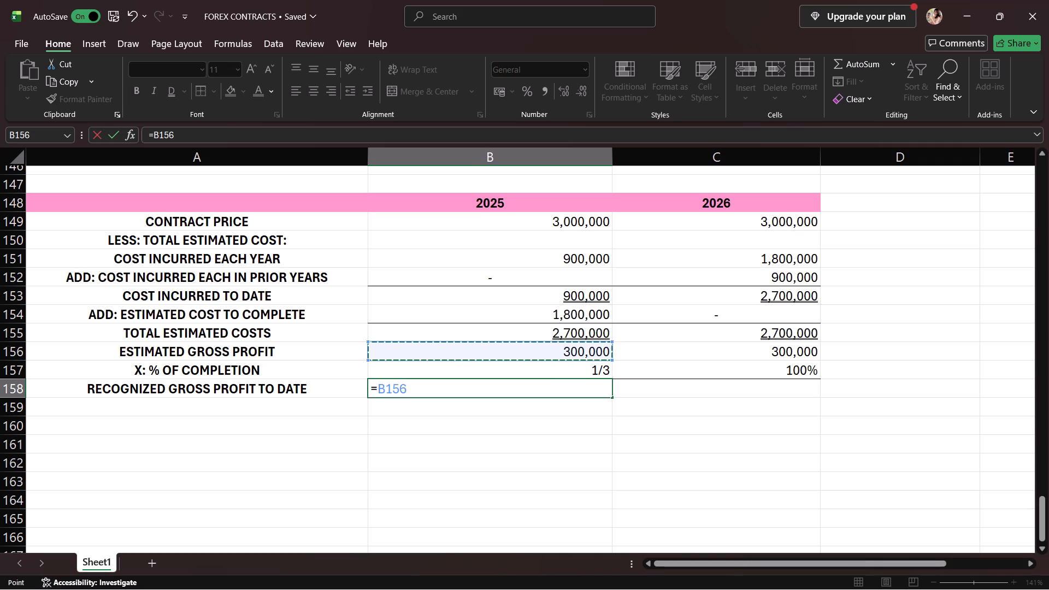
{"action": "key", "text": "asterisk"}
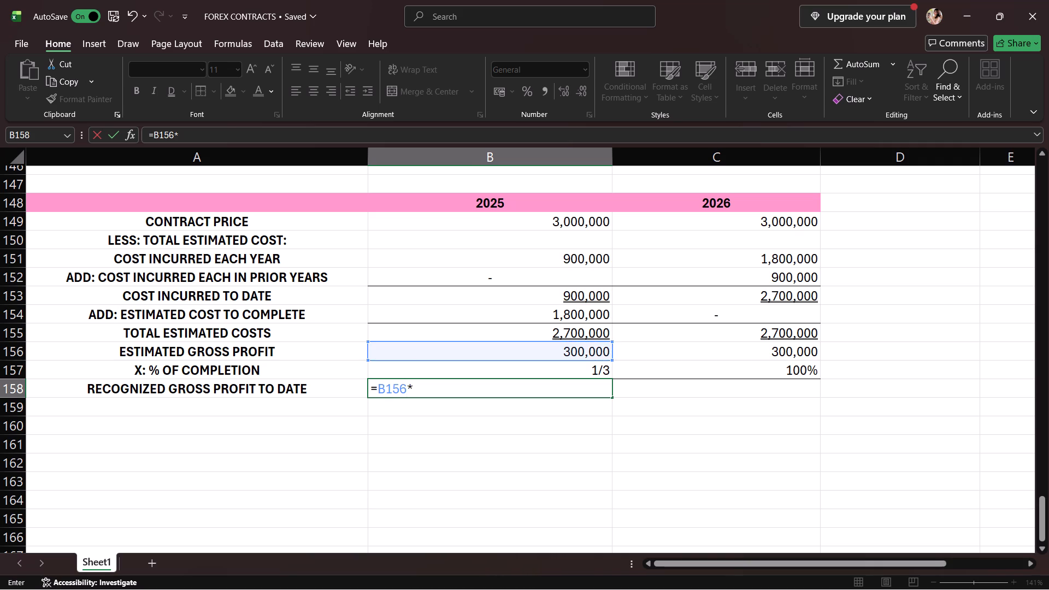
{"action": "left_click", "coordinate": [593, 362]}
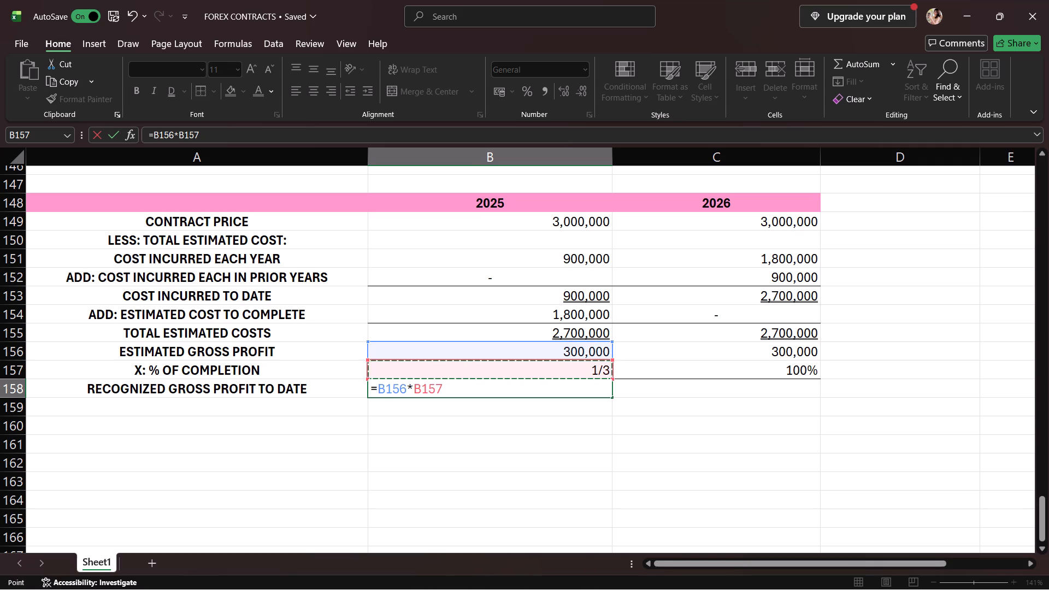
{"action": "key", "text": "Return"}
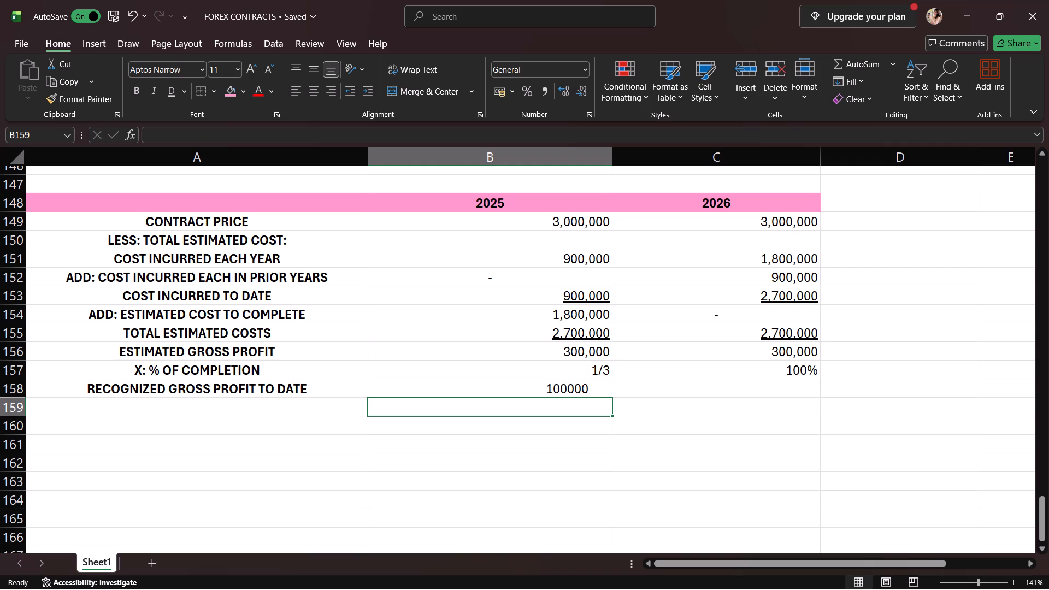
Apply the comma-style Accounting number format to the 2025 recognized gross profit in B158.
{"action": "left_click", "coordinate": [592, 389]}
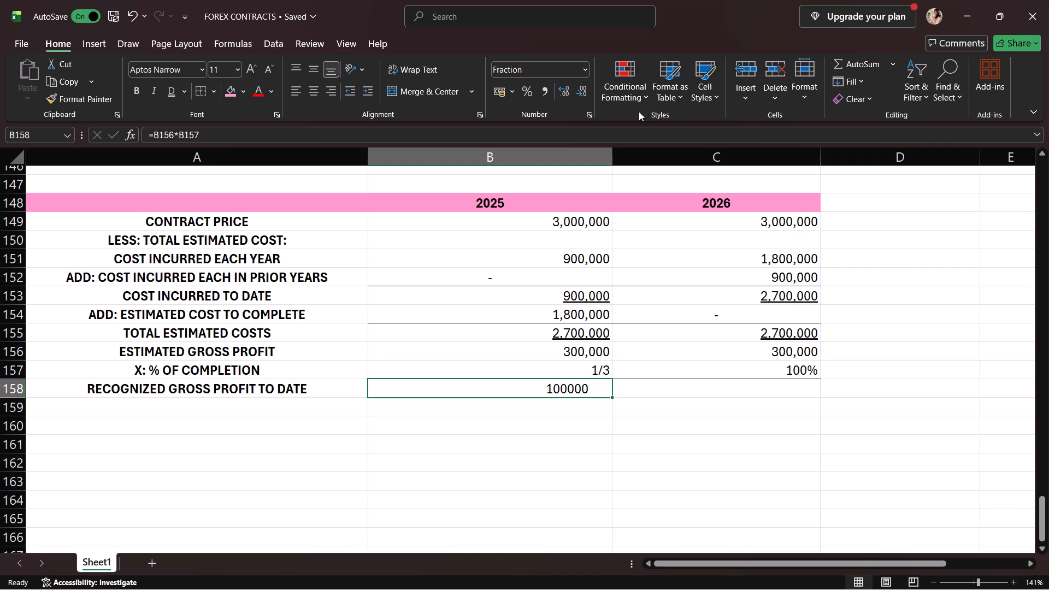
{"action": "left_click", "coordinate": [546, 89]}
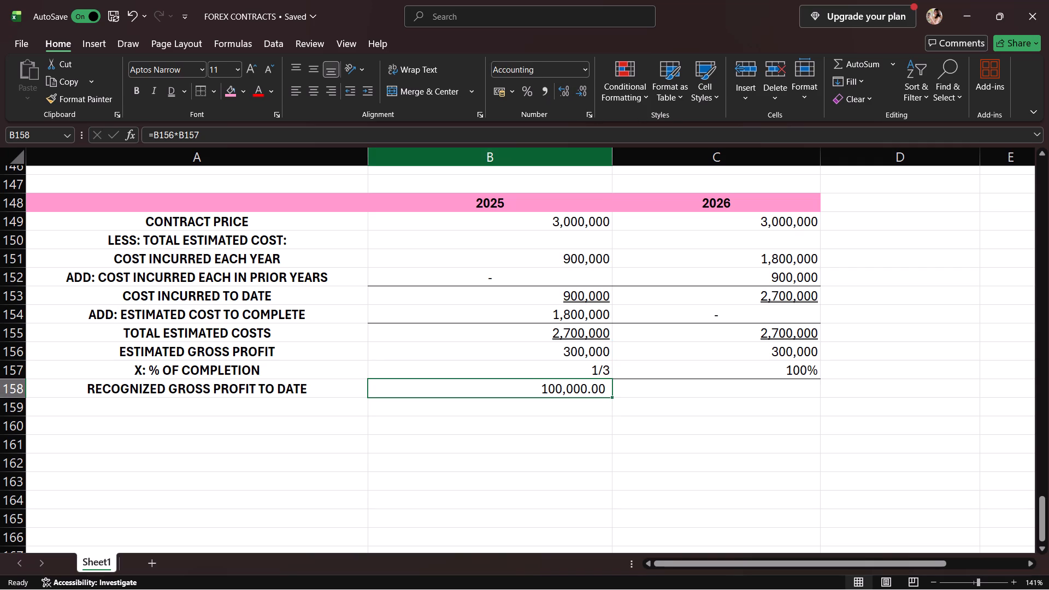
Enter the 2026 recognized gross profit to date in C158 with the formula =C156.
{"action": "left_click", "coordinate": [708, 385]}
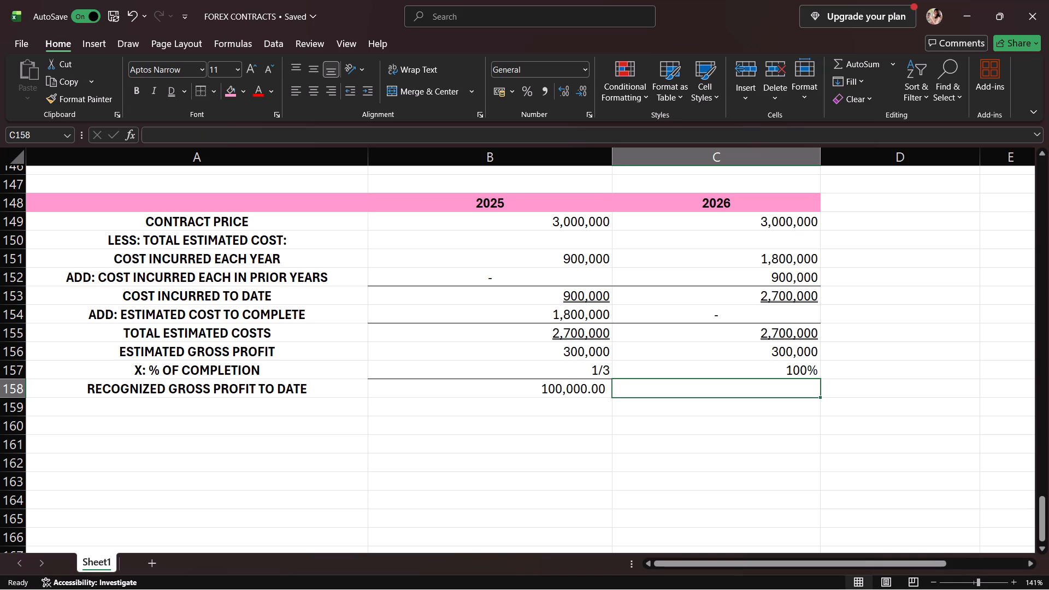
{"action": "key", "text": "equal"}
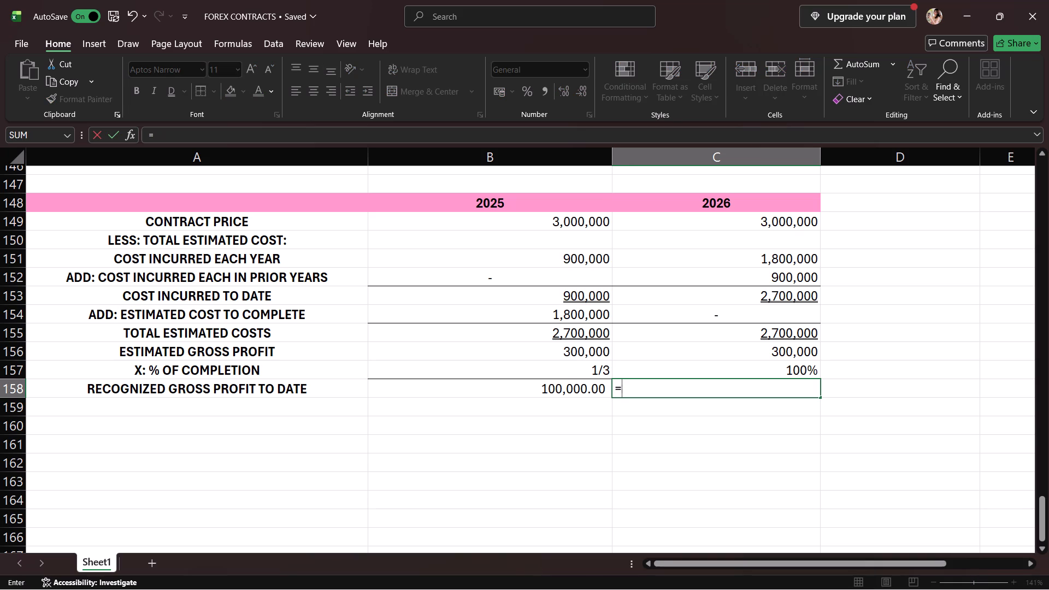
{"action": "left_click", "coordinate": [739, 353]}
{"action": "key", "text": "Return"}
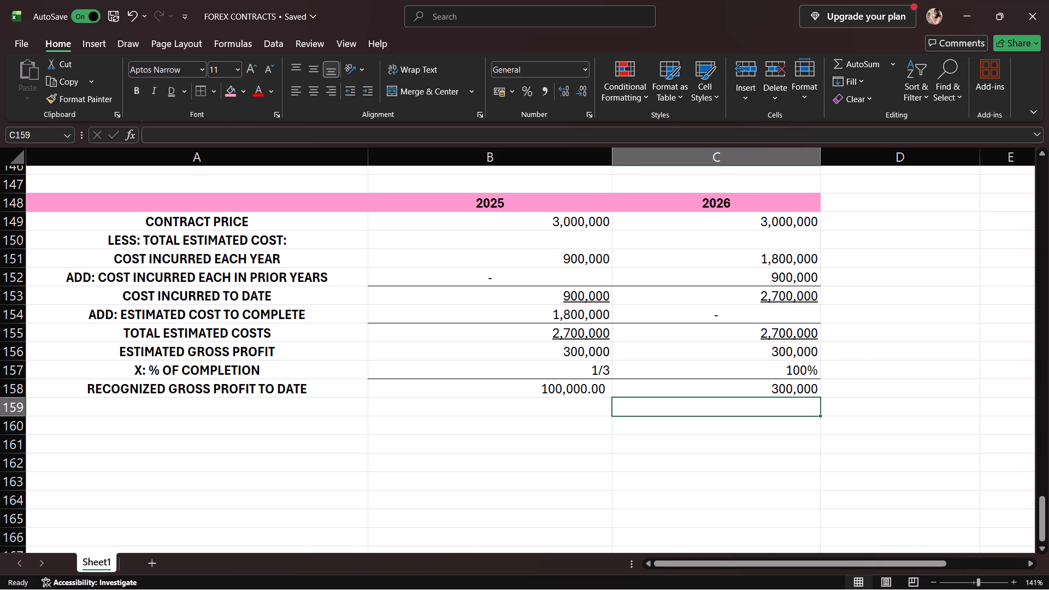
Double-underline the 2025 and 2026 recognized gross profit to date amounts in B158 and C158.
{"action": "left_click", "coordinate": [580, 386]}
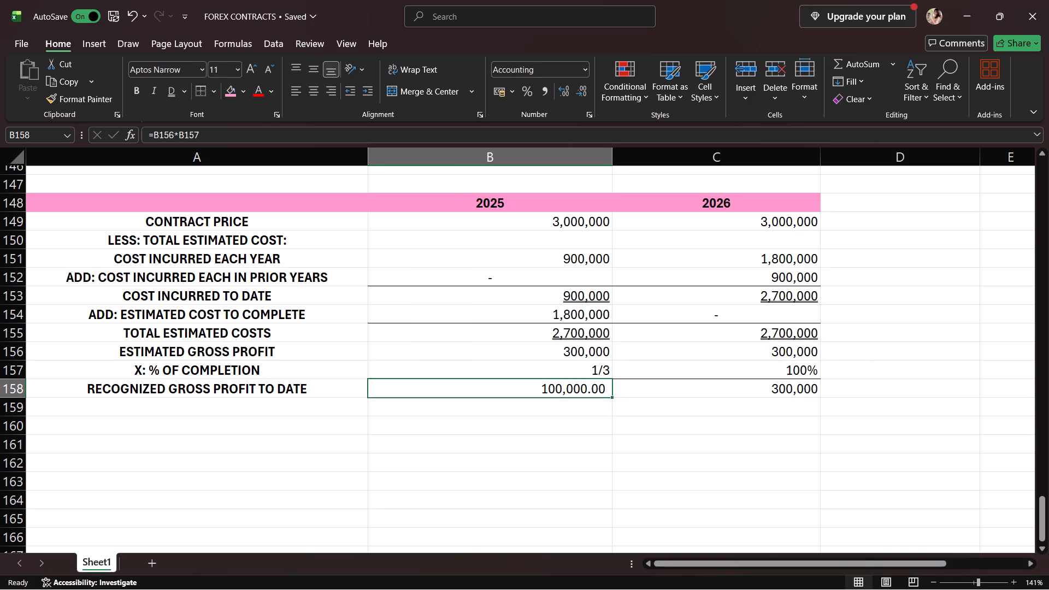
{"action": "left_click", "coordinate": [176, 93]}
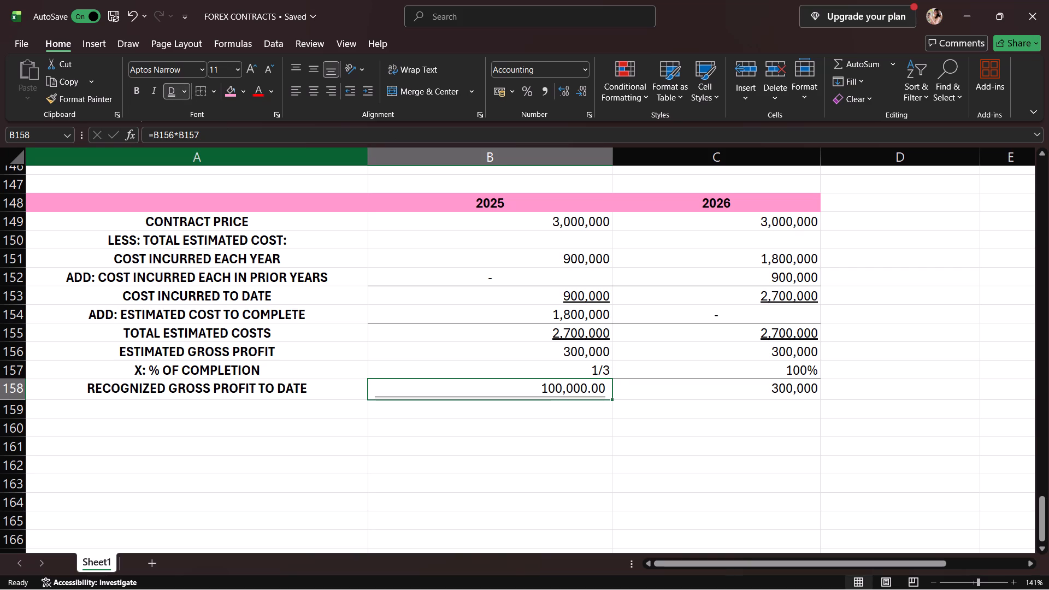
{"action": "left_click", "coordinate": [743, 393]}
{"action": "left_click", "coordinate": [166, 95]}
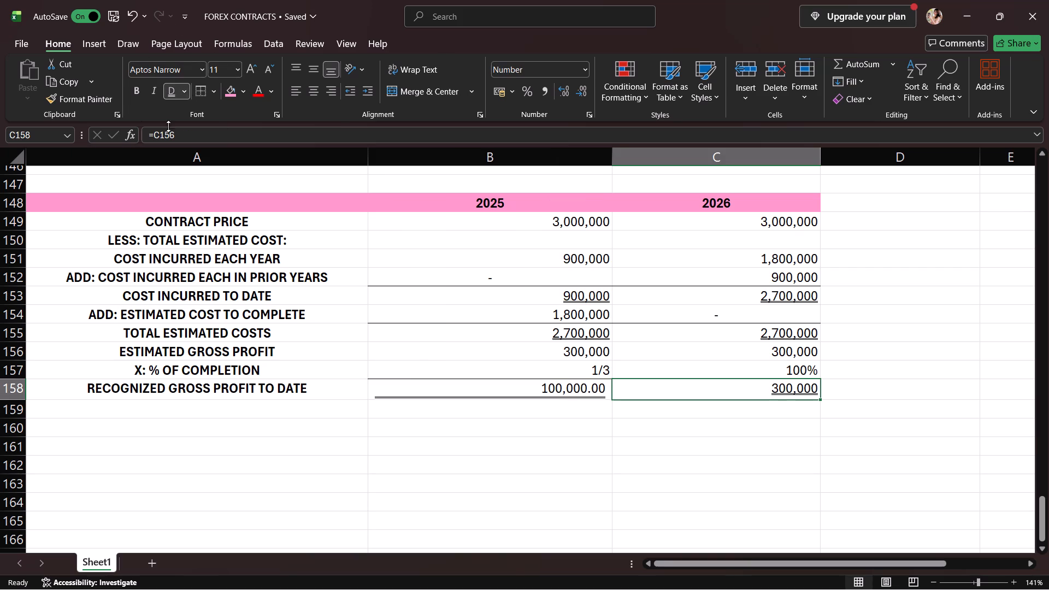
{"action": "left_click", "coordinate": [269, 412]}
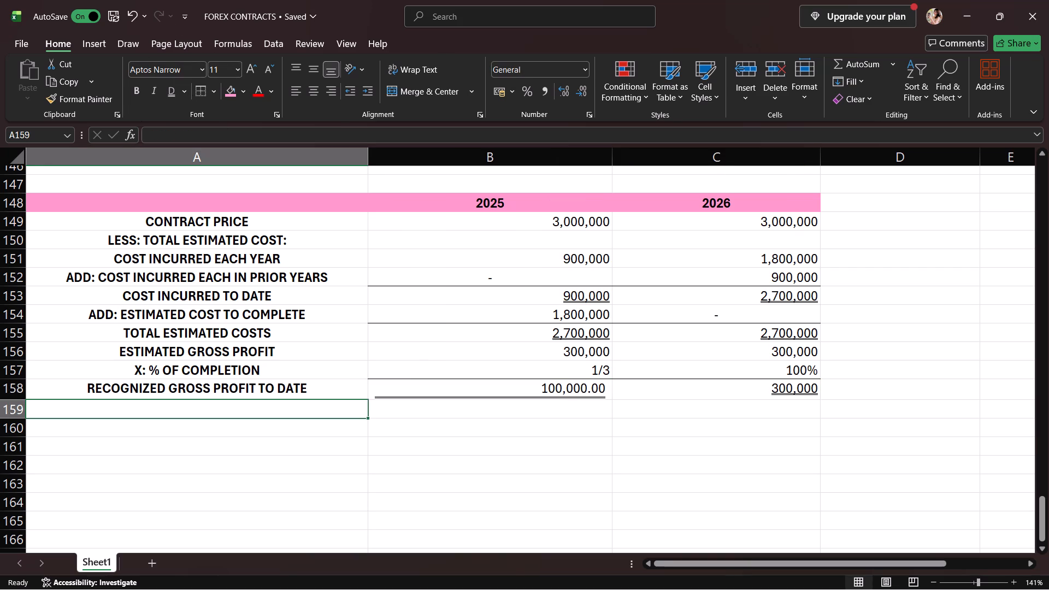
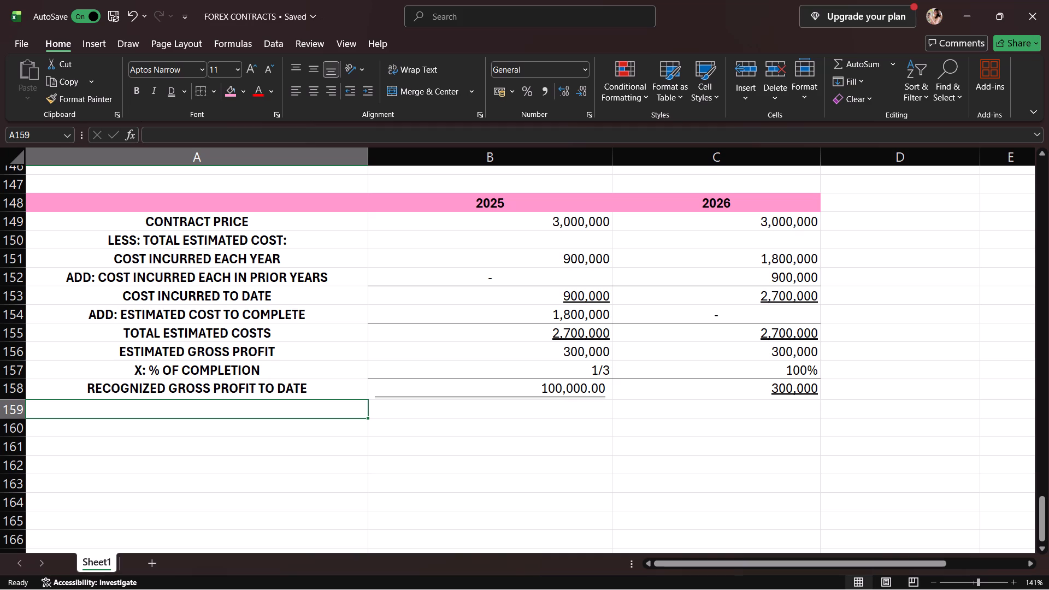
Enter the label "LESS: RECOGNIZED GROSS PROFIT IN PRIOR YEAR" in A159.
{"action": "type", "text": "LESS"}
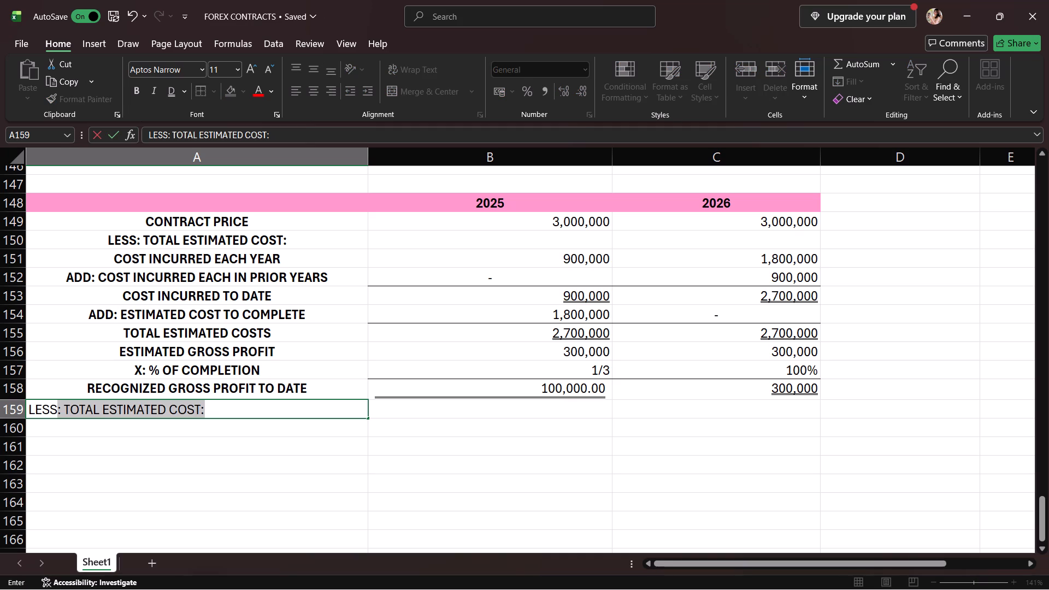
{"action": "key", "text": "semicolon"}
{"action": "key", "text": "BackSpace"}
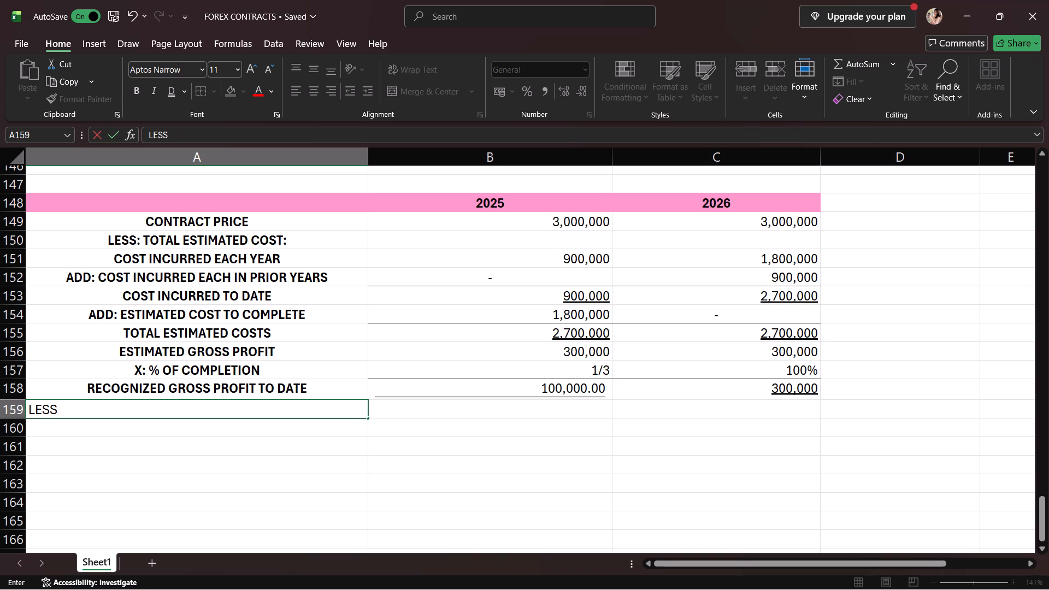
{"action": "type", "text": ": RECOGN"}
{"action": "type", "text": "IZED GROSS PRO"}
{"action": "type", "text": "FIT"}
{"action": "key", "text": "space"}
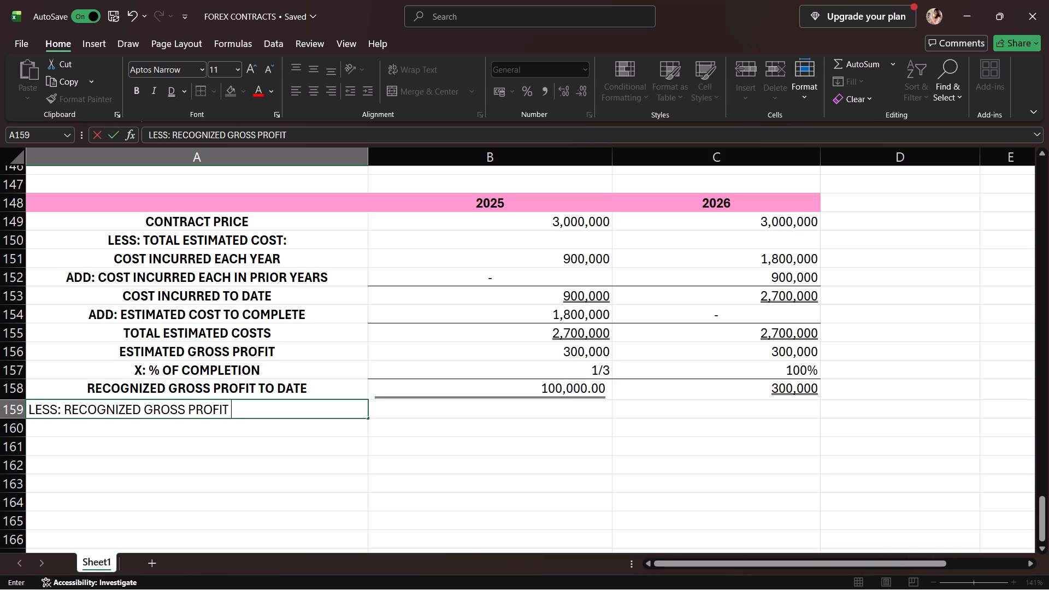
{"action": "type", "text": "IN P"}
{"action": "type", "text": "RIOR"}
{"action": "key", "text": "space"}
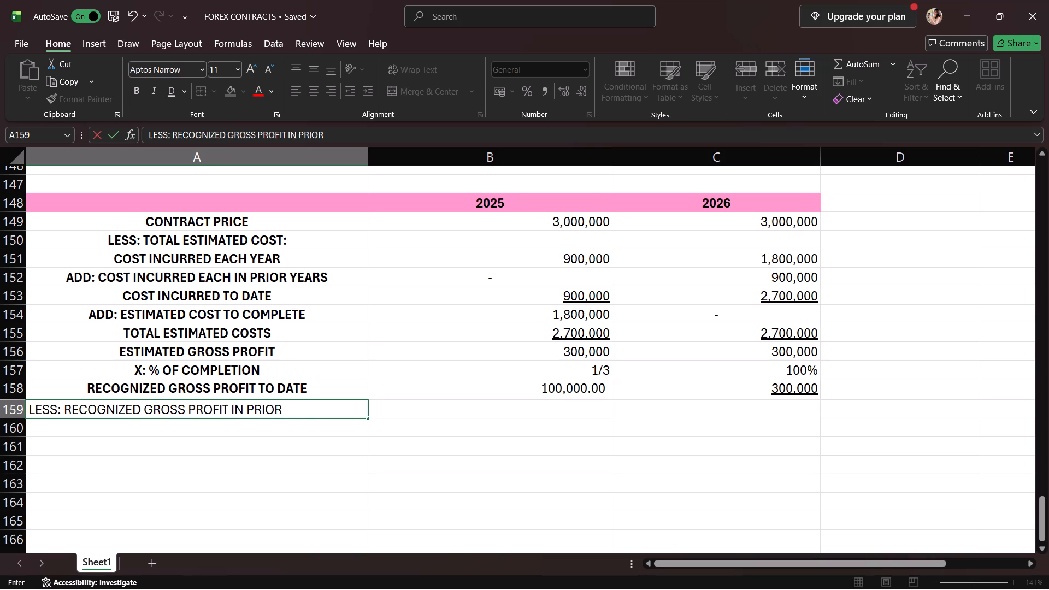
{"action": "type", "text": "YEAR"}
{"action": "key", "text": "Return"}
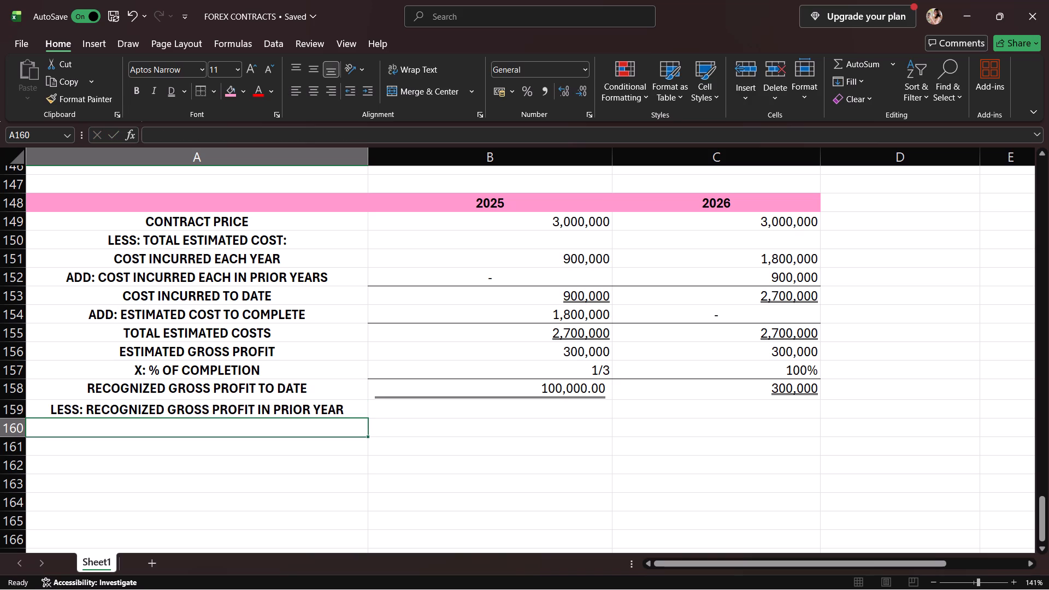
Enter a centered dash in B159 for the 2025 prior-year recognized gross profit.
{"action": "left_click", "coordinate": [435, 401]}
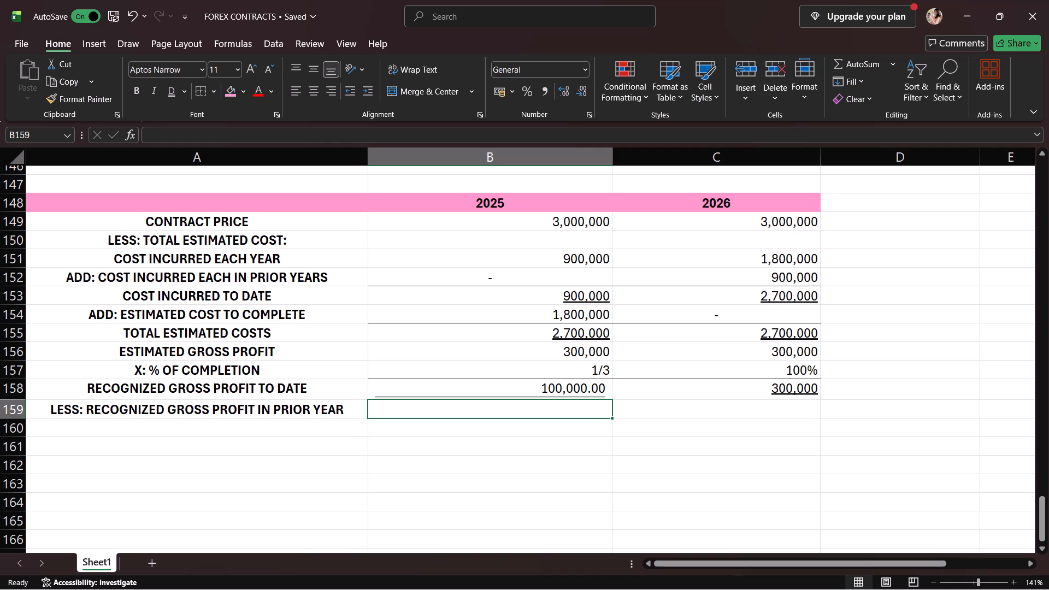
{"action": "key", "text": "minus"}
{"action": "key", "text": "Return"}
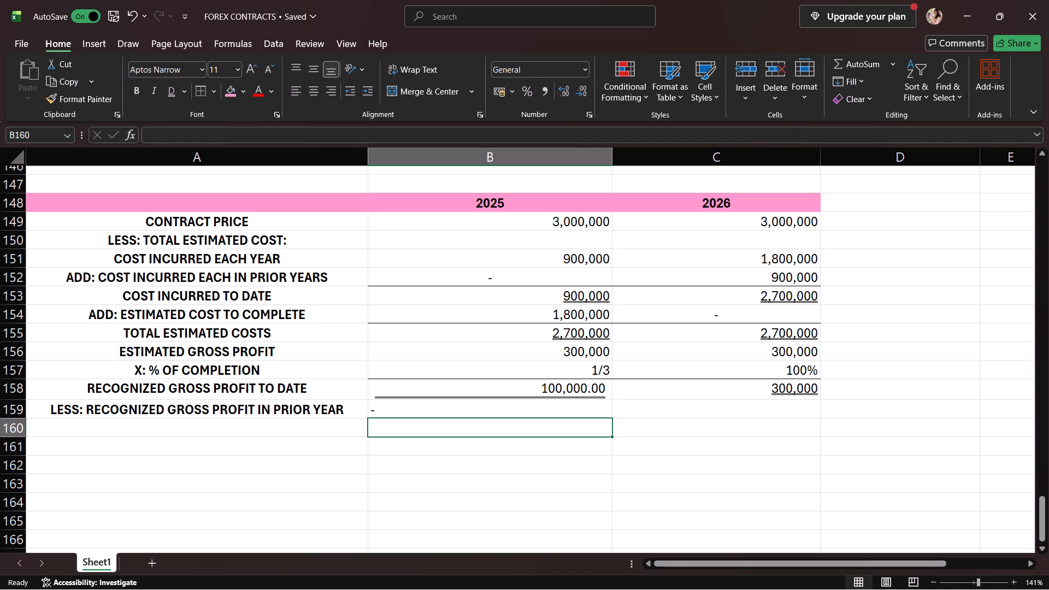
{"action": "left_click", "coordinate": [446, 410]}
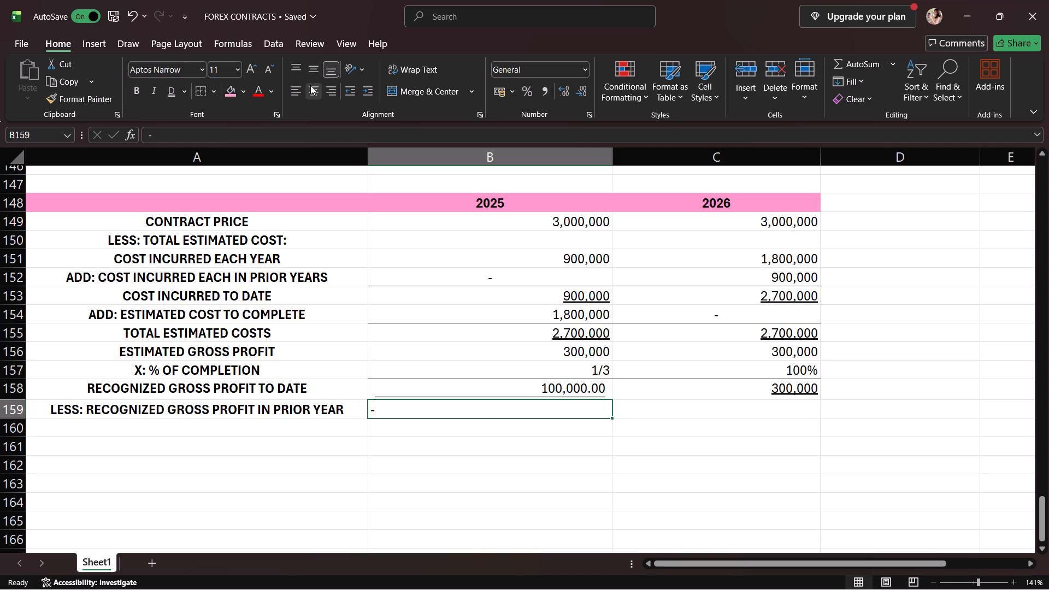
{"action": "left_click", "coordinate": [310, 85]}
Enter the 2026 prior-year recognized gross profit in C159 with the formula =B158.
{"action": "left_click", "coordinate": [696, 414]}
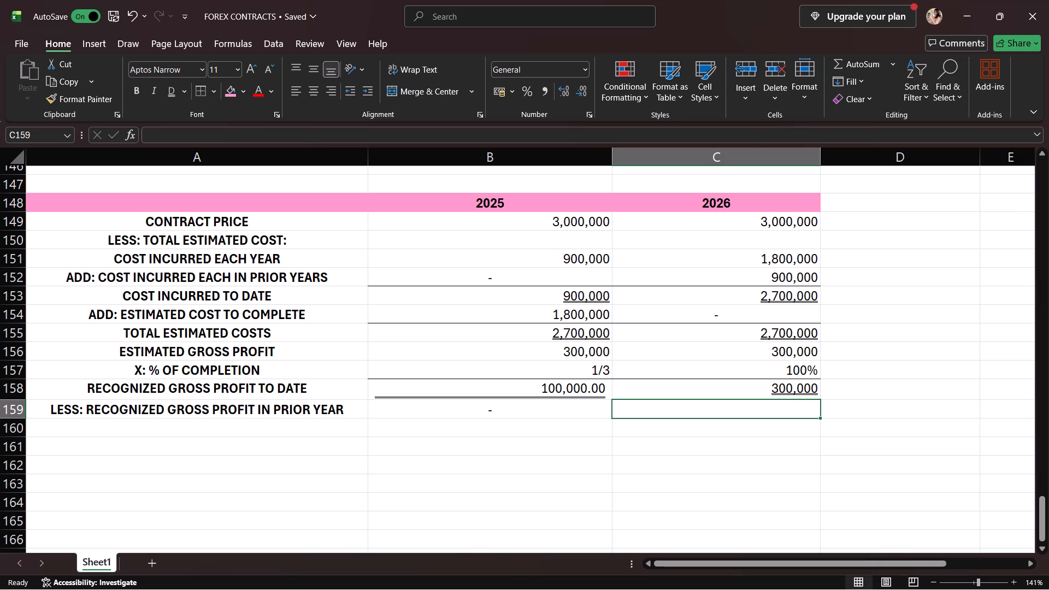
{"action": "key", "text": "equal"}
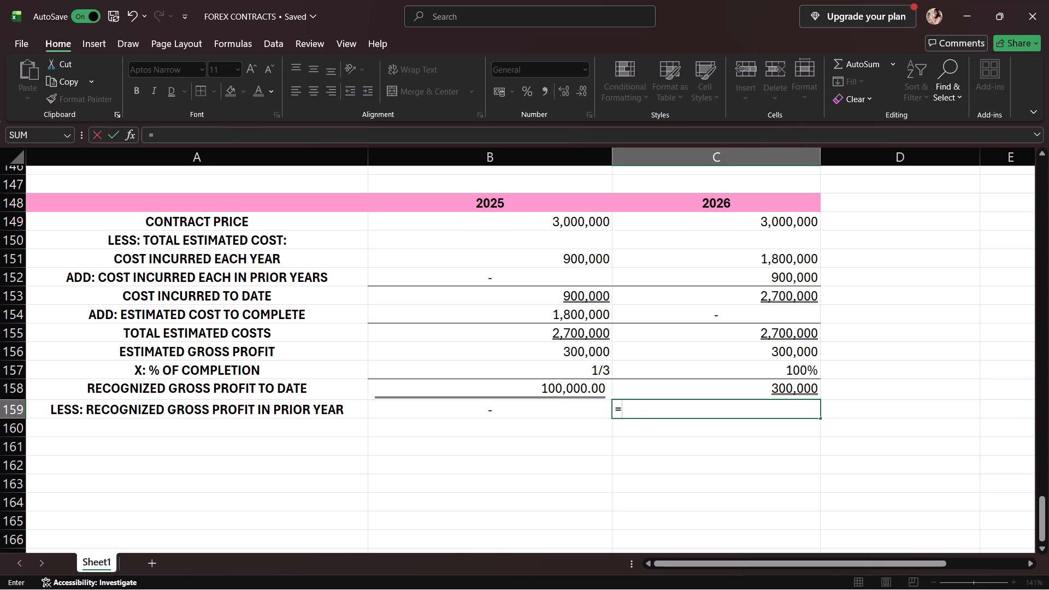
{"action": "left_click", "coordinate": [590, 393]}
{"action": "key", "text": "Return"}
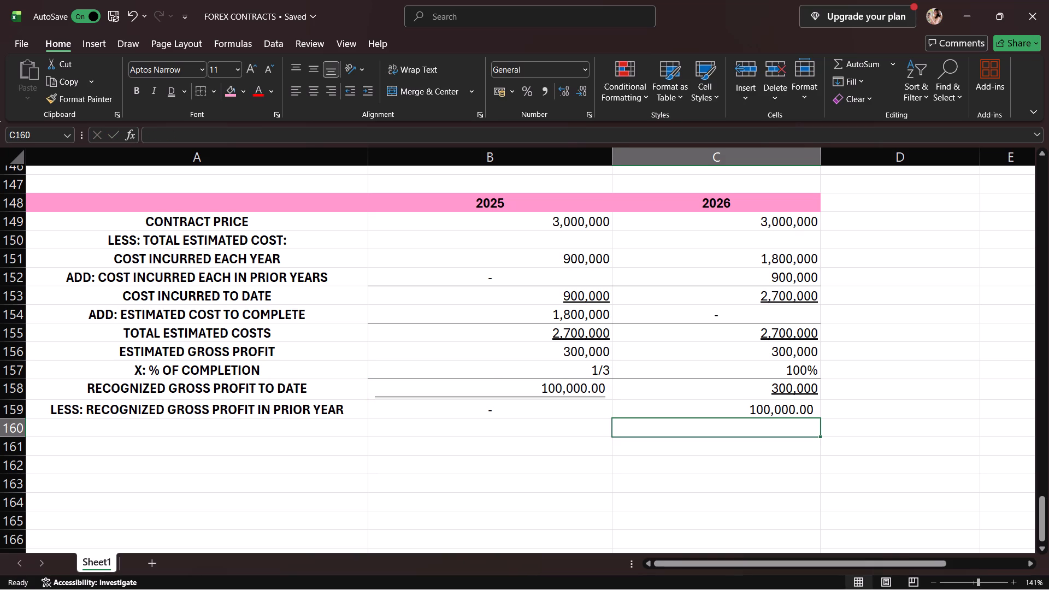
{"action": "left_click", "coordinate": [576, 424]}
{"action": "left_click", "coordinate": [314, 428]}
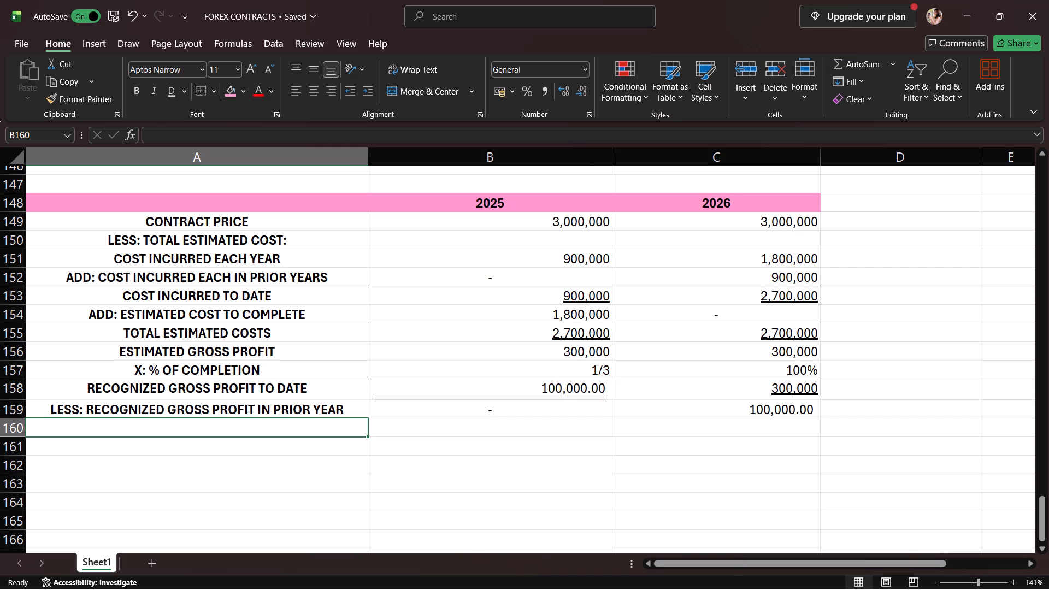
Remove the underlines from the 2025 and 2026 recognized gross profit to date amounts in B158 and C158.
{"action": "left_click", "coordinate": [400, 398]}
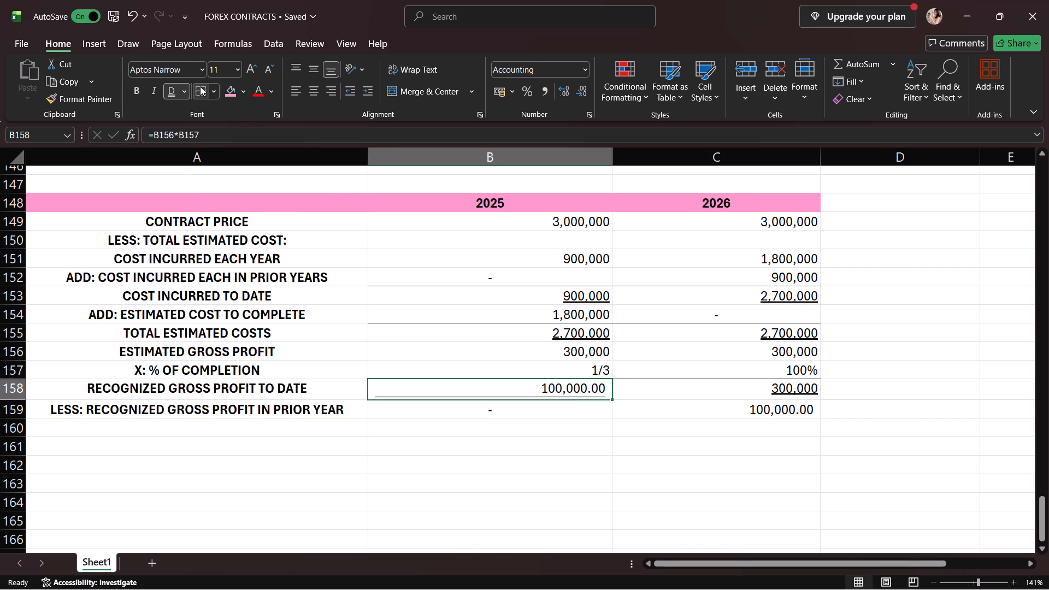
{"action": "left_click", "coordinate": [167, 92]}
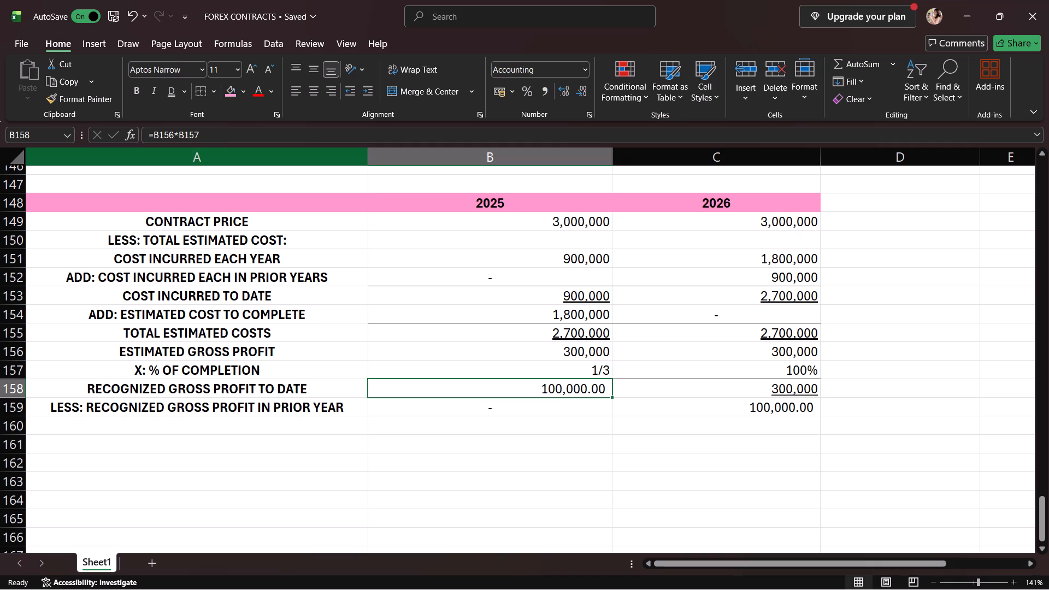
{"action": "left_click", "coordinate": [696, 391]}
{"action": "left_click", "coordinate": [174, 91]}
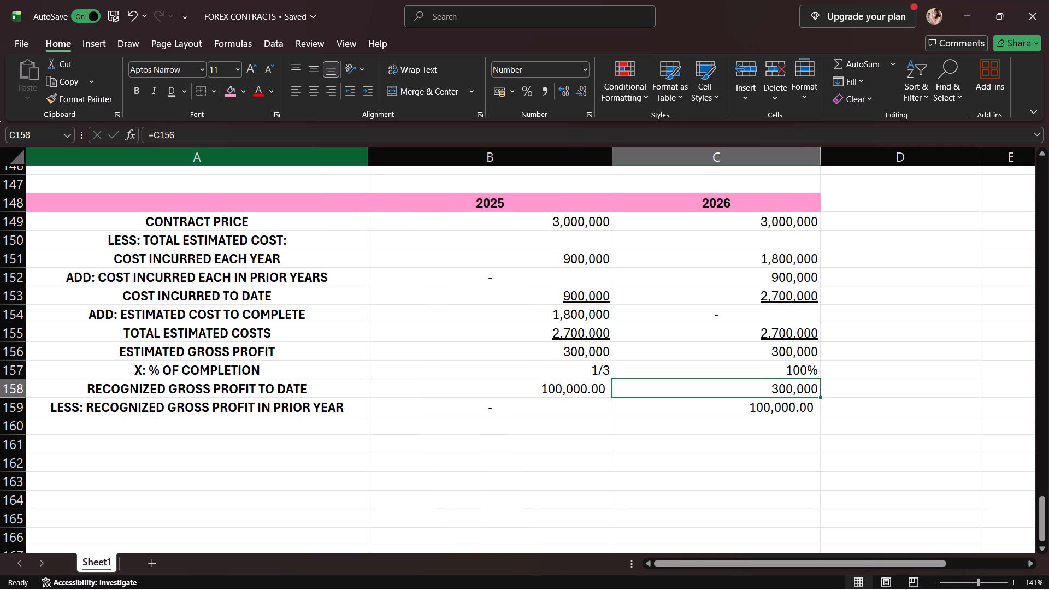
Enter the label "RECOGNIZED GROSS PROFIT EACH YEAR" in A160.
{"action": "left_click", "coordinate": [323, 427]}
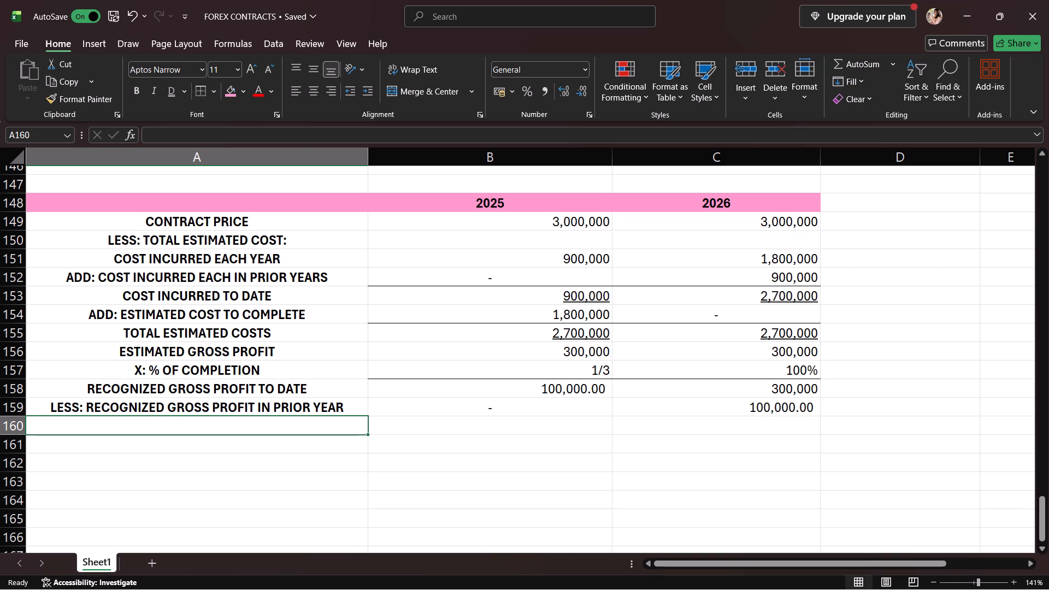
{"action": "type", "text": "REC"}
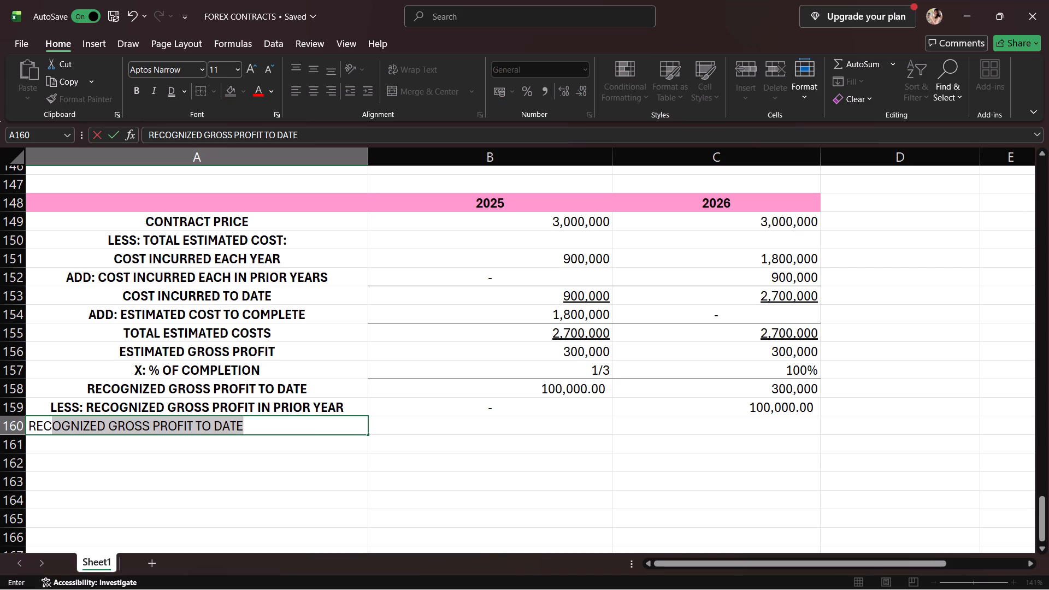
{"action": "key", "text": "BackSpace"}
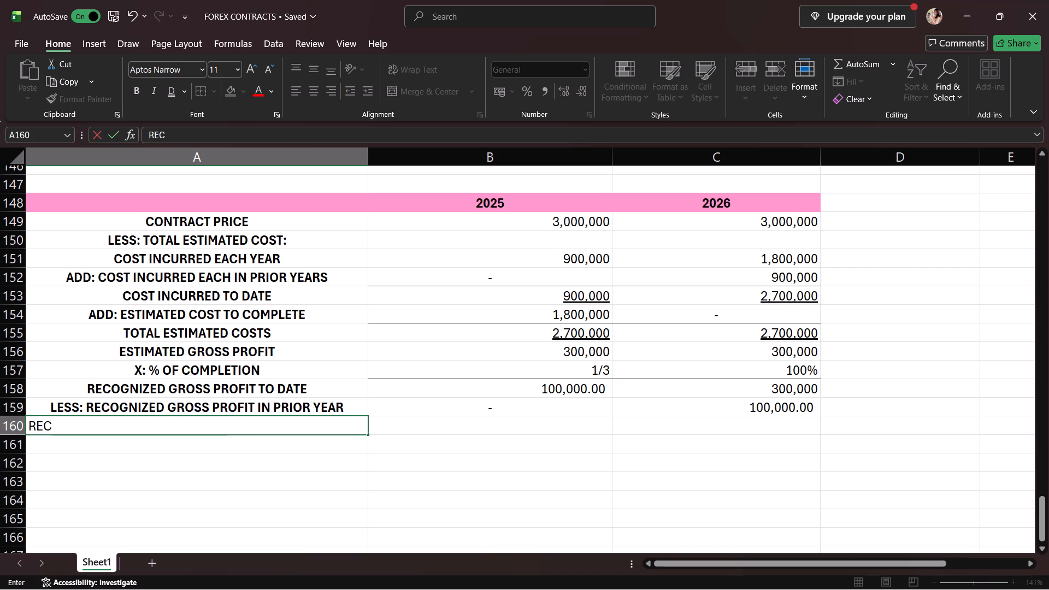
{"action": "type", "text": "OG"}
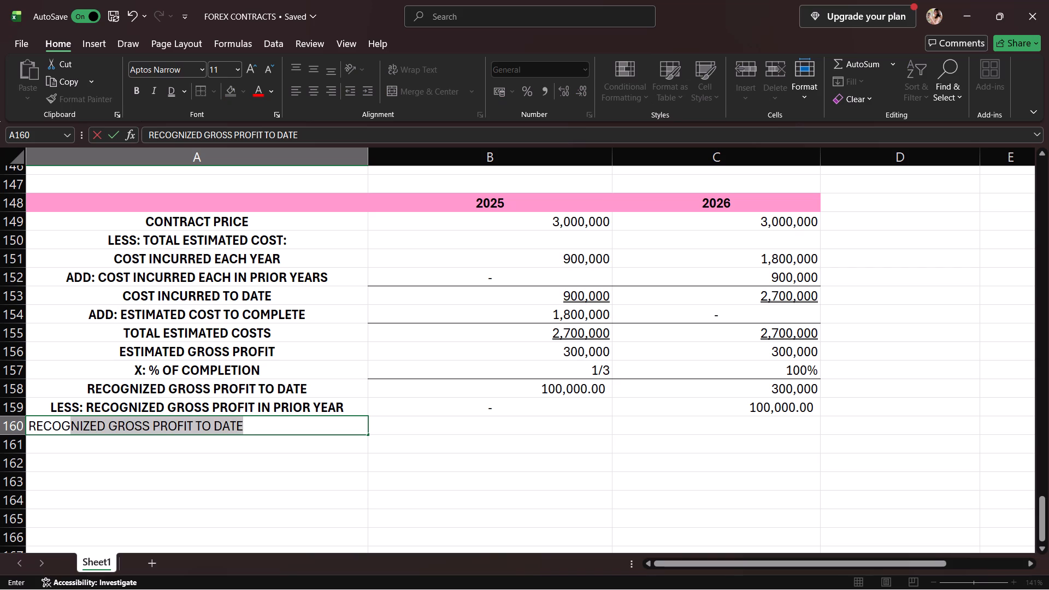
{"action": "type", "text": "NIZED GROSS PROFIY"}
{"action": "key", "text": "space"}
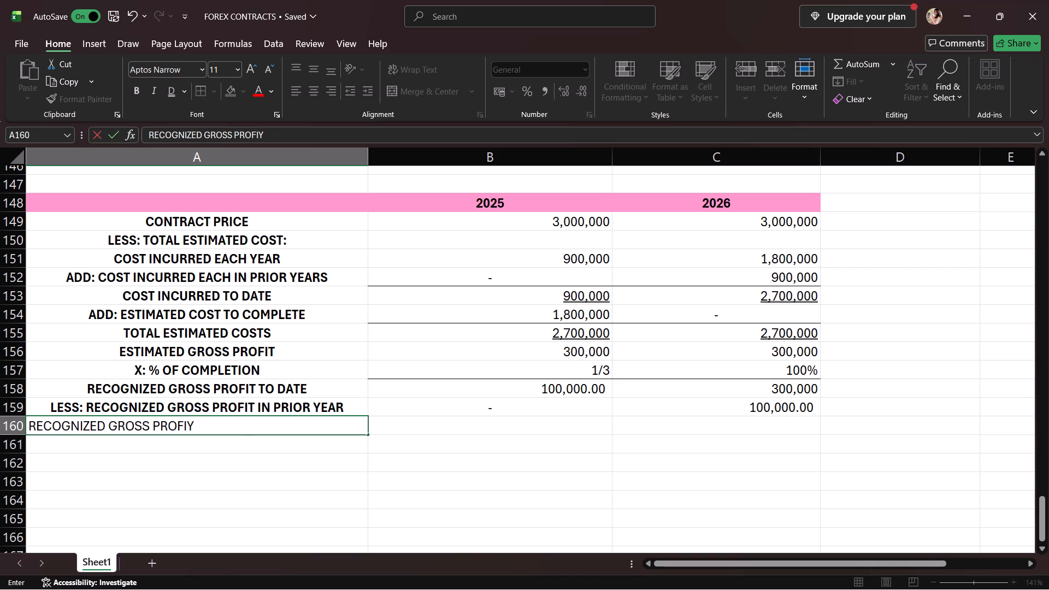
{"action": "key", "text": "BackSpace"}
{"action": "key", "text": "BackSpace"}
{"action": "type", "text": "T"}
{"action": "key", "text": "space"}
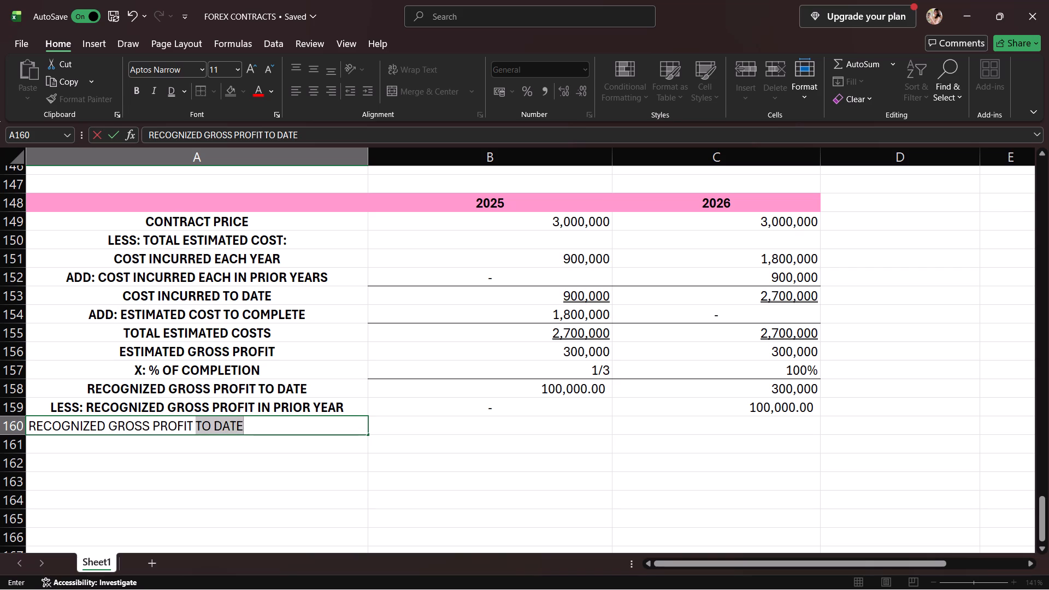
{"action": "key", "text": "i"}
{"action": "key", "text": "BackSpace"}
{"action": "type", "text": "EACH YEA"}
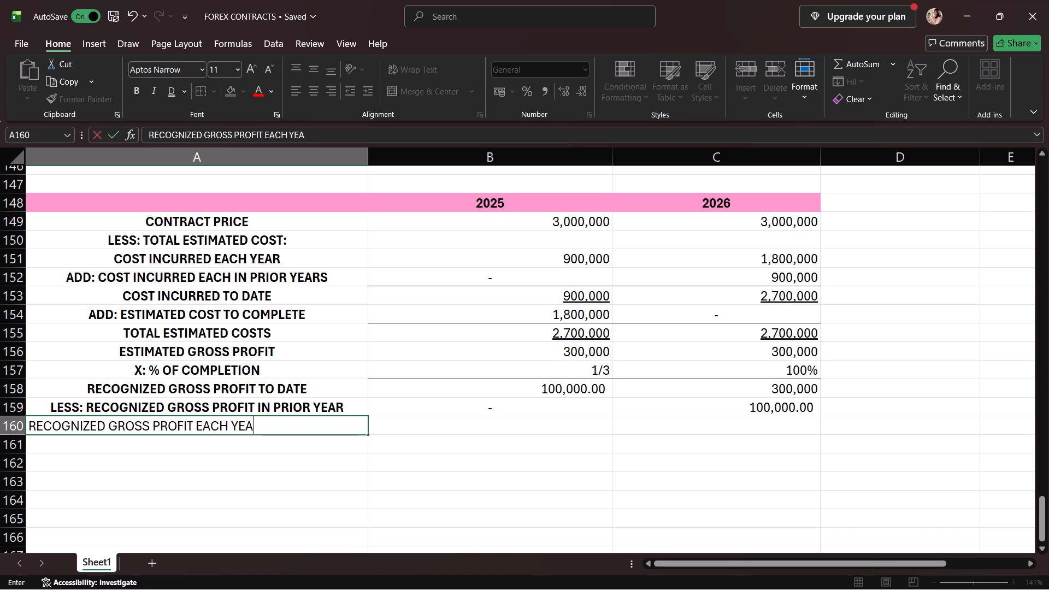
{"action": "key", "text": "r"}
{"action": "key", "text": "Return"}
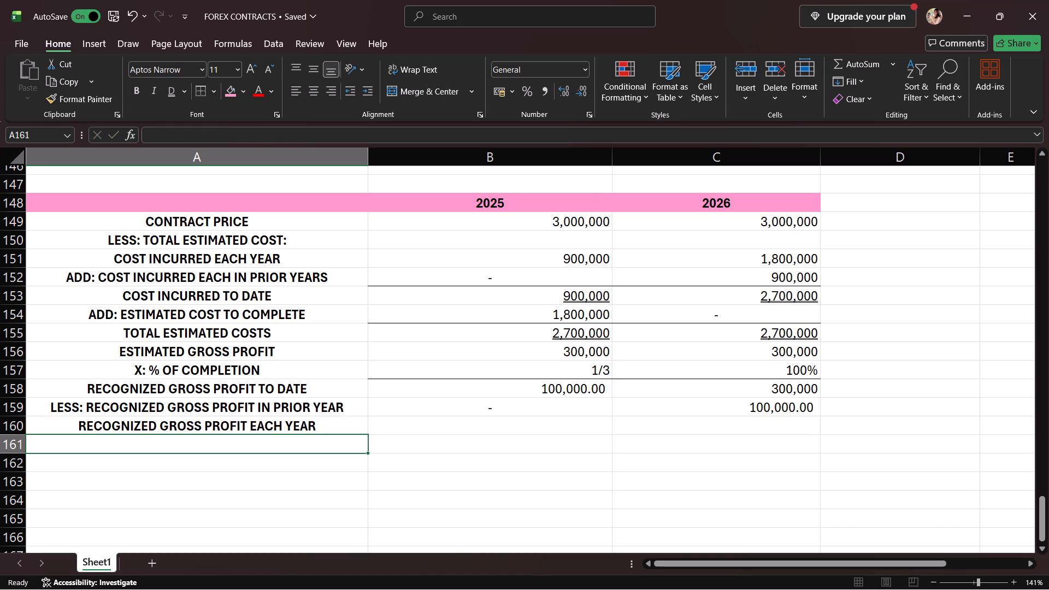
Add a top border to B160:C160 in the recognized gross profit each year row.
{"action": "left_click", "coordinate": [403, 432]}
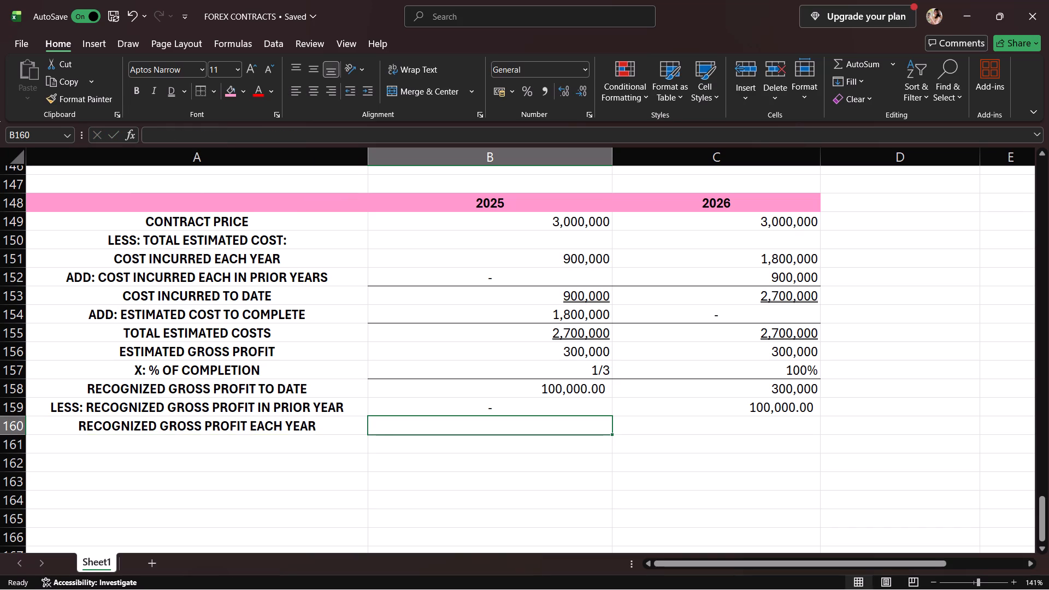
{"action": "left_click", "coordinate": [494, 484]}
{"action": "left_click_drag", "start_coordinate": [489, 431], "coordinate": [538, 424]}
{"action": "double_click", "coordinate": [623, 409]}
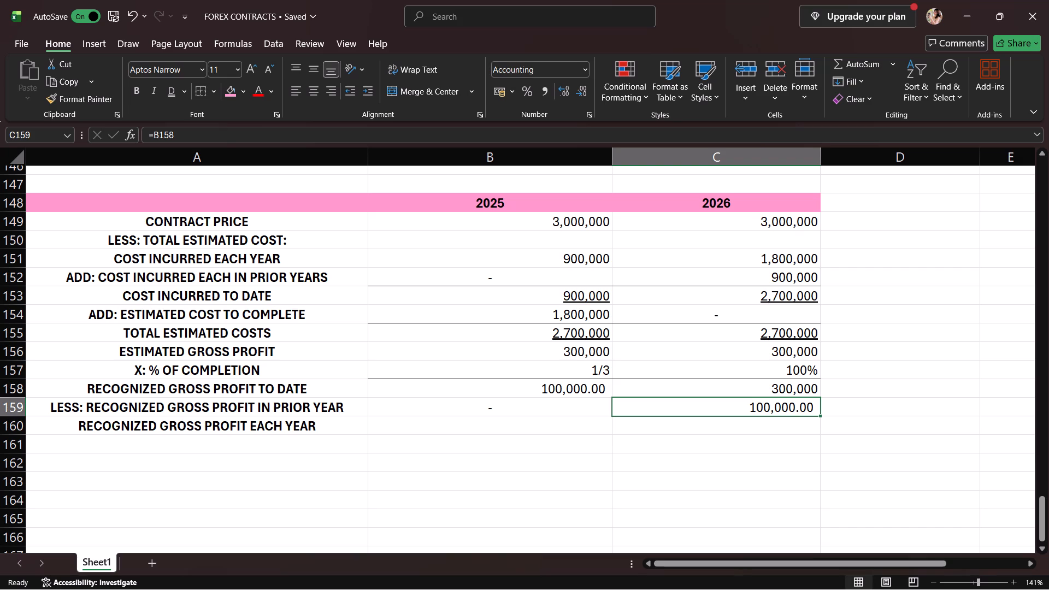
{"action": "left_click", "coordinate": [552, 434]}
{"action": "left_click_drag", "start_coordinate": [576, 428], "coordinate": [647, 423]}
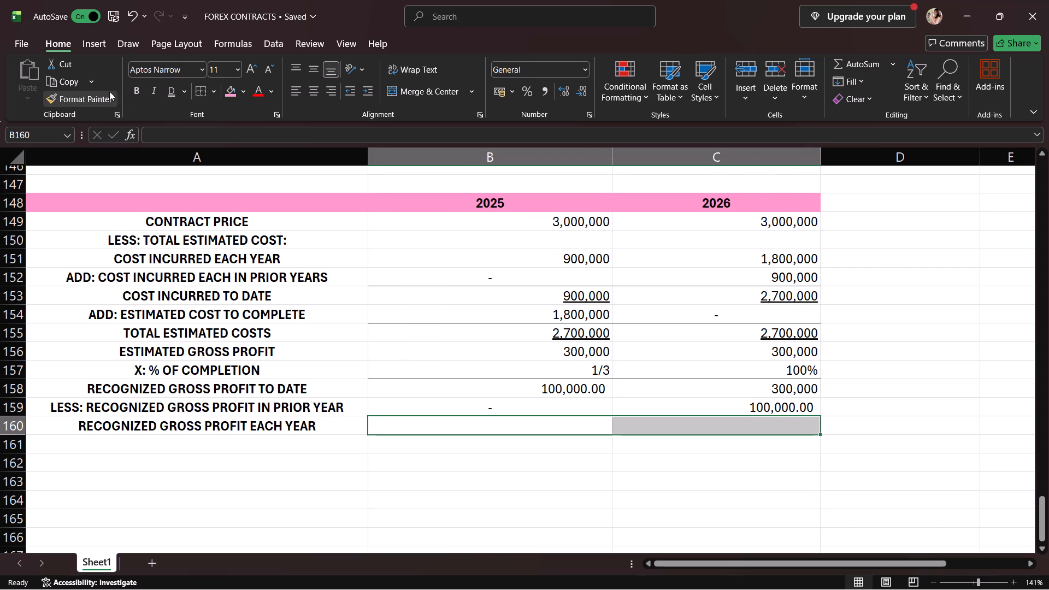
{"action": "left_click", "coordinate": [194, 93]}
Enter the 2025 recognized gross profit for the year in B160 with the formula =B158.
{"action": "left_click", "coordinate": [481, 430]}
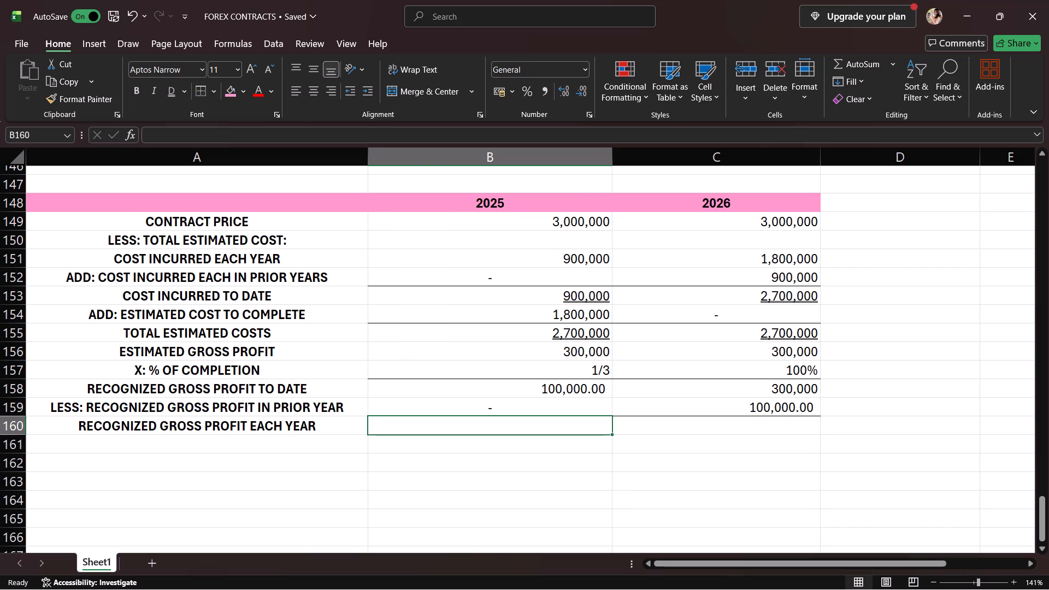
{"action": "key", "text": "equal"}
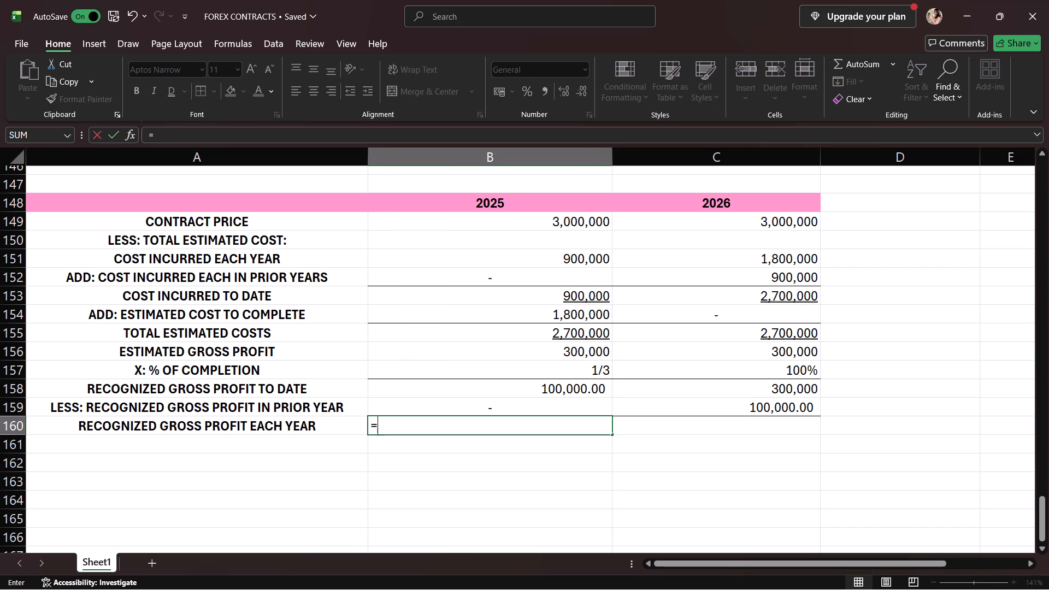
{"action": "left_click", "coordinate": [497, 388]}
{"action": "key", "text": "Return"}
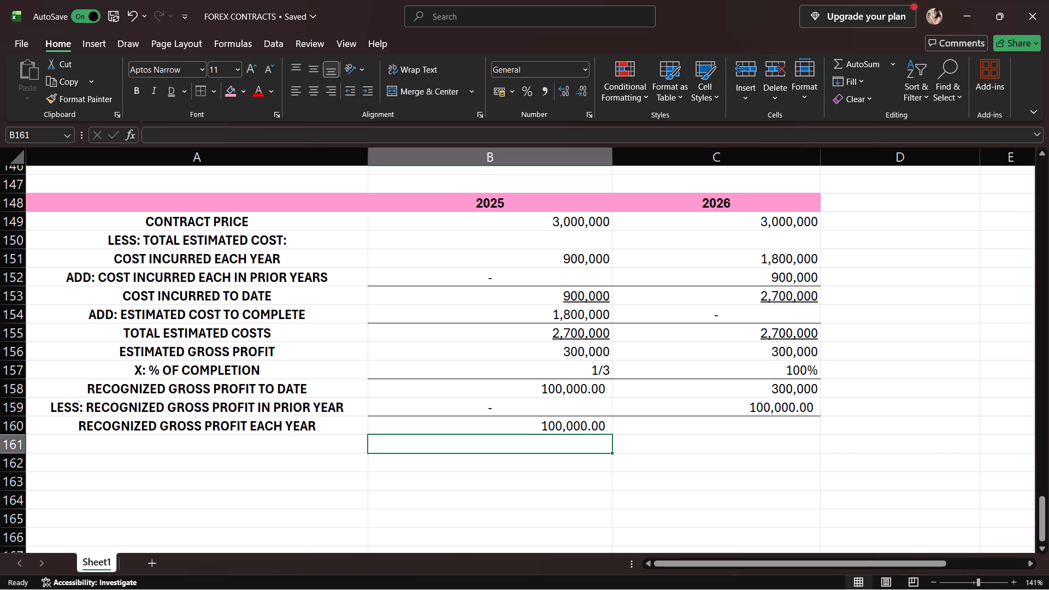
Calculate the 2026 recognized gross profit for the year in C160 with the formula =C158-C159.
{"action": "left_click", "coordinate": [680, 433]}
{"action": "key", "text": "equal"}
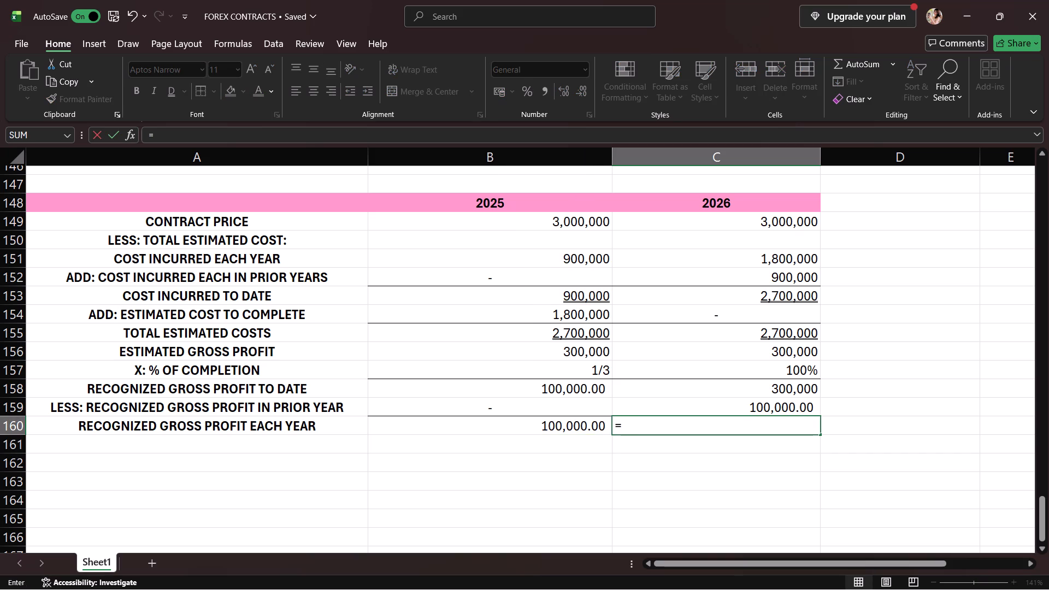
{"action": "left_click", "coordinate": [718, 396]}
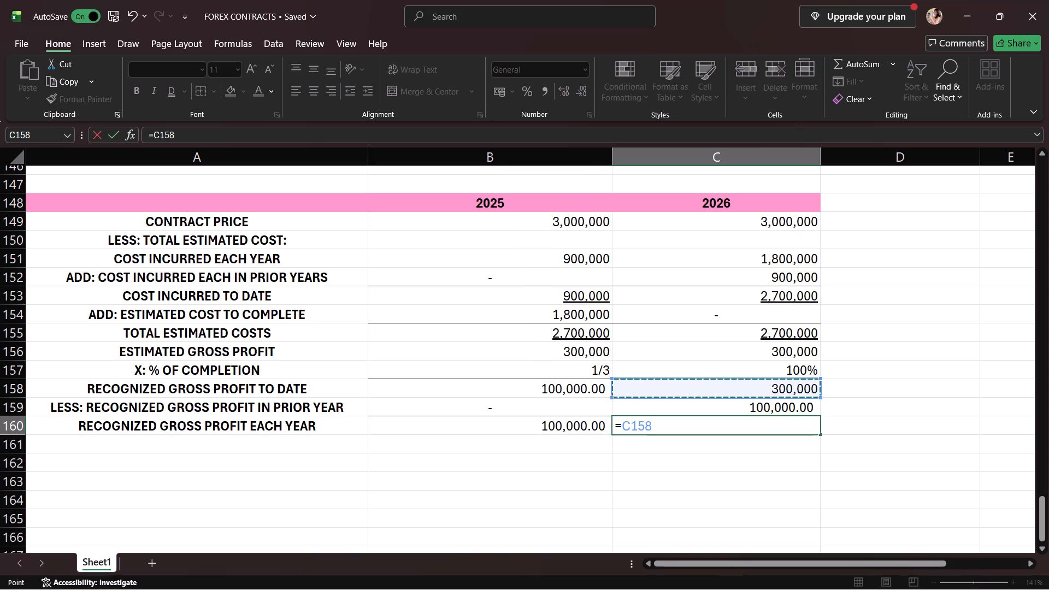
{"action": "key", "text": "minus"}
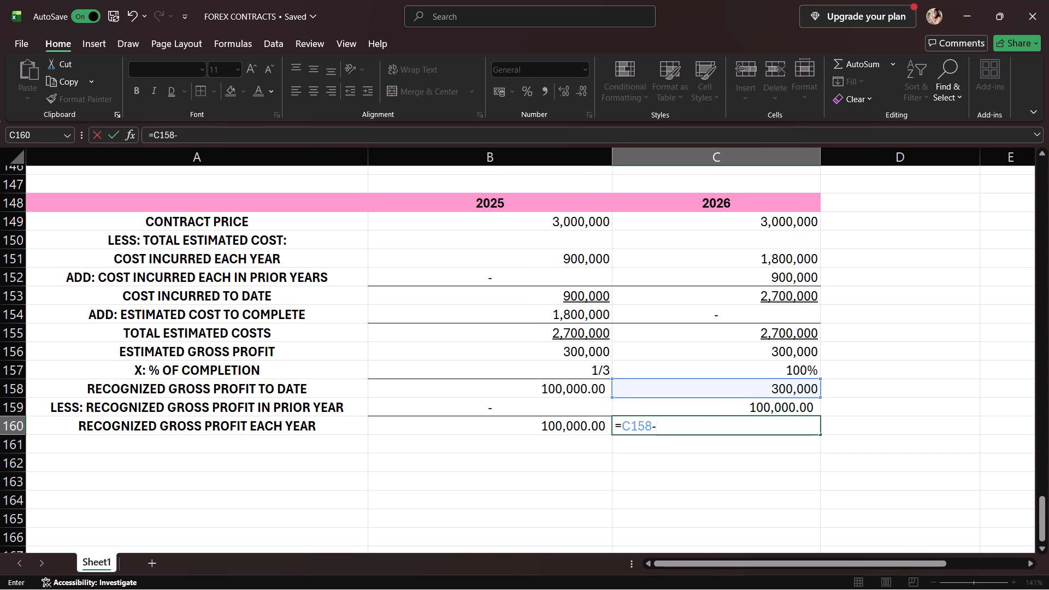
{"action": "left_click", "coordinate": [724, 412]}
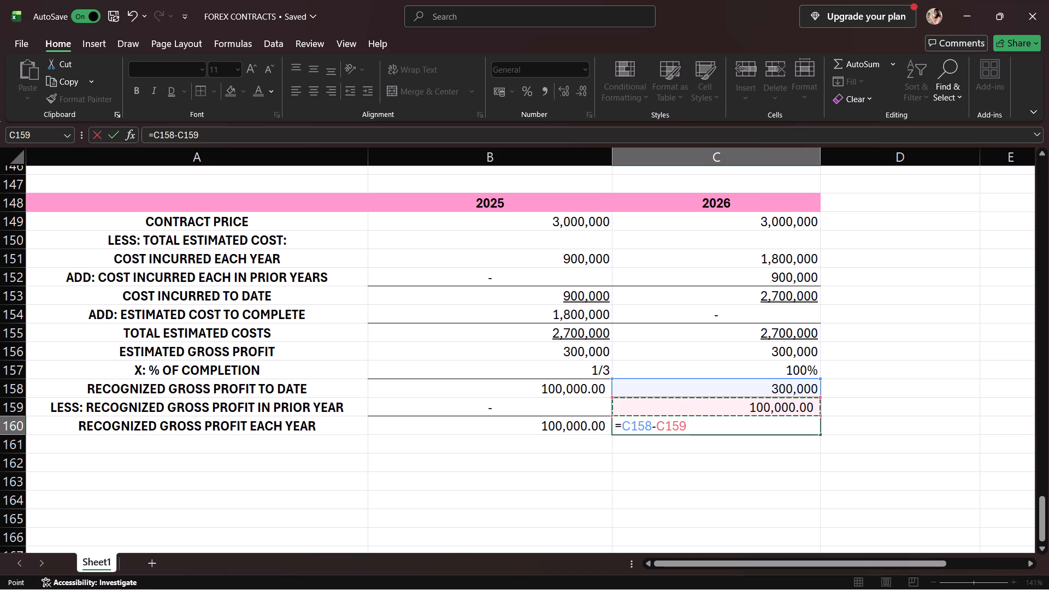
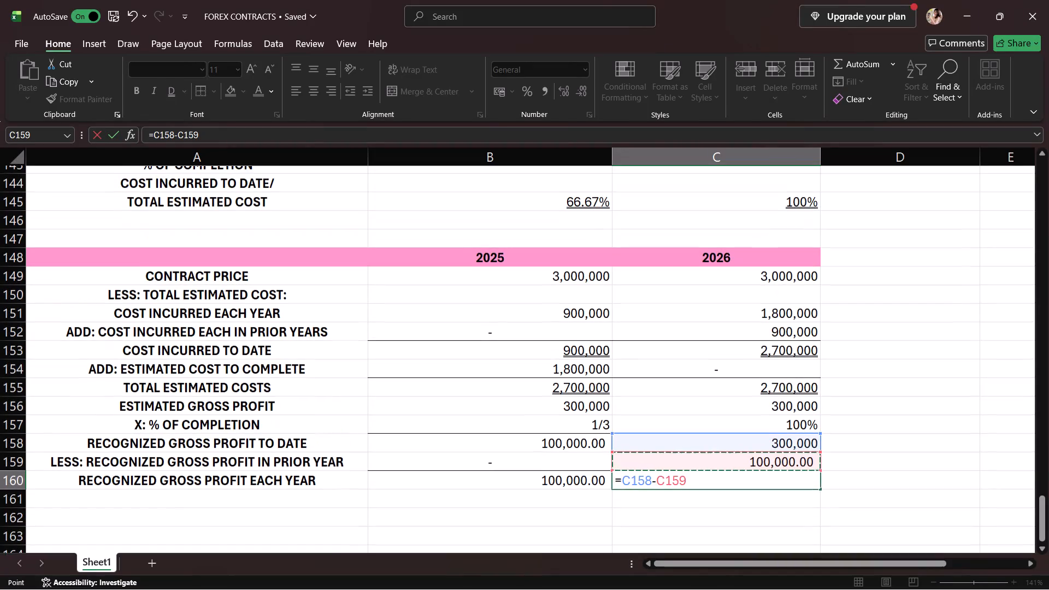
Commit the formula =C158-C159 in C160 for the 2026 recognized gross profit.
{"action": "scroll", "coordinate": [747, 462], "scroll_direction": "down", "scroll_amount": 1}
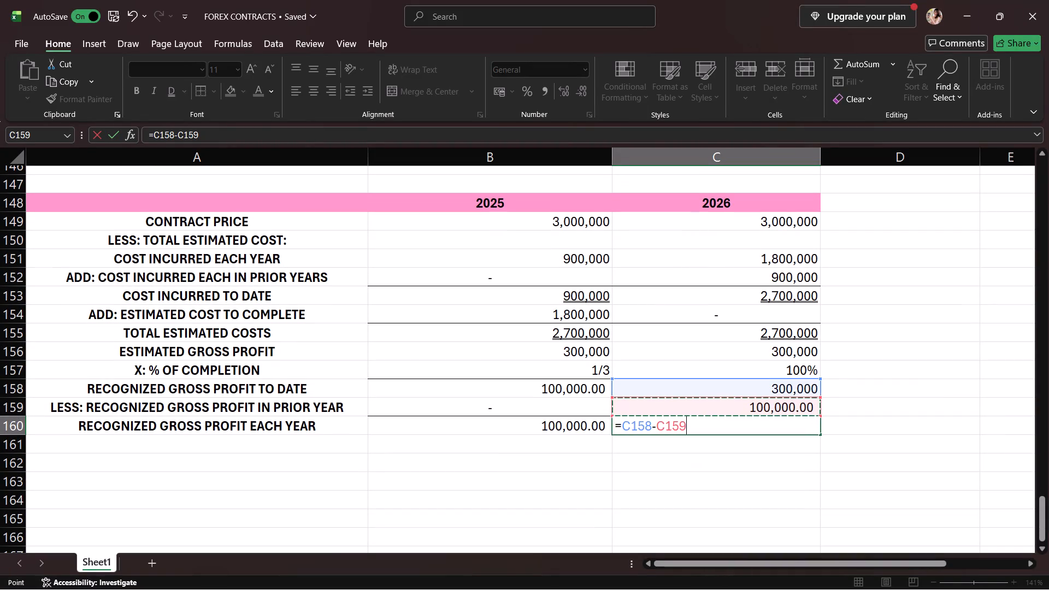
{"action": "key", "text": "Return"}
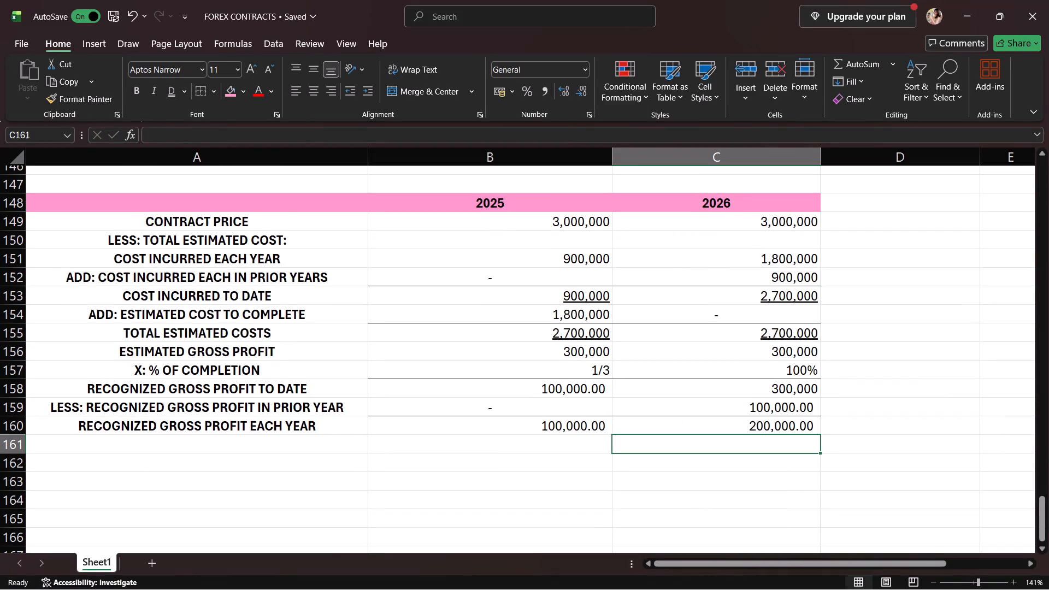
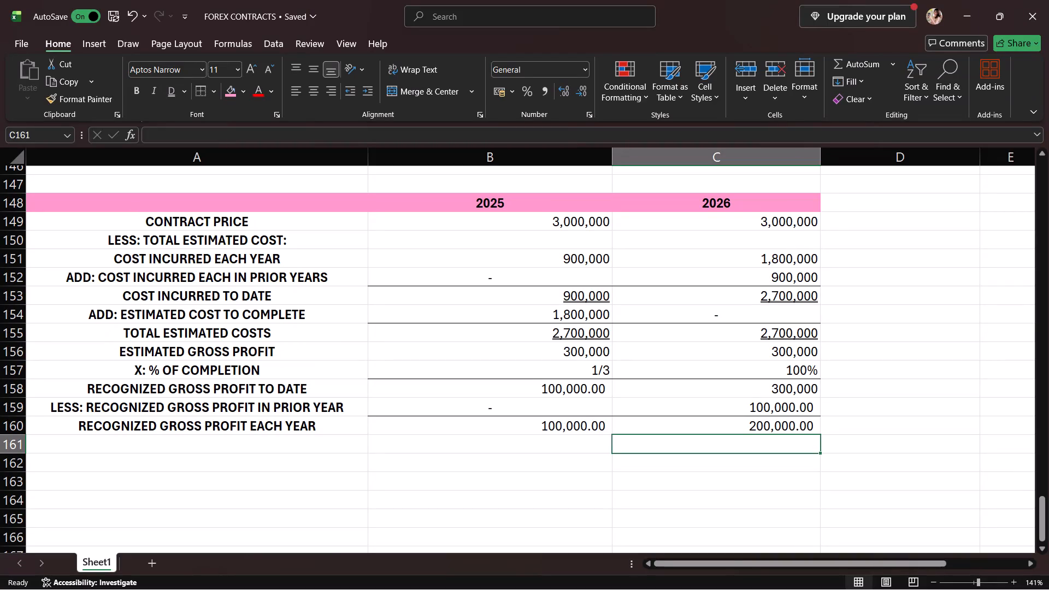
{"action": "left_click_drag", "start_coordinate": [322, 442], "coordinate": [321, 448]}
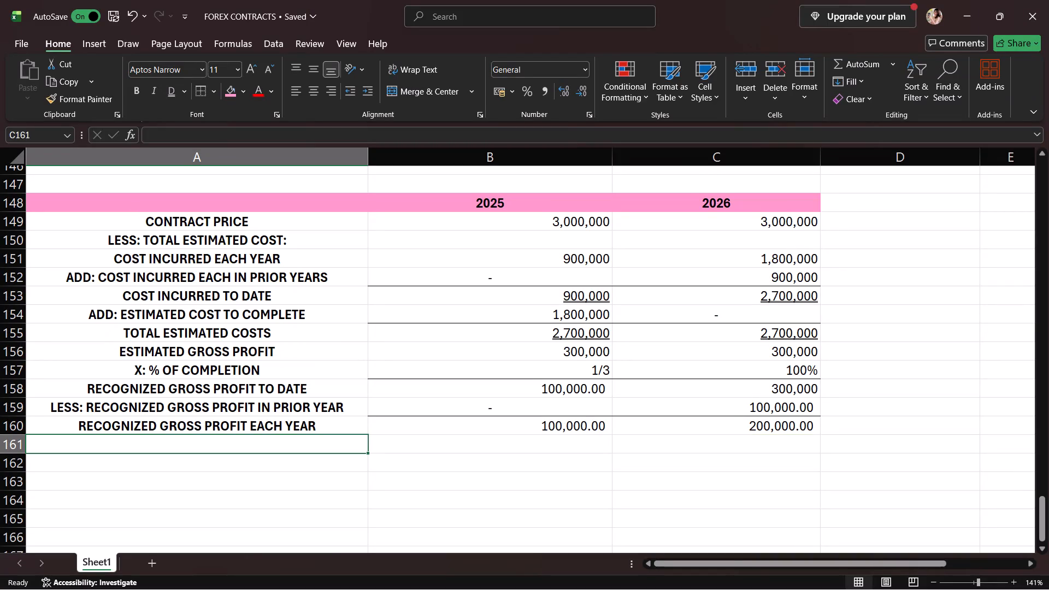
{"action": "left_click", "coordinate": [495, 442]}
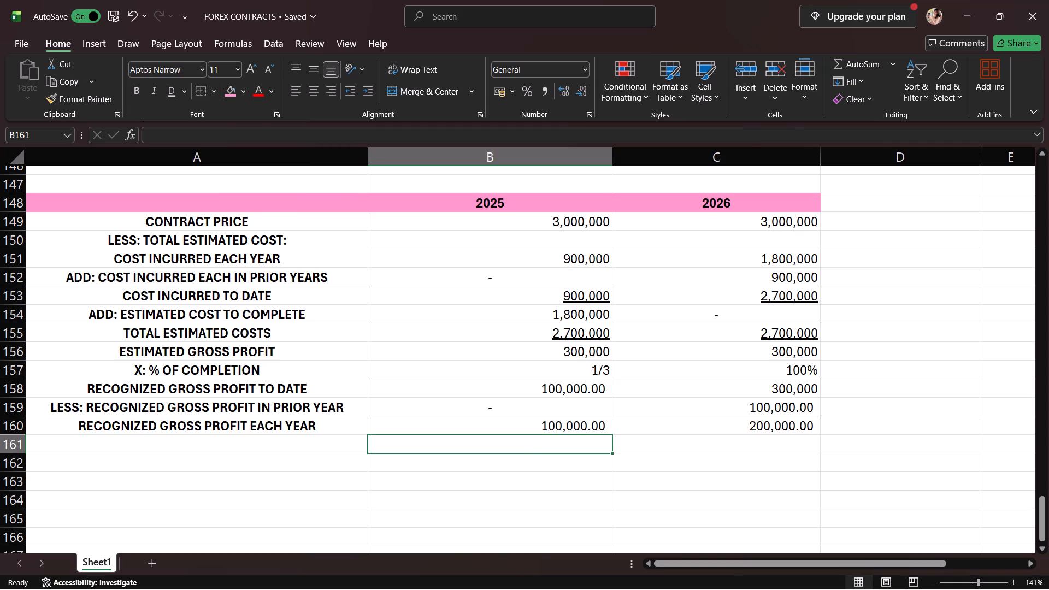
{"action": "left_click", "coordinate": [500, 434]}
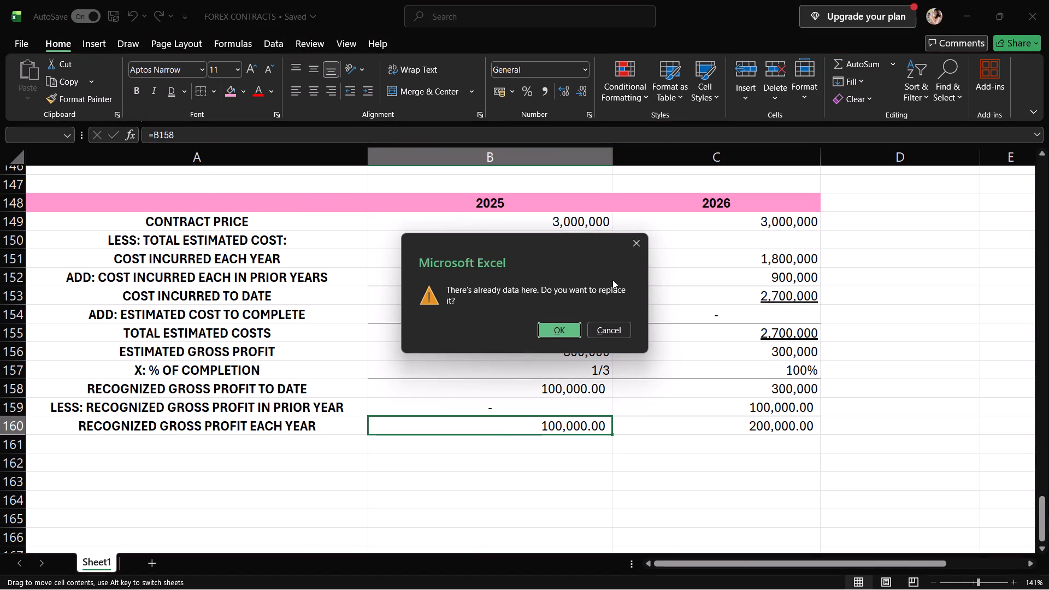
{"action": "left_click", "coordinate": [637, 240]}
Apply a double underline to the recognized gross profit each year amounts in B160 and C160.
{"action": "left_click", "coordinate": [598, 423]}
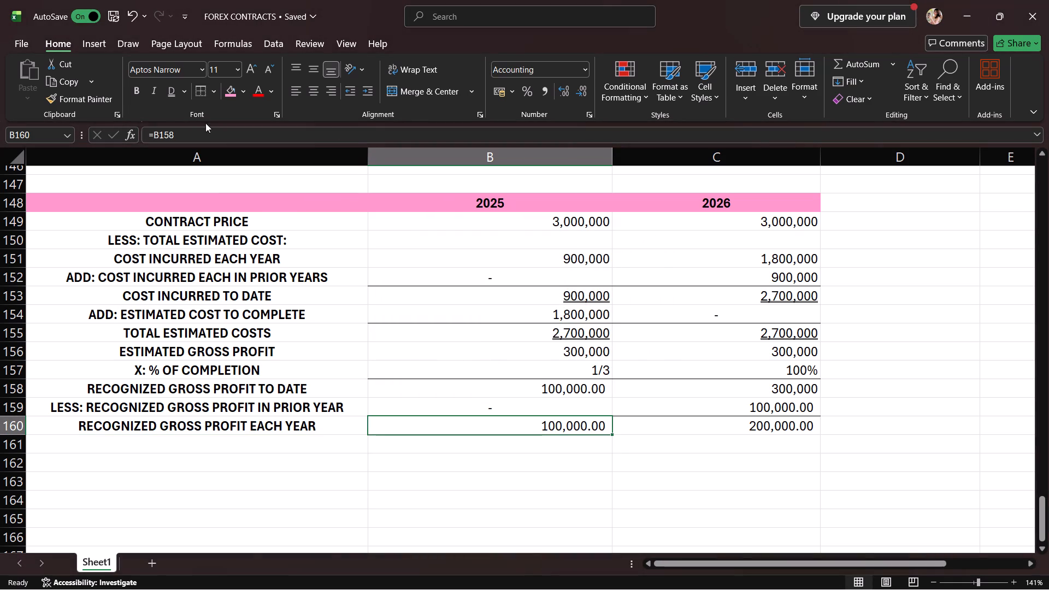
{"action": "left_click", "coordinate": [173, 90]}
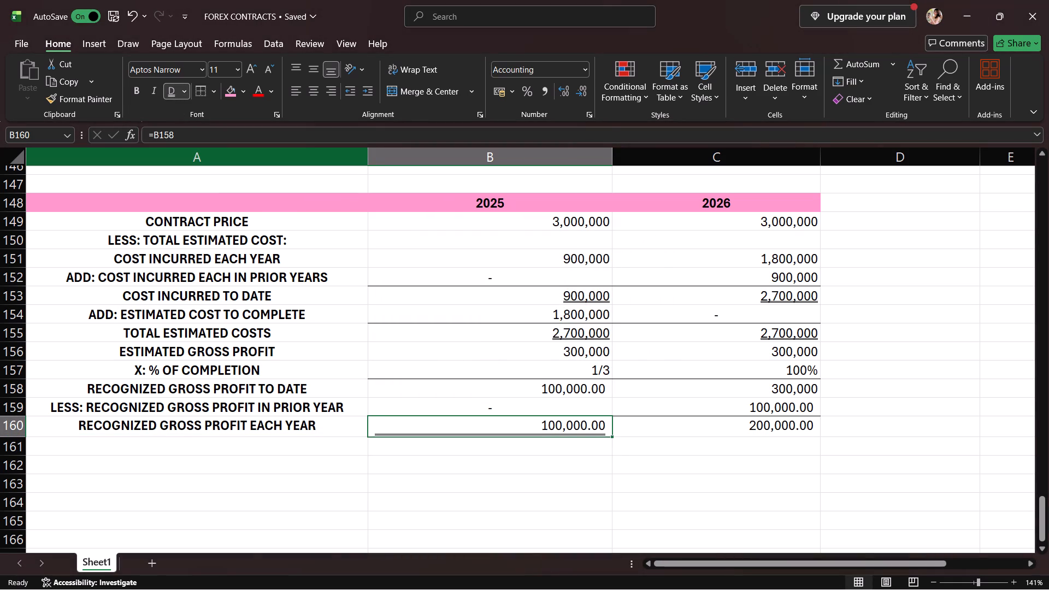
{"action": "left_click", "coordinate": [749, 429]}
{"action": "left_click", "coordinate": [164, 91]}
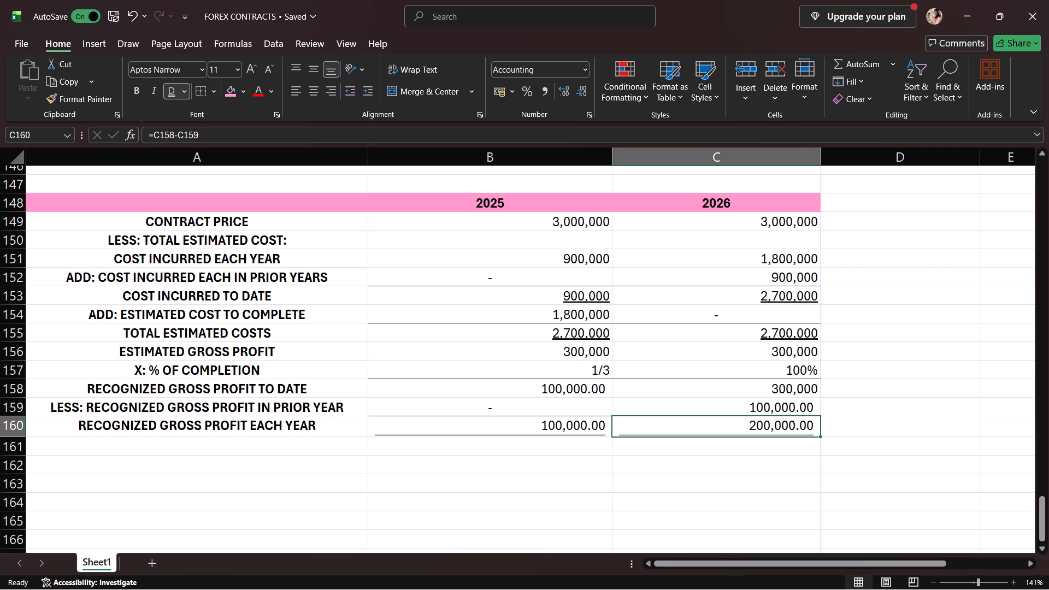
Start a new computation below the table with the label CONTRACT PRICE in A162 and 6,000,000 in C162.
{"action": "scroll", "coordinate": [58, 501], "scroll_direction": "down", "scroll_amount": 1}
{"action": "left_click", "coordinate": [89, 409]}
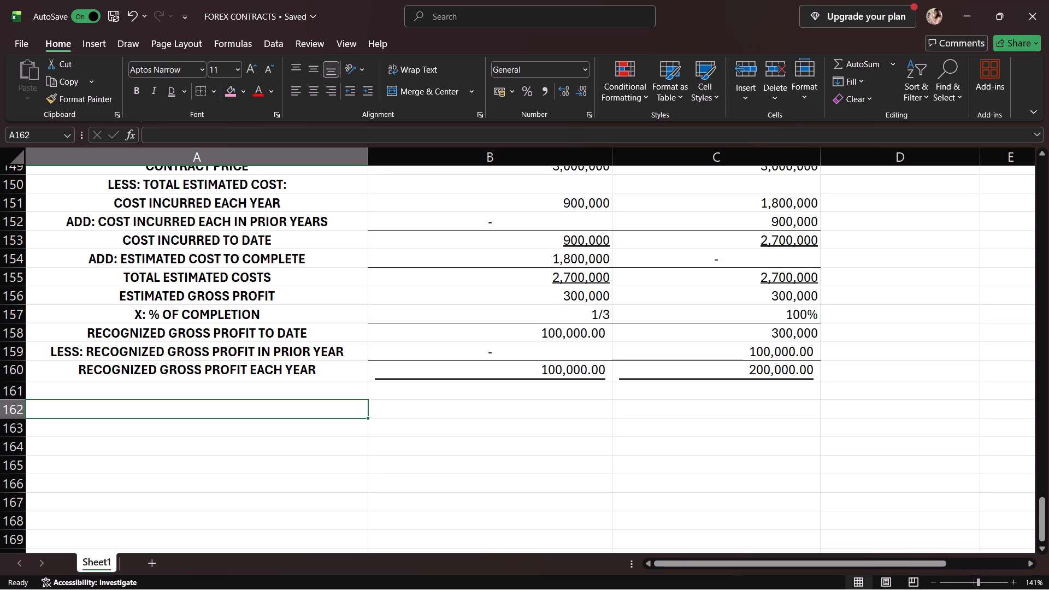
{"action": "type", "text": "CONTRACT PRICE"}
{"action": "key", "text": "space"}
{"action": "key", "text": "Return"}
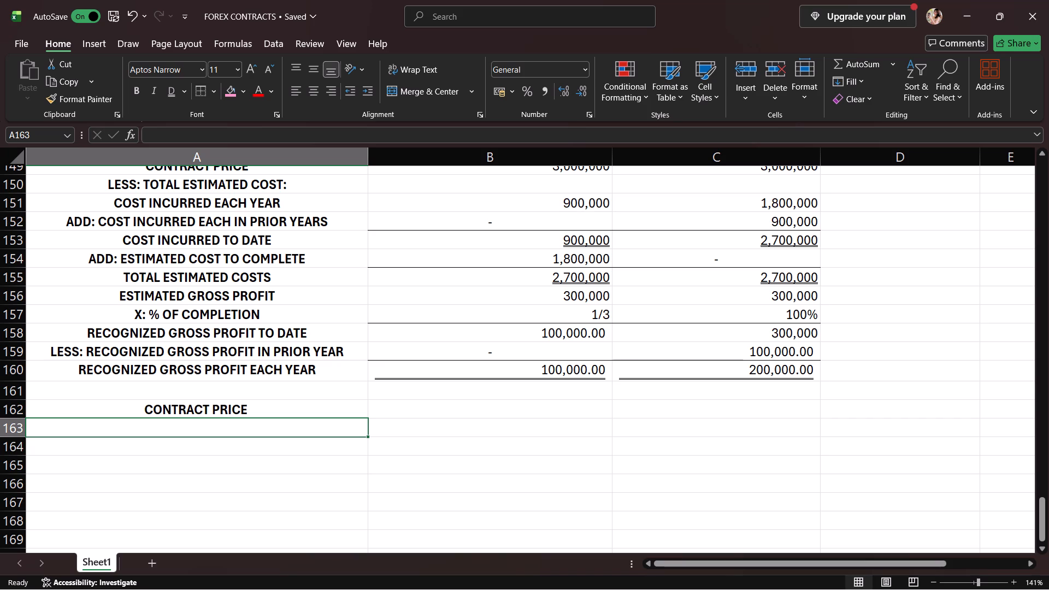
{"action": "left_click", "coordinate": [754, 439]}
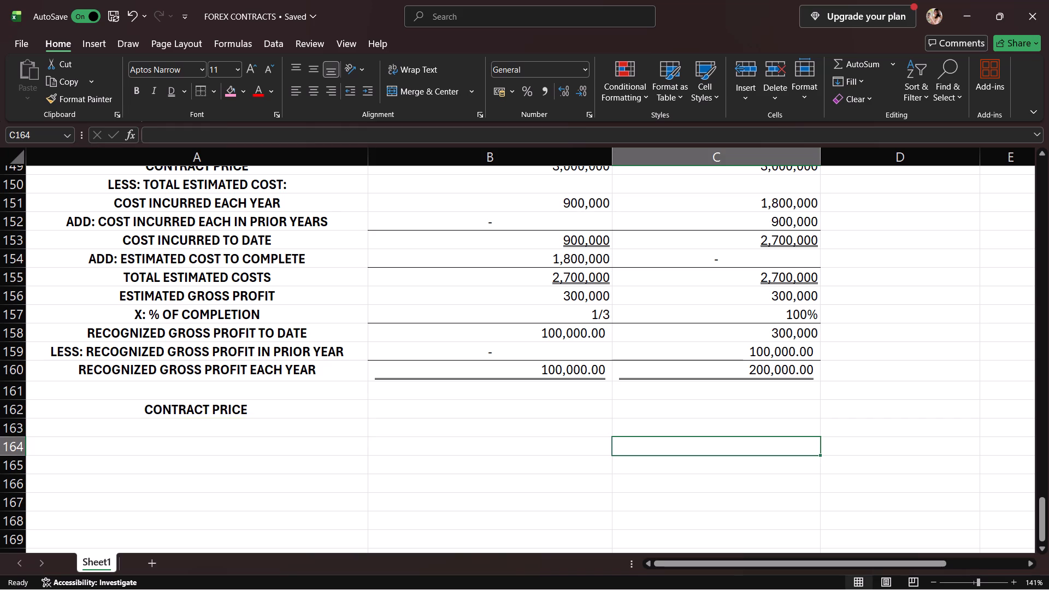
{"action": "left_click", "coordinate": [738, 424]}
{"action": "left_click", "coordinate": [738, 412]}
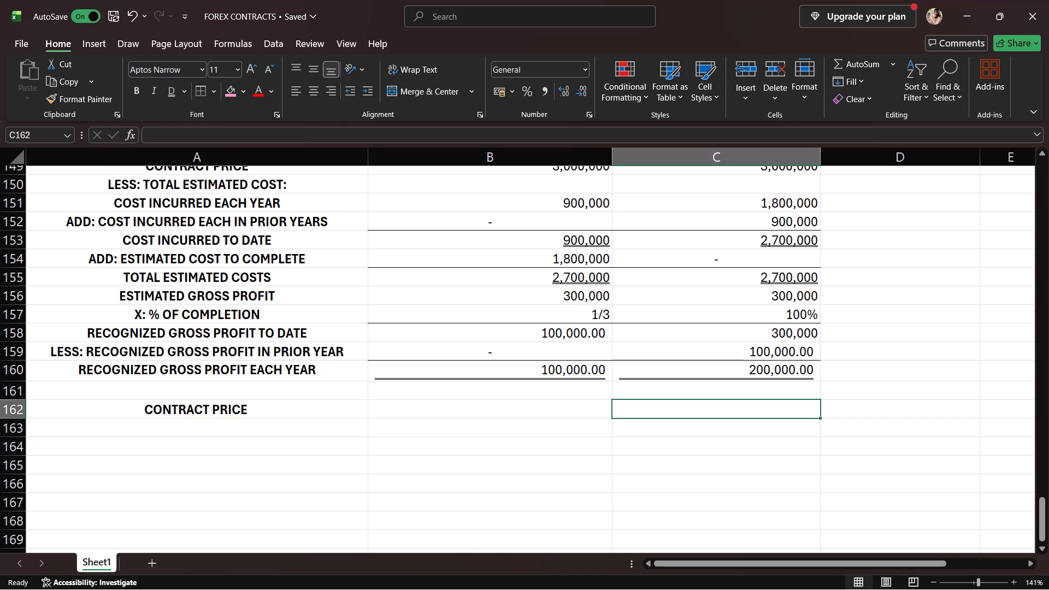
{"action": "type", "text": "6,000,000"}
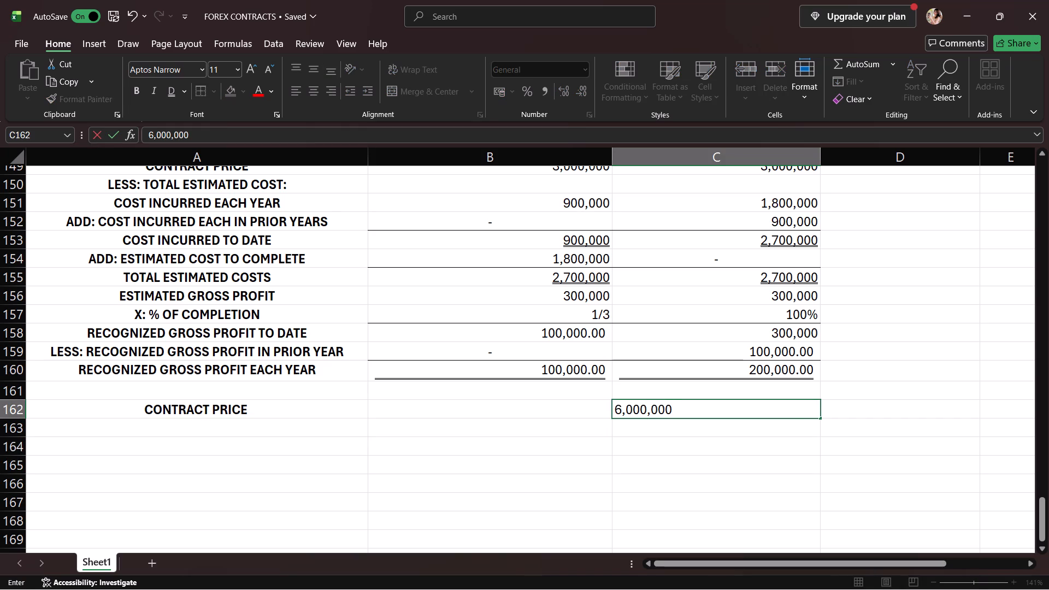
{"action": "key", "text": "Return"}
Enter the label "LESS: TOTAL ESTIMATED COSTS:" in A163, including the closing colon.
{"action": "left_click", "coordinate": [346, 432]}
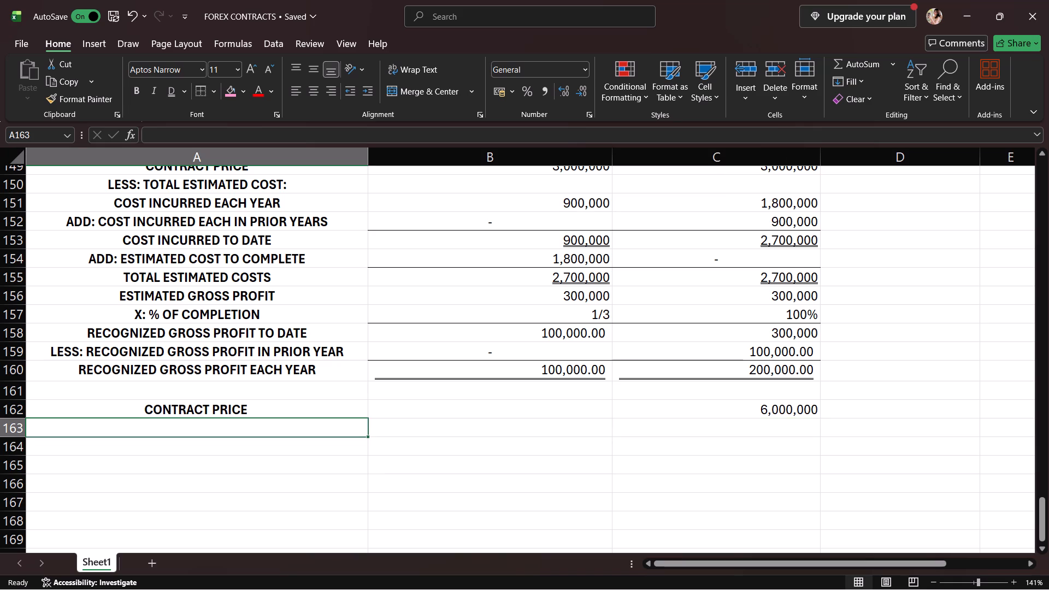
{"action": "type", "text": "LESS: TOTAL"}
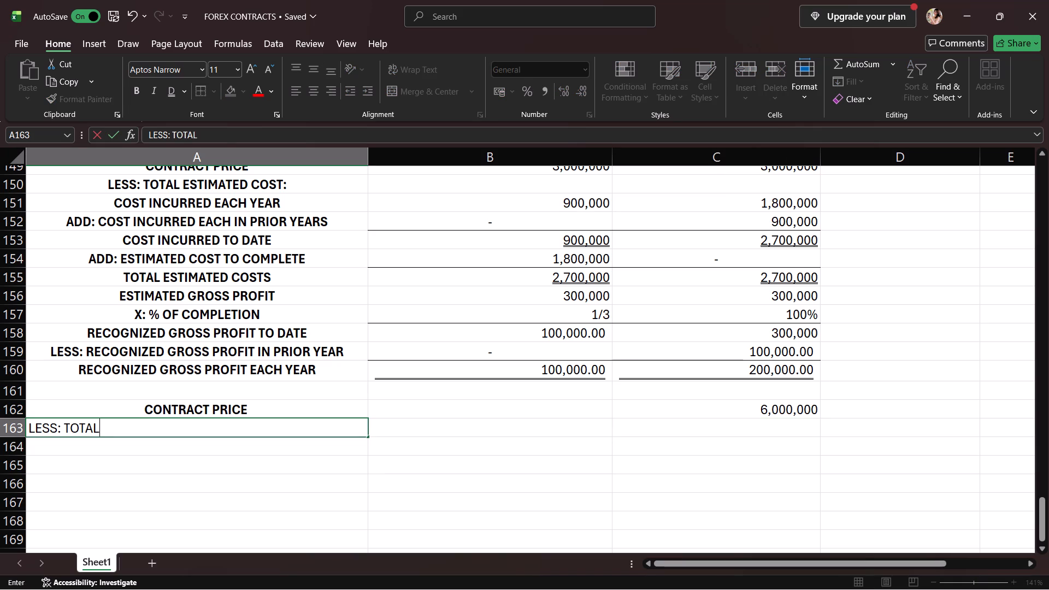
{"action": "key", "text": "space"}
{"action": "type", "text": "ESTIMATED COSTS"}
{"action": "key", "text": "Return"}
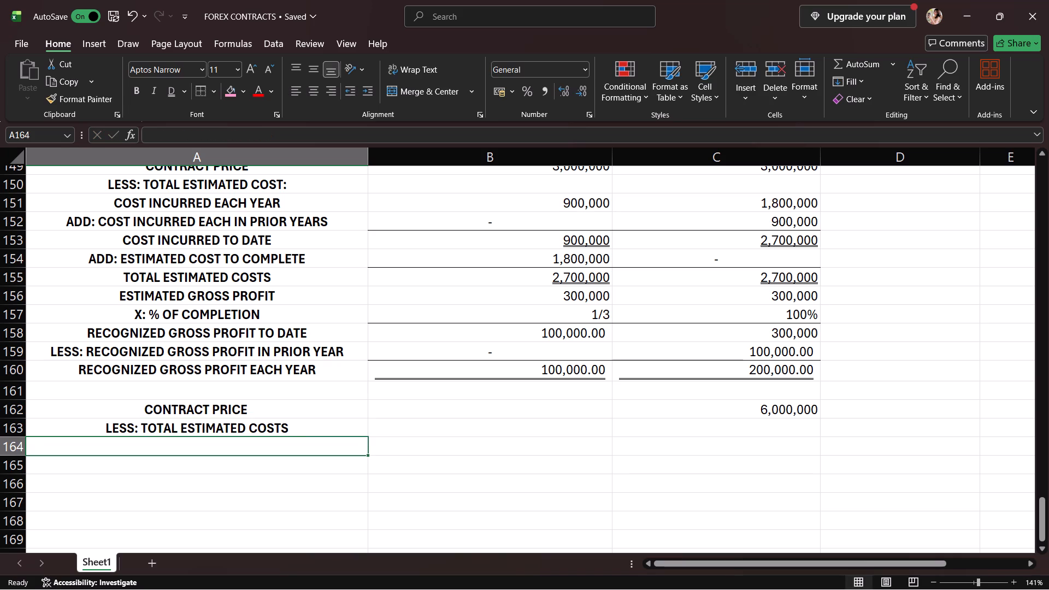
{"action": "key", "text": "shift+colon"}
{"action": "left_click", "coordinate": [346, 432]}
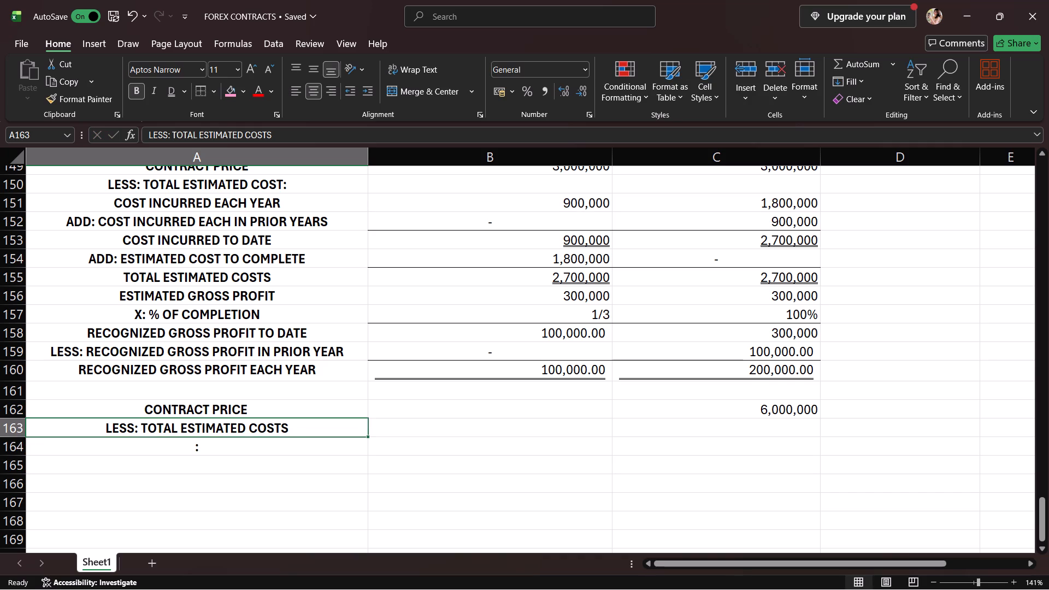
{"action": "left_click", "coordinate": [344, 444]}
{"action": "key", "text": "BackSpace"}
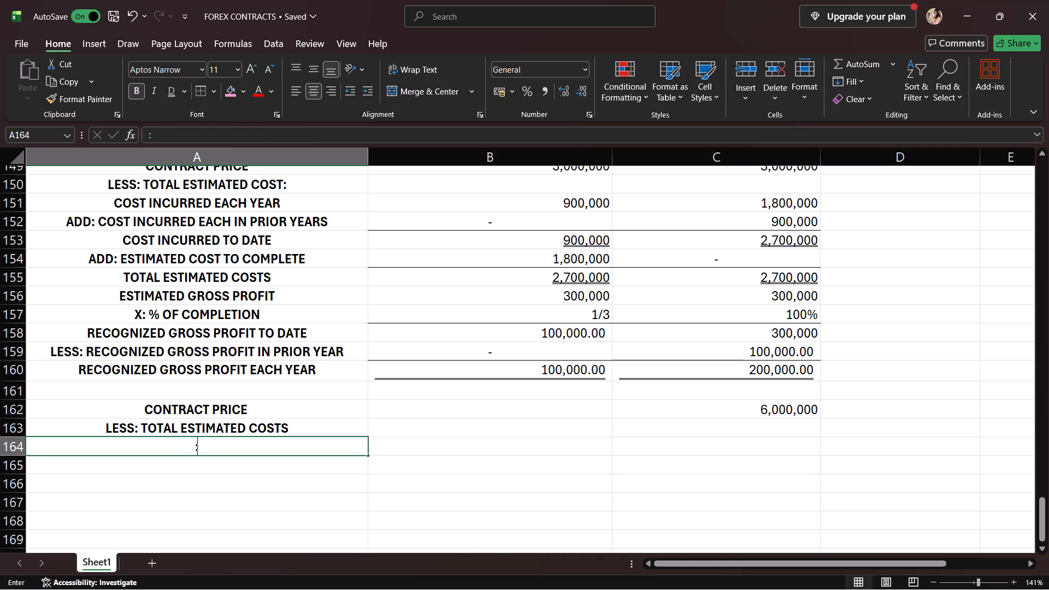
{"action": "left_click", "coordinate": [344, 420]}
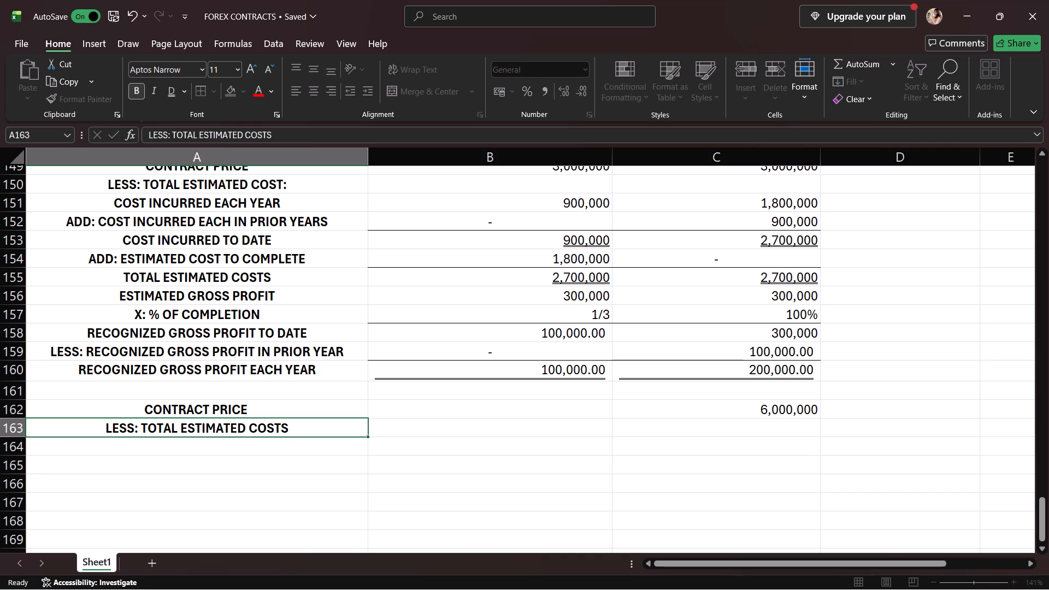
{"action": "left_click", "coordinate": [294, 435]}
{"action": "left_click", "coordinate": [294, 435]}
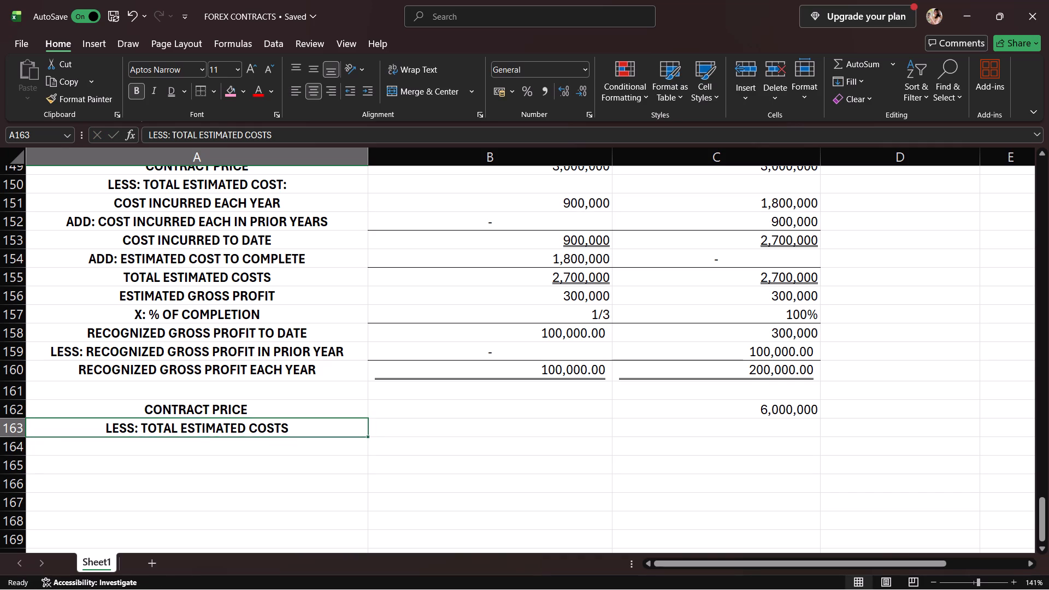
{"action": "left_click", "coordinate": [298, 138]}
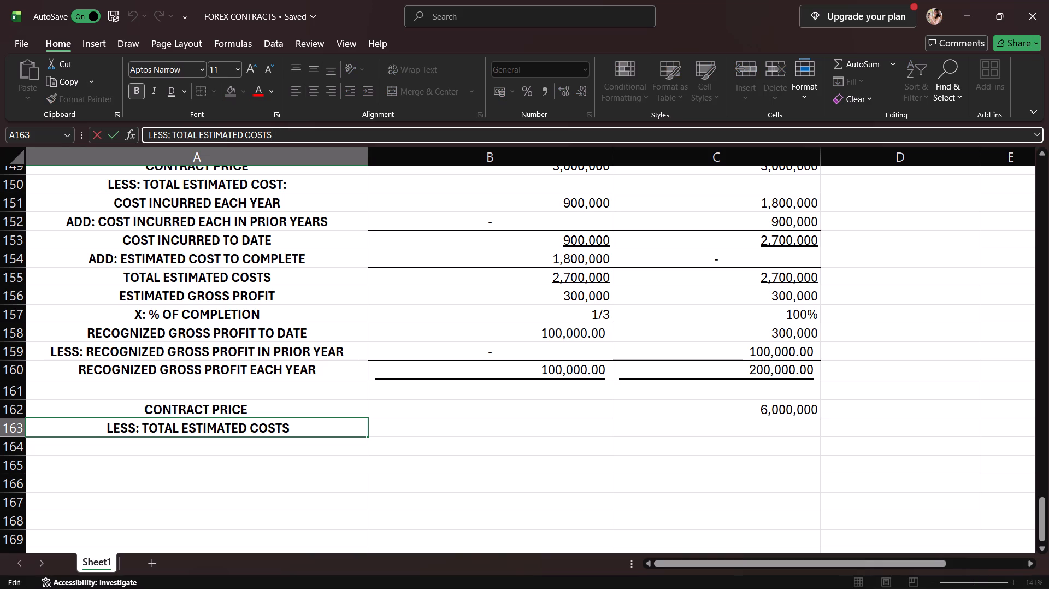
{"action": "key", "text": "shift+colon"}
{"action": "left_click", "coordinate": [274, 444]}
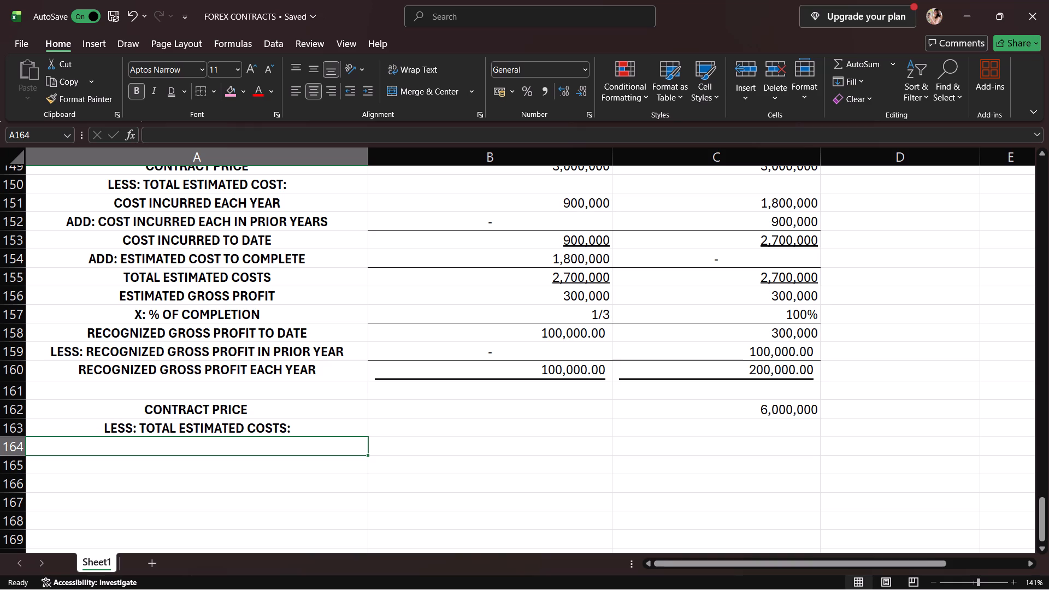
Enter the label "COSTS INCURRED TO 1/10/2025" in A164.
{"action": "type", "text": "COSTS INCURE"}
{"action": "key", "text": "BackSpace"}
{"action": "type", "text": "RED TO"}
{"action": "key", "text": "space"}
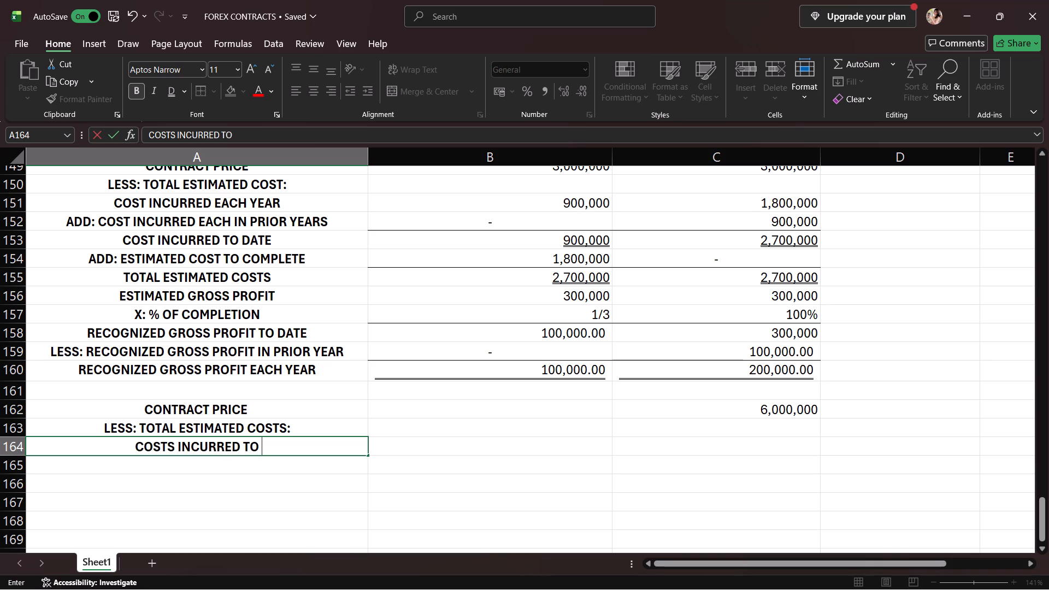
{"action": "type", "text": "1/10"}
{"action": "type", "text": "/2925"}
{"action": "key", "text": "BackSpace"}
{"action": "key", "text": "BackSpace"}
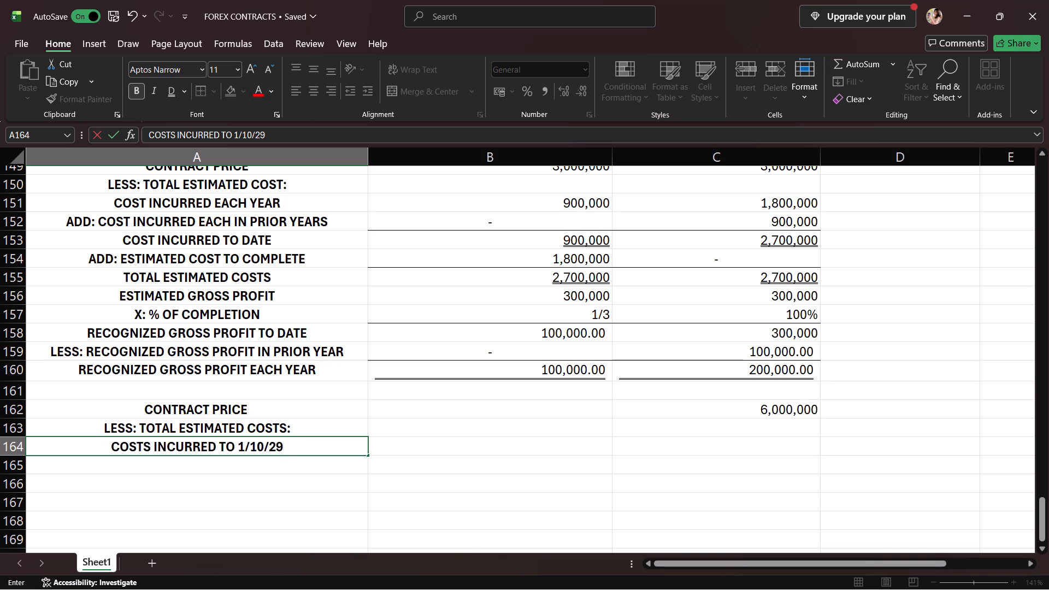
{"action": "key", "text": "BackSpace"}
{"action": "type", "text": "025"}
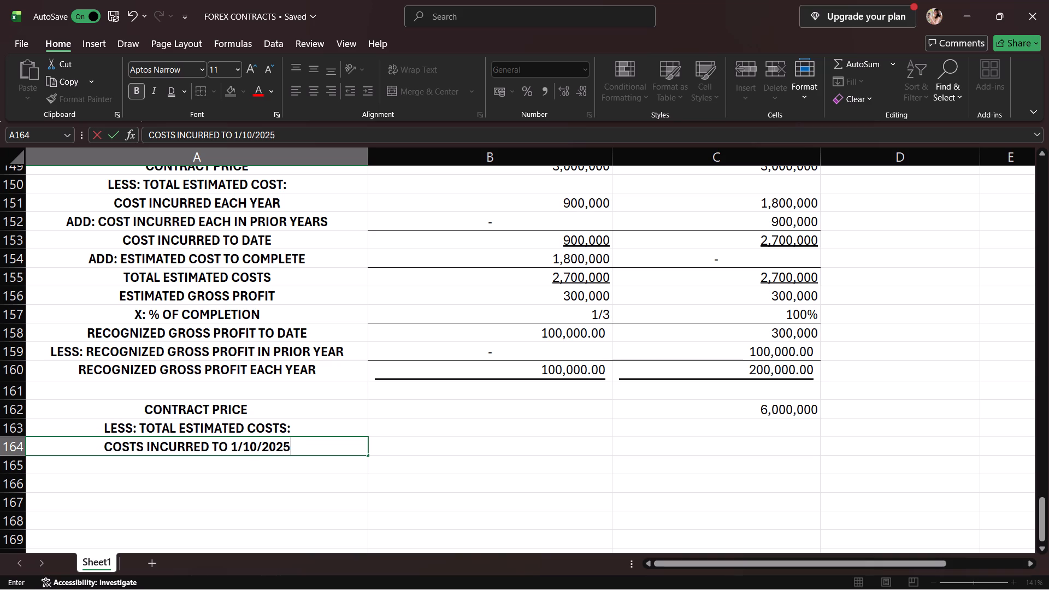
{"action": "key", "text": "Return"}
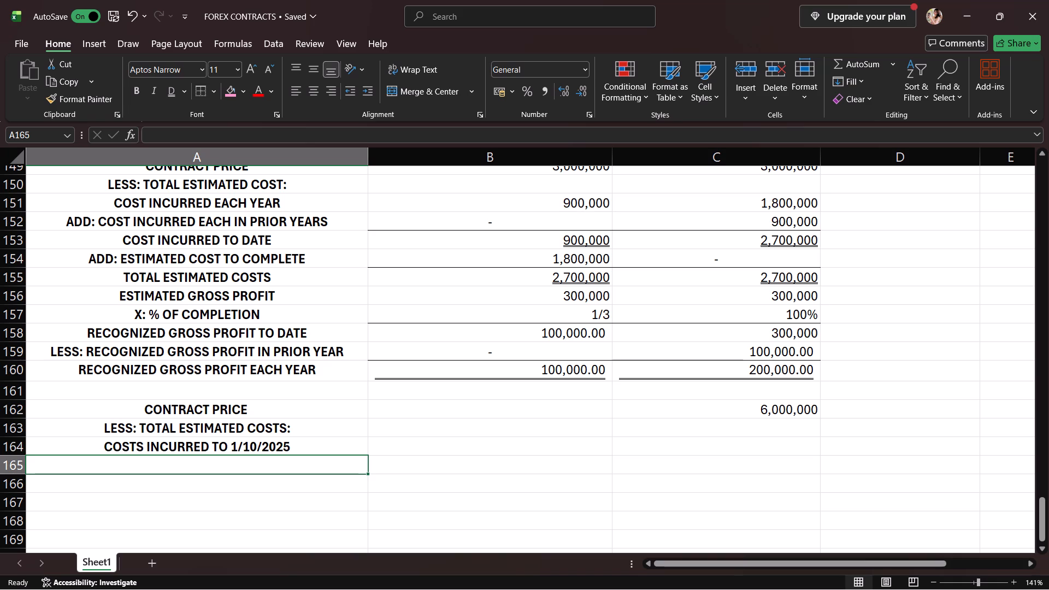
Append a space and a hyphen to the end of the costs incurred label in A164.
{"action": "left_click", "coordinate": [294, 449]}
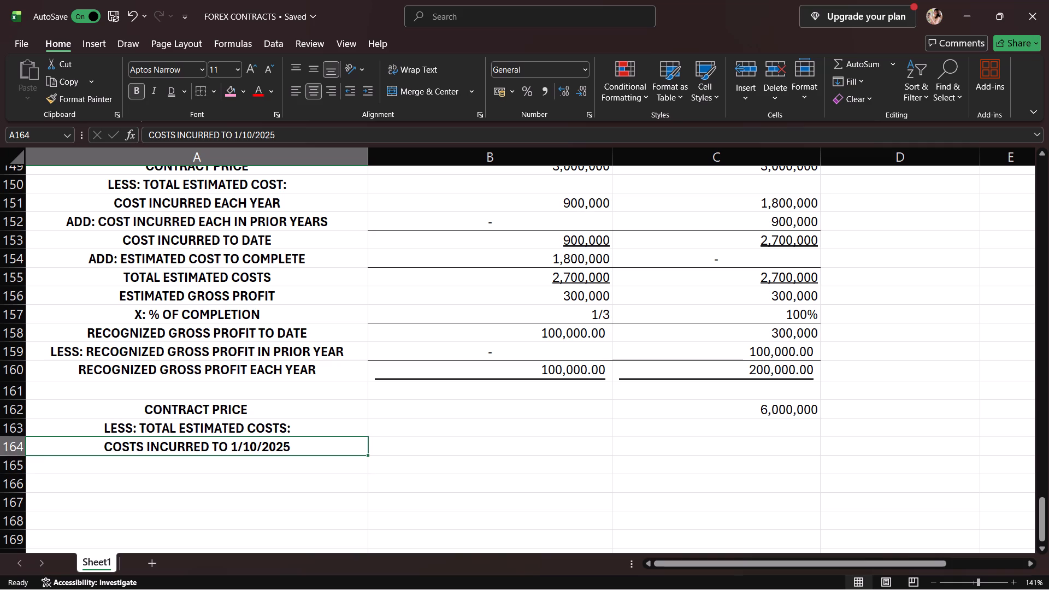
{"action": "left_click", "coordinate": [293, 462]}
{"action": "left_click", "coordinate": [306, 439]}
{"action": "key", "text": "space"}
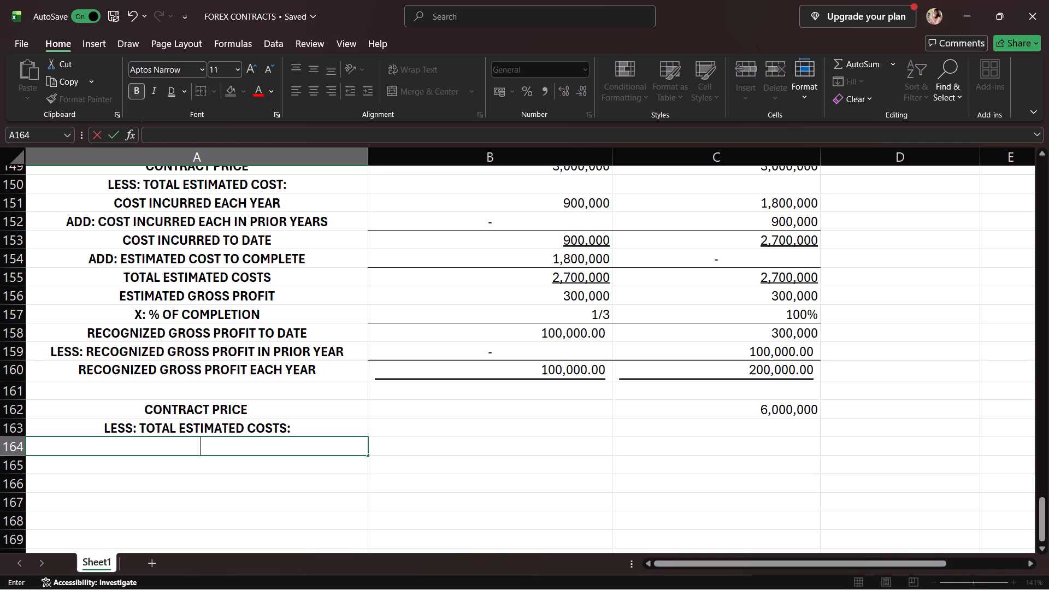
{"action": "left_click", "coordinate": [127, 15]}
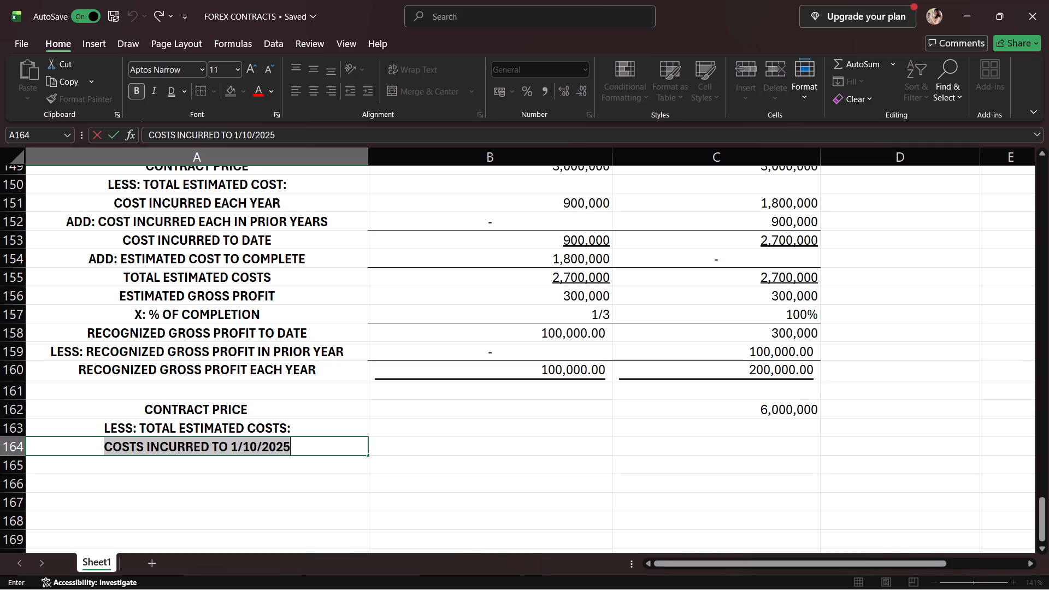
{"action": "left_click", "coordinate": [292, 141]}
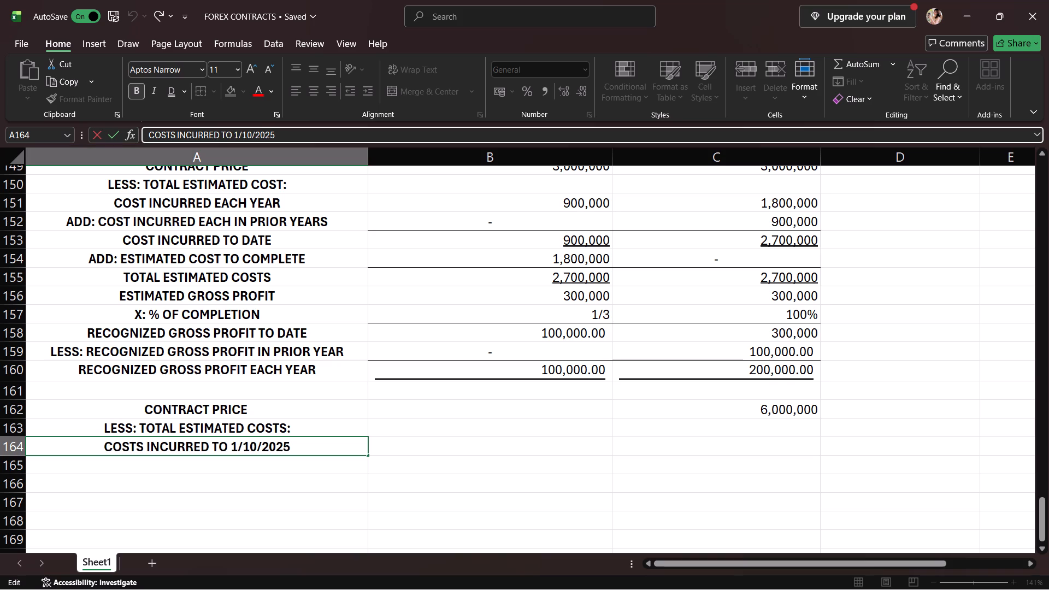
{"action": "key", "text": "space"}
{"action": "type", "text": "-"}
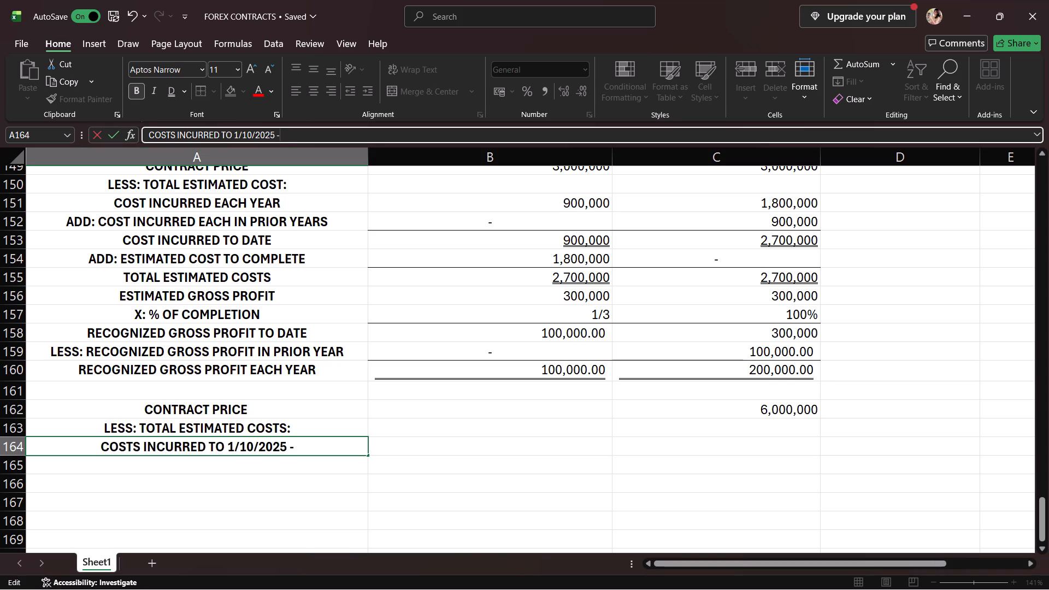
{"action": "left_click", "coordinate": [335, 445]}
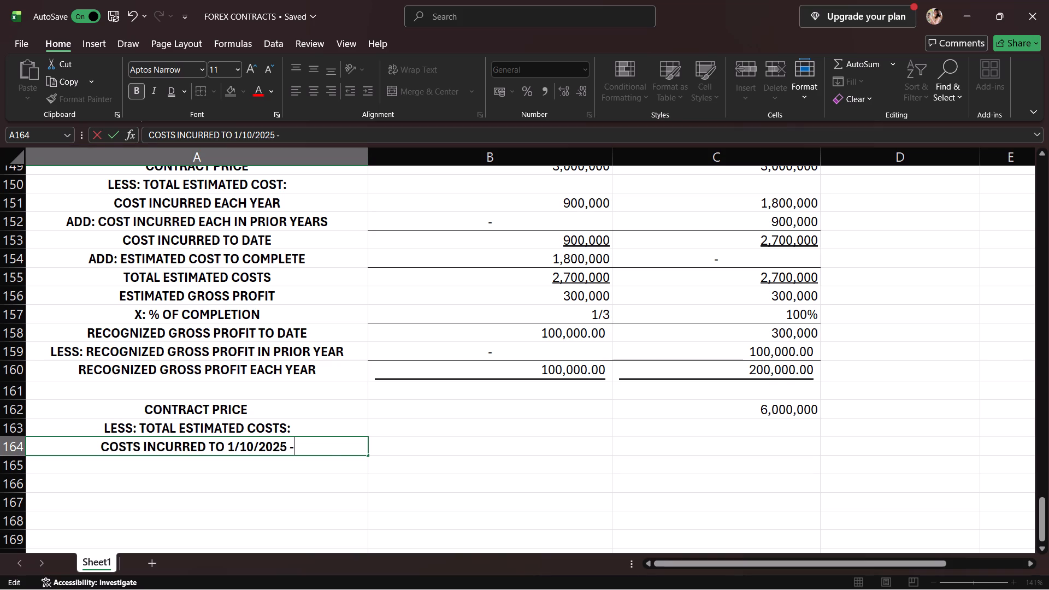
{"action": "left_click", "coordinate": [326, 455]}
{"action": "key", "text": "Return"}
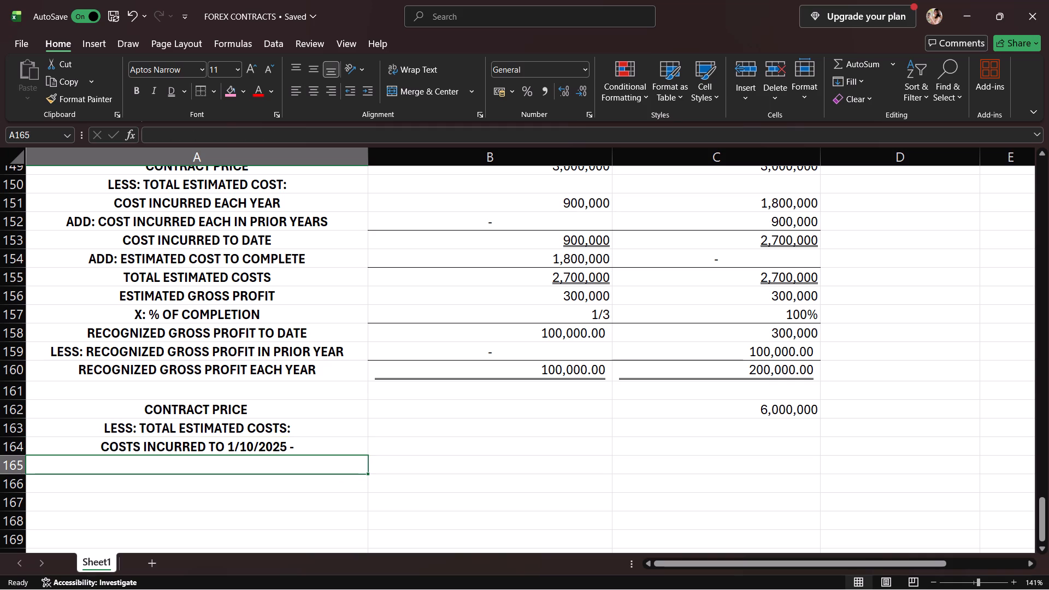
Enter the end date 12/31/26 in A165, beneath the costs incurred label.
{"action": "type", "text": "12"}
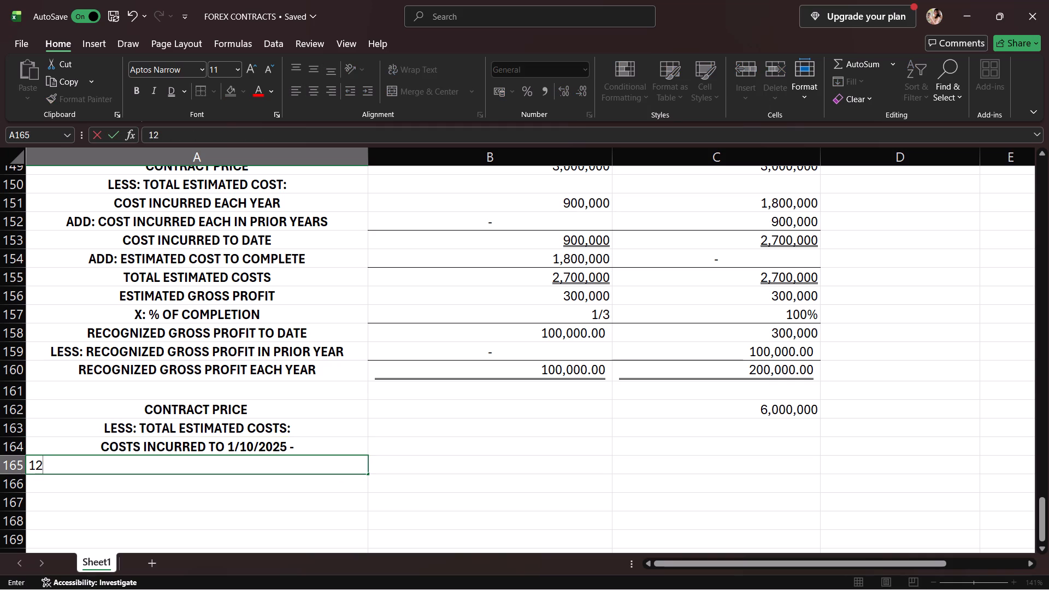
{"action": "key", "text": "shift+question"}
{"action": "key", "text": "BackSpace"}
{"action": "type", "text": "/31"}
{"action": "key", "text": "slash"}
{"action": "type", "text": "26"}
{"action": "key", "text": "Return"}
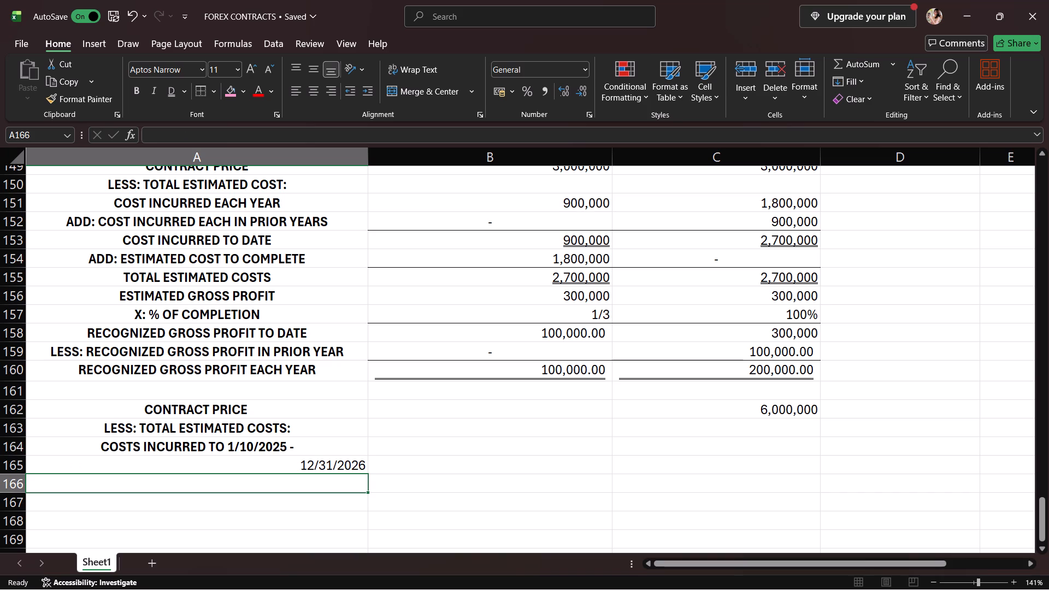
Format the end date in A165 as bold and centred to match the labels above it.
{"action": "left_click", "coordinate": [321, 468]}
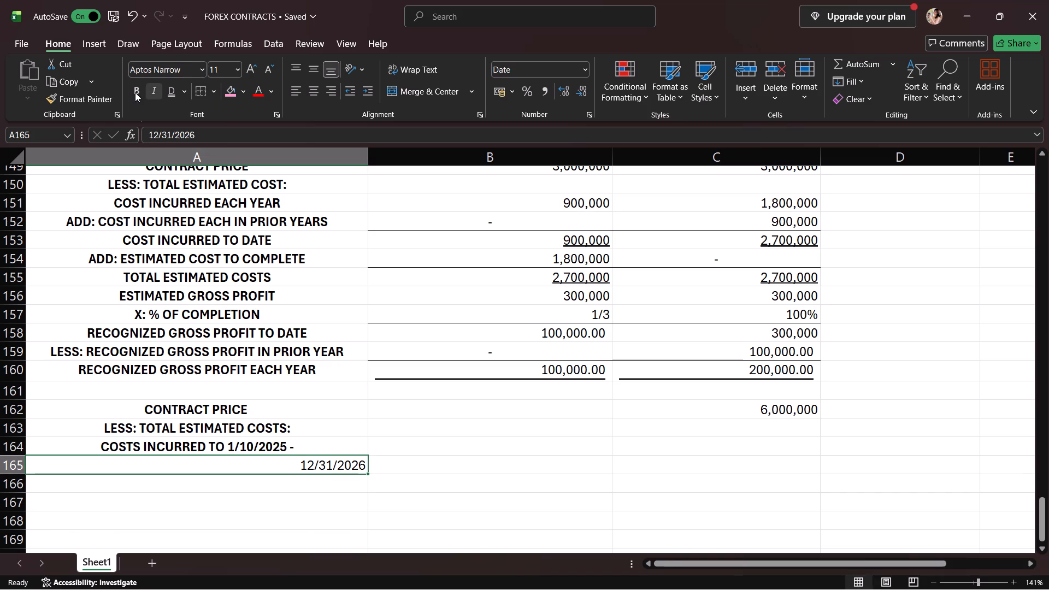
{"action": "left_click", "coordinate": [135, 92]}
{"action": "left_click", "coordinate": [316, 91]}
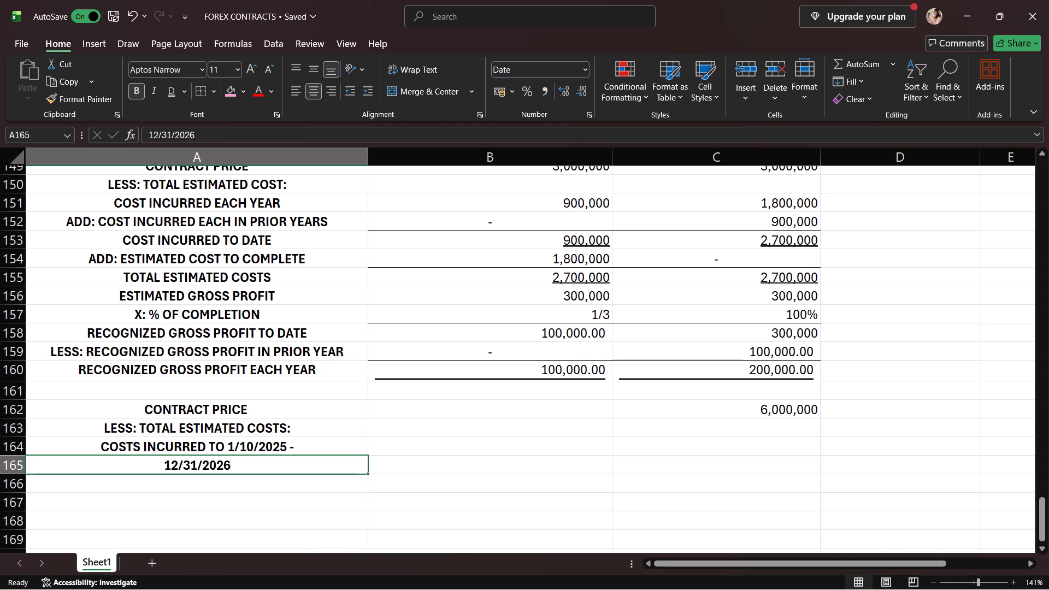
Enter 3,600,000 in B165 as the costs incurred amount beside the end date.
{"action": "left_click", "coordinate": [471, 469]}
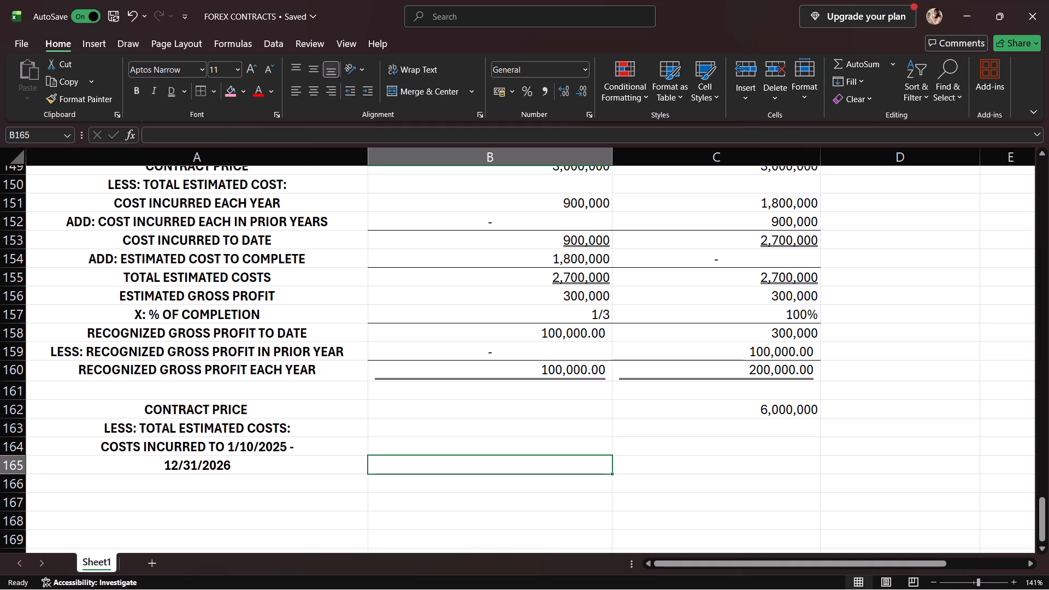
{"action": "type", "text": "3,"}
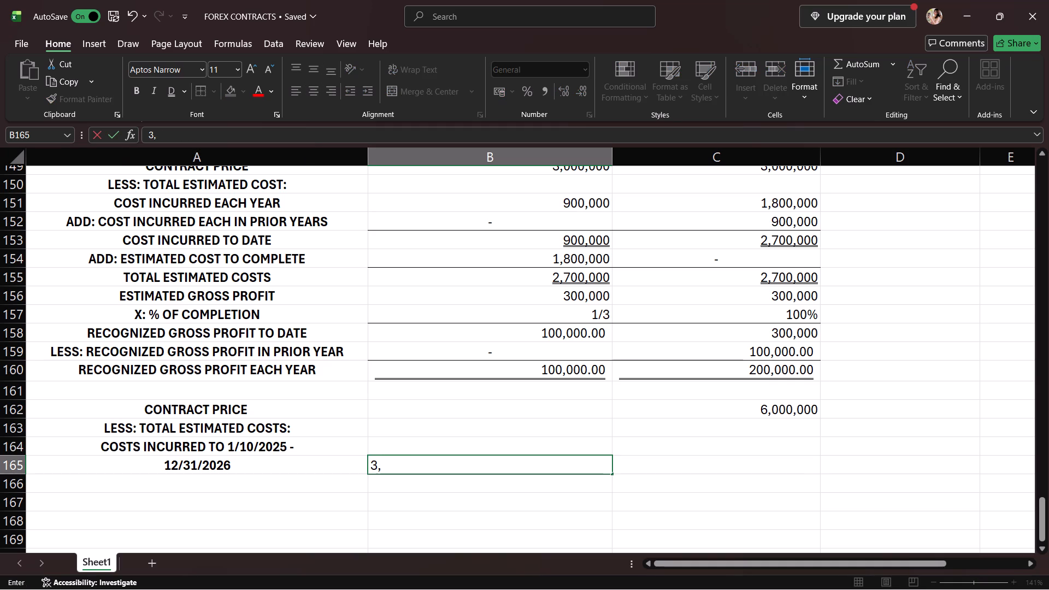
{"action": "type", "text": "600,000"}
{"action": "key", "text": "Return"}
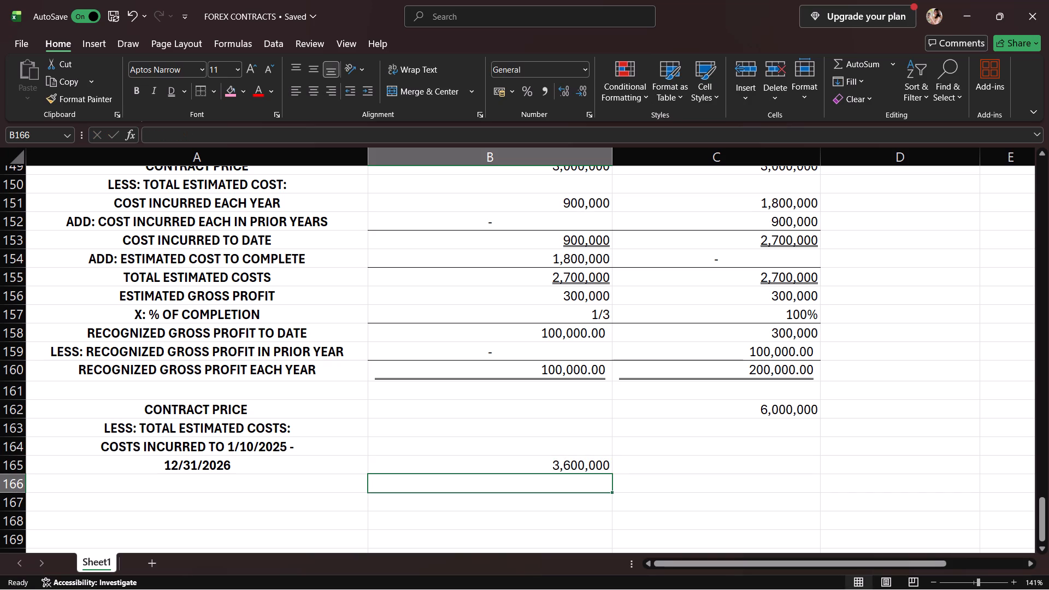
Start a label in A166, beneath the end date, with the text "ADD:" followed by a space.
{"action": "left_click", "coordinate": [266, 481]}
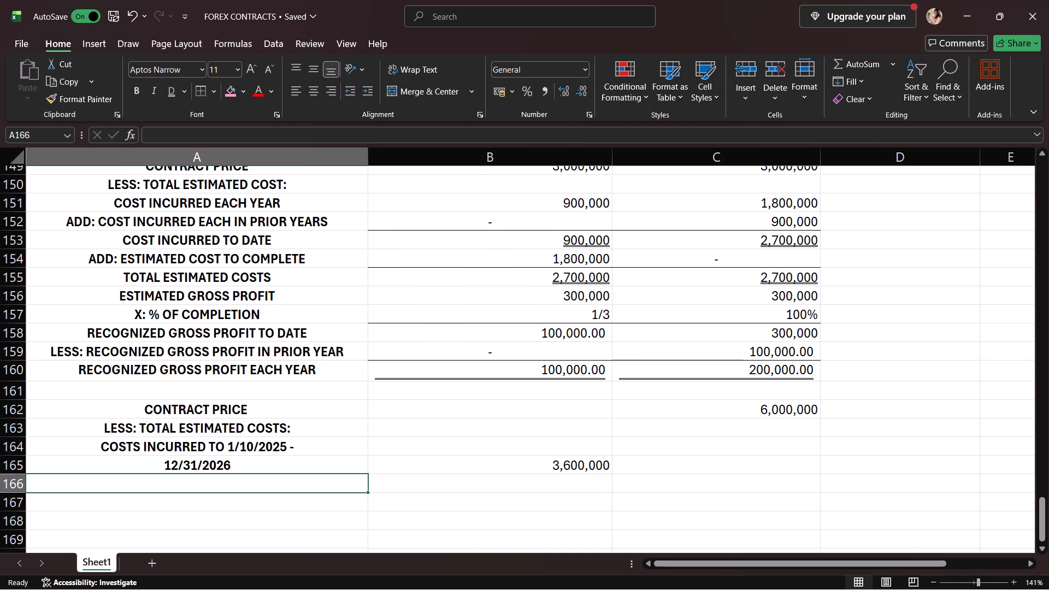
{"action": "type", "text": "ADD"}
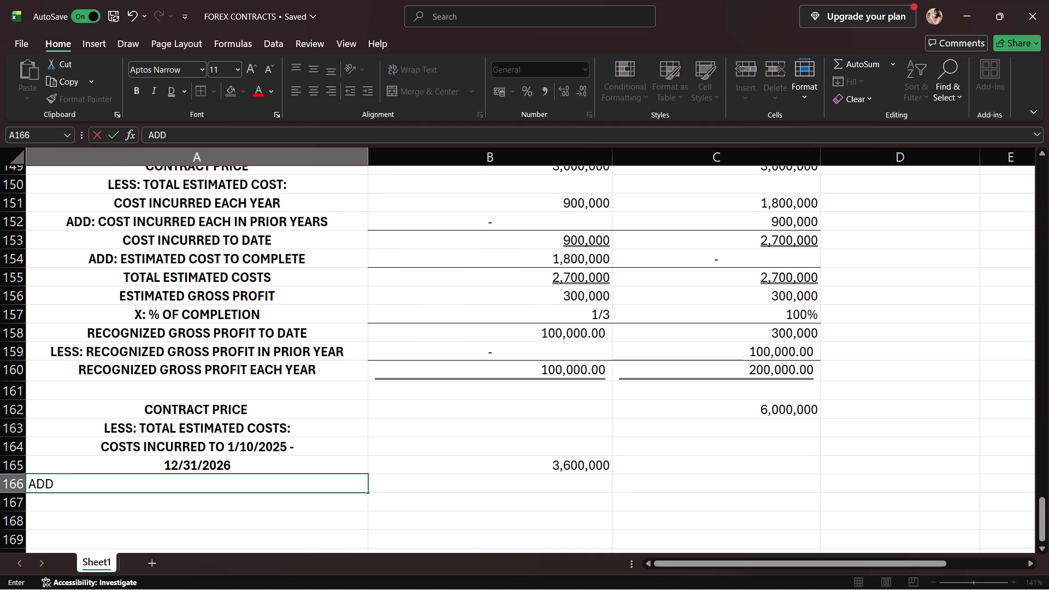
{"action": "type", "text": ":"}
{"action": "key", "text": "space"}
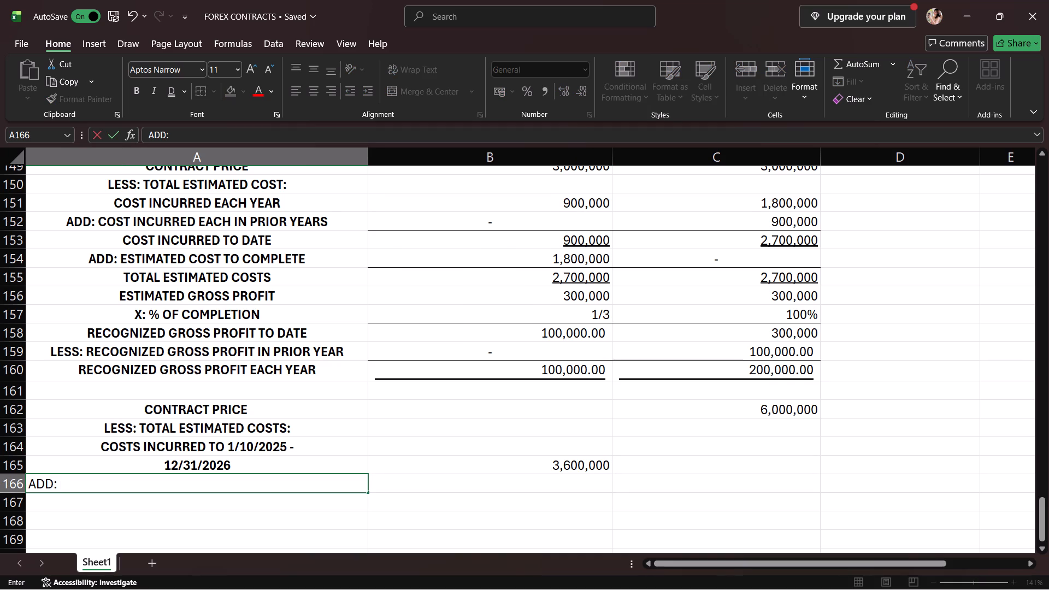
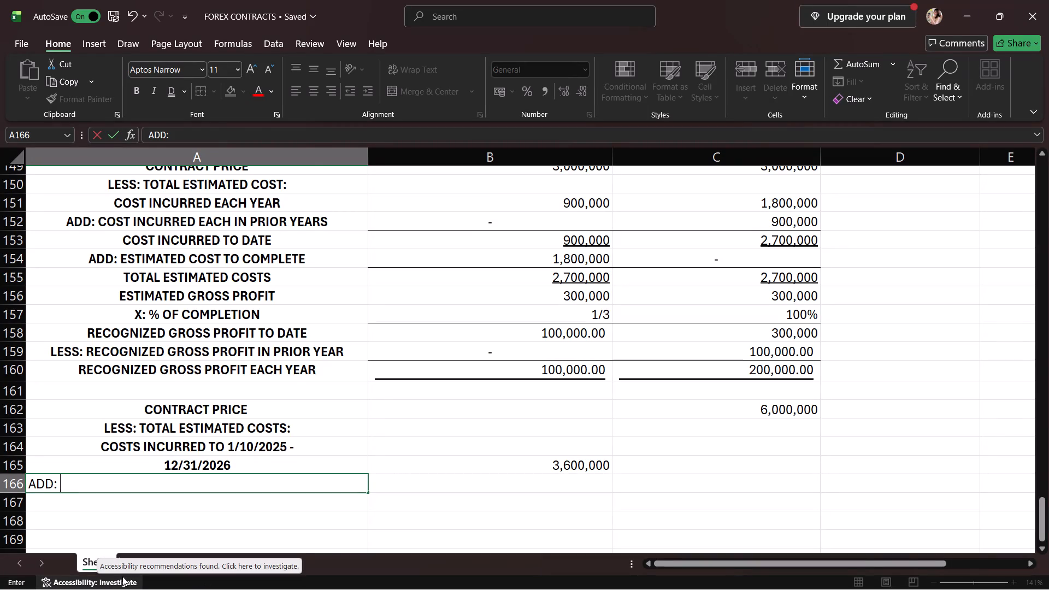
Complete the label in A166 so it reads "ADD: ESTIMATED COSTS TO COMPLETE".
{"action": "type", "text": "ES"}
{"action": "type", "text": "TIMATED COSTS"}
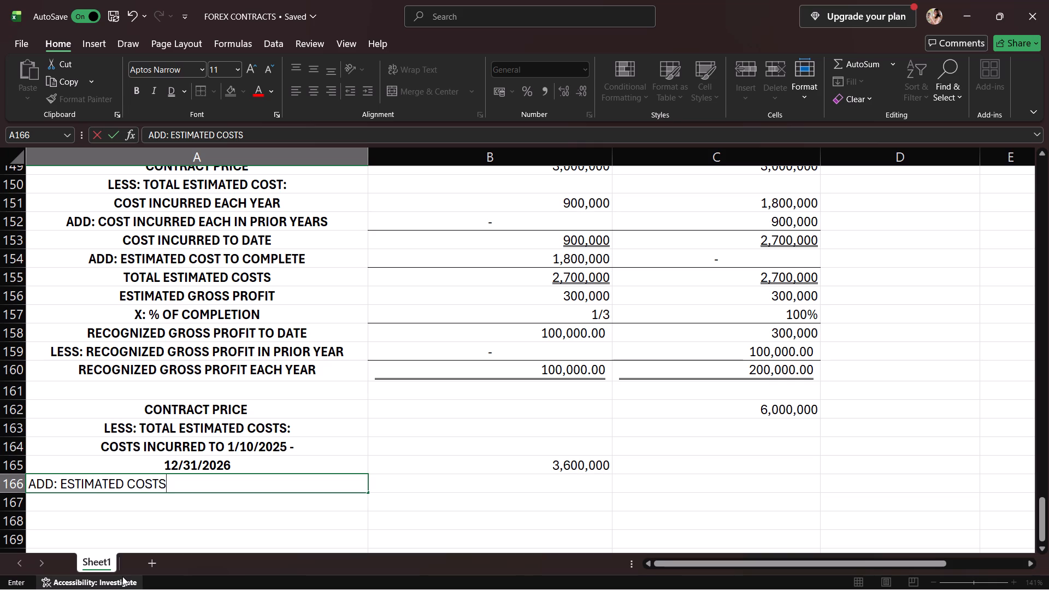
{"action": "key", "text": "BackSpace"}
{"action": "type", "text": "S"}
{"action": "key", "text": "space"}
{"action": "type", "text": "TO COMPLETE"}
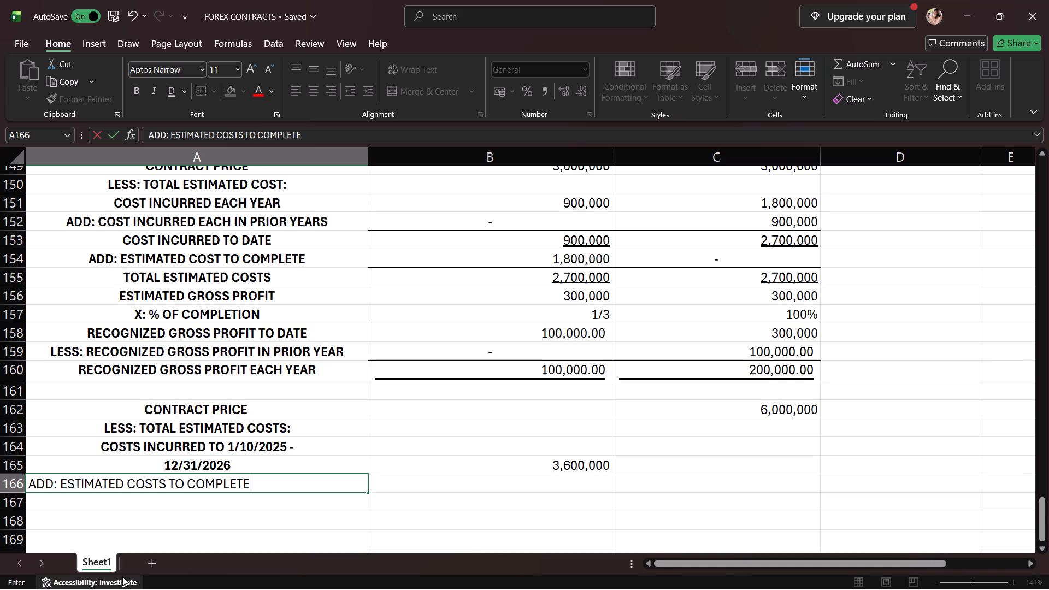
Enter 1,200,000 in B166 as the estimated costs to complete.
{"action": "left_click", "coordinate": [409, 481]}
{"action": "type", "text": "1,200,000"}
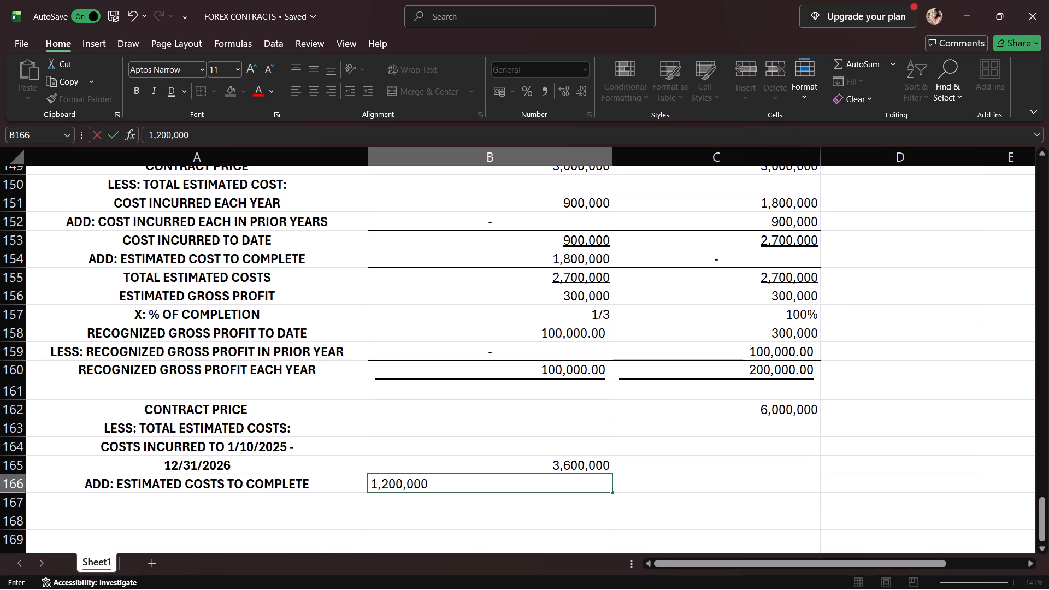
Add the costs incurred and the estimated costs to complete in C166 with the formula =B165+B166.
{"action": "left_click", "coordinate": [653, 477]}
{"action": "key", "text": "equal"}
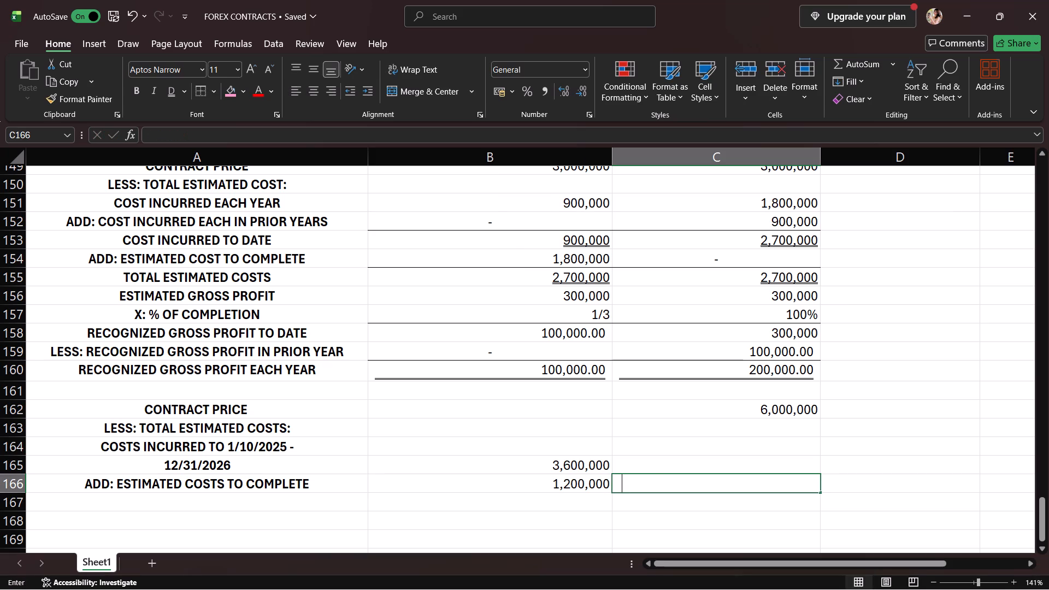
{"action": "left_click", "coordinate": [600, 469]}
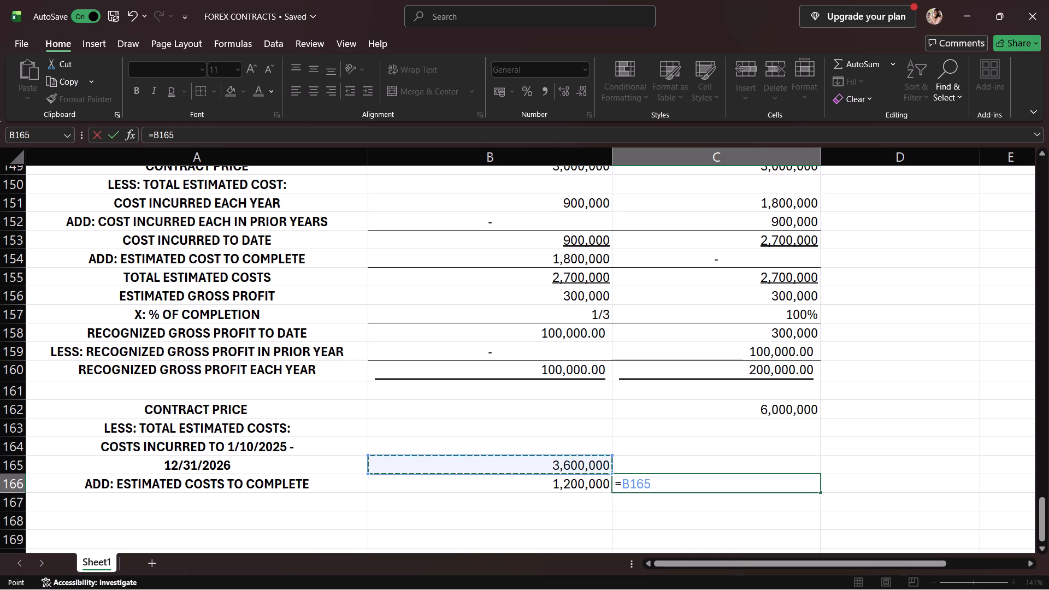
{"action": "key", "text": "plus"}
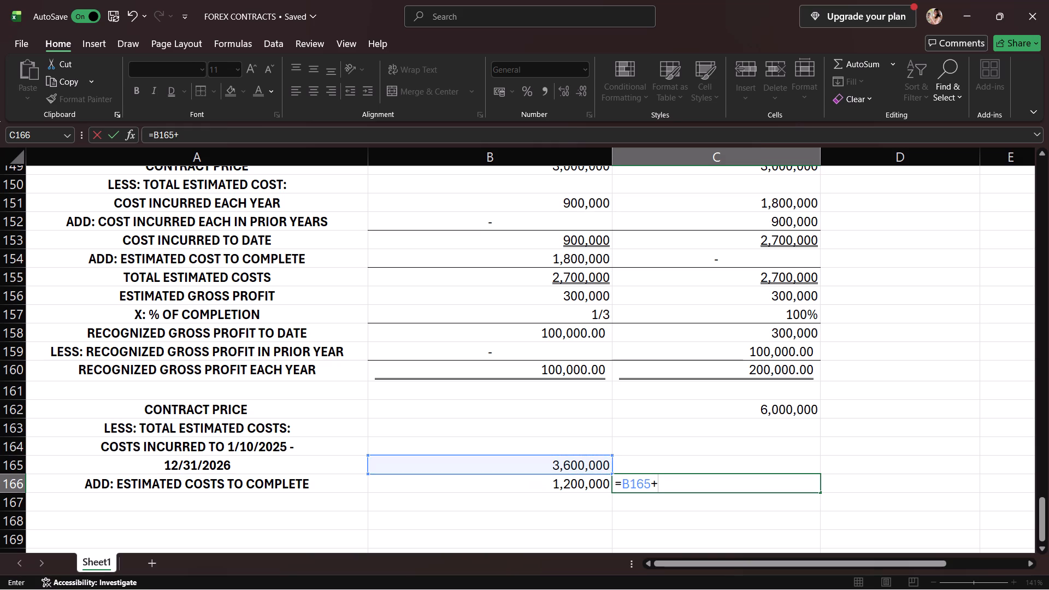
{"action": "left_click", "coordinate": [597, 484]}
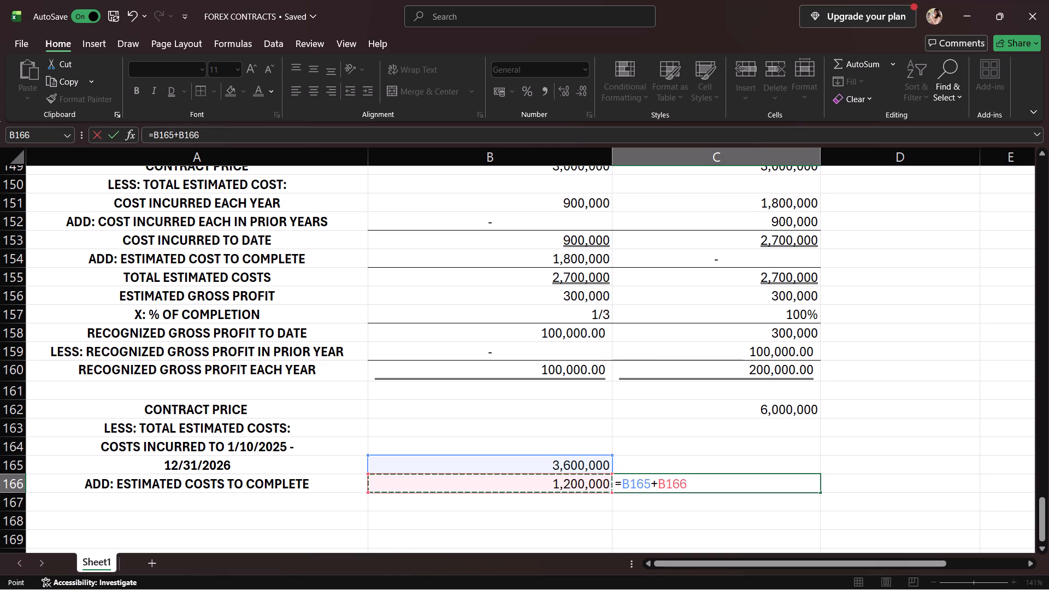
{"action": "scroll", "coordinate": [599, 487], "scroll_direction": "down", "scroll_amount": 2}
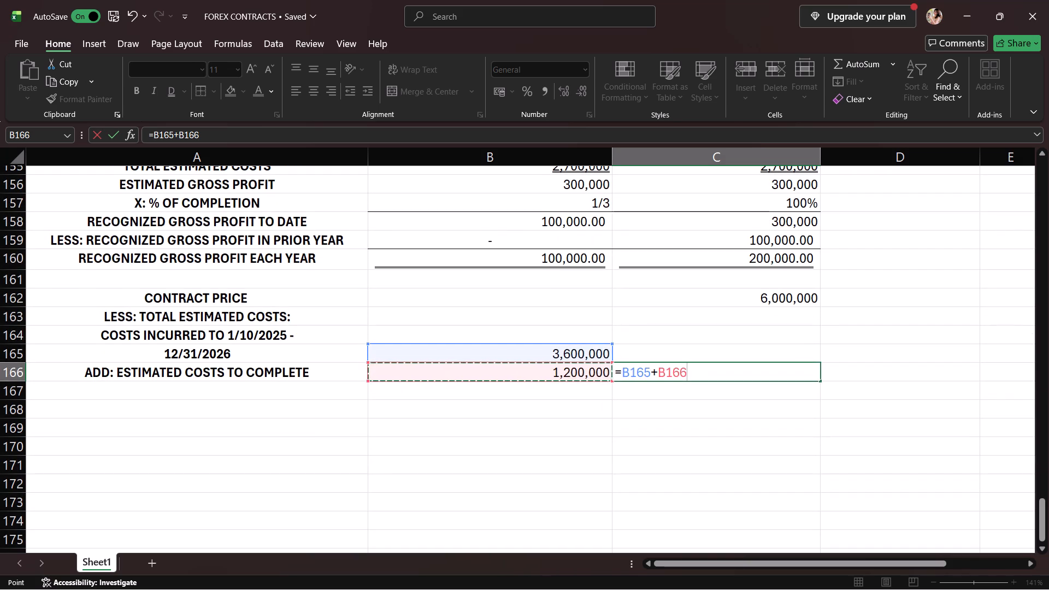
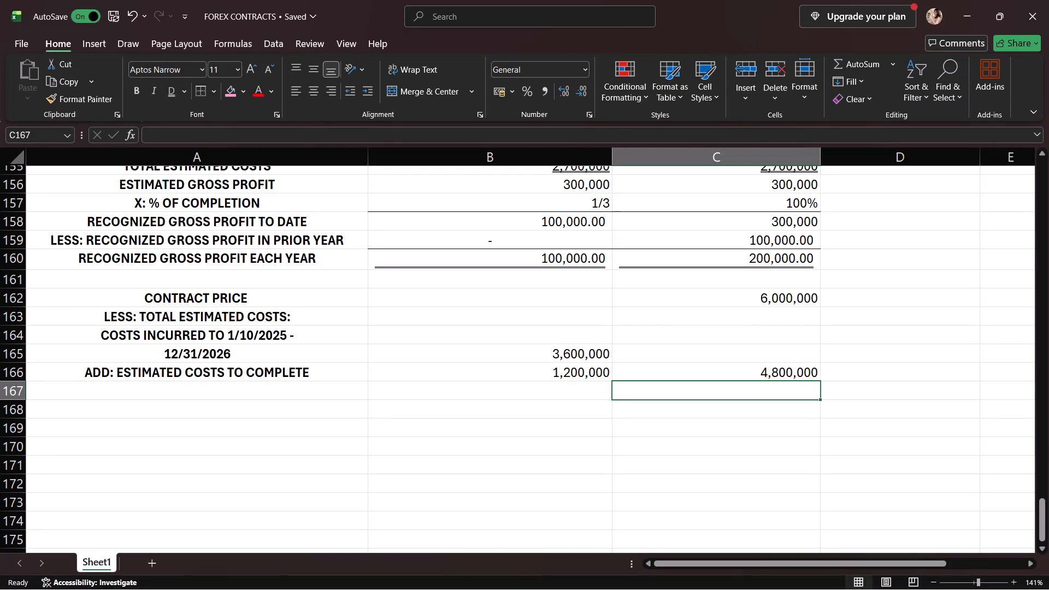
Underline the total estimated costs amount in C166.
{"action": "left_click", "coordinate": [696, 369]}
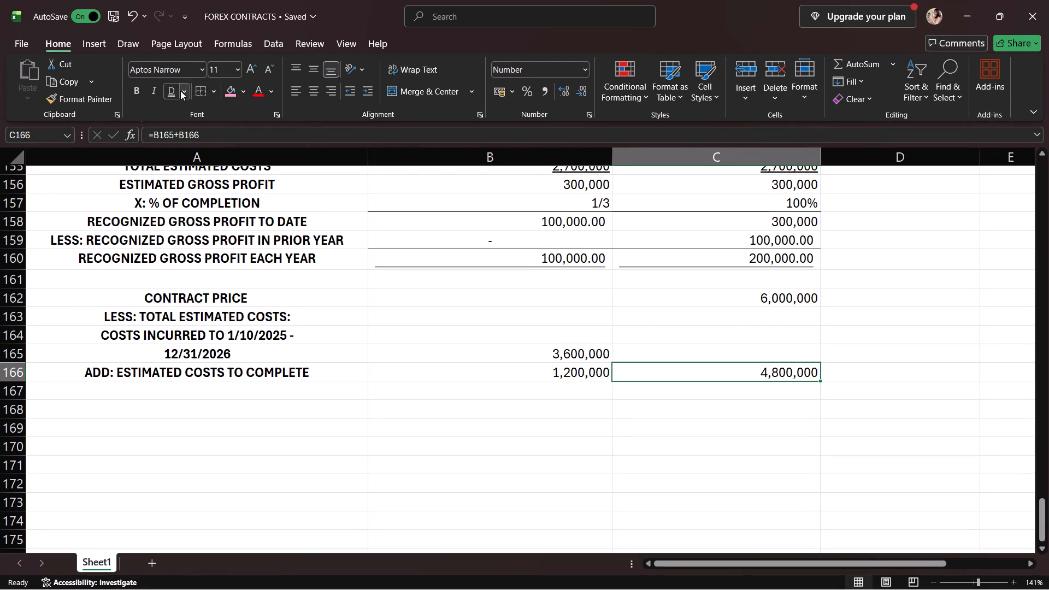
{"action": "left_click", "coordinate": [174, 91]}
Select A167, the empty label cell beneath "ADD: ESTIMATED COSTS TO COMPLETE".
{"action": "left_click", "coordinate": [580, 385]}
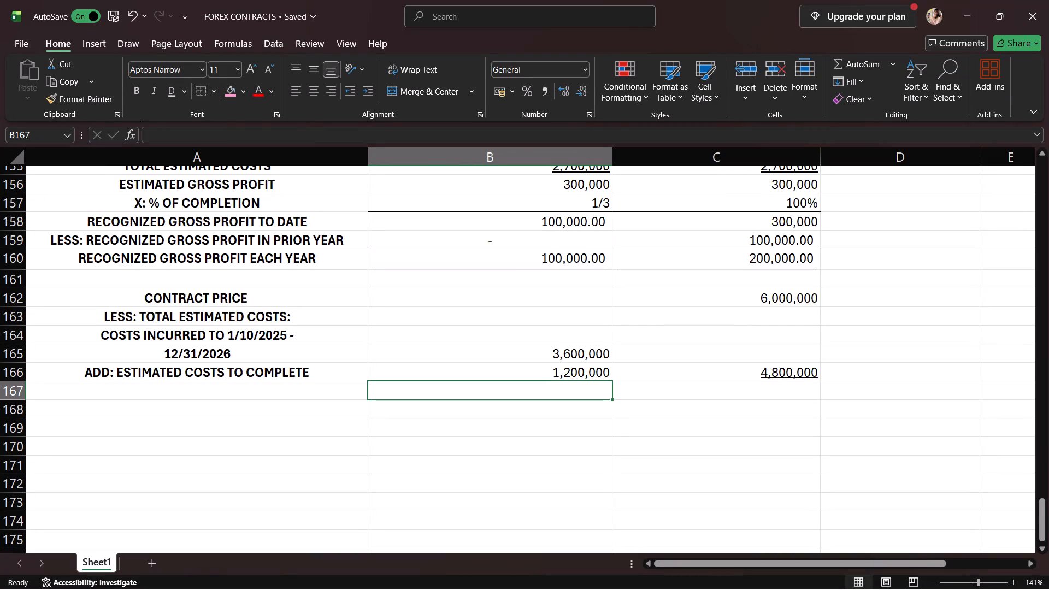
{"action": "left_click", "coordinate": [292, 385]}
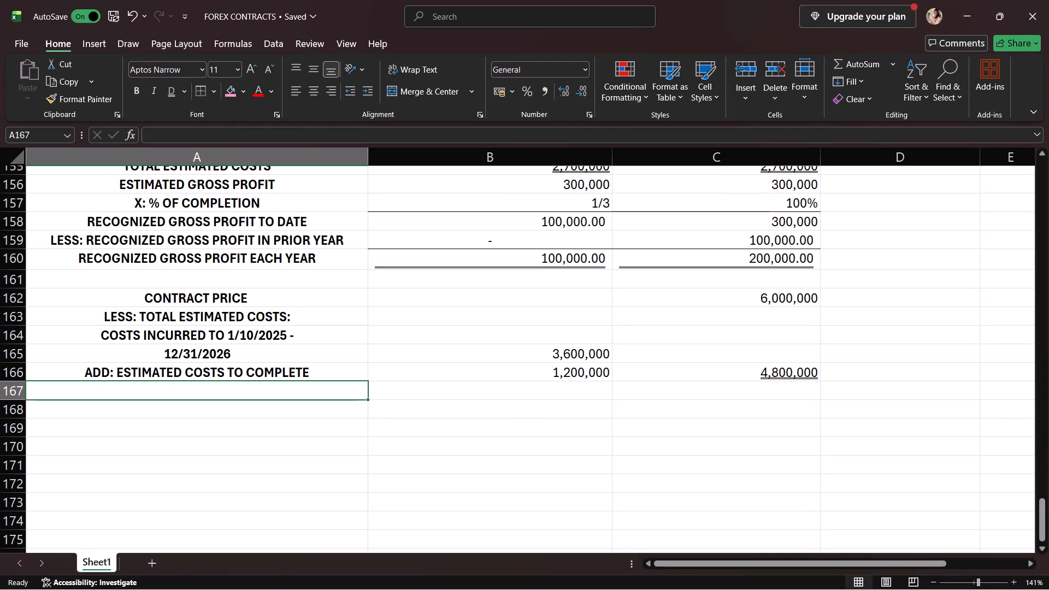
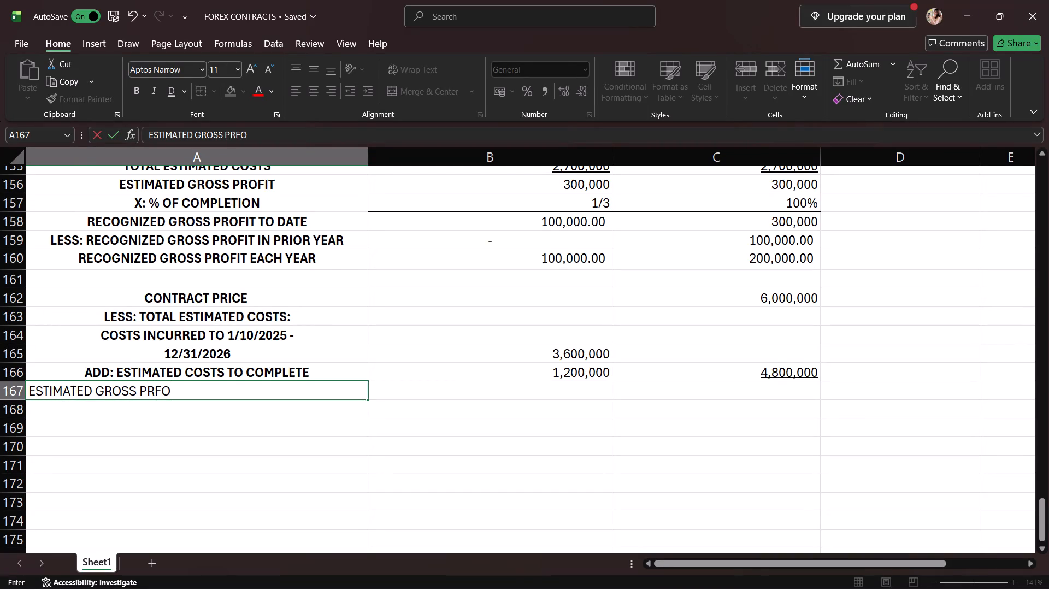
Complete the label in A167 so it reads "ESTIMATED GROSS PROFIT".
{"action": "key", "text": "BackSpace"}
{"action": "key", "text": "BackSpace"}
{"action": "type", "text": "OFIT"}
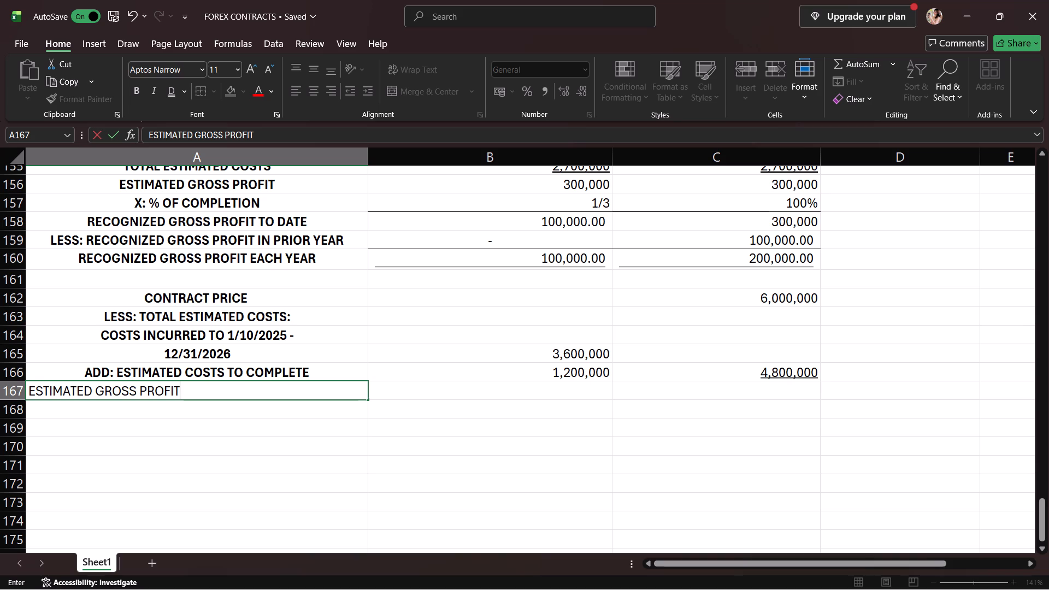
{"action": "key", "text": "Return"}
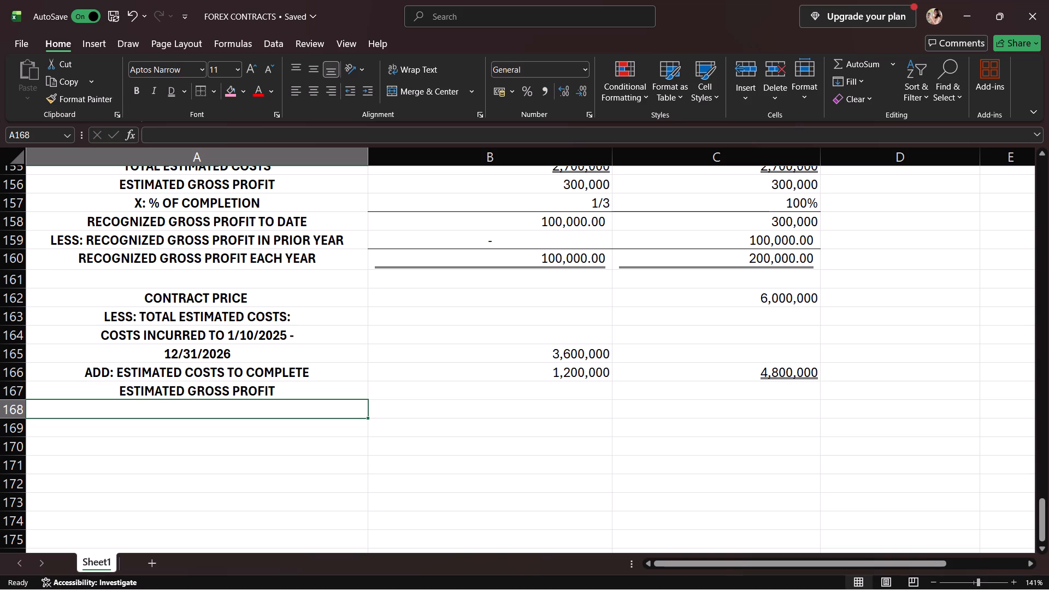
Enter the formula =B166 in C167 as the estimated gross profit amount.
{"action": "left_click", "coordinate": [396, 404]}
{"action": "left_click", "coordinate": [399, 391]}
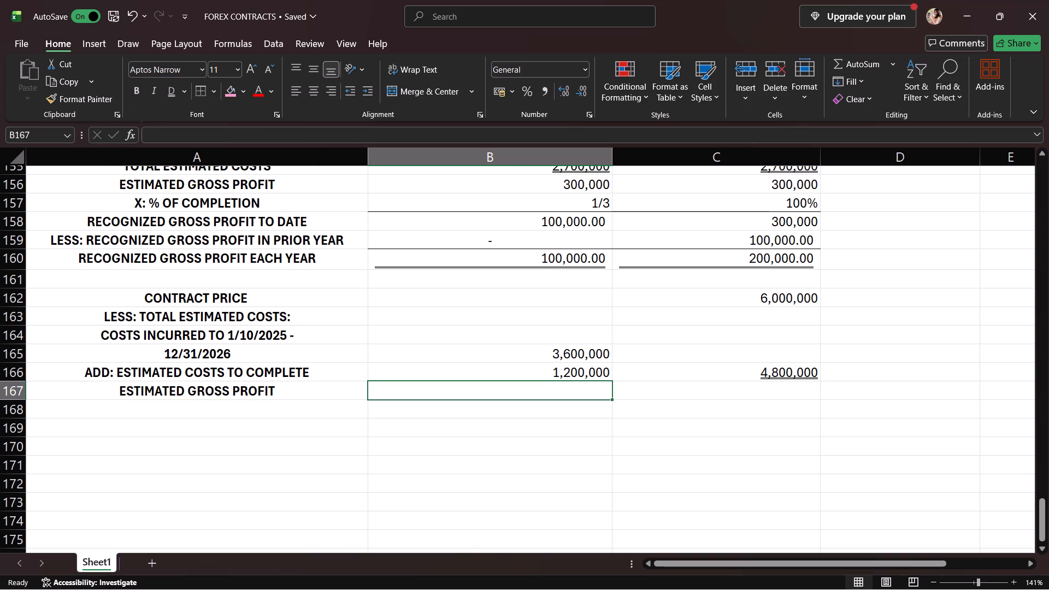
{"action": "left_click", "coordinate": [666, 396]}
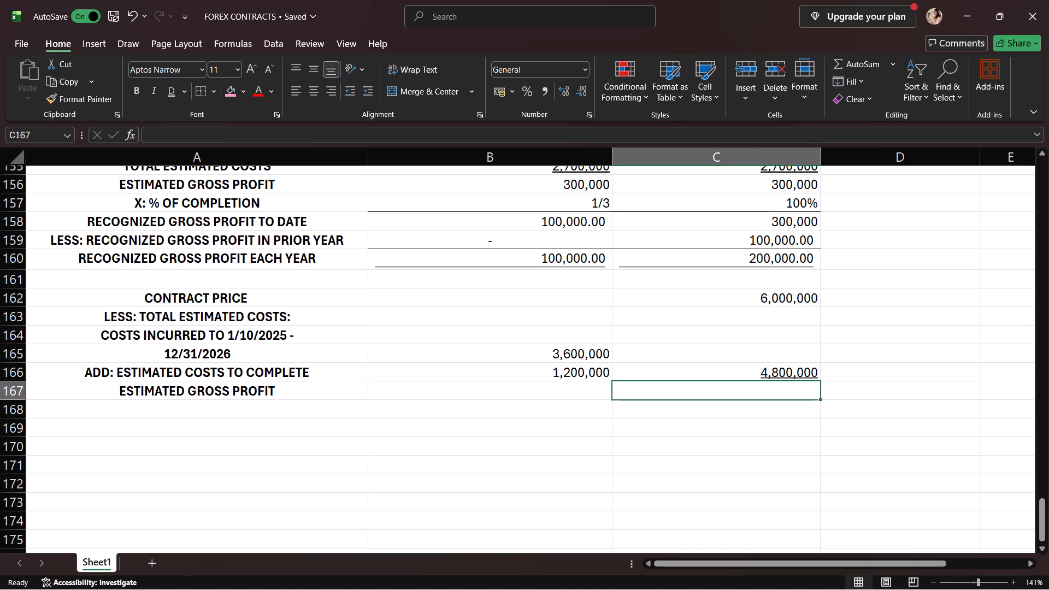
{"action": "key", "text": "equal"}
{"action": "left_click", "coordinate": [590, 375]}
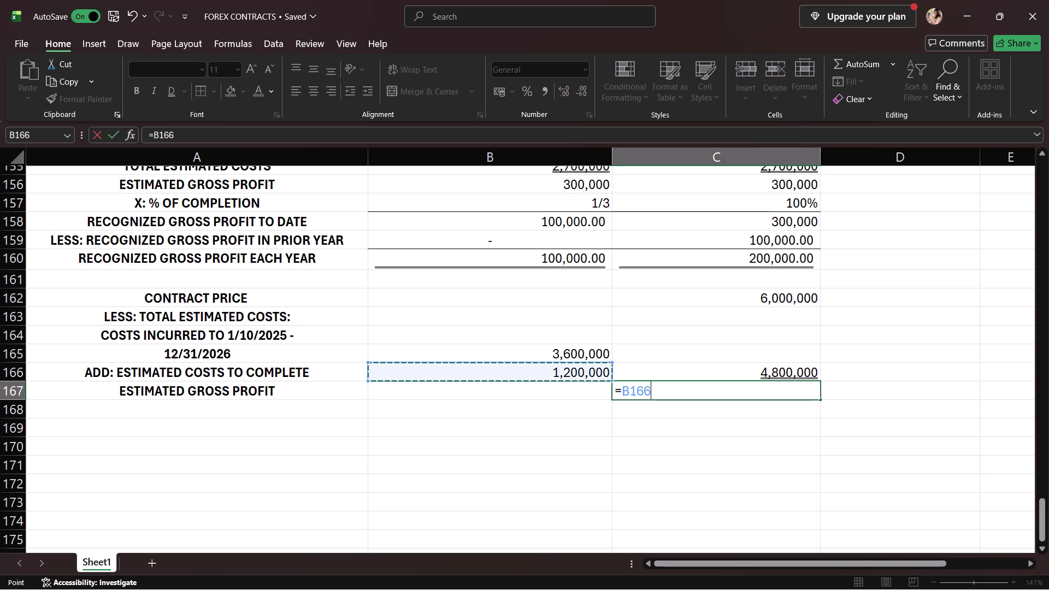
{"action": "key", "text": "Return"}
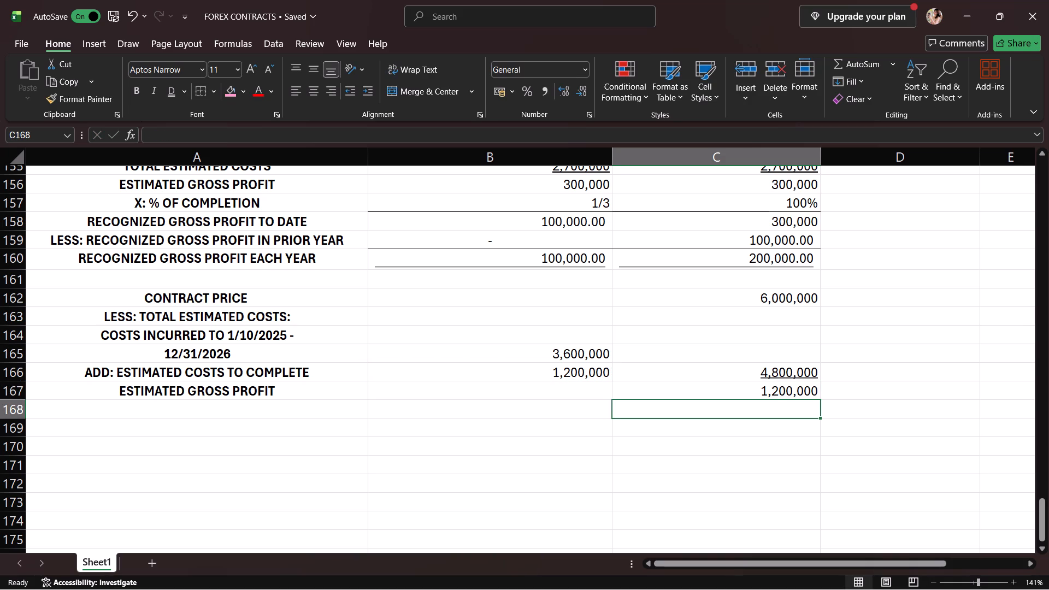
Label A168, beneath "ESTIMATED GROSS PROFIT", as "X: % OF COMPLETION".
{"action": "left_click", "coordinate": [544, 398]}
{"action": "left_click", "coordinate": [557, 408]}
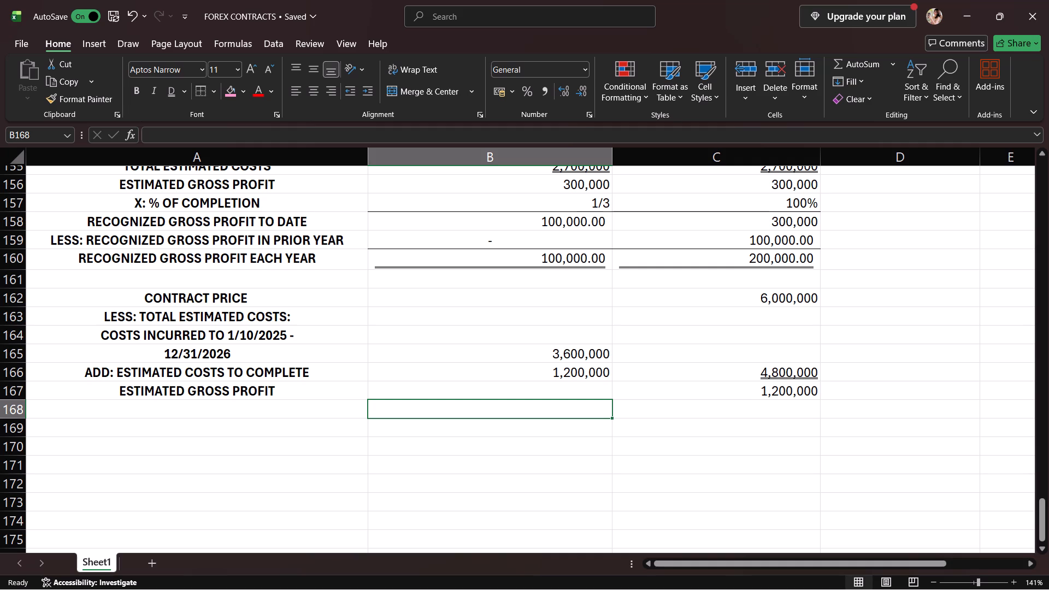
{"action": "left_click", "coordinate": [339, 408]}
{"action": "type", "text": "X:"}
{"action": "key", "text": "space"}
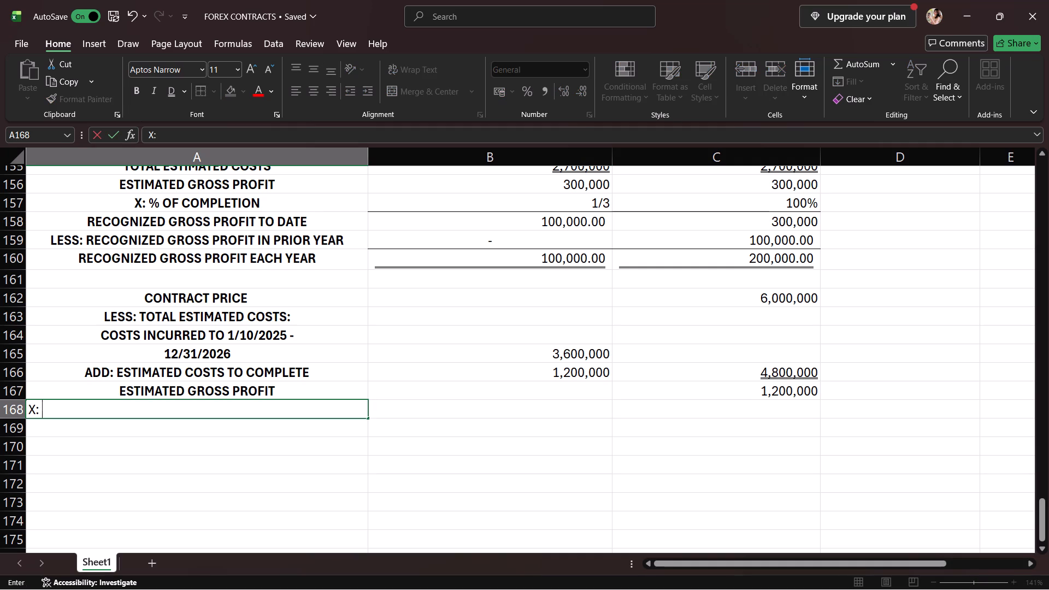
{"action": "type", "text": "%"}
{"action": "key", "text": "space"}
{"action": "type", "text": "OF COMPLETIO"}
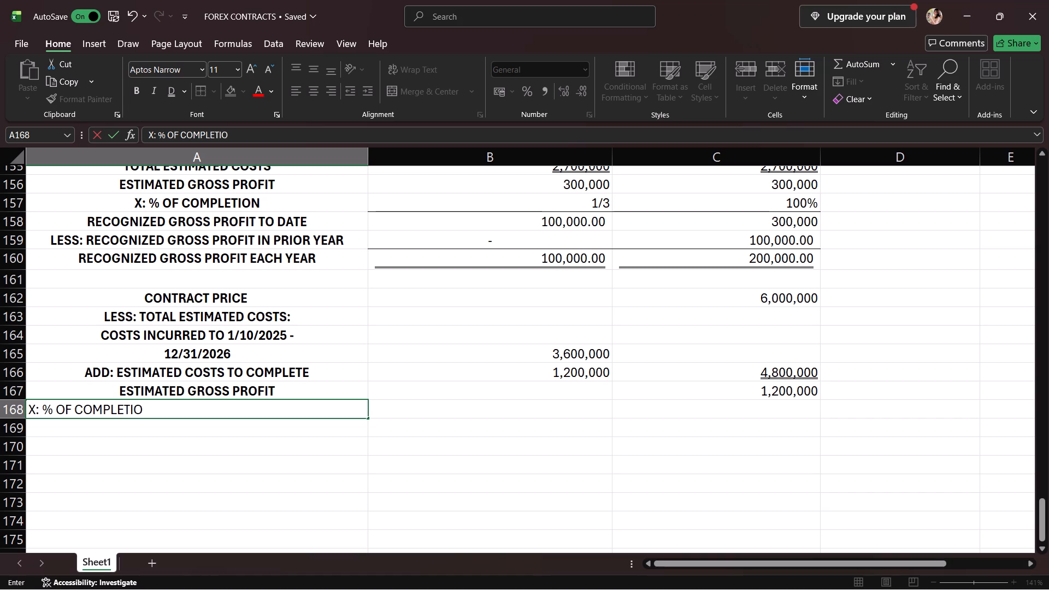
{"action": "key", "text": "n"}
{"action": "key", "text": "Return"}
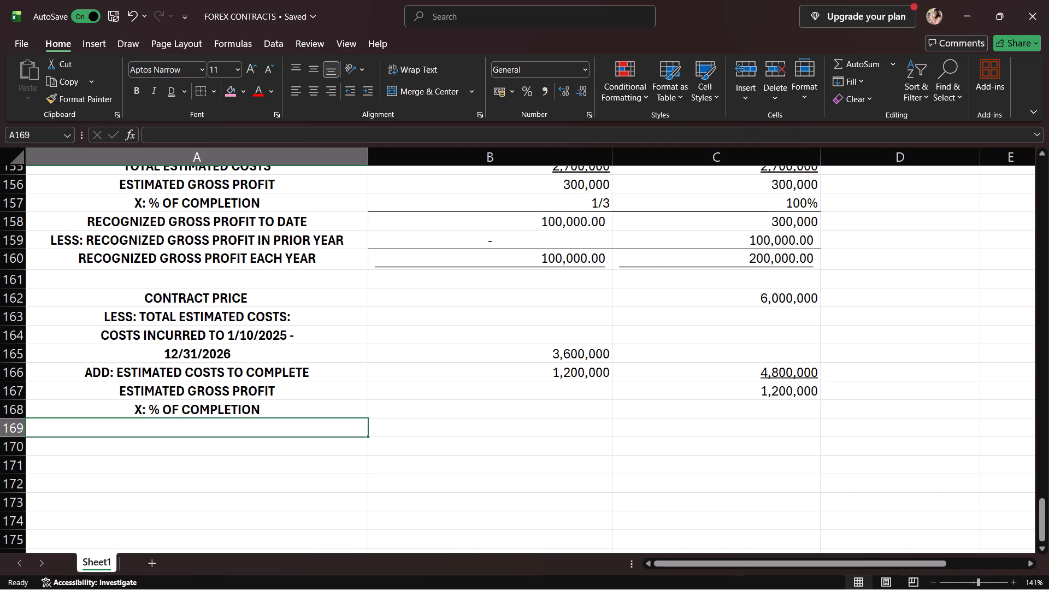
Enter 36/48 in C168 as the percentage of completion and align it to the right of the cell.
{"action": "left_click", "coordinate": [724, 409]}
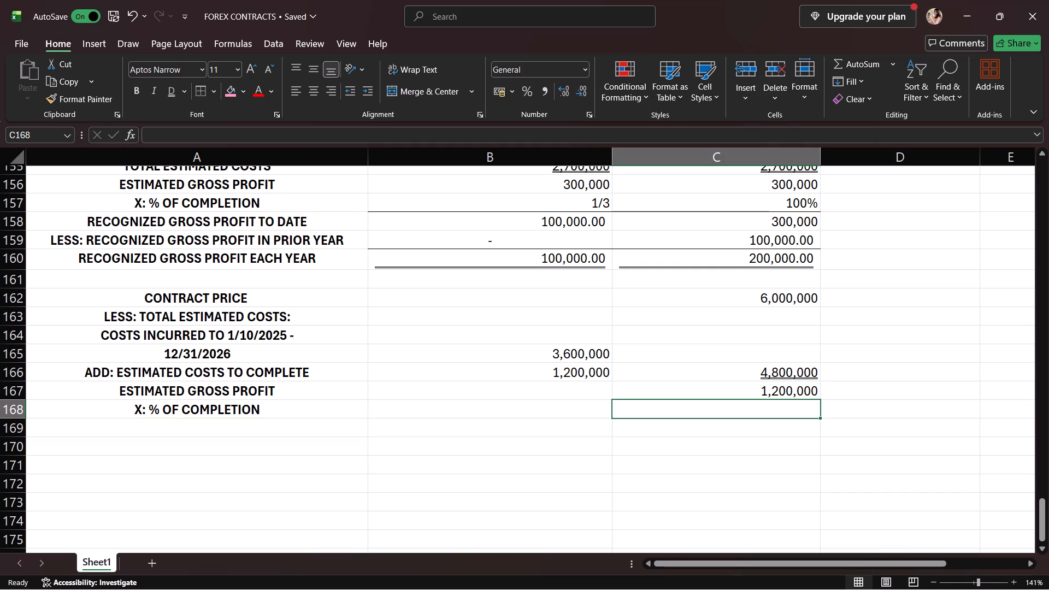
{"action": "type", "text": "36"}
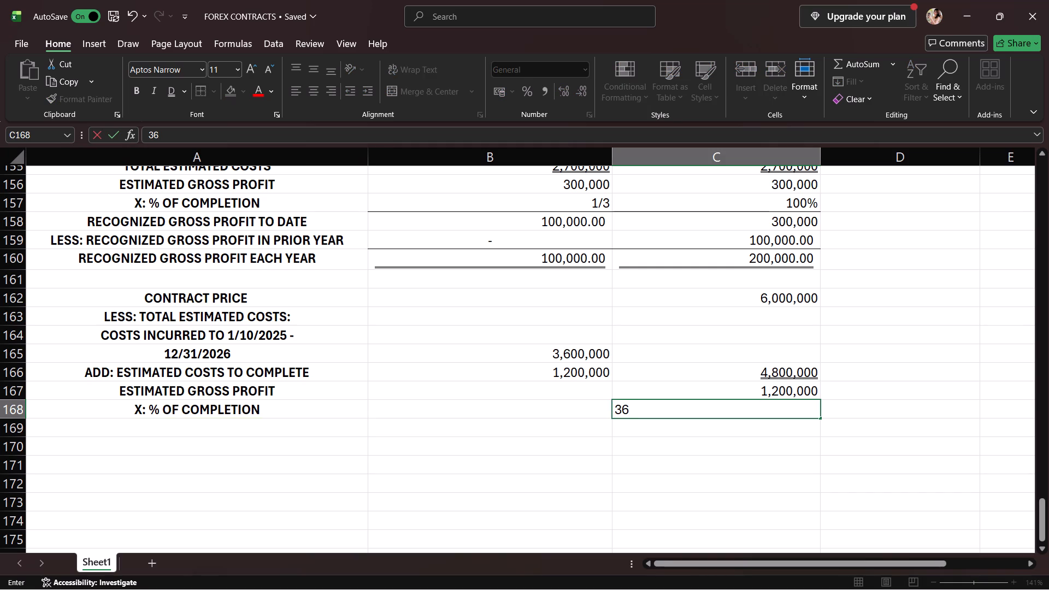
{"action": "key", "text": "slash"}
{"action": "type", "text": "48"}
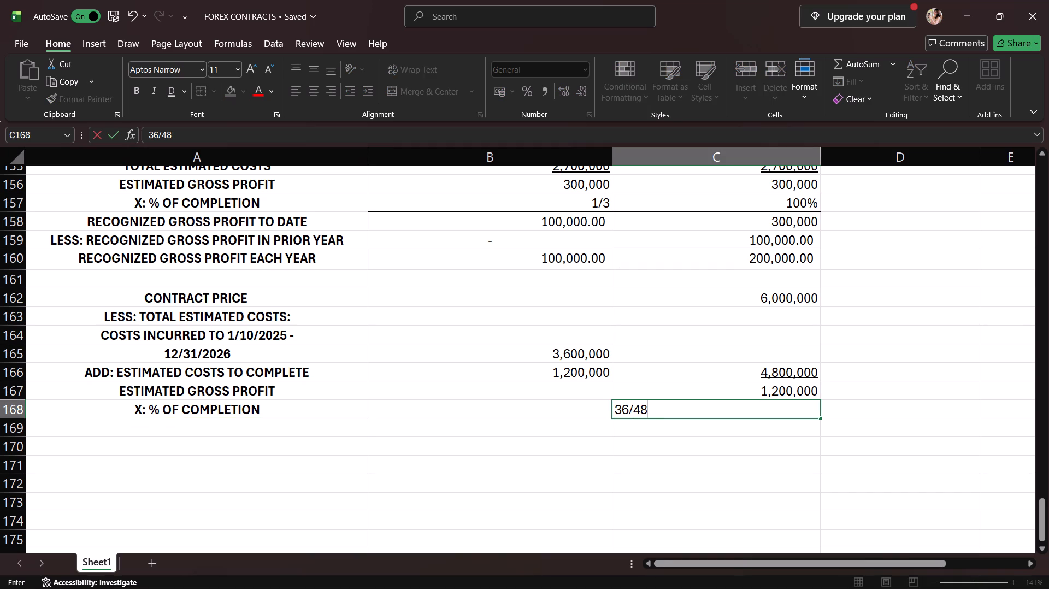
{"action": "key", "text": "Return"}
{"action": "left_click", "coordinate": [728, 401]}
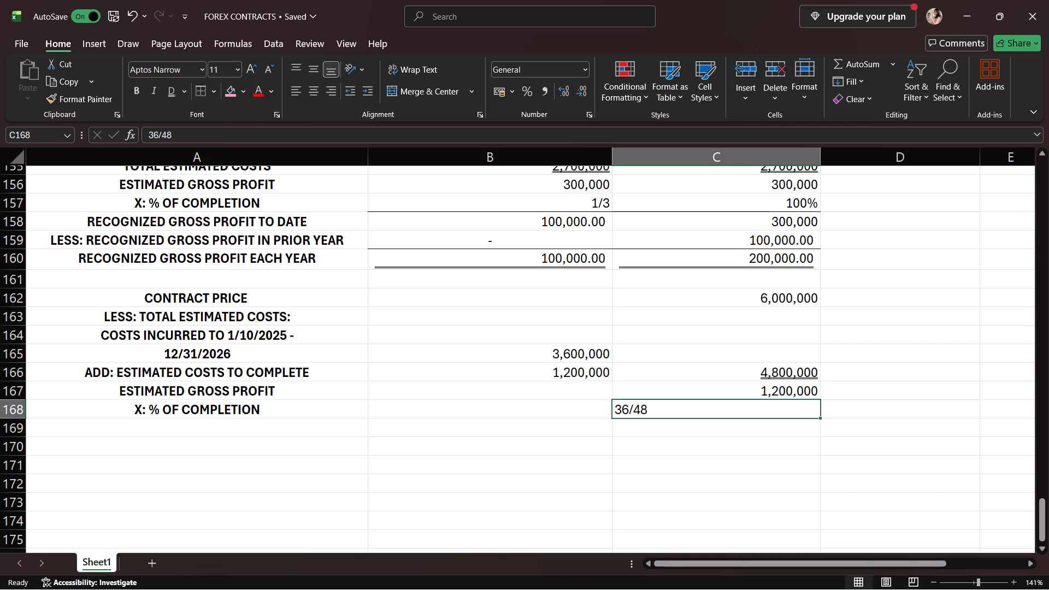
{"action": "left_click", "coordinate": [313, 86]}
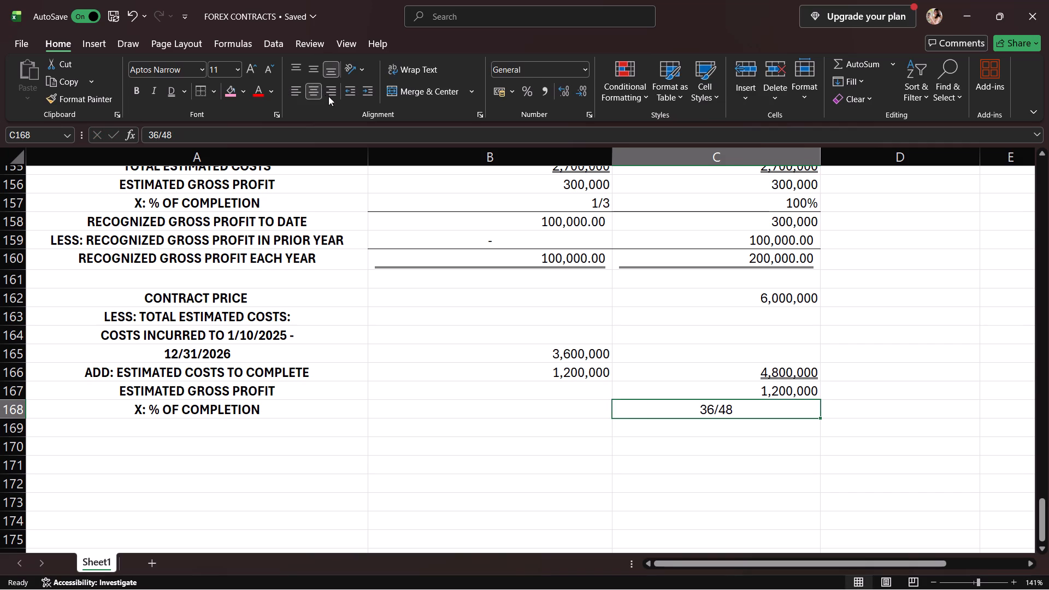
{"action": "left_click", "coordinate": [336, 95]}
{"action": "key", "text": "Return"}
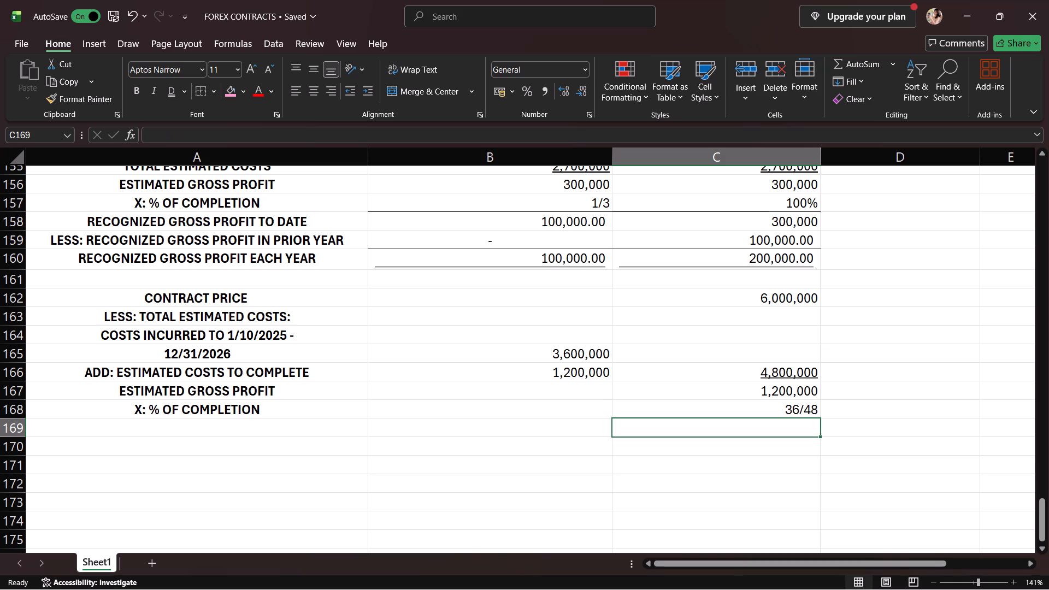
Label A169, beneath "X: % OF COMPLETION", as "RECOGNIZED GROSS PROFIT TO DATE".
{"action": "left_click", "coordinate": [315, 421]}
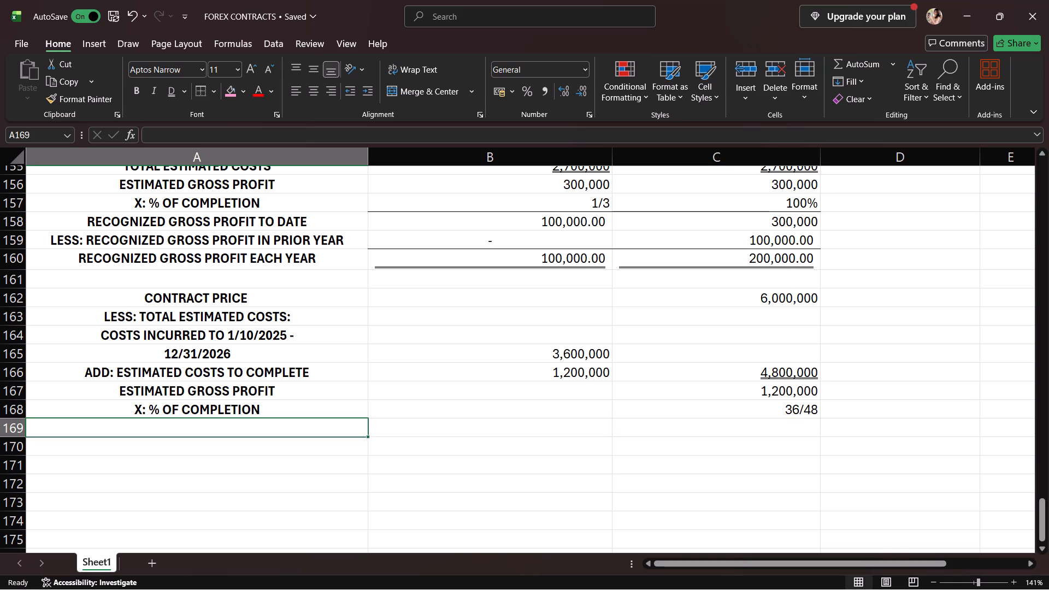
{"action": "type", "text": "RECOGNIZED GRI"}
{"action": "key", "text": "BackSpace"}
{"action": "type", "text": "OSS"}
{"action": "key", "text": "space"}
{"action": "type", "text": "PR"}
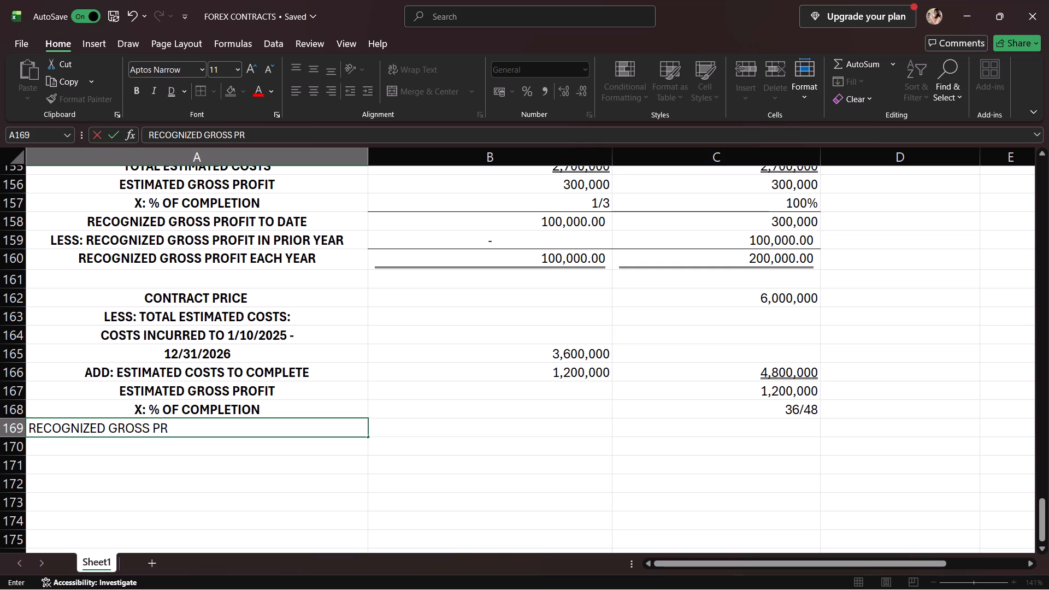
{"action": "type", "text": "OFIT TO DATE"}
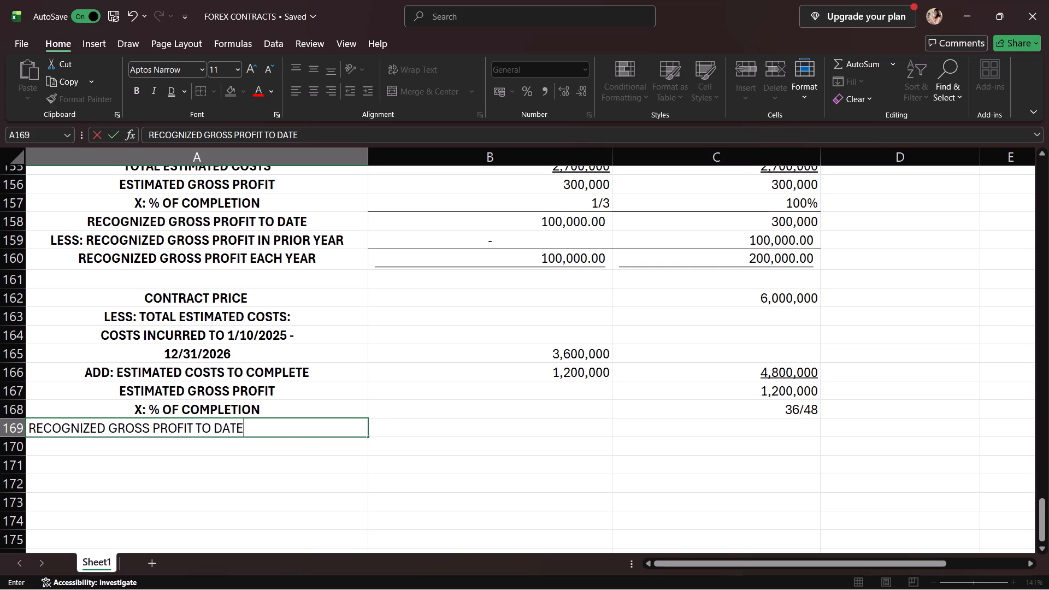
{"action": "key", "text": "Return"}
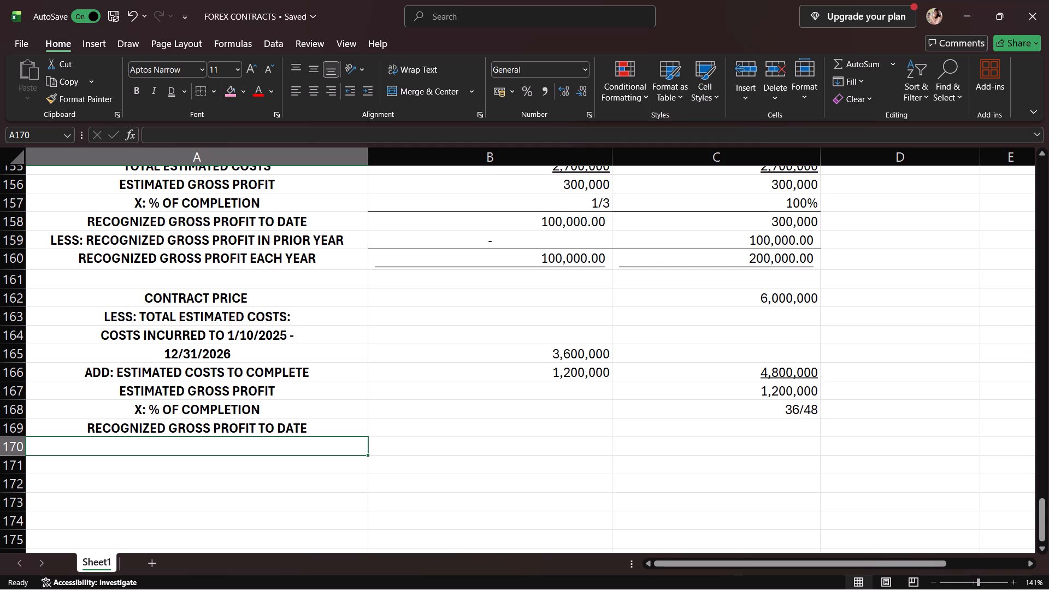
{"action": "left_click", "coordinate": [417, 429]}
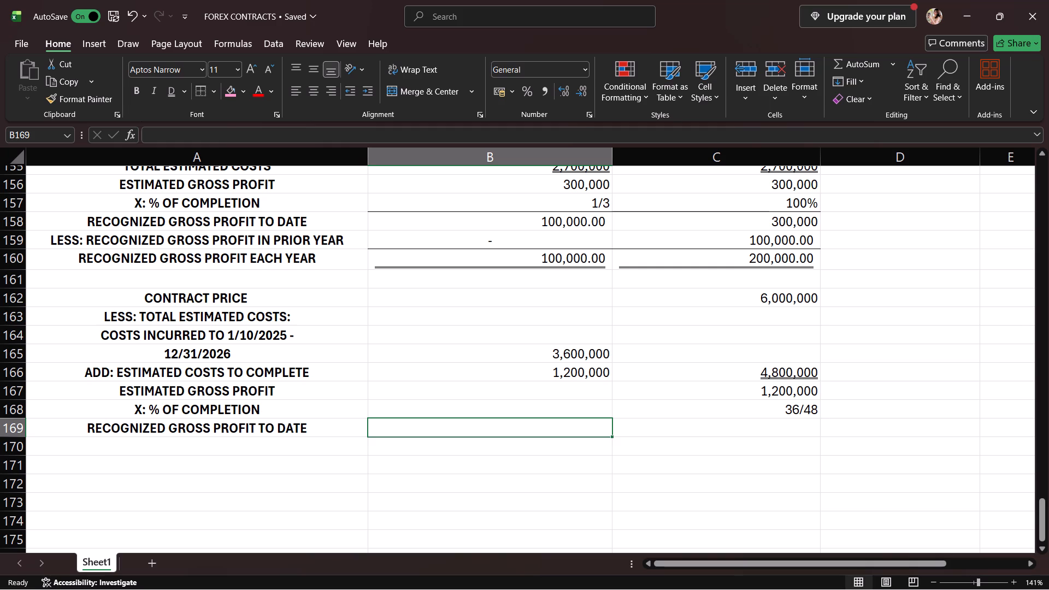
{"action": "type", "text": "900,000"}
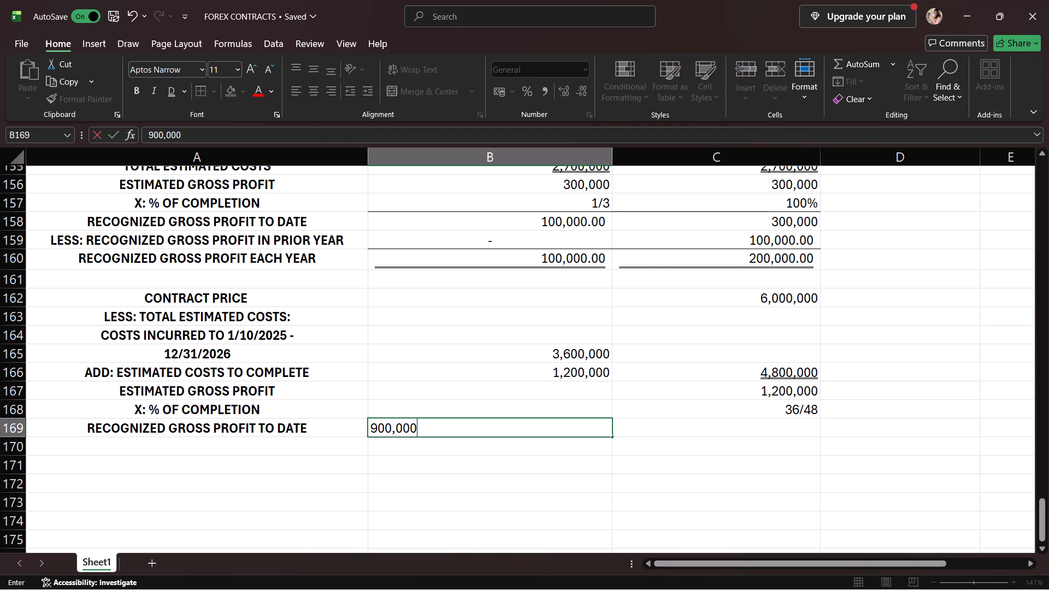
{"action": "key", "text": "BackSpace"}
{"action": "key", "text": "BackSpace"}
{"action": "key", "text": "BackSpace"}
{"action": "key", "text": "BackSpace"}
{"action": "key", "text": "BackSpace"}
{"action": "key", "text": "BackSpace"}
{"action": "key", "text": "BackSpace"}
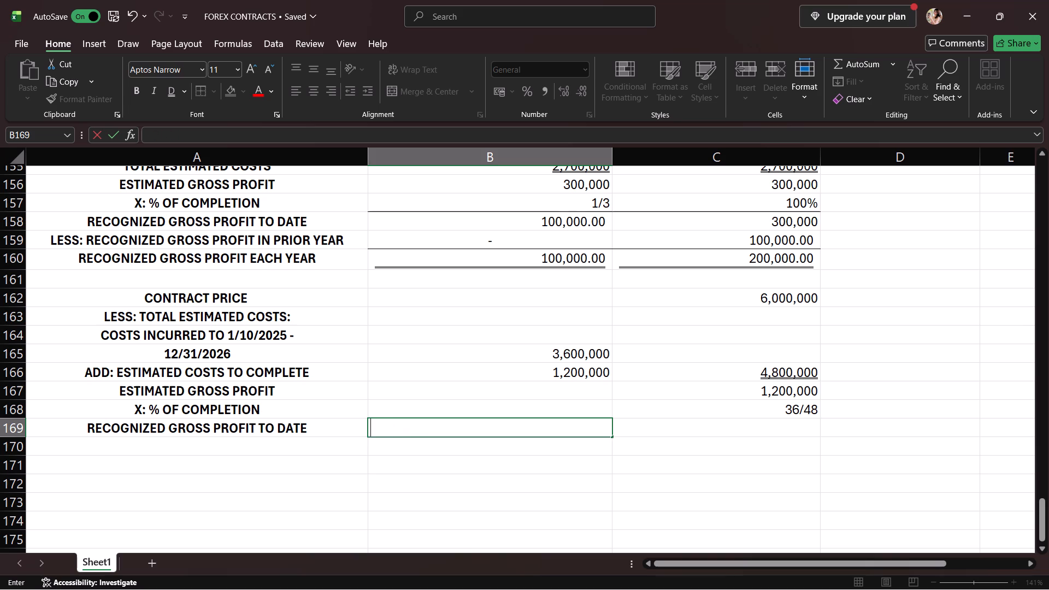
Enter 900,000 in C169 for the recognized gross profit to date and 600,000 in C170 beneath it.
{"action": "left_click", "coordinate": [647, 421]}
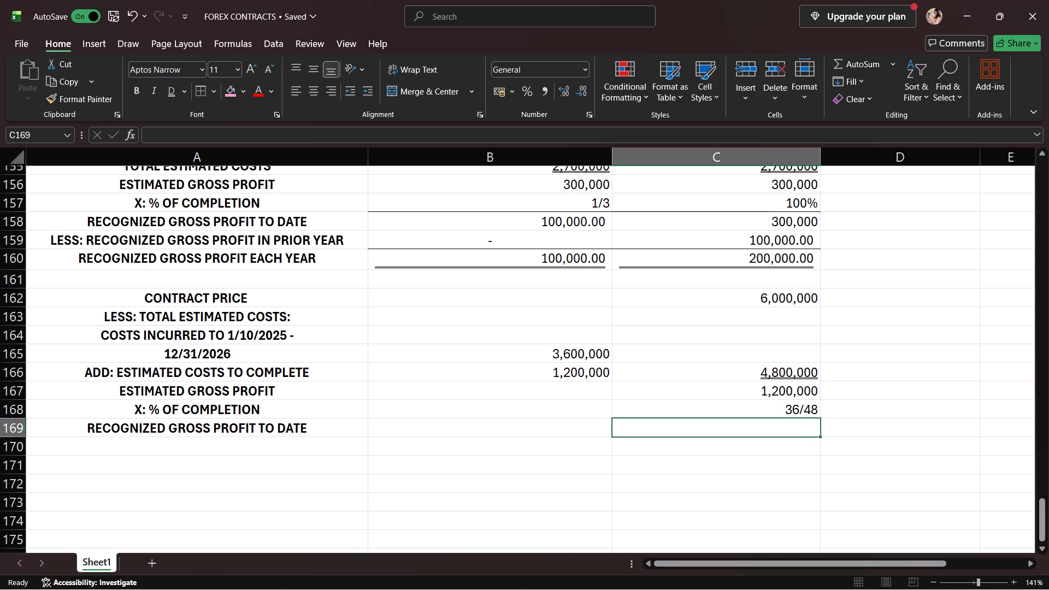
{"action": "type", "text": "9000"}
{"action": "key", "text": "BackSpace"}
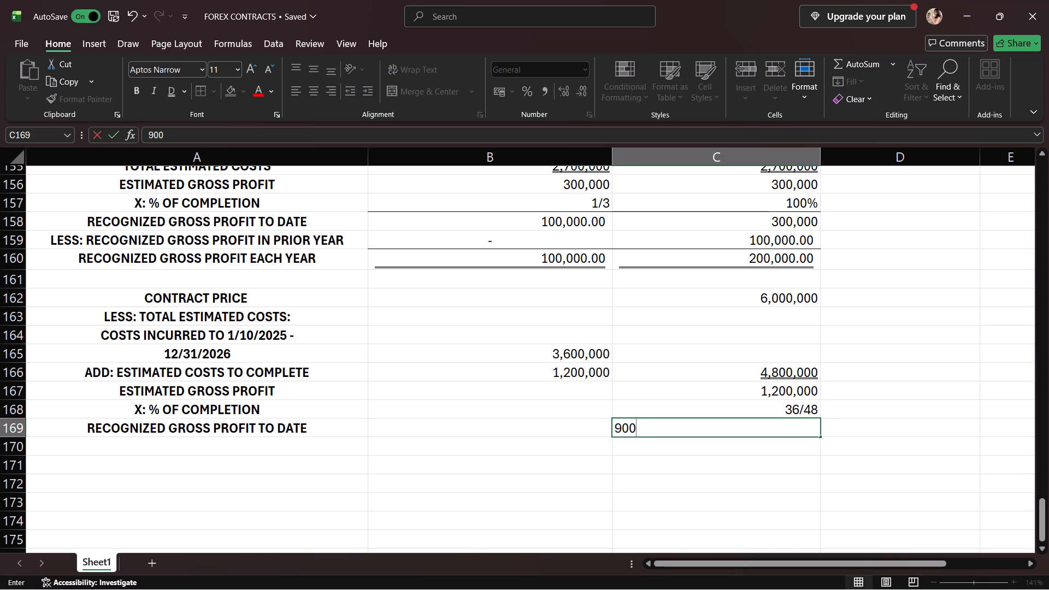
{"action": "type", "text": ",000"}
{"action": "key", "text": "Return"}
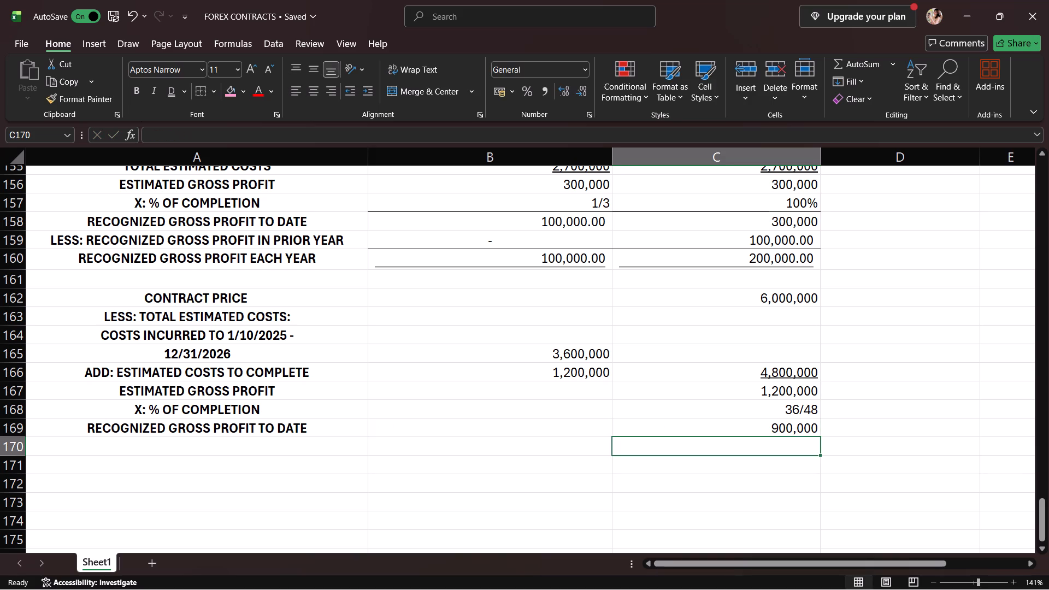
{"action": "type", "text": "600,000"}
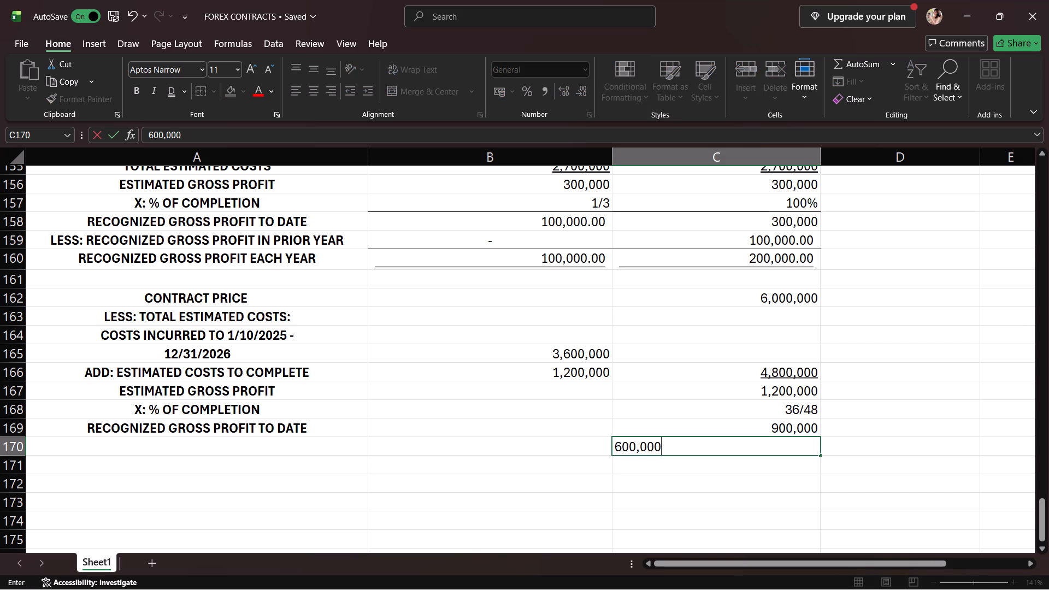
{"action": "key", "text": "Return"}
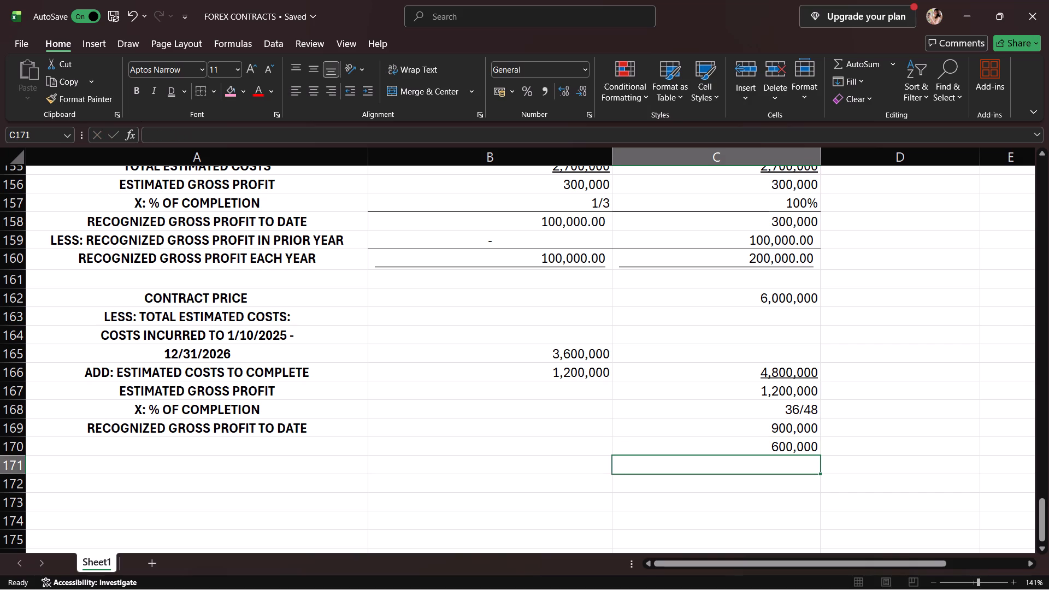
Label A170, in the row of the 600,000 amount, as "LESS: RECOGNIZED GROSS PROFIT IN PRIOR YEAR".
{"action": "left_click", "coordinate": [293, 441]}
{"action": "type", "text": "LESS"}
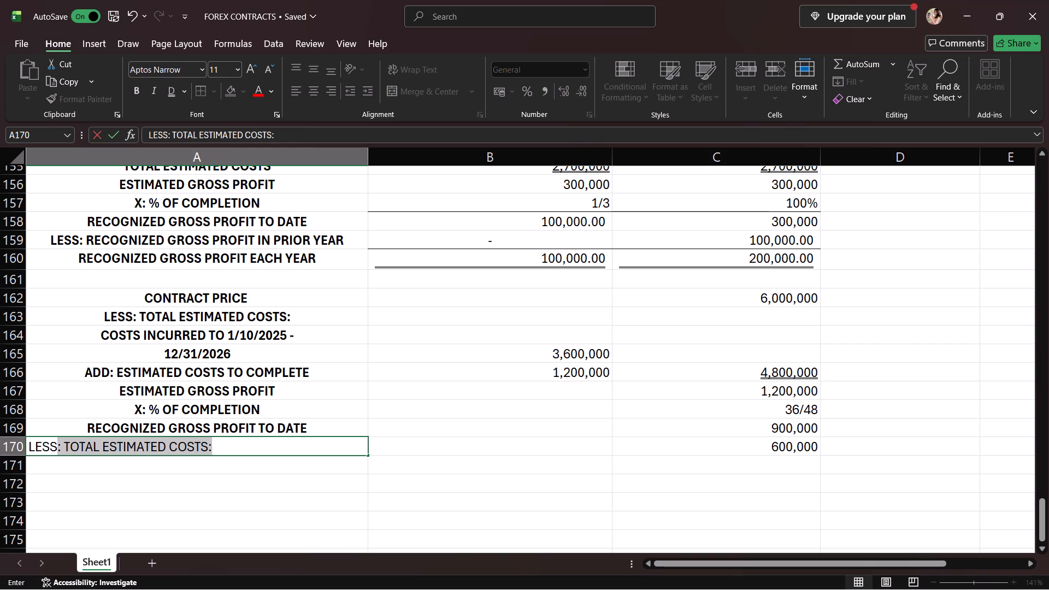
{"action": "type", "text": ":"}
{"action": "key", "text": "space"}
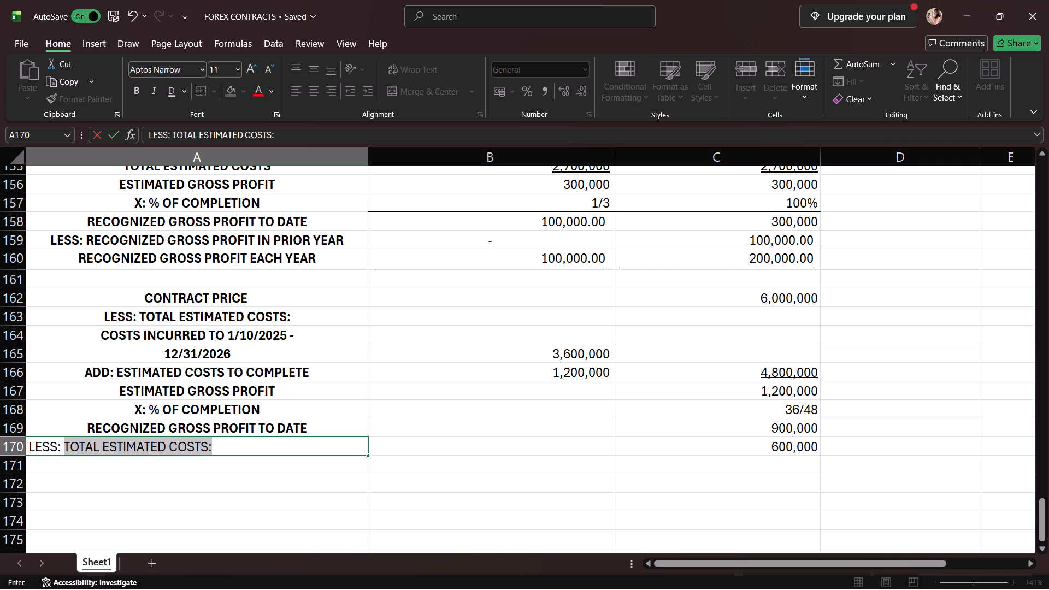
{"action": "type", "text": "RECOGNZIED"}
{"action": "key", "text": "space"}
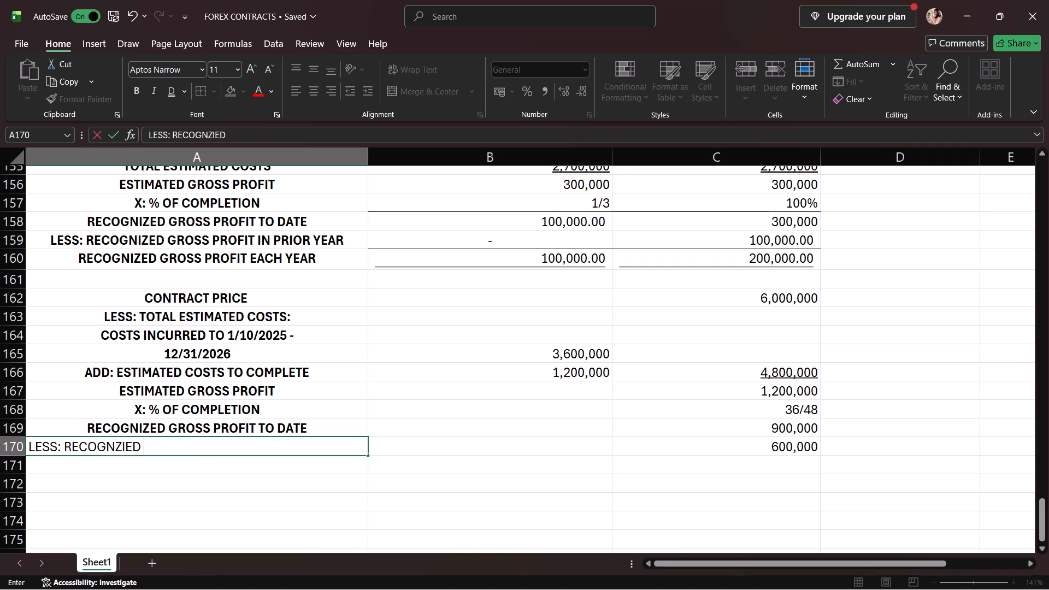
{"action": "key", "text": "BackSpace"}
{"action": "key", "text": "BackSpace"}
{"action": "key", "text": "BackSpace"}
{"action": "key", "text": "BackSpace"}
{"action": "key", "text": "BackSpace"}
{"action": "type", "text": "IZWD"}
{"action": "key", "text": "space"}
{"action": "key", "text": "BackSpace"}
{"action": "key", "text": "BackSpace"}
{"action": "type", "text": "EE"}
{"action": "key", "text": "BackSpace"}
{"action": "key", "text": "BackSpace"}
{"action": "key", "text": "BackSpace"}
{"action": "type", "text": "ED GROSS PROFIT IN PRIOR YEAR"}
{"action": "key", "text": "Return"}
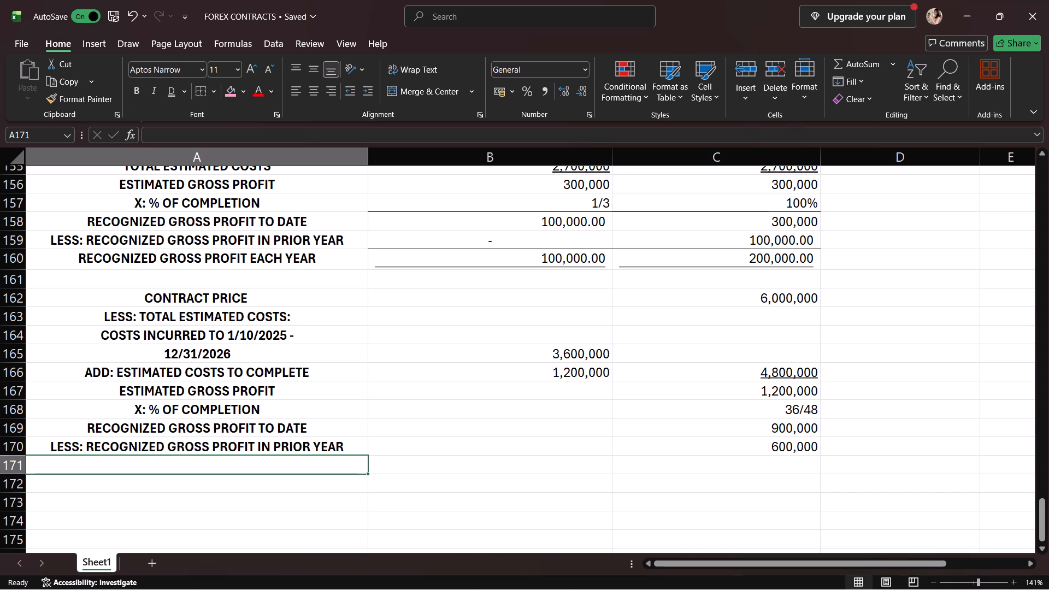
Give C171 a top border and enter the formula =C169-C170 in it.
{"action": "left_click", "coordinate": [620, 471]}
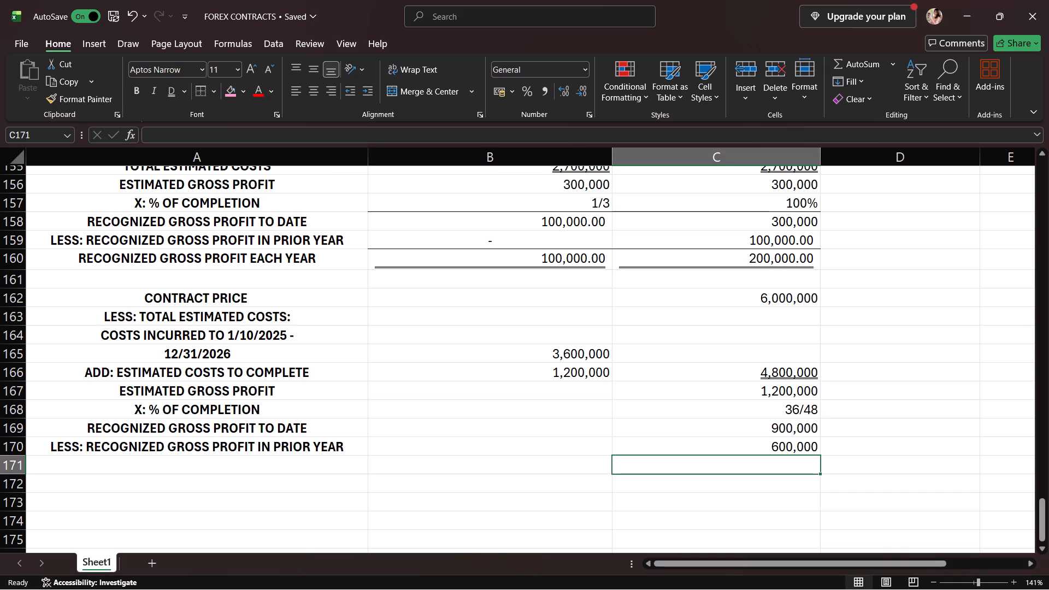
{"action": "left_click", "coordinate": [204, 93]}
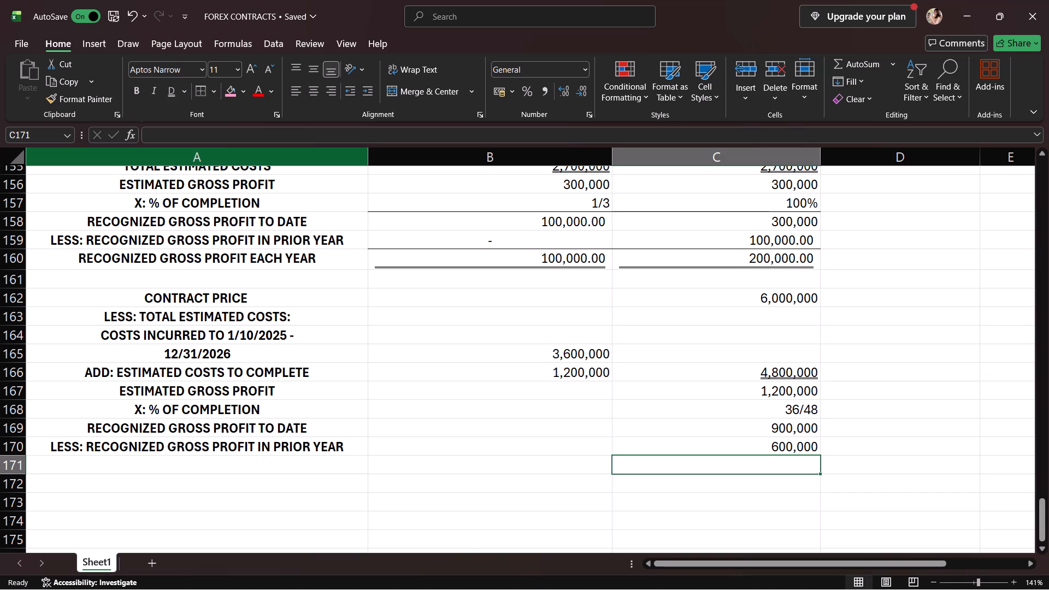
{"action": "key", "text": "equal"}
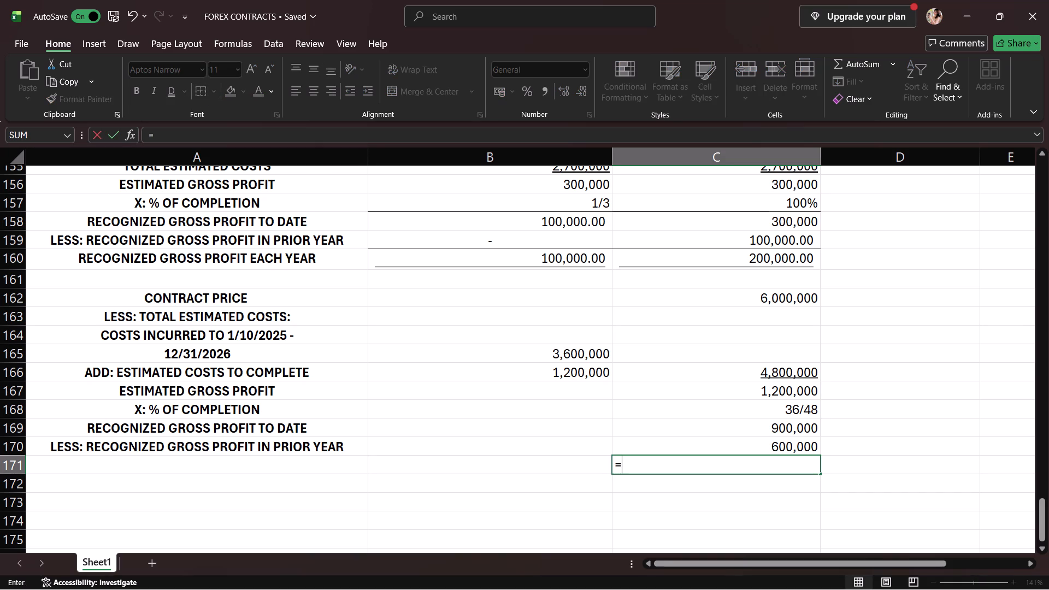
{"action": "left_click", "coordinate": [683, 431]}
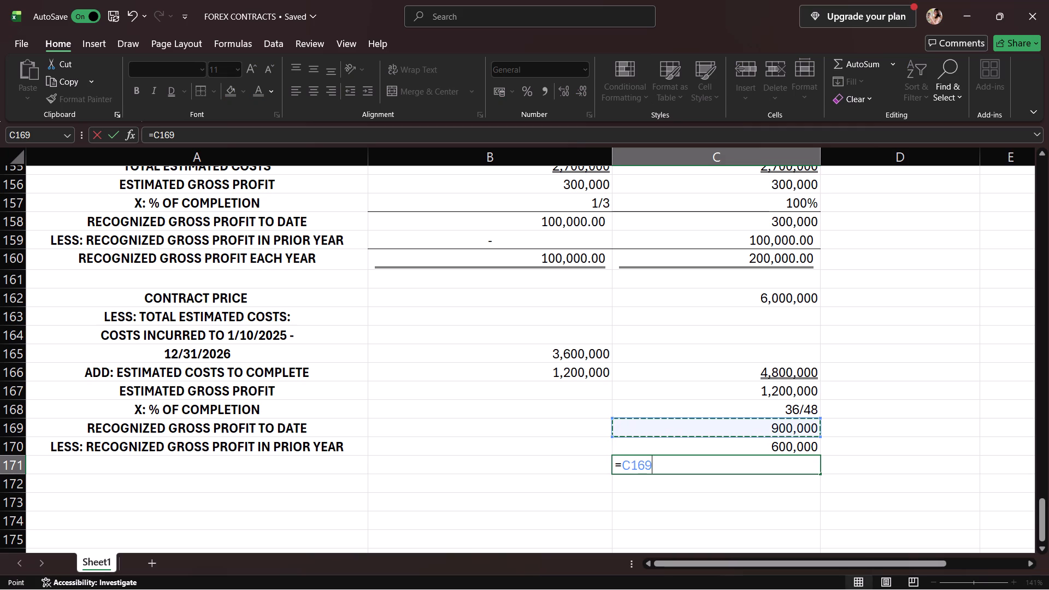
{"action": "key", "text": "minus"}
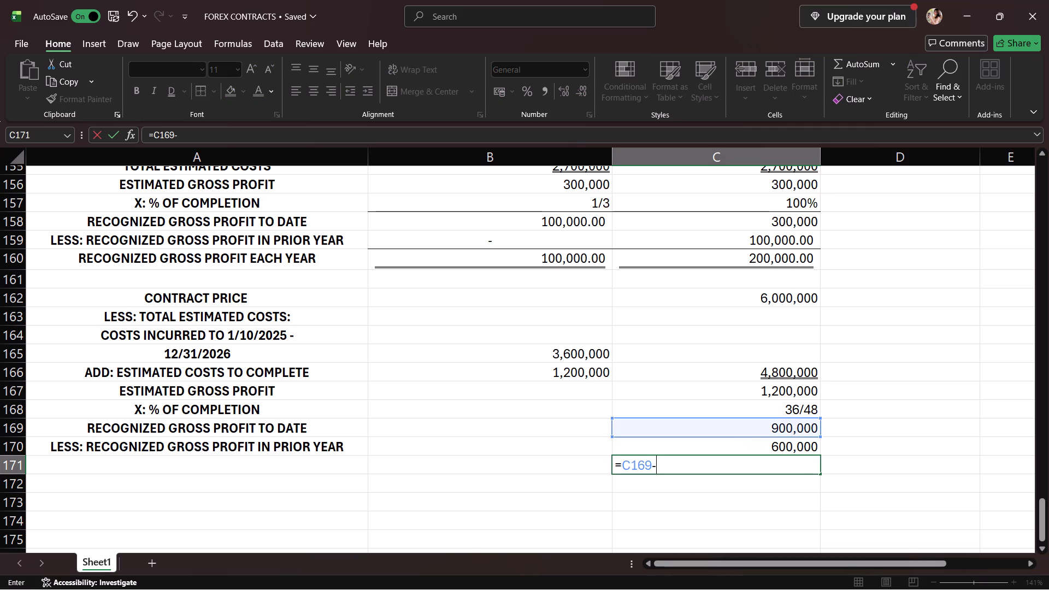
{"action": "left_click", "coordinate": [700, 445]}
{"action": "key", "text": "Return"}
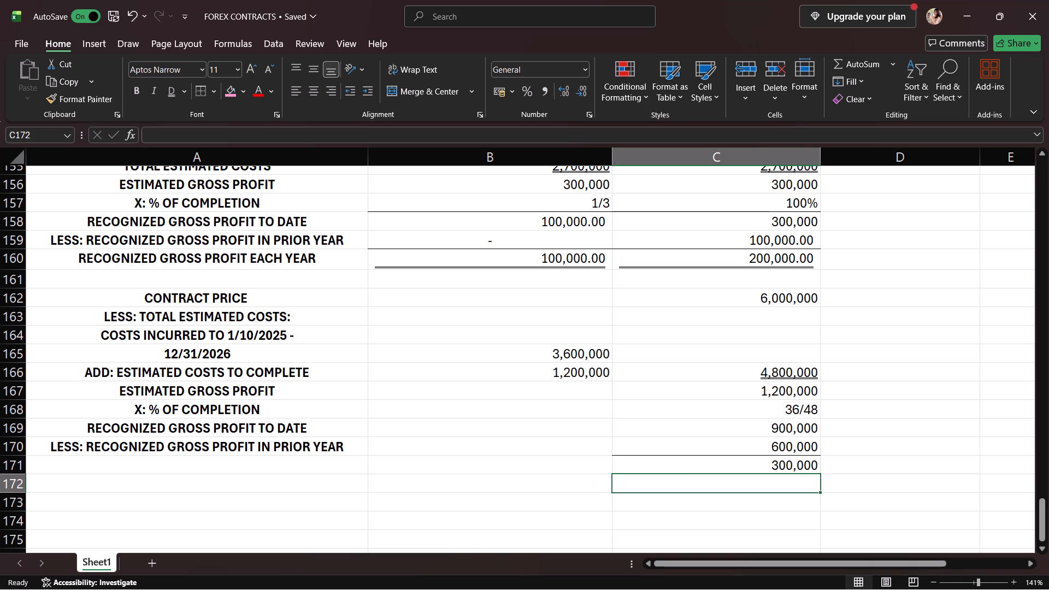
Label A171, in the row of the subtraction result, as "RECOGNIZED GROSS PROFIT TO DATE".
{"action": "left_click", "coordinate": [294, 464]}
{"action": "type", "text": "REC"}
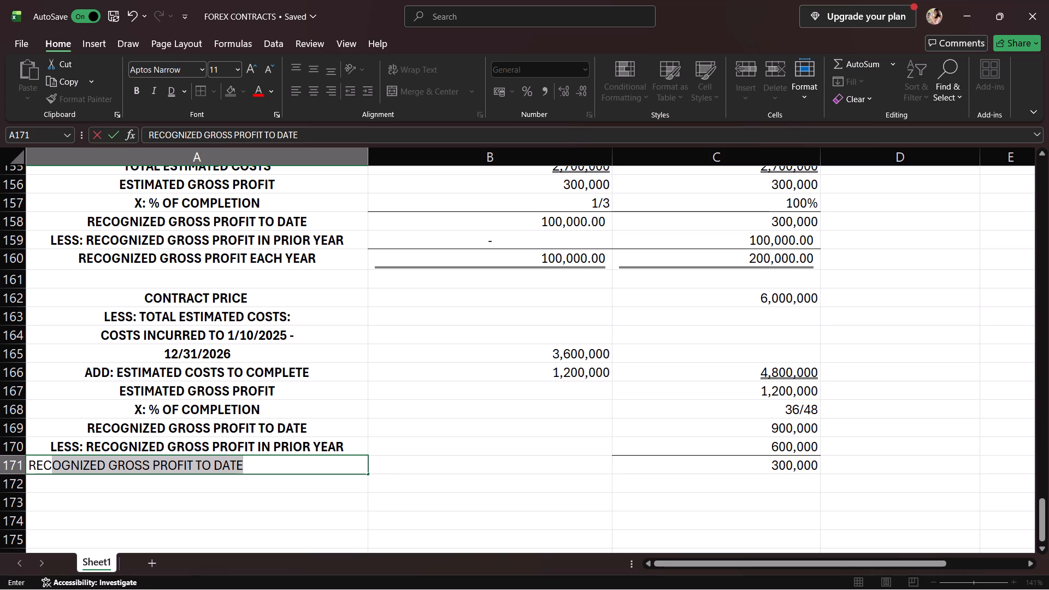
{"action": "key", "text": "o"}
{"action": "key", "text": "Return"}
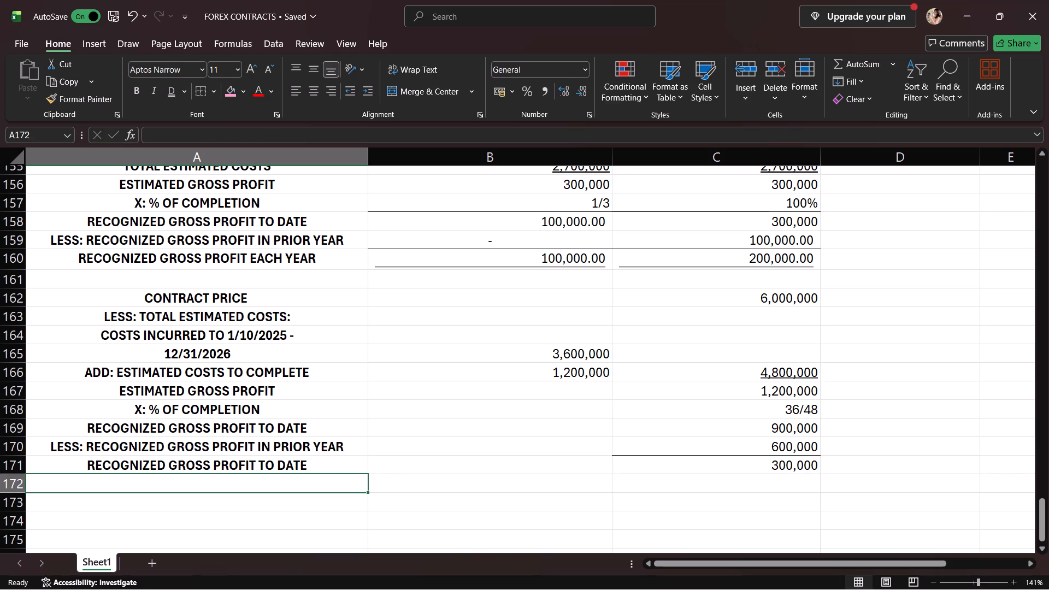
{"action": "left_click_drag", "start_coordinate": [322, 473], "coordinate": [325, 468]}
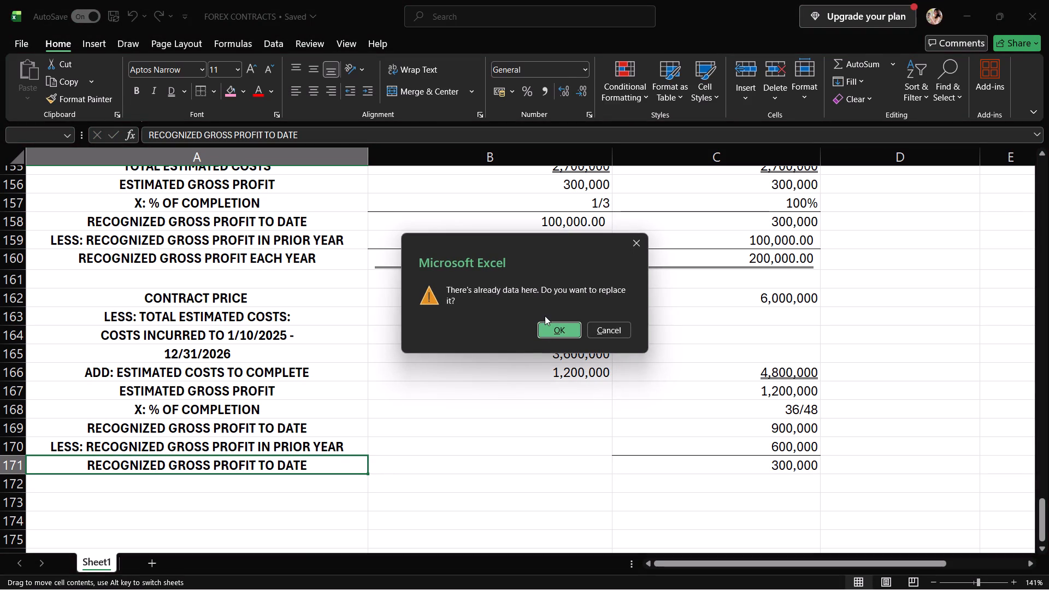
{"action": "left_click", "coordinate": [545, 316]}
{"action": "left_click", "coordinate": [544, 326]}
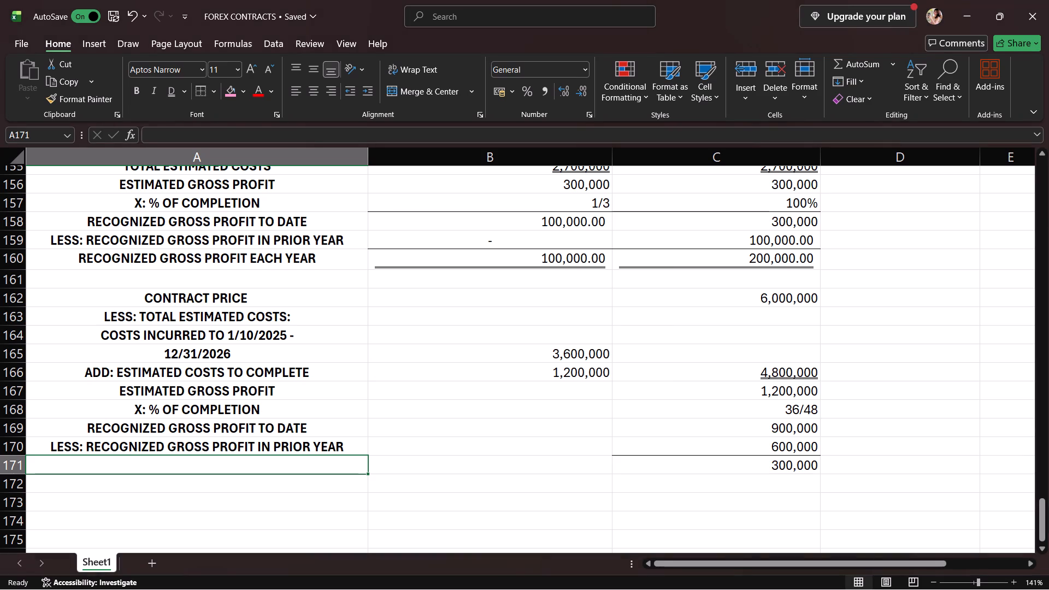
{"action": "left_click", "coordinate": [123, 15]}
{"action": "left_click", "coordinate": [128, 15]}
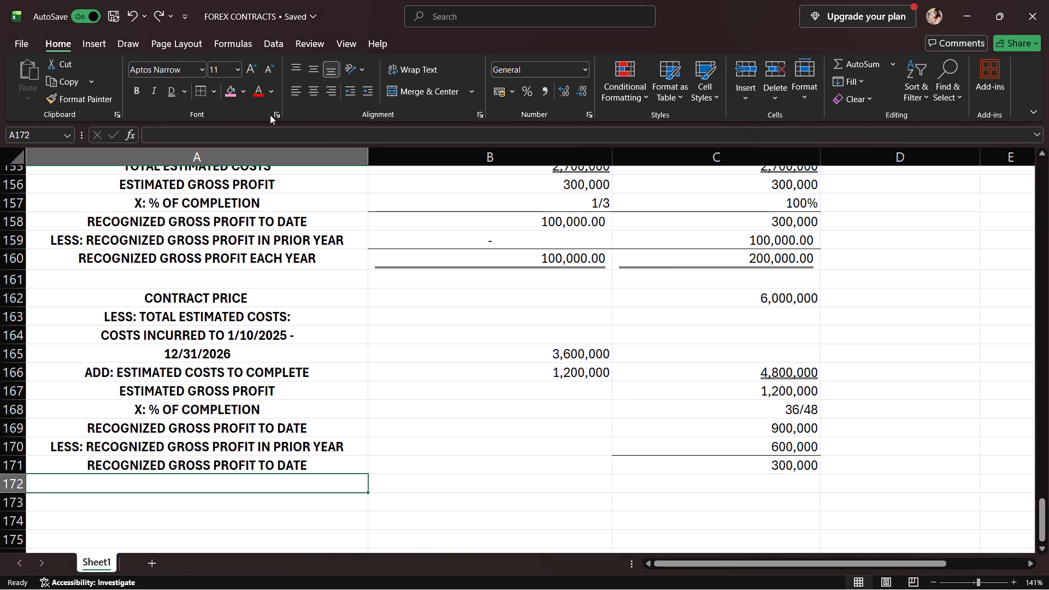
Replace "TO DATE" in the A171 label so that it reads "RECOGNIZED GROSS PROFIT IN CURRENT YEAR".
{"action": "left_click", "coordinate": [436, 142]}
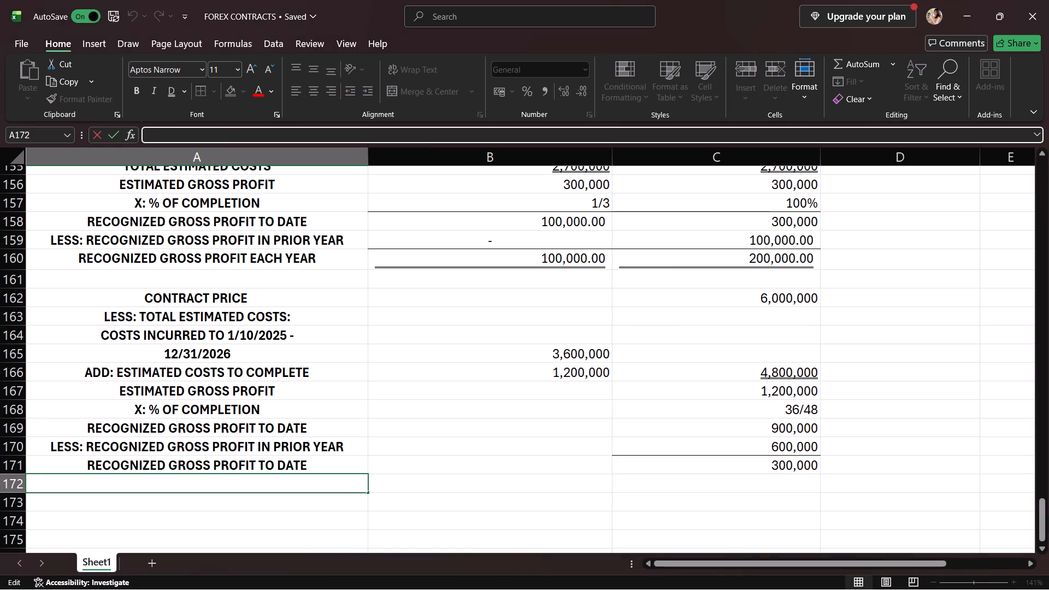
{"action": "left_click", "coordinate": [313, 463]}
{"action": "left_click", "coordinate": [354, 141]}
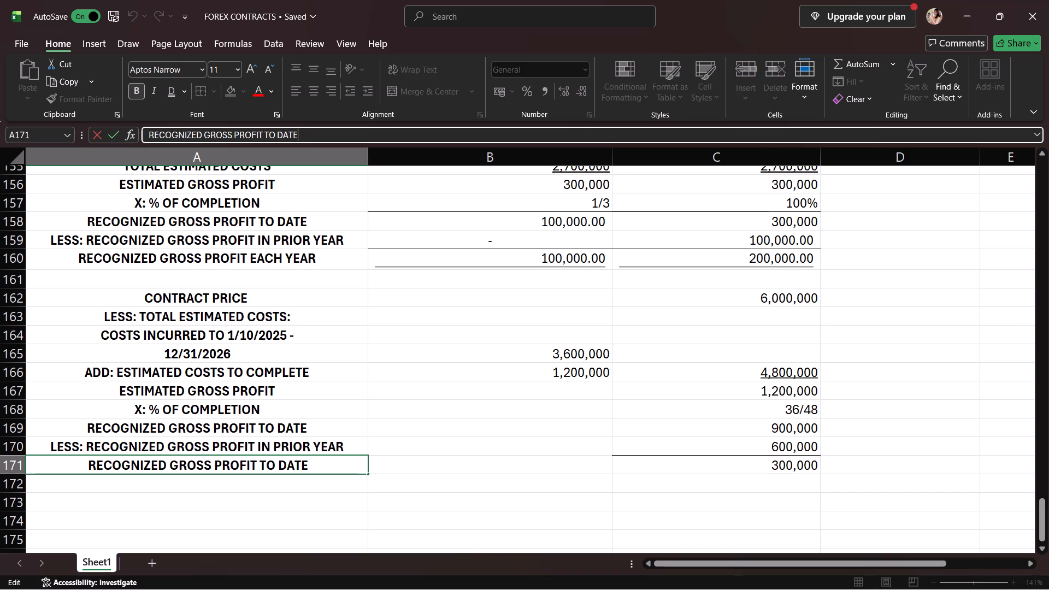
{"action": "key", "text": "BackSpace"}
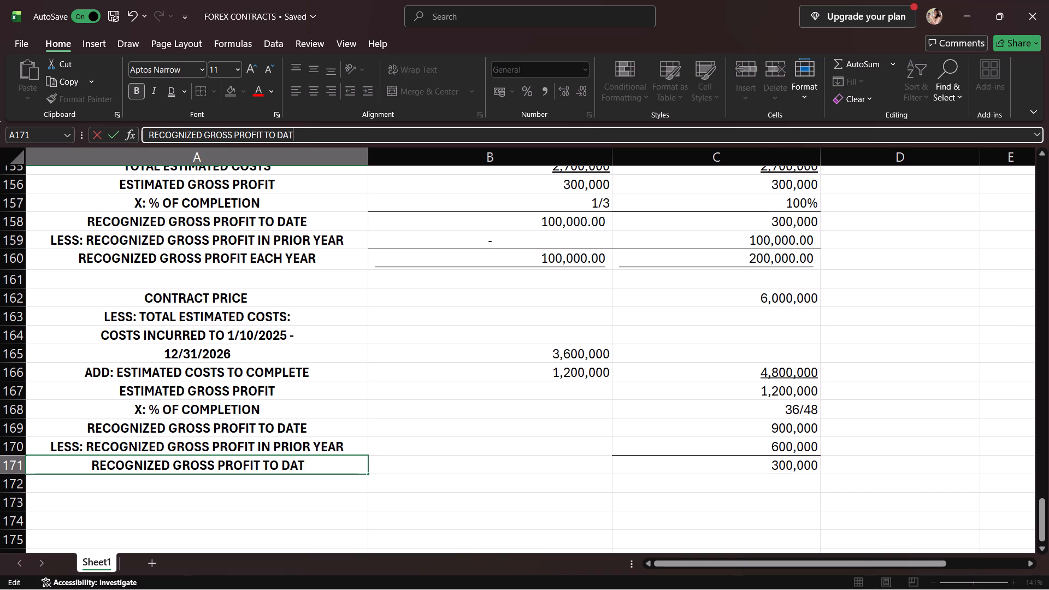
{"action": "key", "text": "BackSpace"}
{"action": "key", "text": "BackSpace"}
{"action": "key", "text": "BackSpace"}
{"action": "key", "text": "BackSpace"}
{"action": "key", "text": "BackSpace"}
{"action": "key", "text": "BackSpace"}
{"action": "key", "text": "BackSpace"}
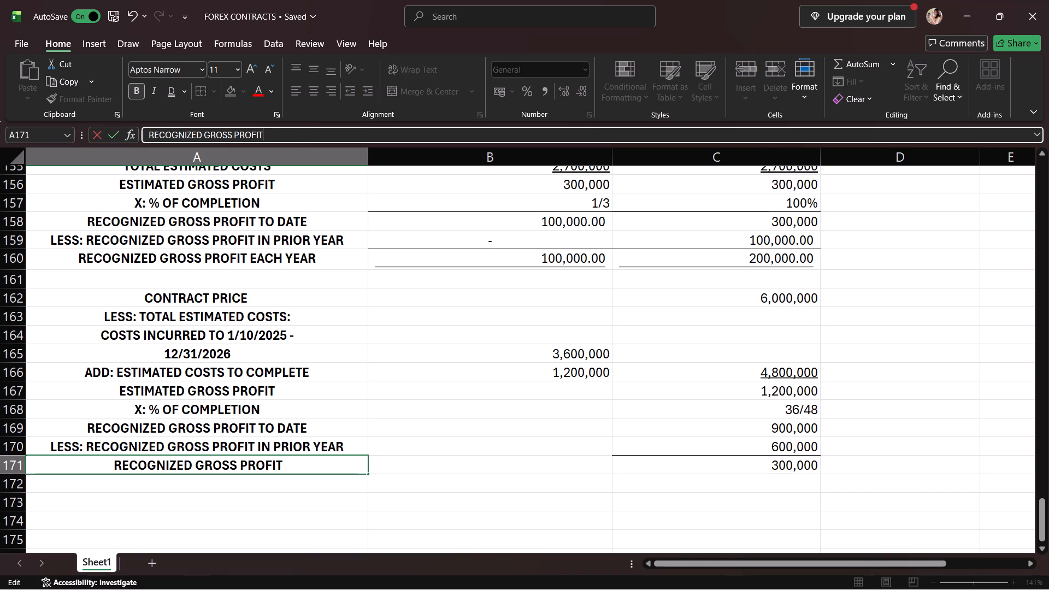
{"action": "key", "text": "space"}
{"action": "key", "text": "BackSpace"}
{"action": "key", "text": "BackSpace"}
{"action": "key", "text": "space"}
{"action": "type", "text": "IN"}
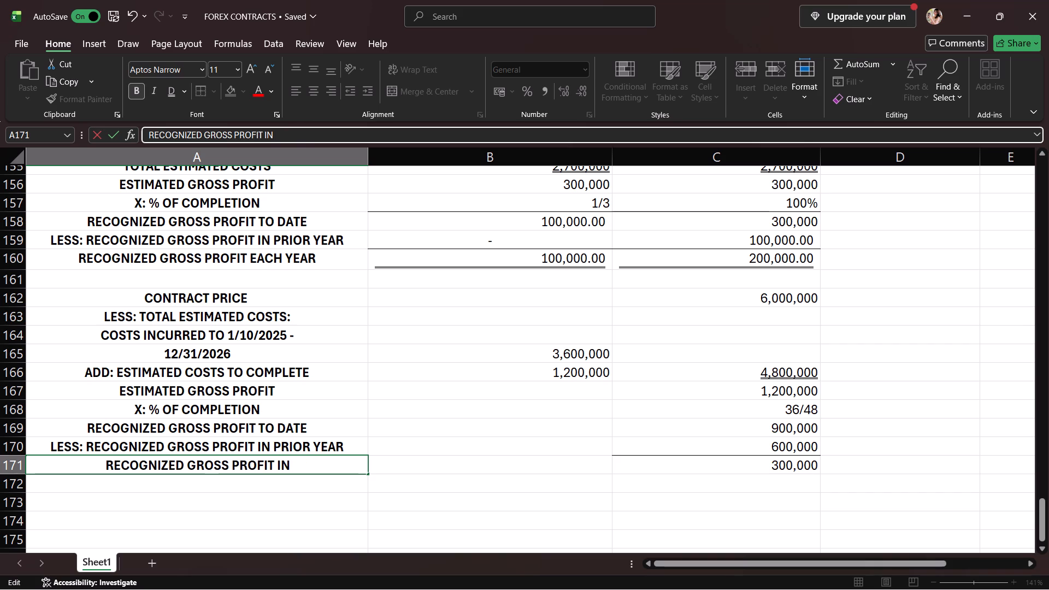
{"action": "key", "text": "space"}
{"action": "type", "text": "CURRENT YEAR"}
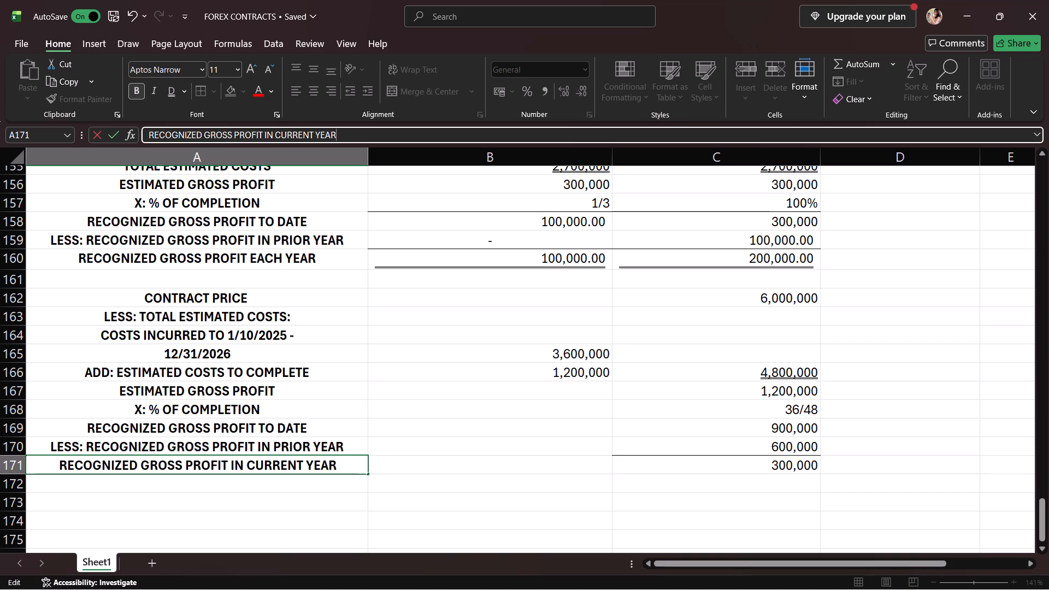
Double-underline the recognized gross profit in current year amount in C171.
{"action": "left_click", "coordinate": [690, 464]}
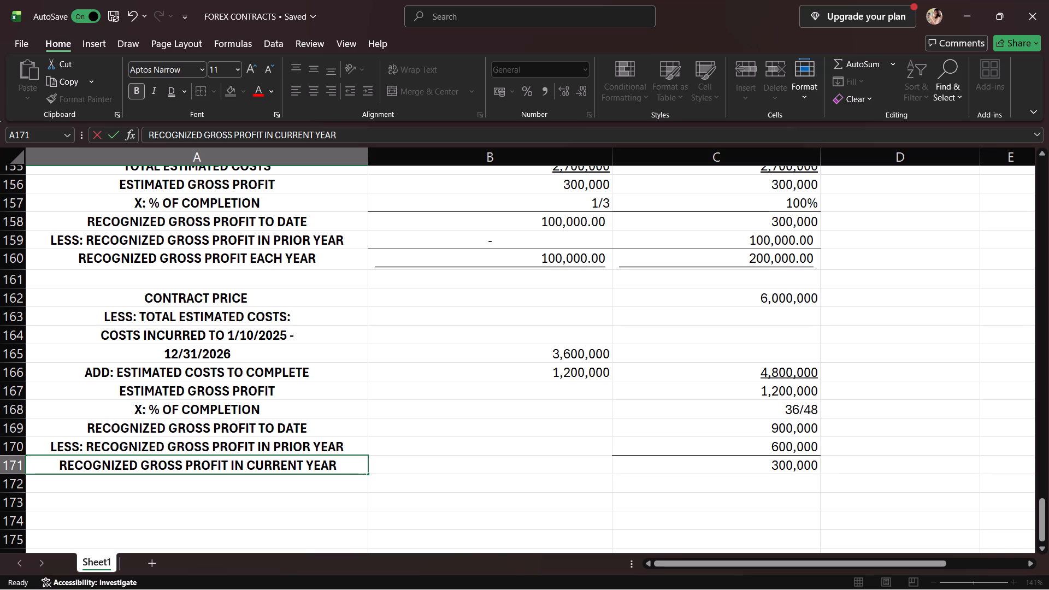
{"action": "left_click", "coordinate": [169, 92]}
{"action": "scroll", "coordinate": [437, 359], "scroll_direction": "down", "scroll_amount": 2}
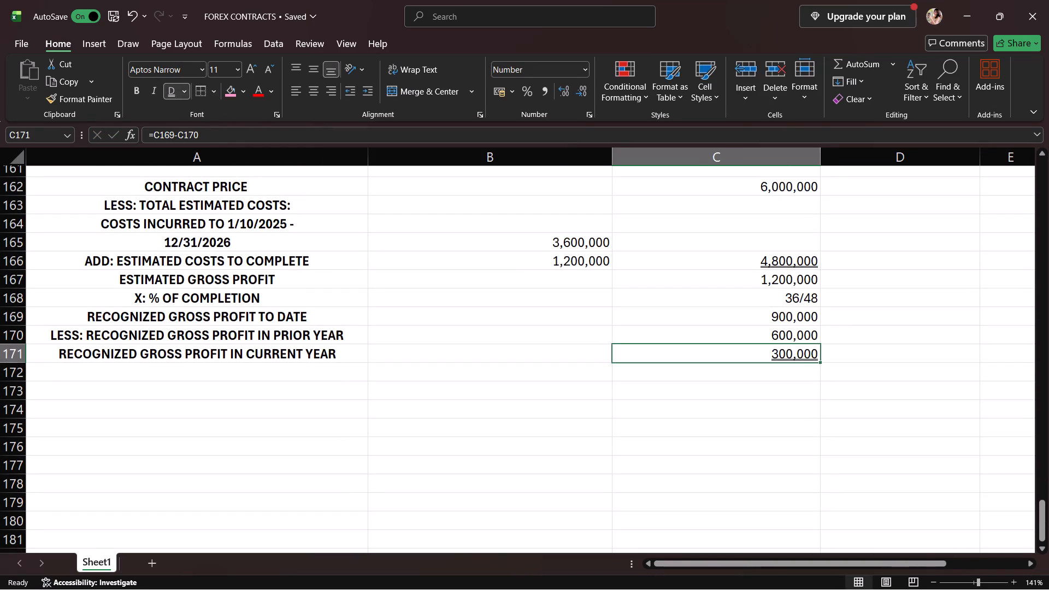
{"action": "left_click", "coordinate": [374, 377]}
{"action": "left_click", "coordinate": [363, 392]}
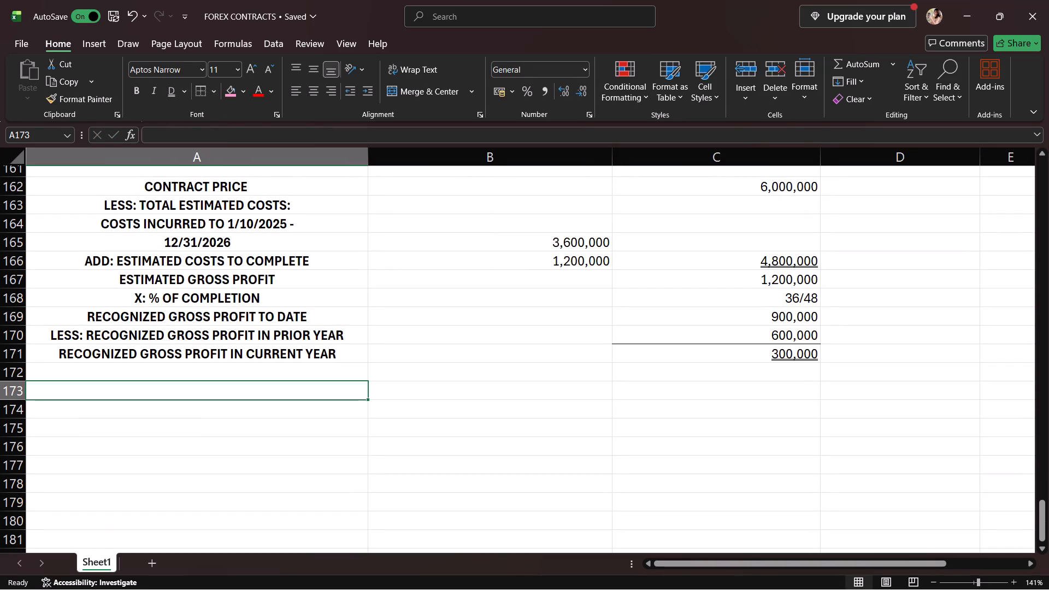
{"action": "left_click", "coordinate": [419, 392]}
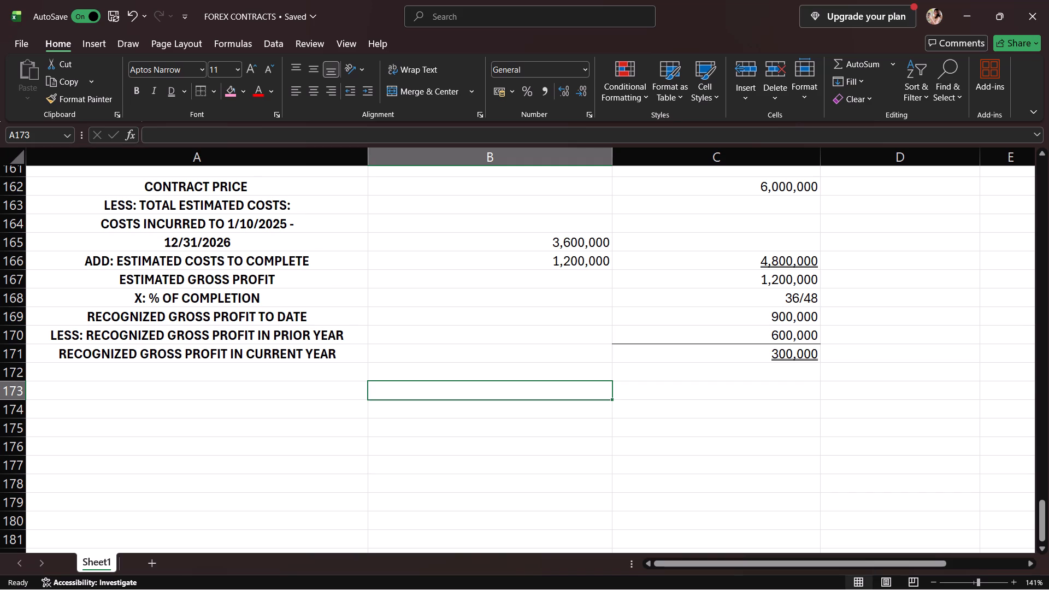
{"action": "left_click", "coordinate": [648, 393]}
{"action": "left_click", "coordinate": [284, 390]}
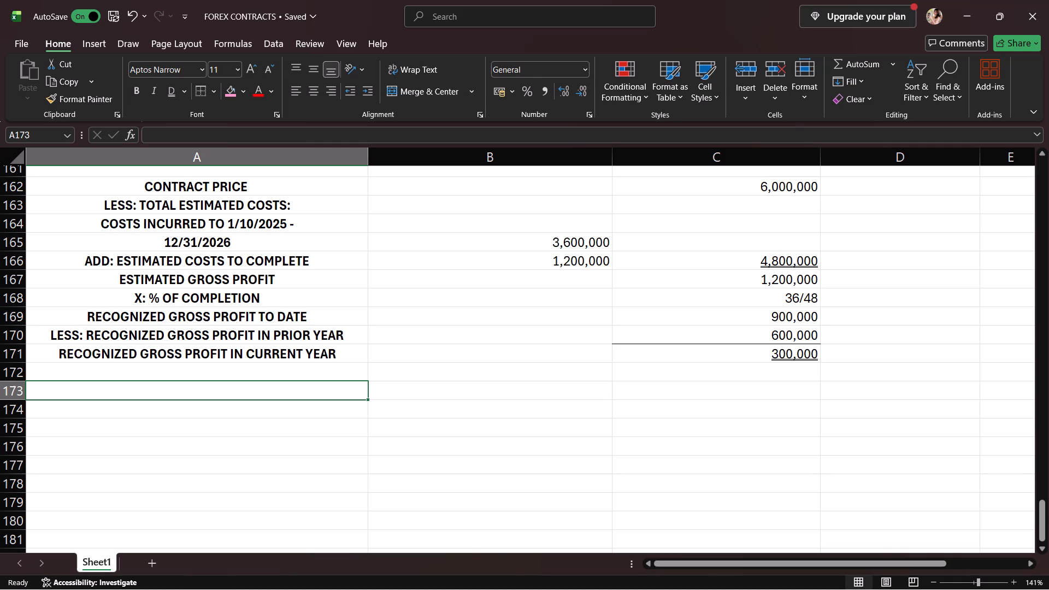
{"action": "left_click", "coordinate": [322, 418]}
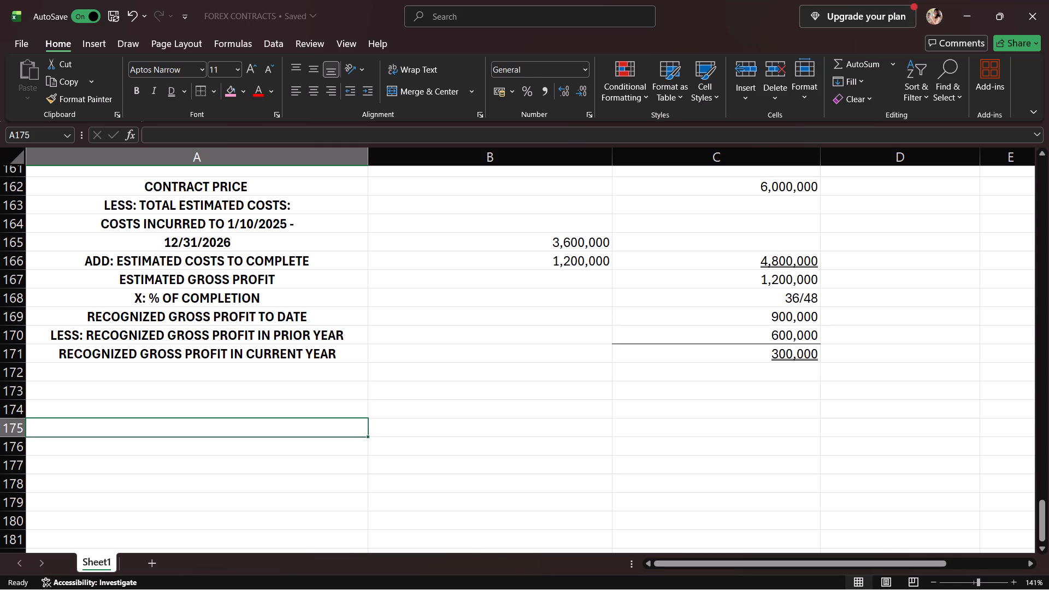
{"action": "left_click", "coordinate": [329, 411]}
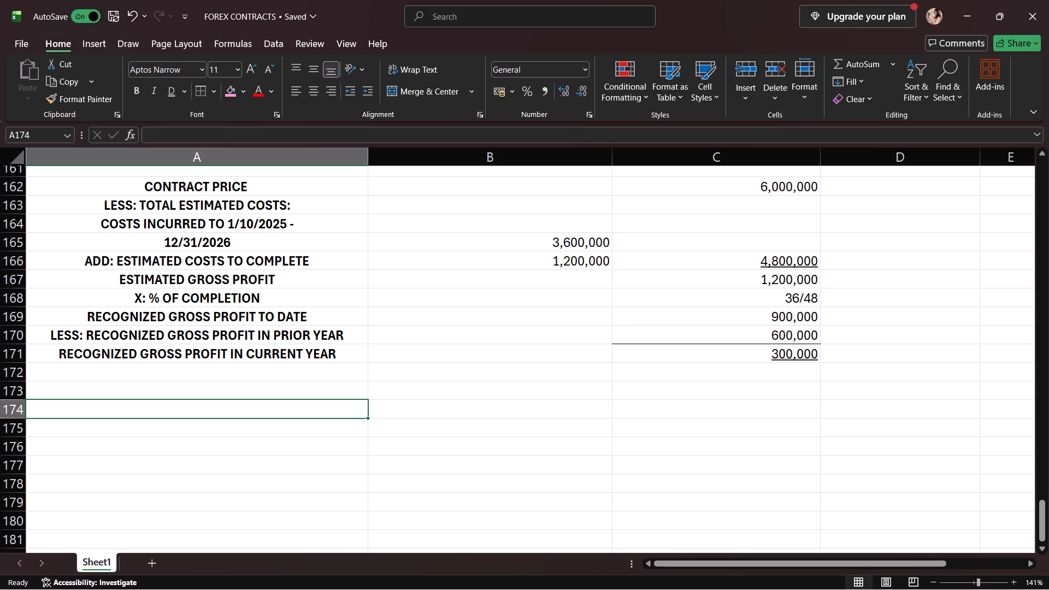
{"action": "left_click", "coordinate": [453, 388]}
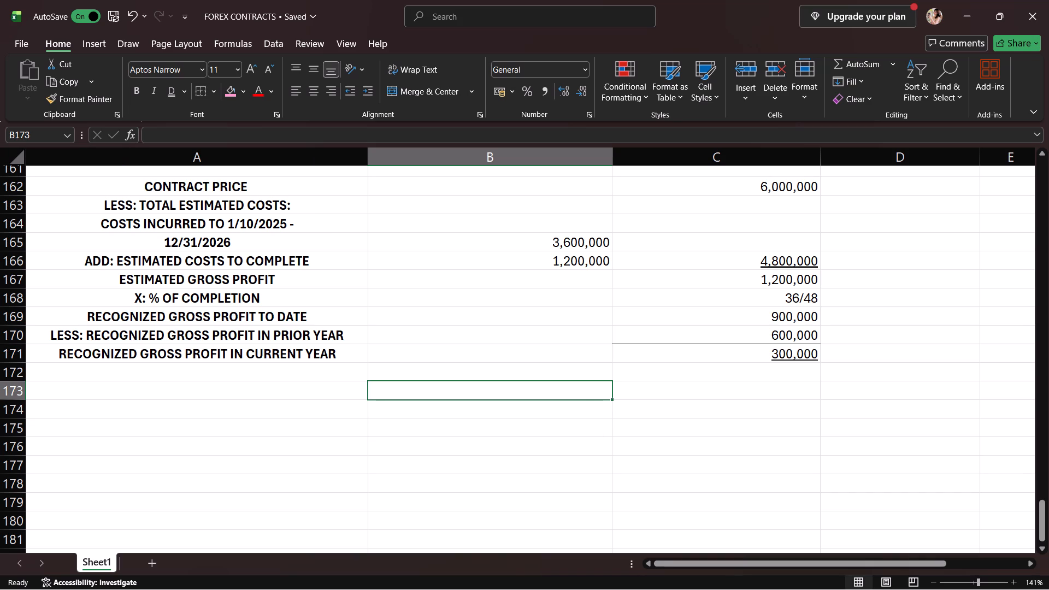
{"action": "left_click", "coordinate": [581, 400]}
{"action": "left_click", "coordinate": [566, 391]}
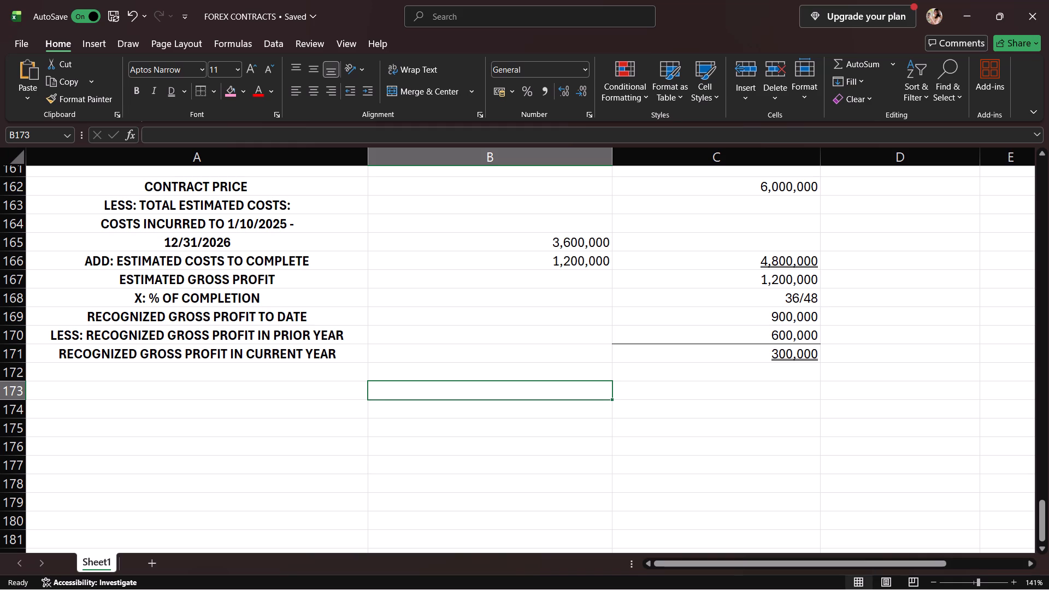
Fill cells B173 and C173, below the gross profit computation, with white.
{"action": "left_click_drag", "start_coordinate": [591, 397], "coordinate": [647, 386]}
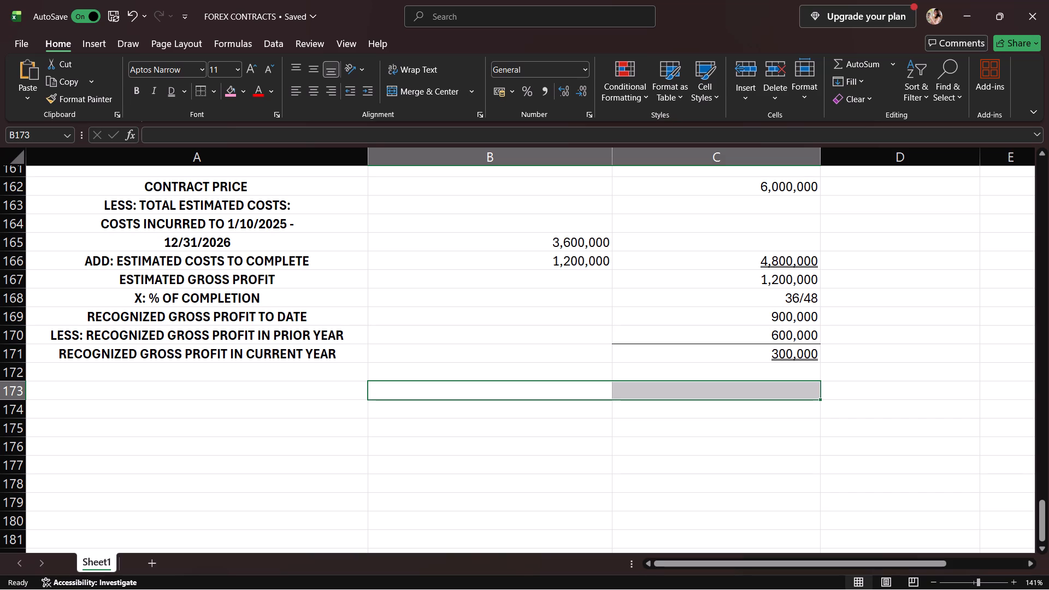
{"action": "left_click", "coordinate": [242, 92]}
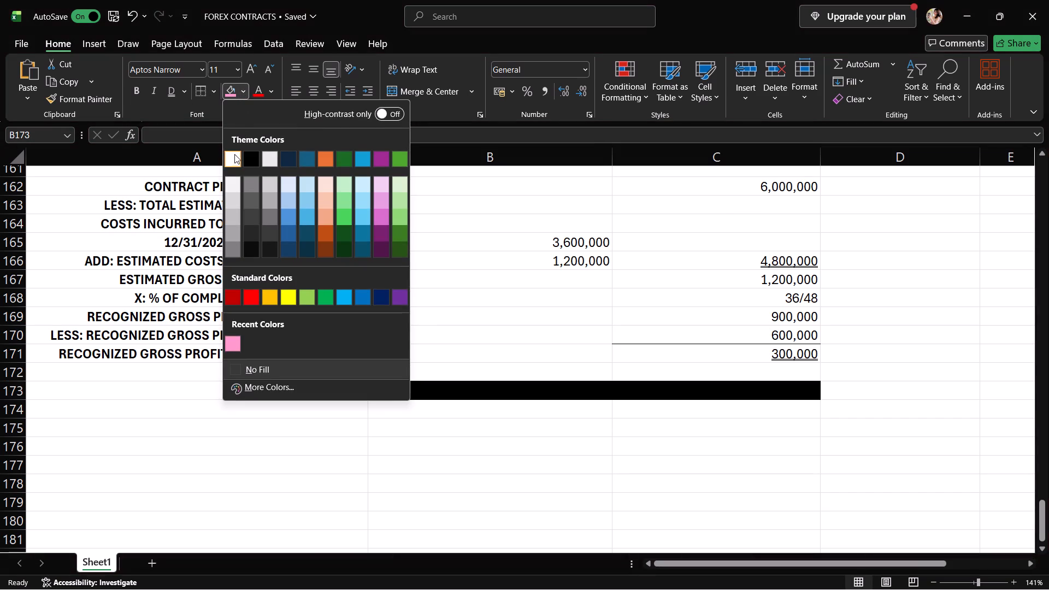
{"action": "left_click", "coordinate": [232, 155]}
{"action": "left_click", "coordinate": [484, 394]}
{"action": "left_click", "coordinate": [653, 396]}
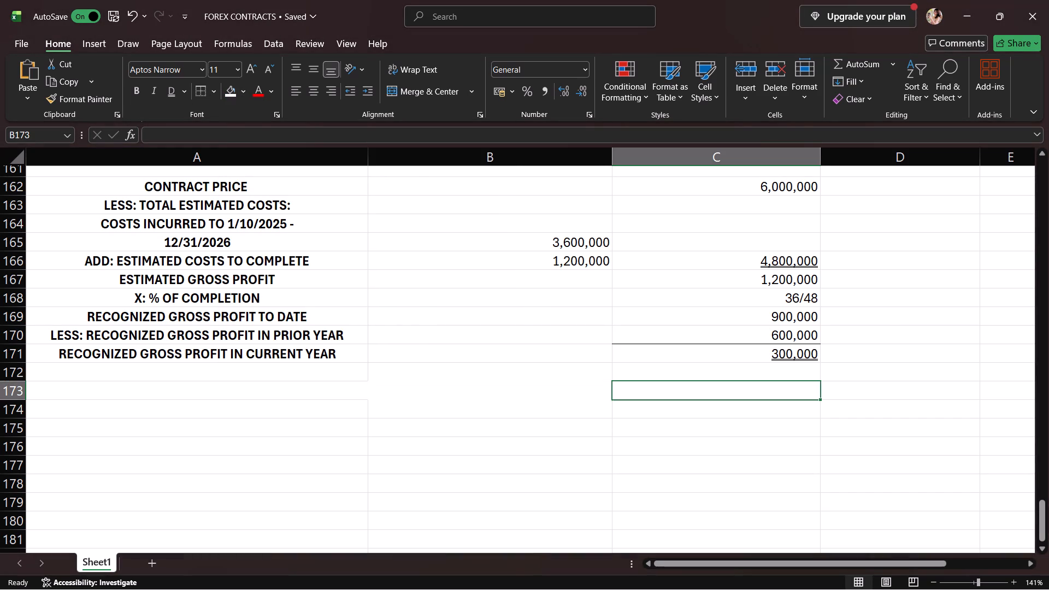
{"action": "left_click", "coordinate": [788, 449]}
Enter the heading "CUBAO APARTMENT" in B173.
{"action": "left_click", "coordinate": [602, 393]}
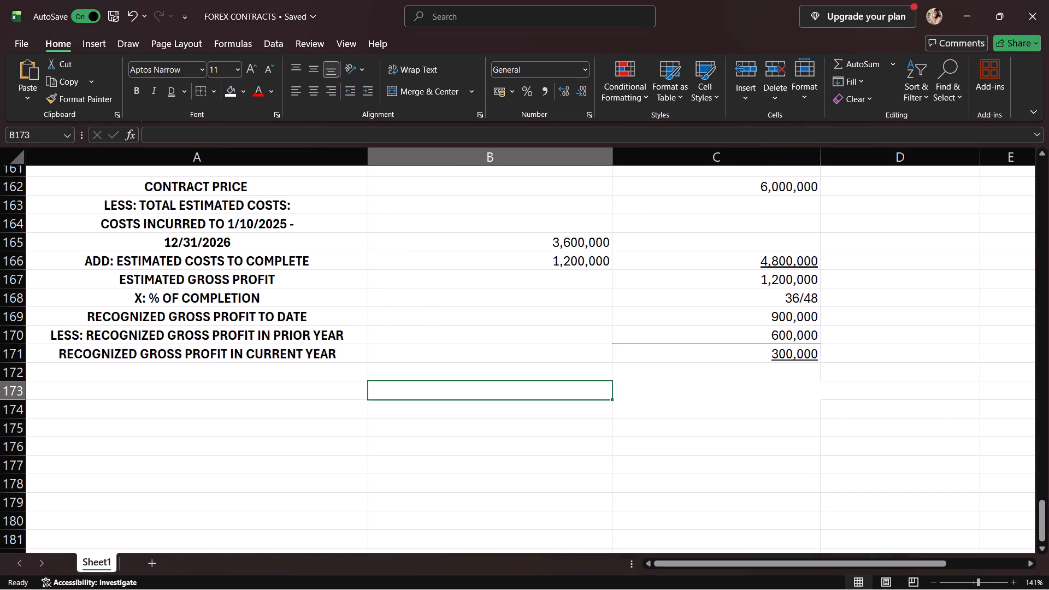
{"action": "type", "text": "CUBAO APARTMENT"}
{"action": "key", "text": "Return"}
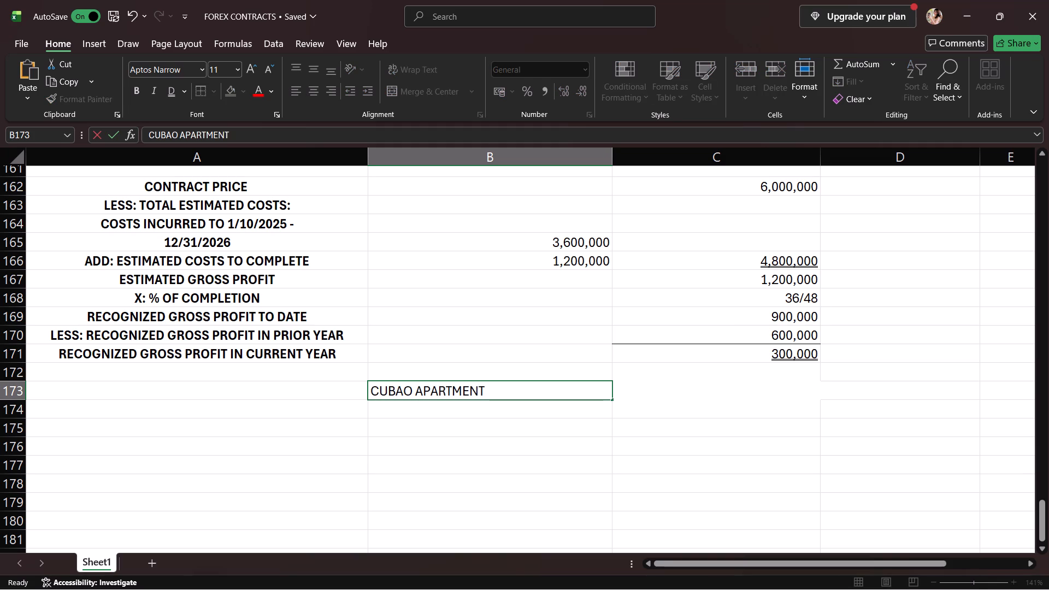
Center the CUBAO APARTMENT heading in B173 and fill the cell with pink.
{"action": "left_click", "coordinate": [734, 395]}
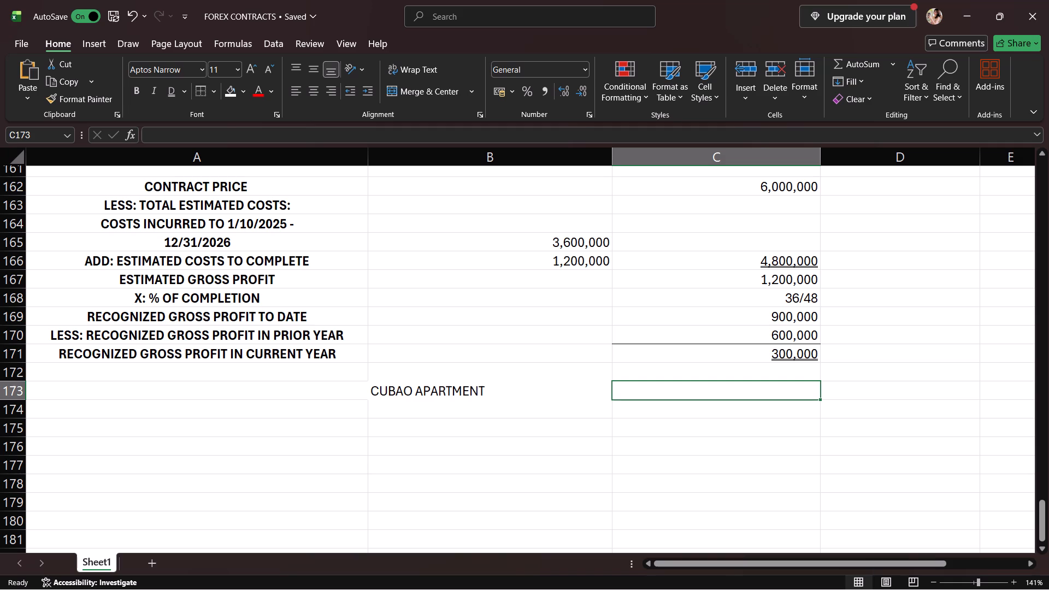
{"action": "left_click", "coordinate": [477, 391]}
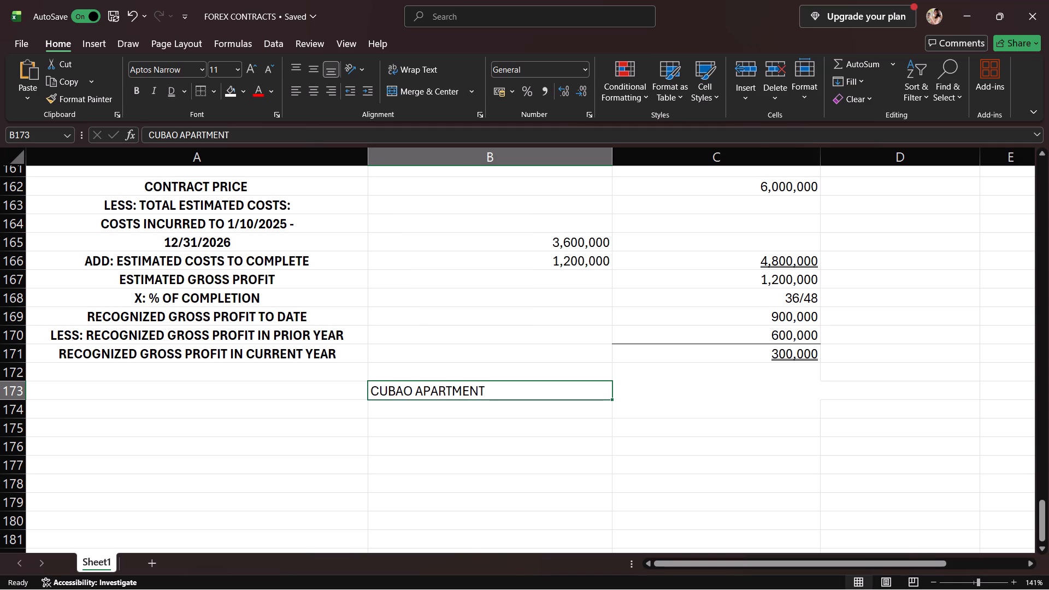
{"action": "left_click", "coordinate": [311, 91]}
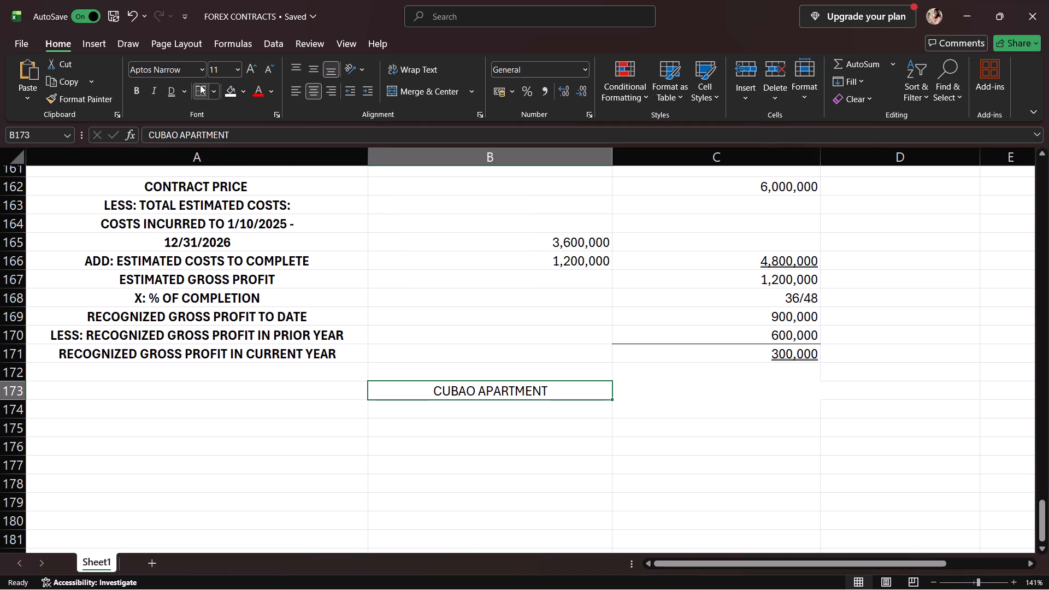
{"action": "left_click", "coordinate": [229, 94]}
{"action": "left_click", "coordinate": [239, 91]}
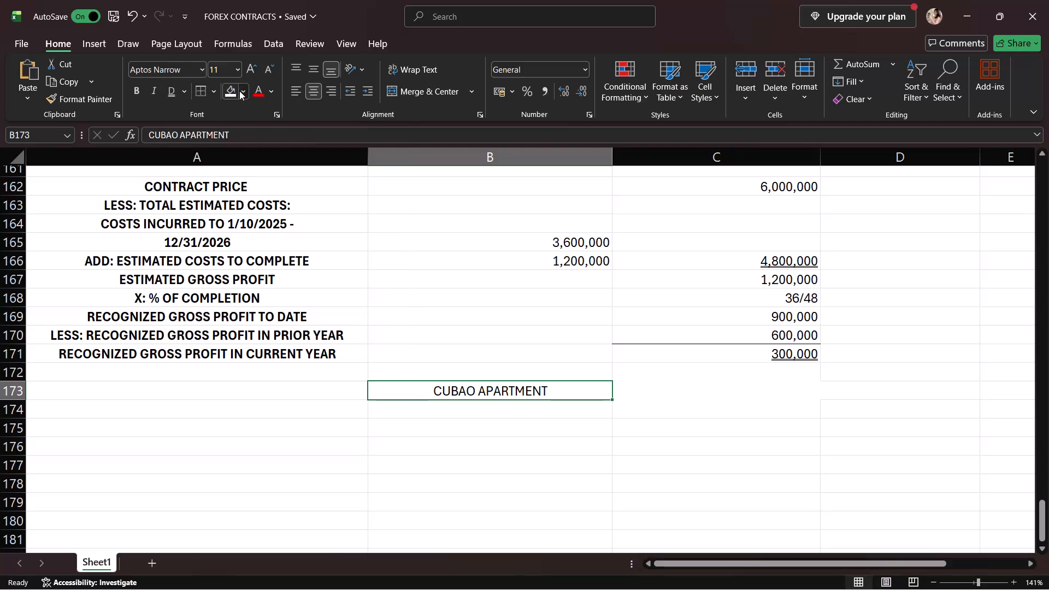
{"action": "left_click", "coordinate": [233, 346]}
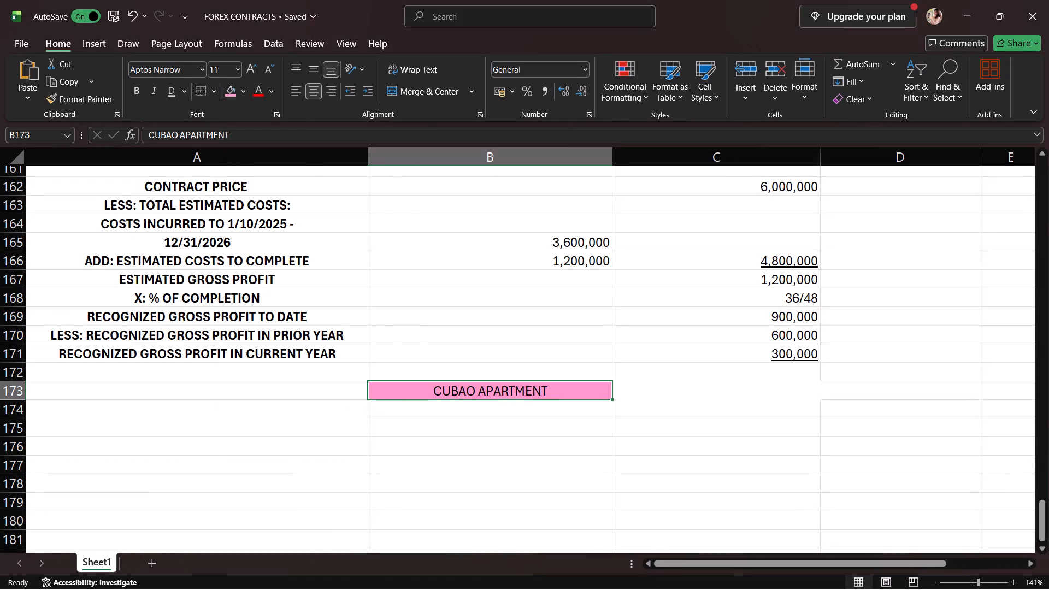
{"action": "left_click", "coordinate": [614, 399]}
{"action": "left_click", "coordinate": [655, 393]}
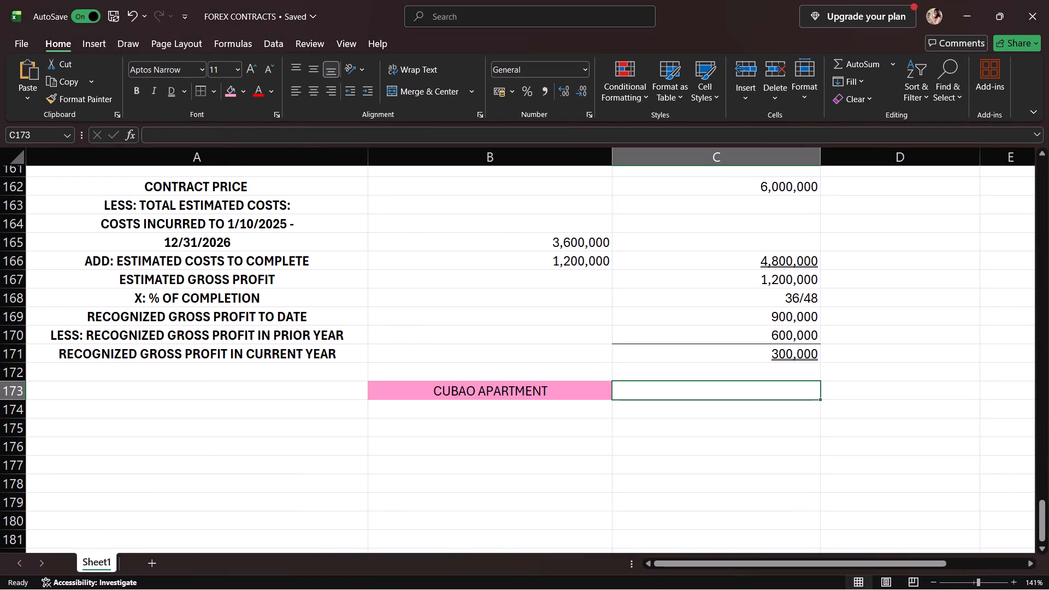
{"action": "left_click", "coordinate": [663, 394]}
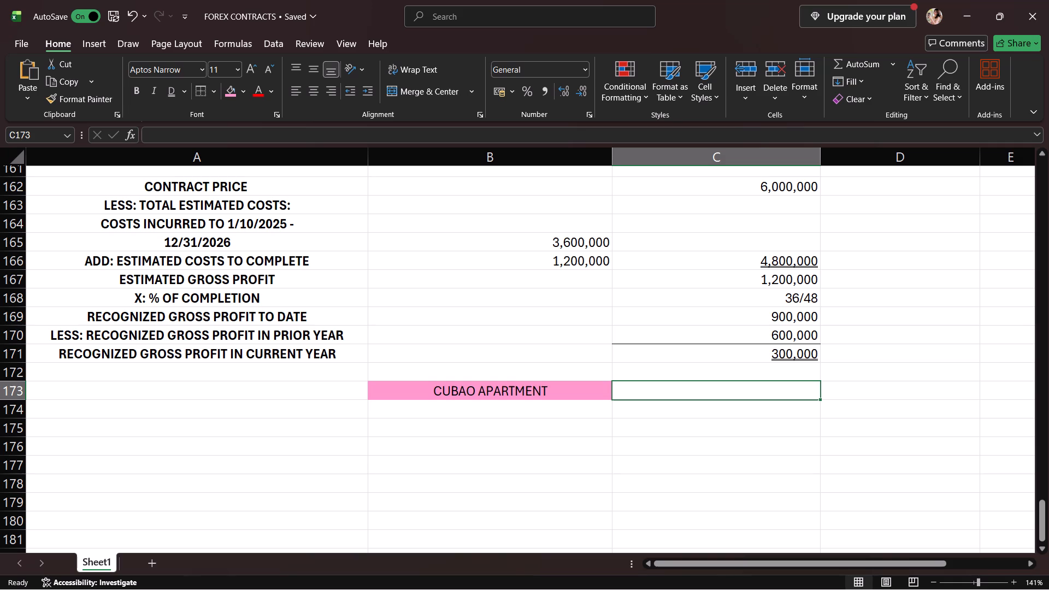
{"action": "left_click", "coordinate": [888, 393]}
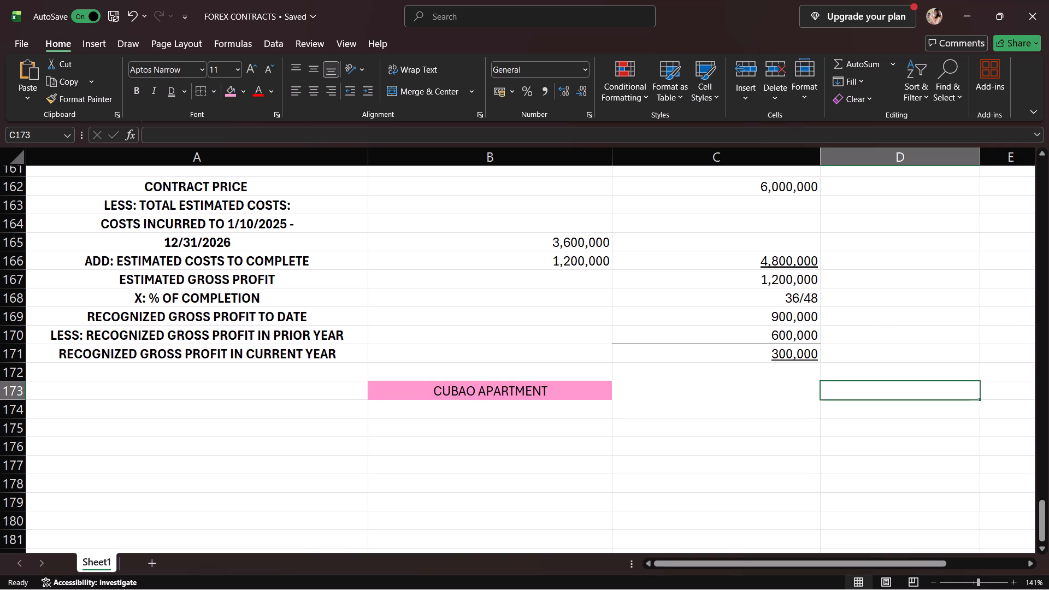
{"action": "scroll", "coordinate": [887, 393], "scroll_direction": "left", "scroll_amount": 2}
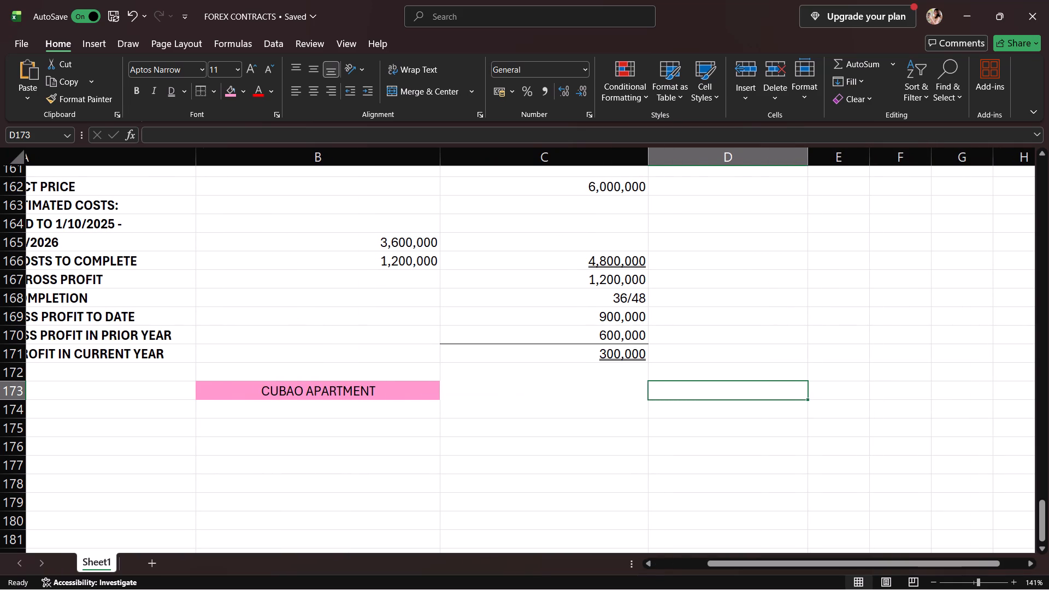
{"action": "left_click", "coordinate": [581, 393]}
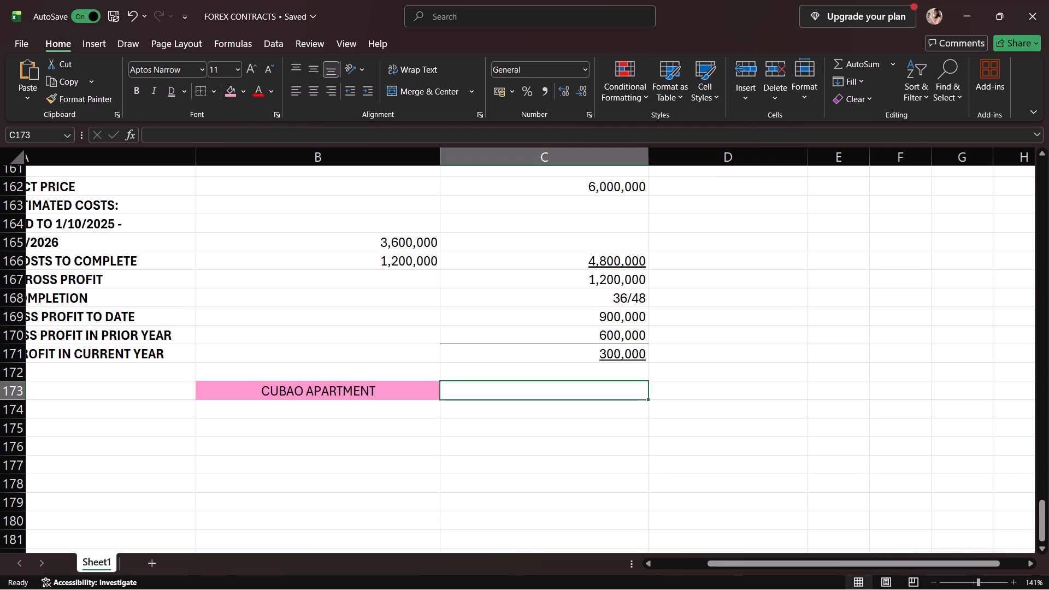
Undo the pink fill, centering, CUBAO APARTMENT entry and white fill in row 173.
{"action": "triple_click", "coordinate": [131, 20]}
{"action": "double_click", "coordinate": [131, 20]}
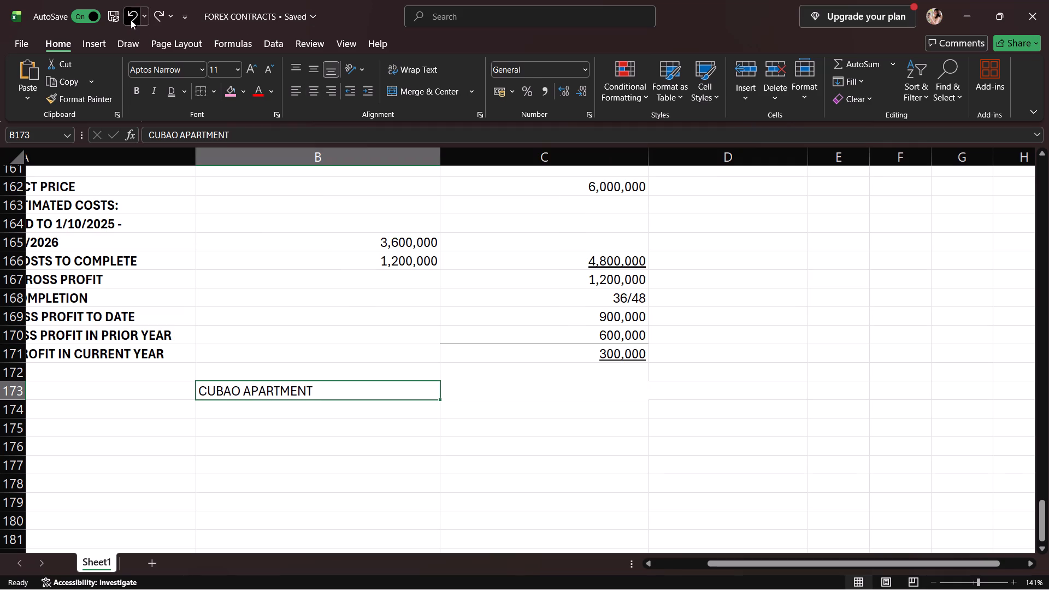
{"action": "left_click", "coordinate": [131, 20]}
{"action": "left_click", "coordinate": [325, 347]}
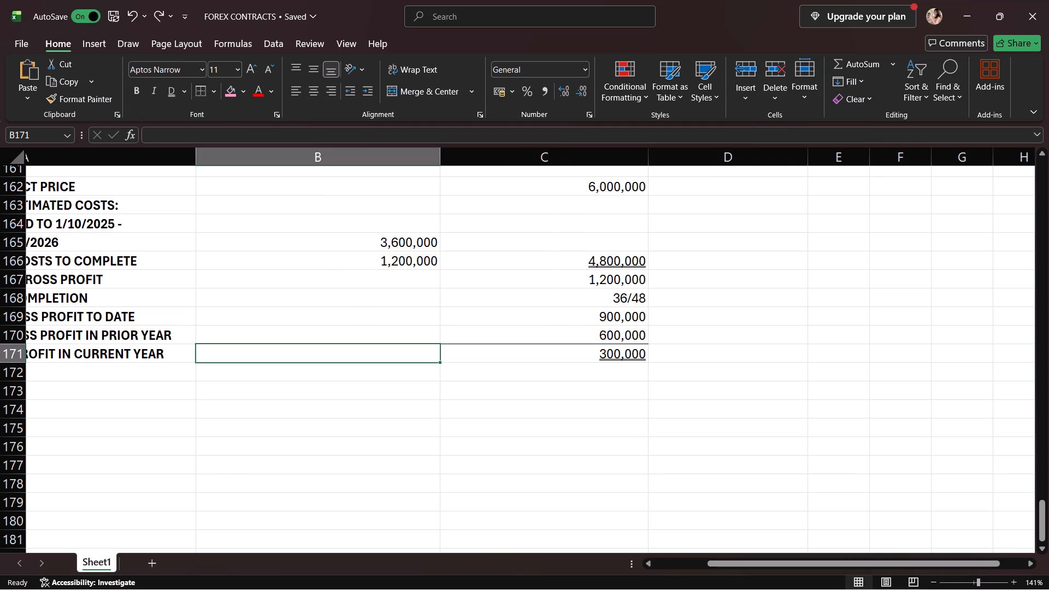
Enter the heading "CUBAO APARTMENT" in the empty cell B173.
{"action": "left_click", "coordinate": [354, 391]}
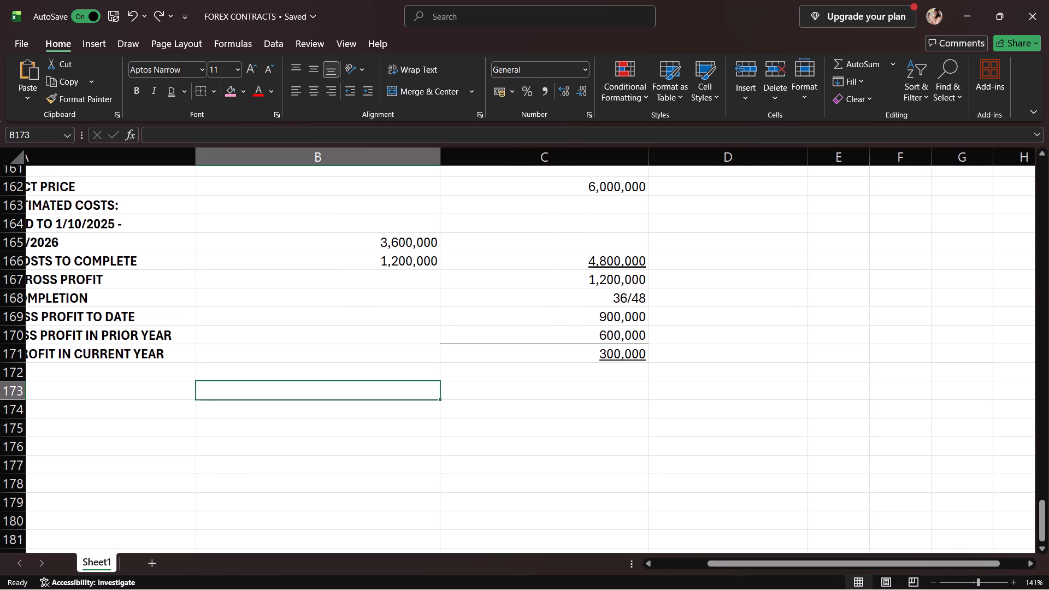
{"action": "type", "text": "CUBAO"}
{"action": "key", "text": "space"}
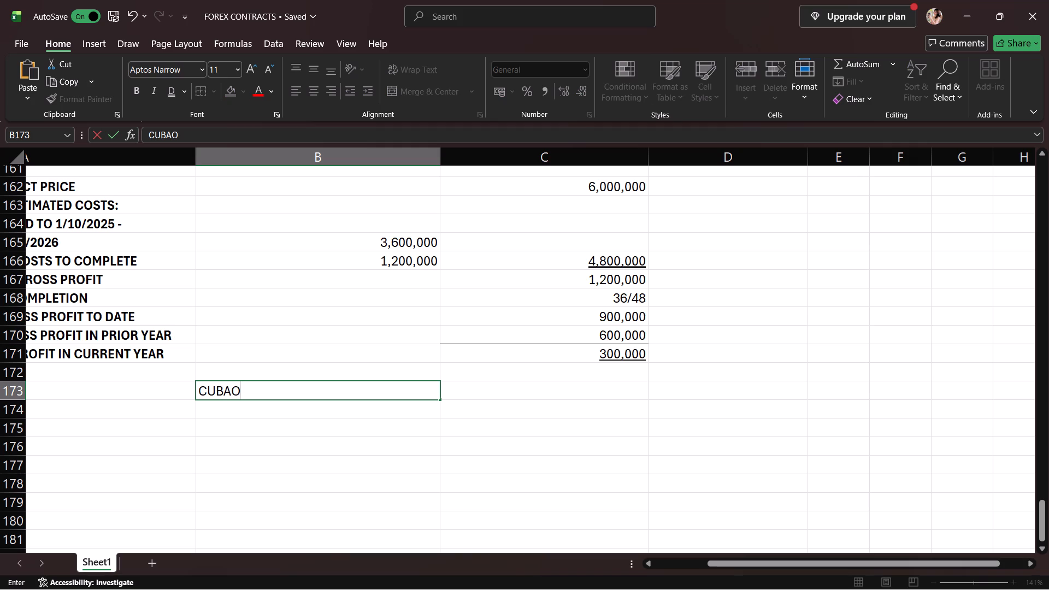
{"action": "type", "text": "APARTME"}
{"action": "type", "text": "NT"}
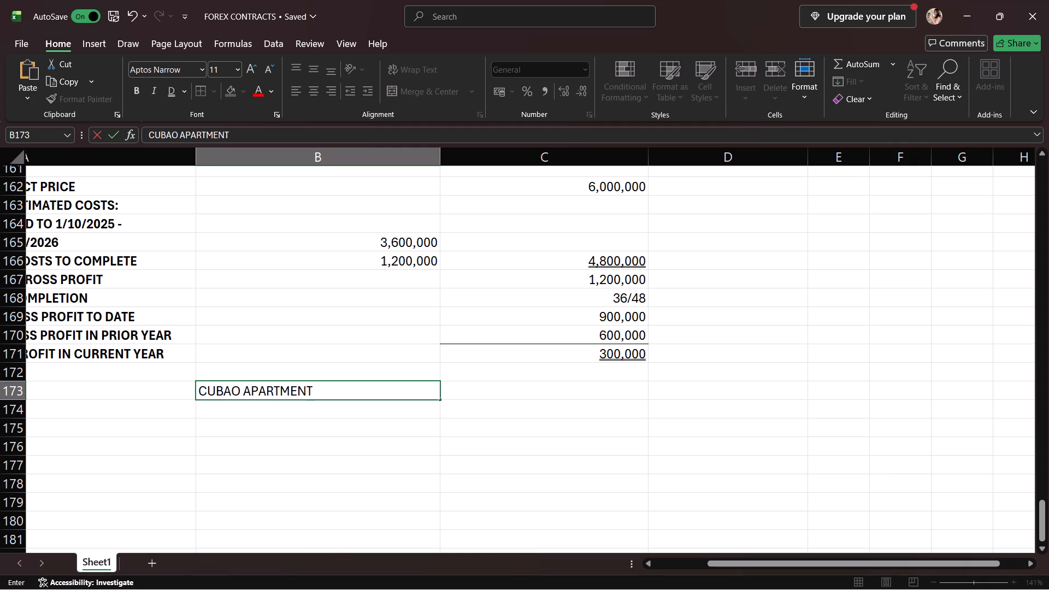
Enter the heading "MARIKINA APARTMENT" in D173.
{"action": "left_click", "coordinate": [660, 396]}
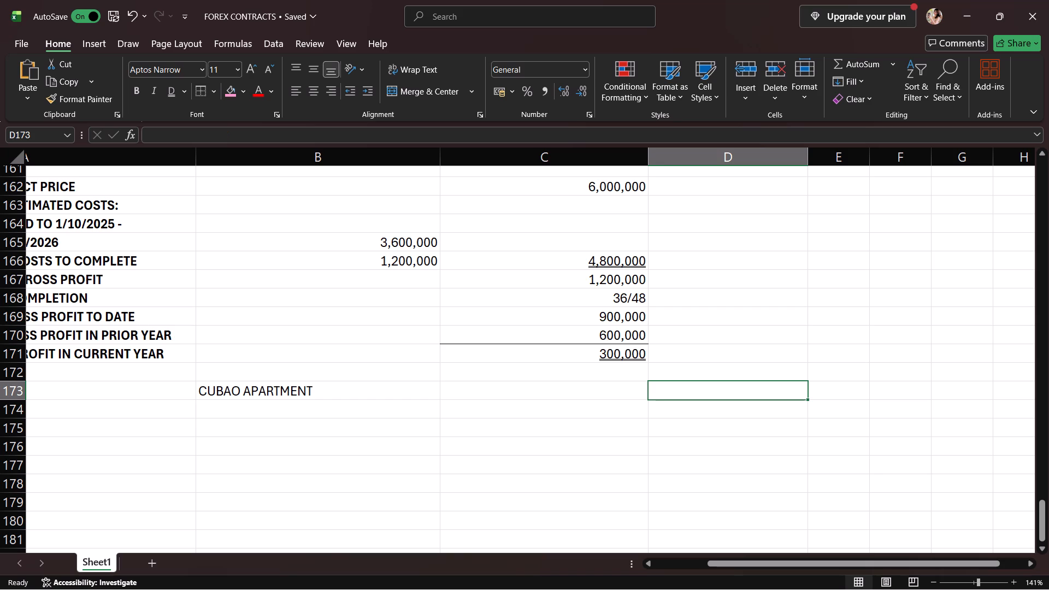
{"action": "type", "text": "MARIKINA APART"}
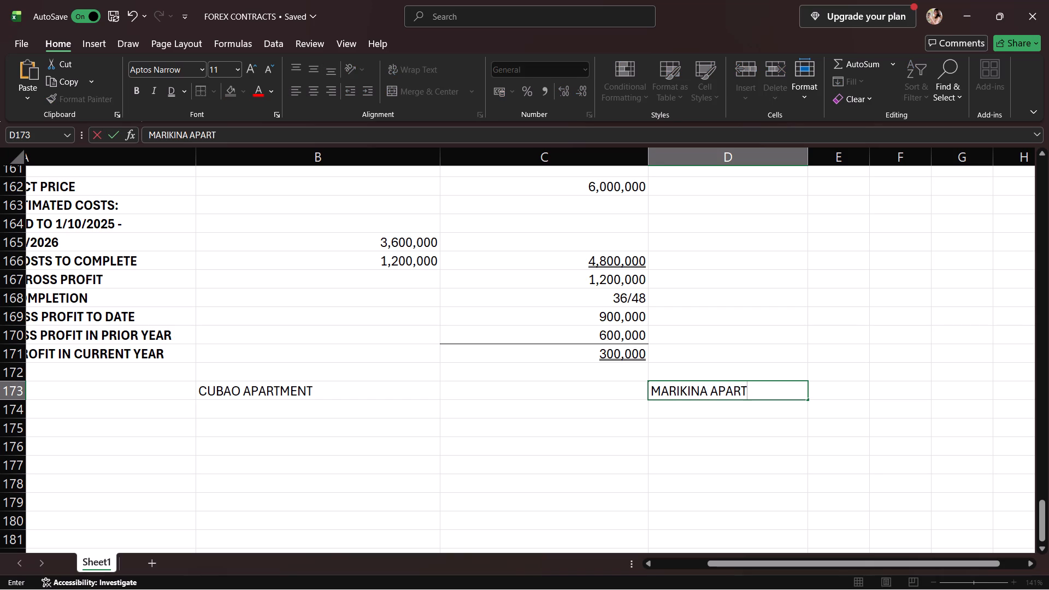
{"action": "type", "text": "MENT"}
{"action": "key", "text": "r"}
{"action": "key", "text": "BackSpace"}
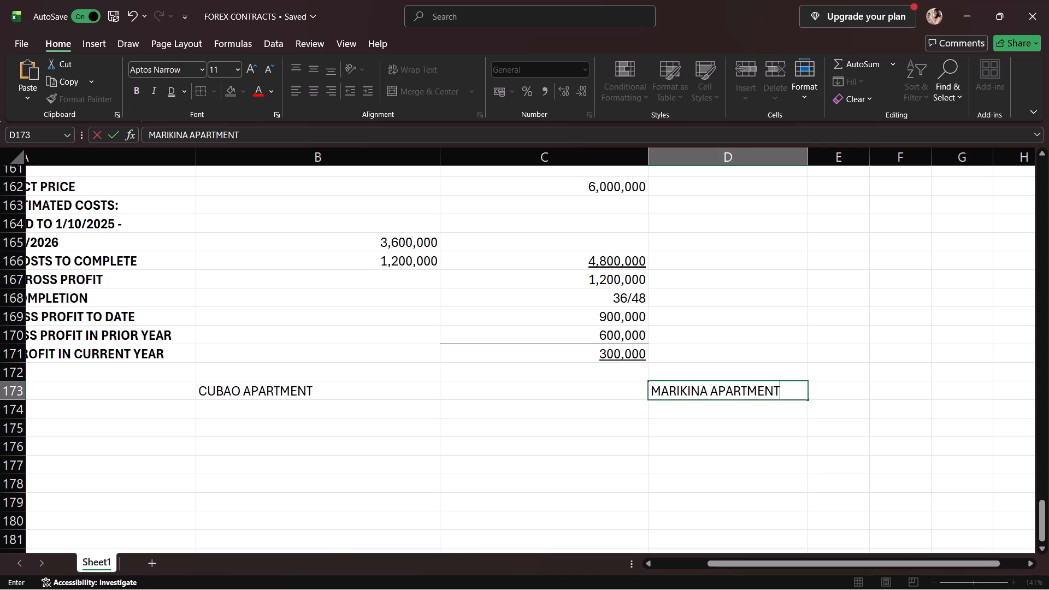
Center the CUBAO APARTMENT heading in B173 and the MARIKINA APARTMENT heading in D173.
{"action": "left_click", "coordinate": [421, 388]}
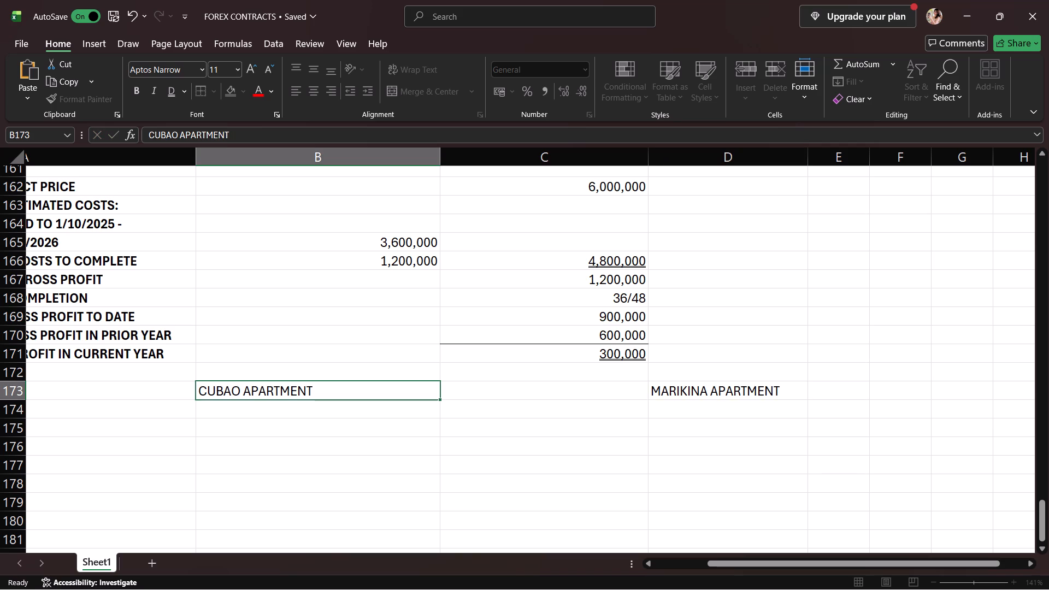
{"action": "left_click", "coordinate": [307, 98]}
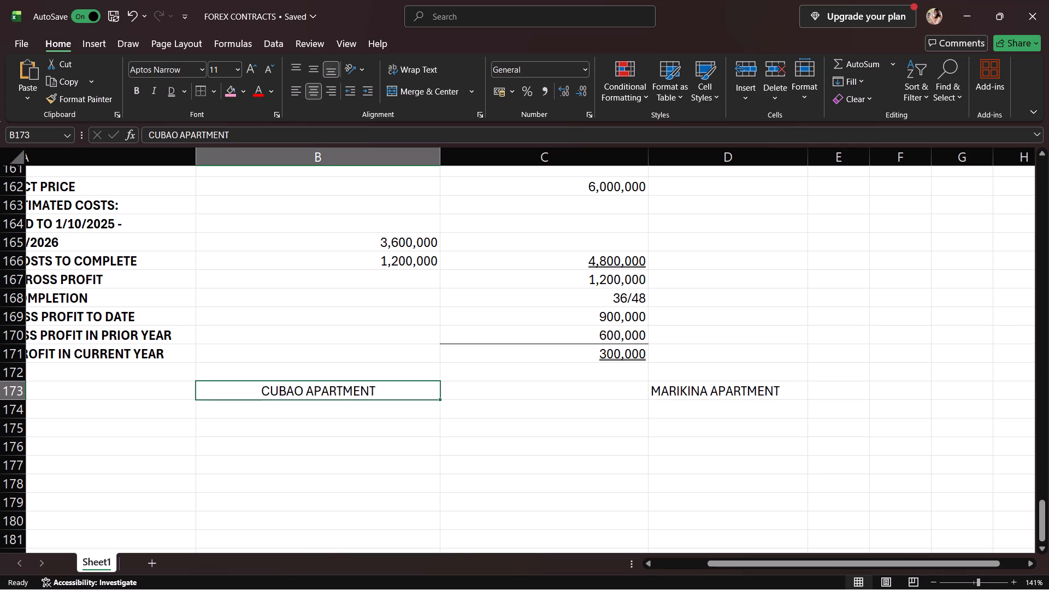
{"action": "left_click", "coordinate": [714, 393]}
{"action": "left_click", "coordinate": [317, 89]}
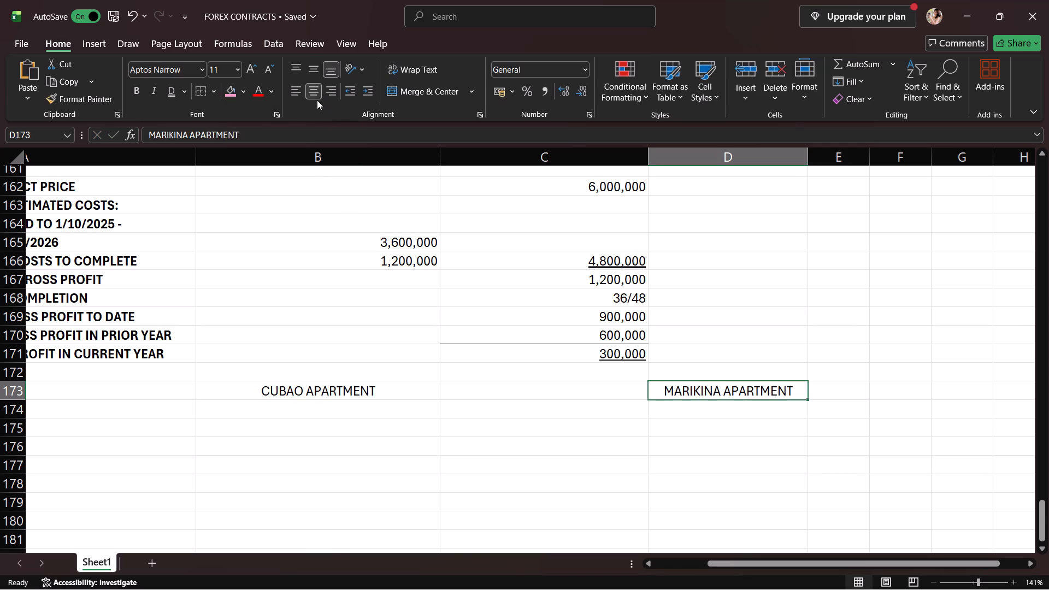
Fill B173 and C173 with the recently used light pink for the CUBAO APARTMENT heading.
{"action": "left_click", "coordinate": [433, 389]}
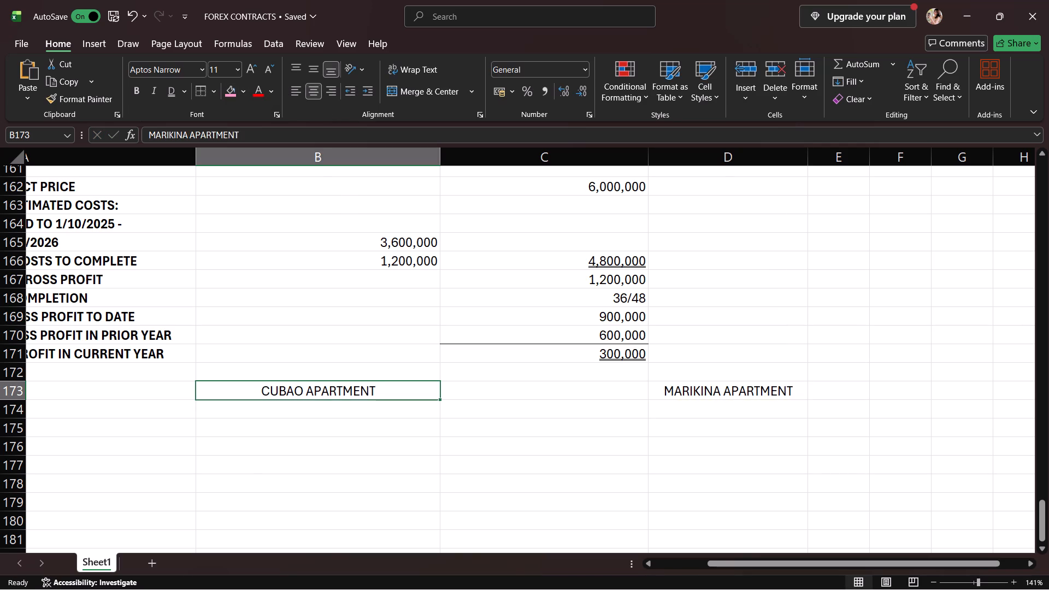
{"action": "left_click", "coordinate": [226, 90]}
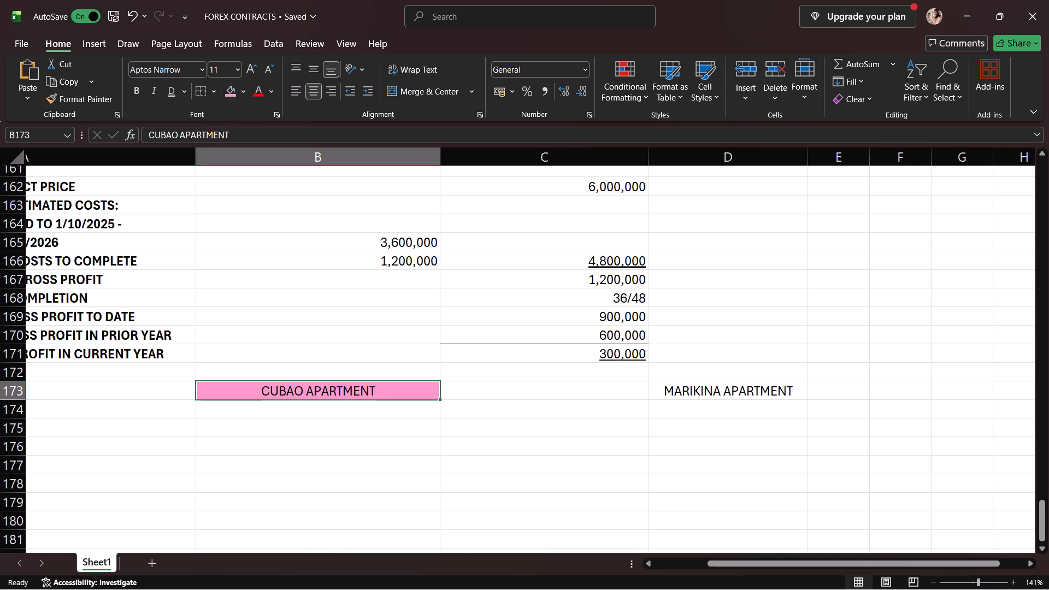
{"action": "left_click", "coordinate": [558, 397]}
{"action": "left_click", "coordinate": [228, 88]}
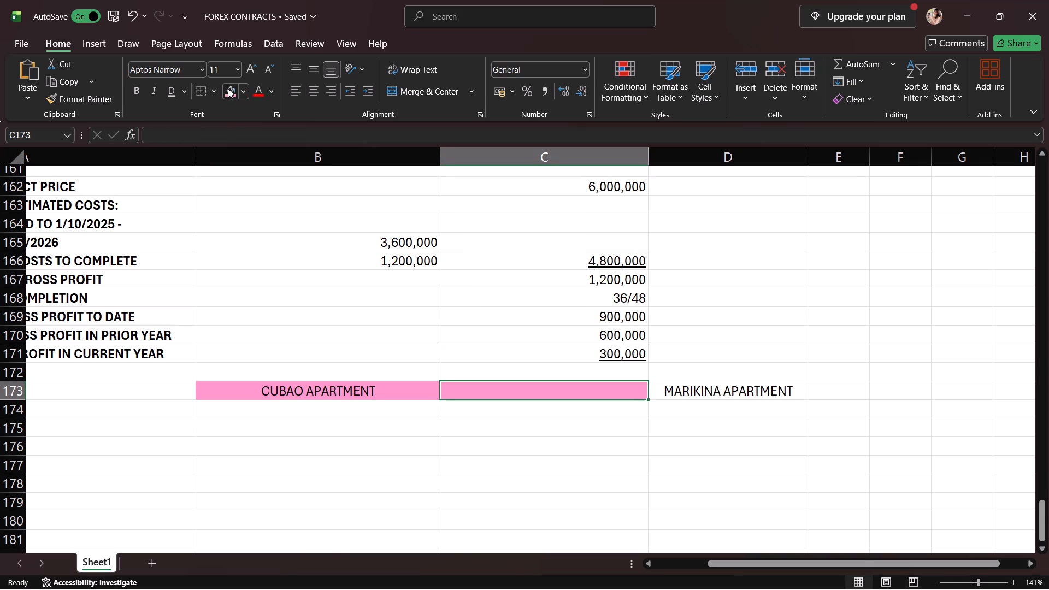
Fill the MARIKINA APARTMENT heading cell D173 with a darker pink from the standard color palette.
{"action": "left_click", "coordinate": [670, 396]}
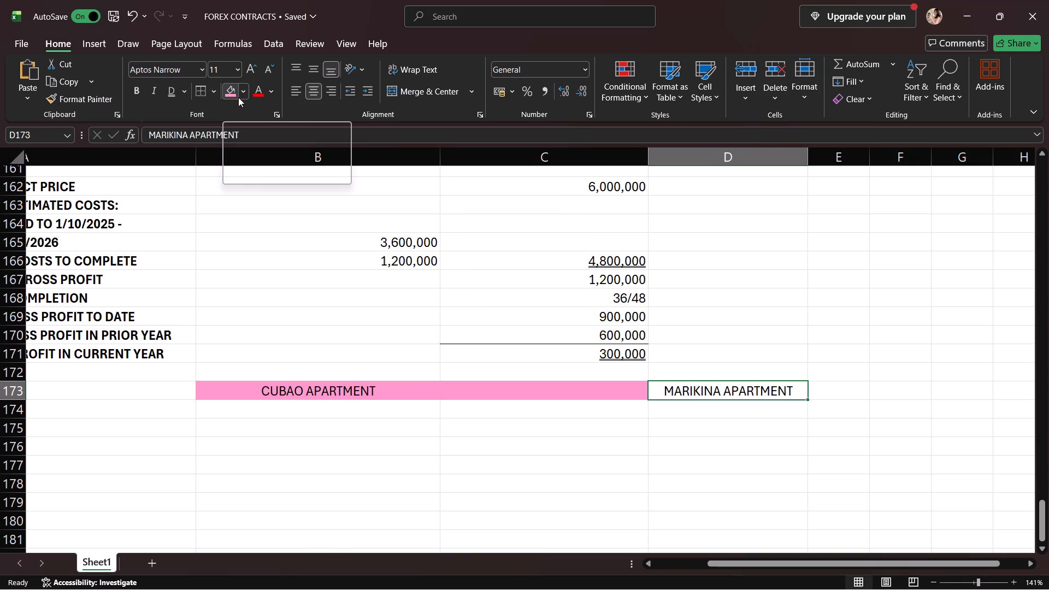
{"action": "left_click", "coordinate": [244, 94]}
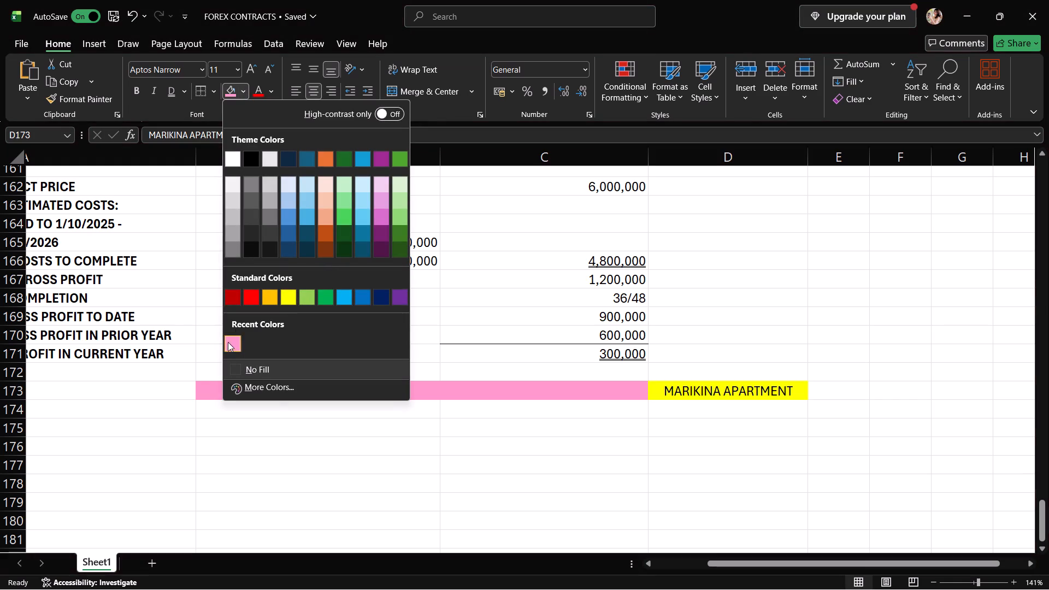
{"action": "left_click", "coordinate": [247, 386]}
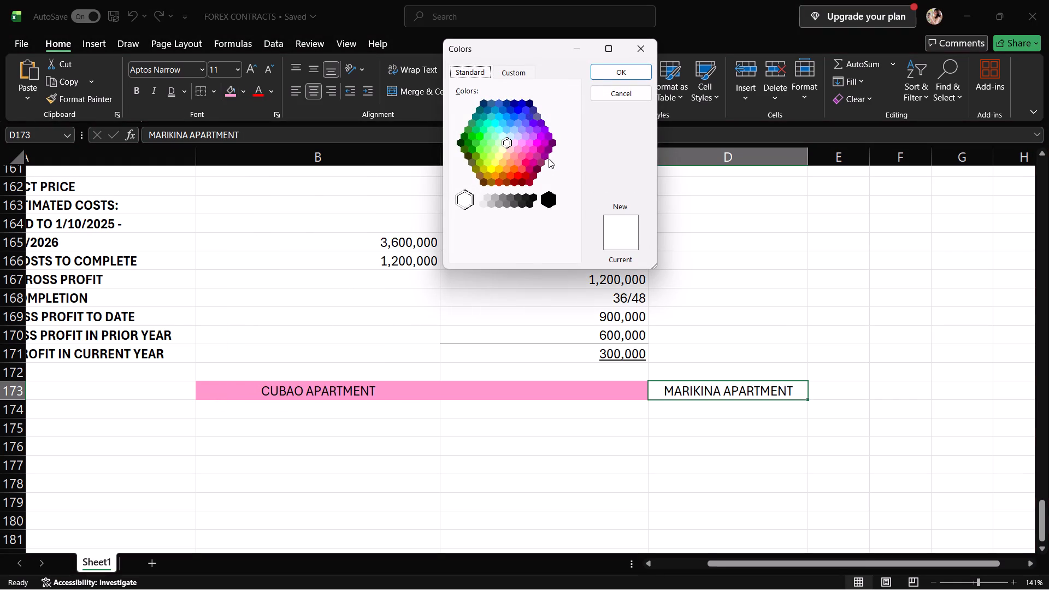
{"action": "left_click", "coordinate": [521, 144]}
{"action": "left_click", "coordinate": [521, 149]}
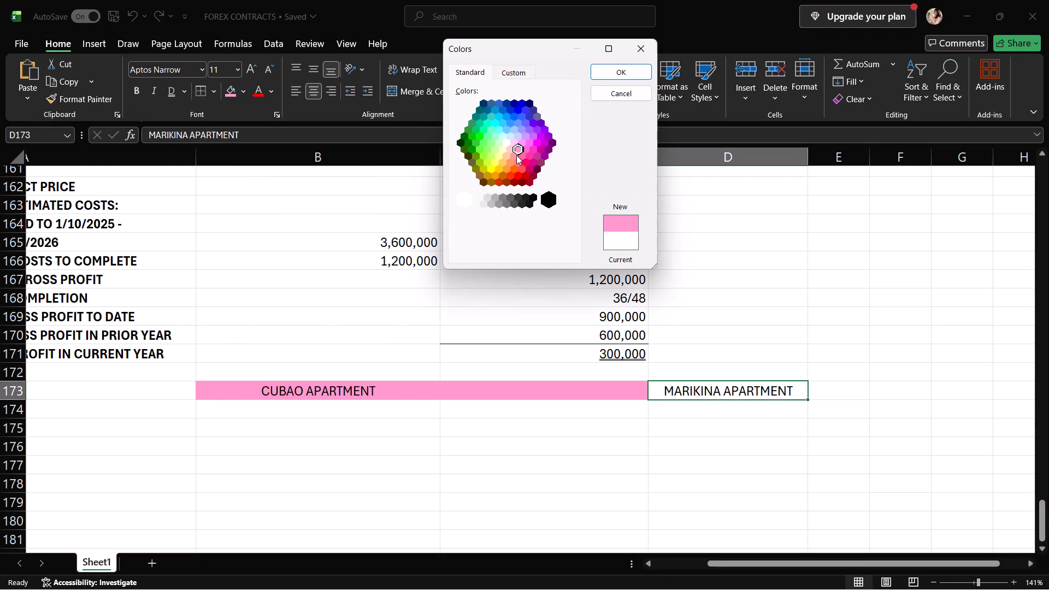
{"action": "left_click", "coordinate": [520, 155]}
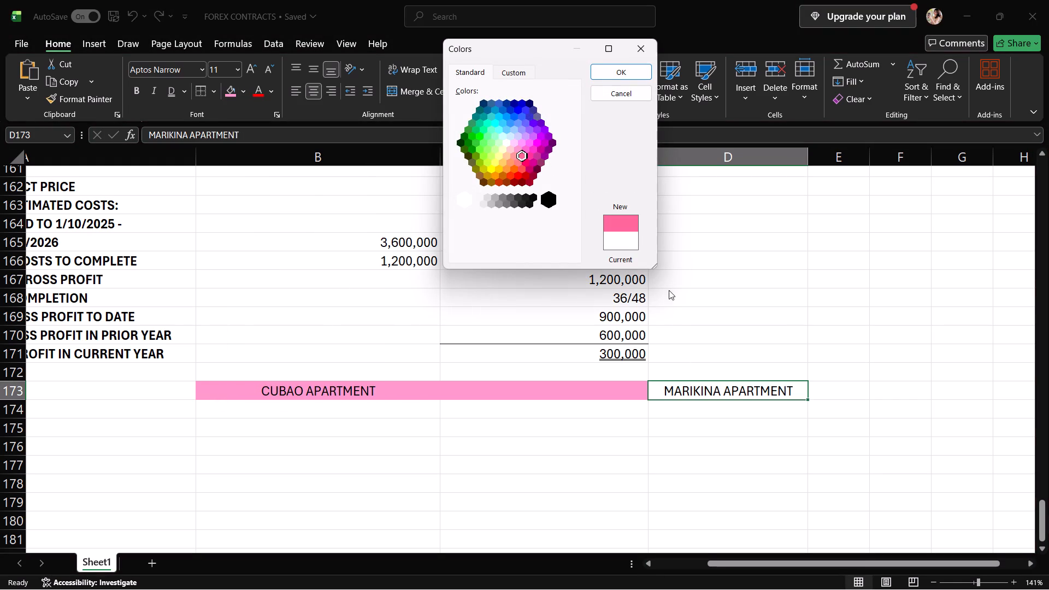
{"action": "left_click", "coordinate": [626, 70]}
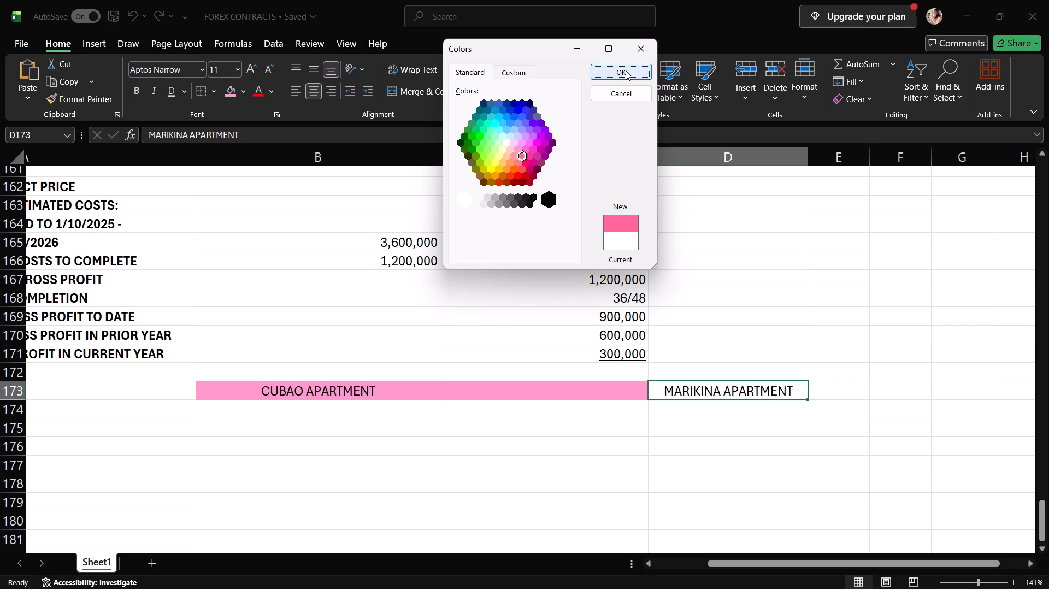
Widen column E for the second column under the MARIKINA APARTMENT heading.
{"action": "left_click", "coordinate": [824, 382]}
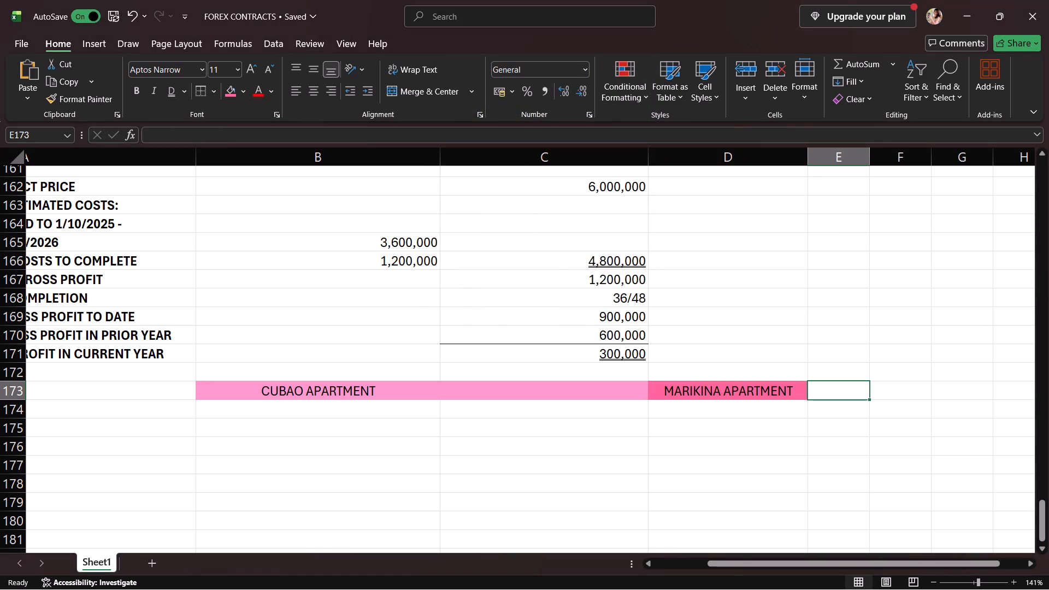
{"action": "scroll", "coordinate": [823, 431], "scroll_direction": "left", "scroll_amount": 2}
{"action": "left_click_drag", "start_coordinate": [655, 394], "coordinate": [658, 394]}
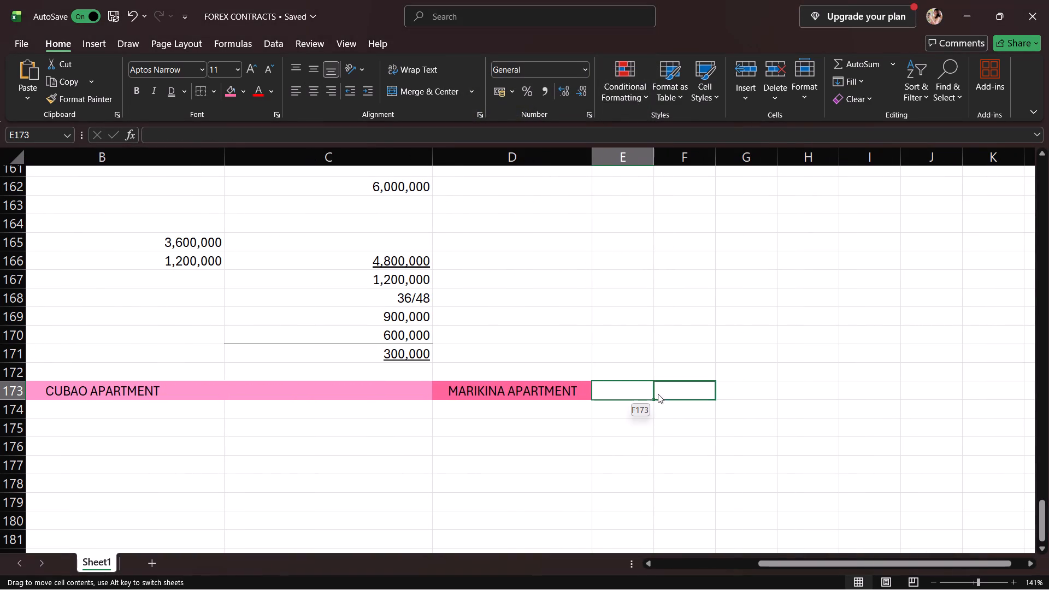
{"action": "left_click_drag", "start_coordinate": [658, 394], "coordinate": [696, 394]}
{"action": "left_click", "coordinate": [649, 391]}
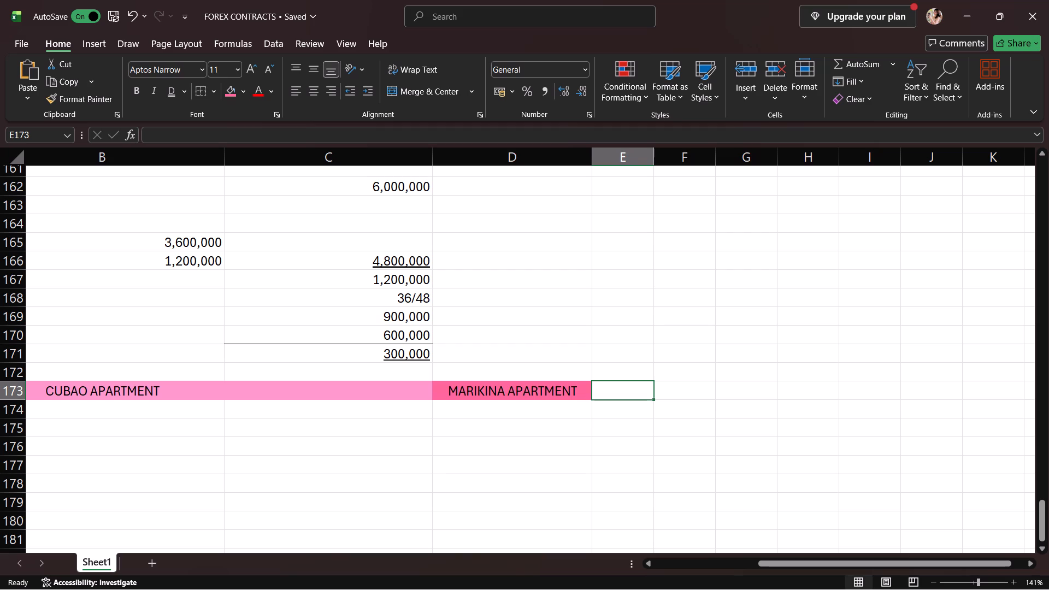
{"action": "left_click_drag", "start_coordinate": [653, 391], "coordinate": [692, 392]}
{"action": "left_click", "coordinate": [655, 393]}
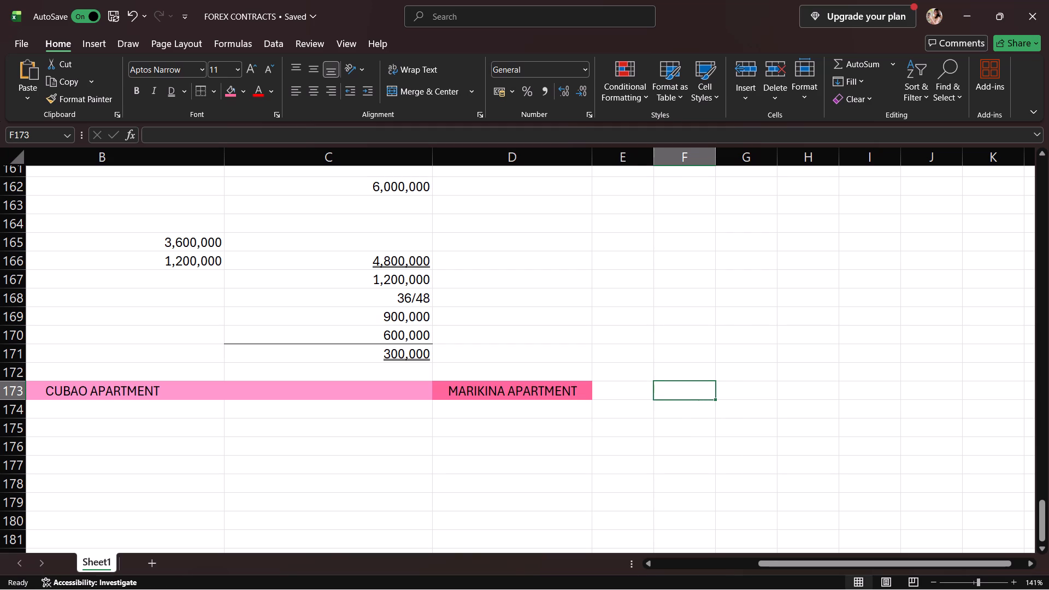
{"action": "left_click", "coordinate": [646, 154]}
{"action": "left_click_drag", "start_coordinate": [651, 154], "coordinate": [695, 164]}
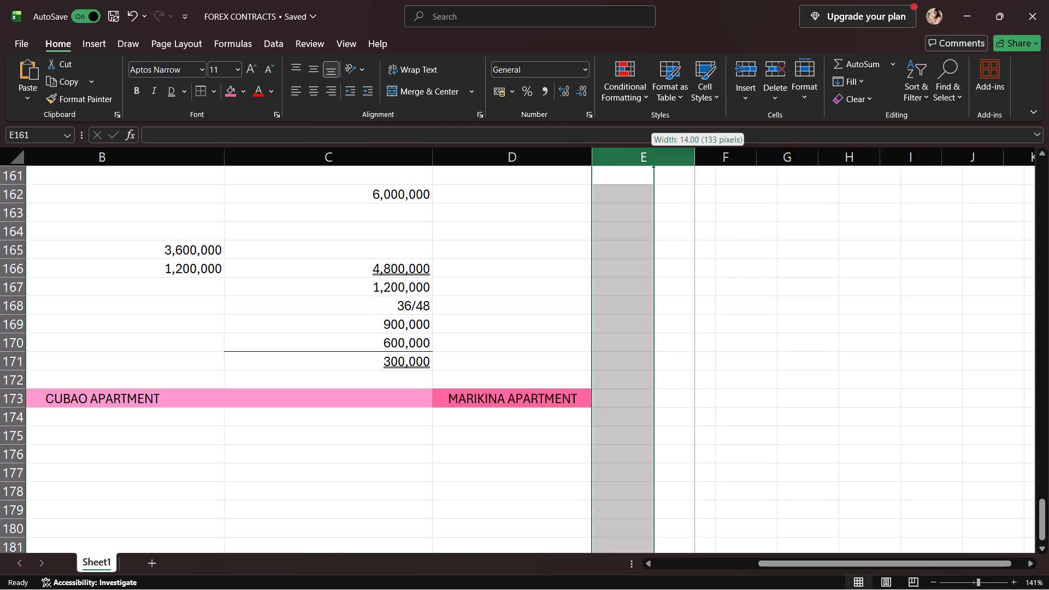
{"action": "left_click_drag", "start_coordinate": [695, 164], "coordinate": [700, 166]}
{"action": "left_click", "coordinate": [706, 166]}
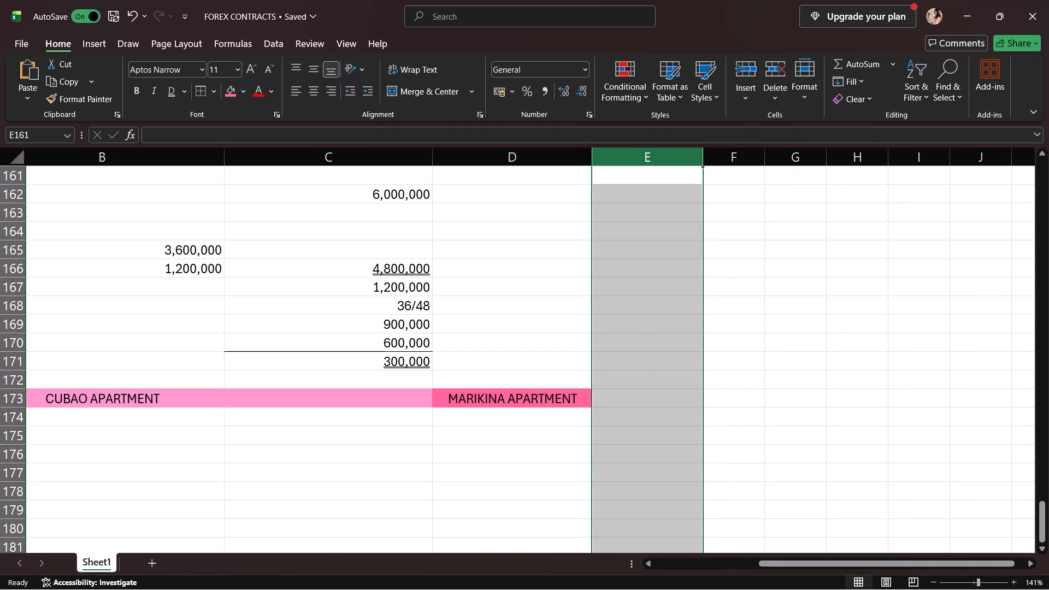
{"action": "left_click_drag", "start_coordinate": [703, 157], "coordinate": [721, 158]}
{"action": "left_click", "coordinate": [721, 158]}
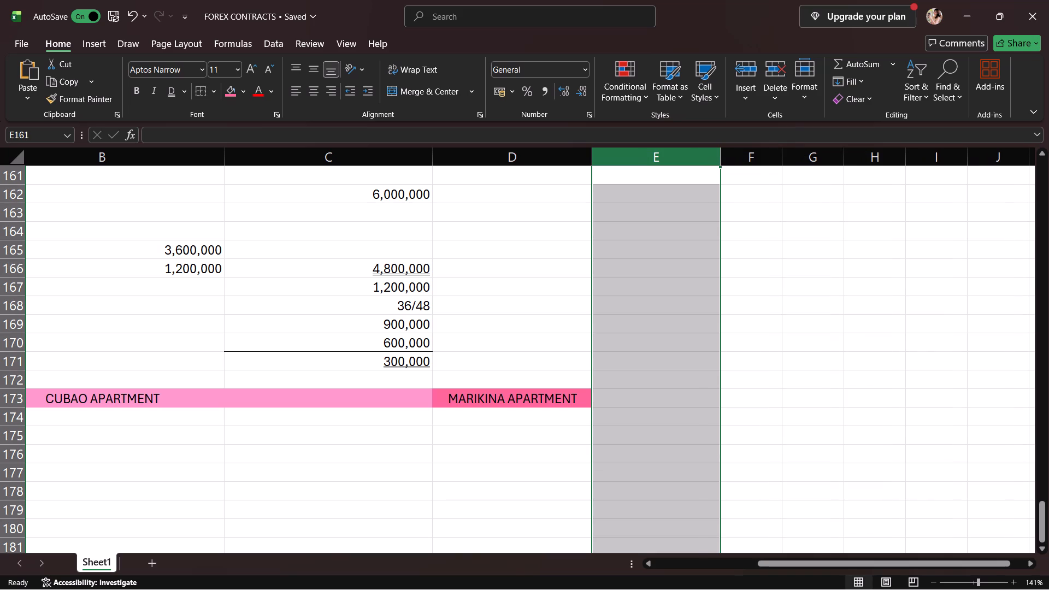
Fill E173 with the same darker pink as the MARIKINA APARTMENT heading cell.
{"action": "left_click", "coordinate": [670, 402]}
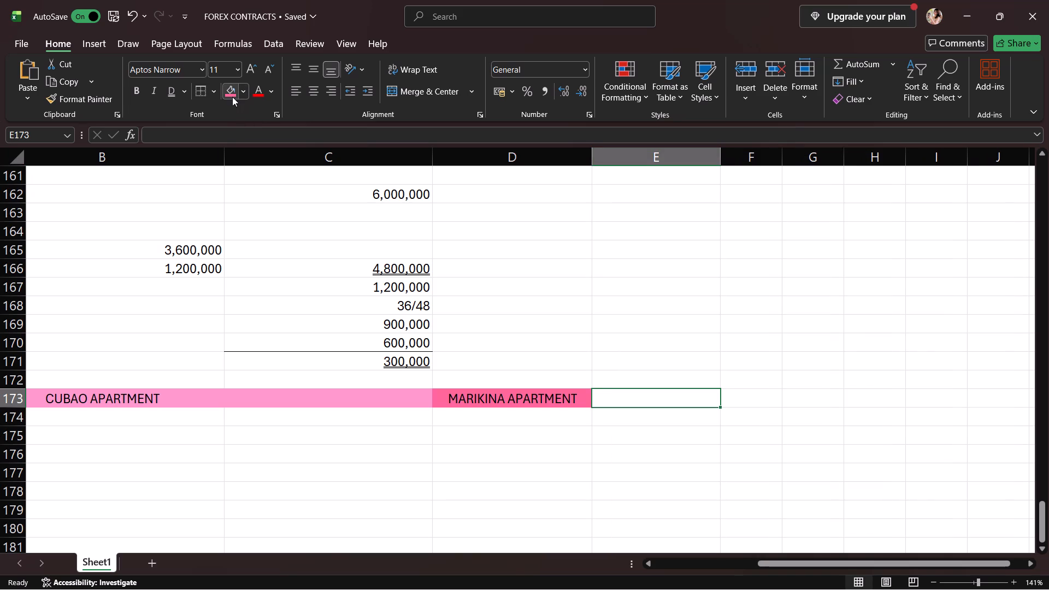
{"action": "left_click", "coordinate": [232, 96]}
Enter the subheadings "PRIOR TO 2025" in B174 and "2025" in C174 under CUBAO APARTMENT.
{"action": "scroll", "coordinate": [688, 476], "scroll_direction": "down", "scroll_amount": 1}
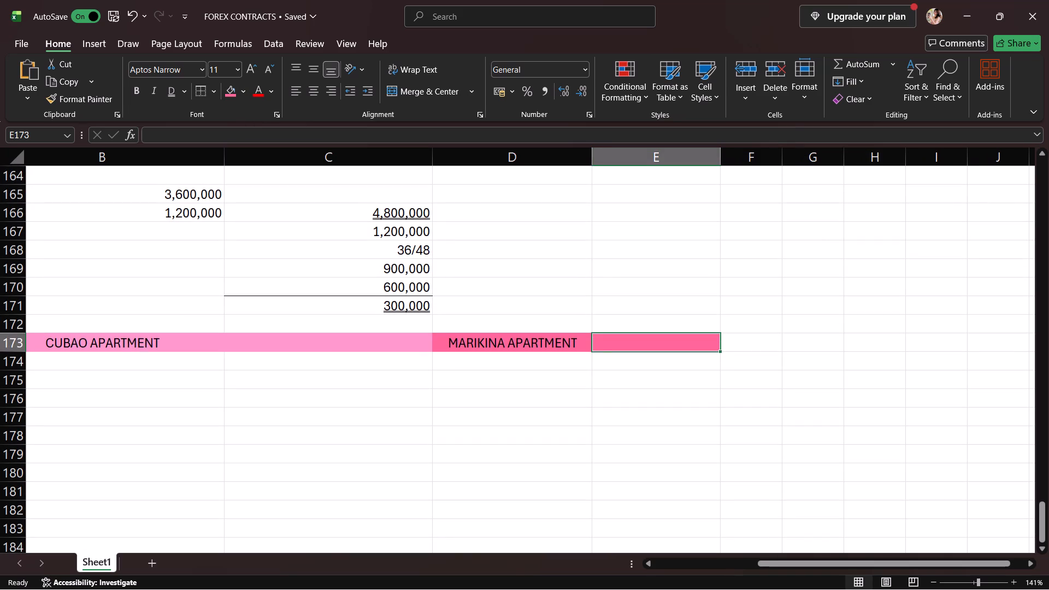
{"action": "scroll", "coordinate": [300, 420], "scroll_direction": "right", "scroll_amount": 2}
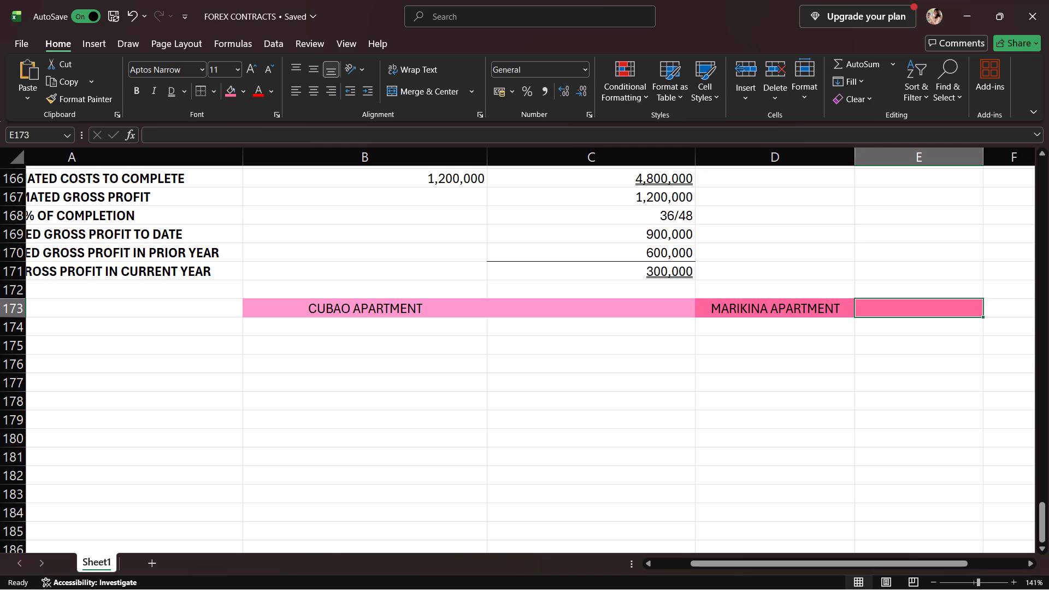
{"action": "left_click", "coordinate": [328, 329]}
{"action": "type", "text": "PRIOR TO 2"}
{"action": "type", "text": "025"}
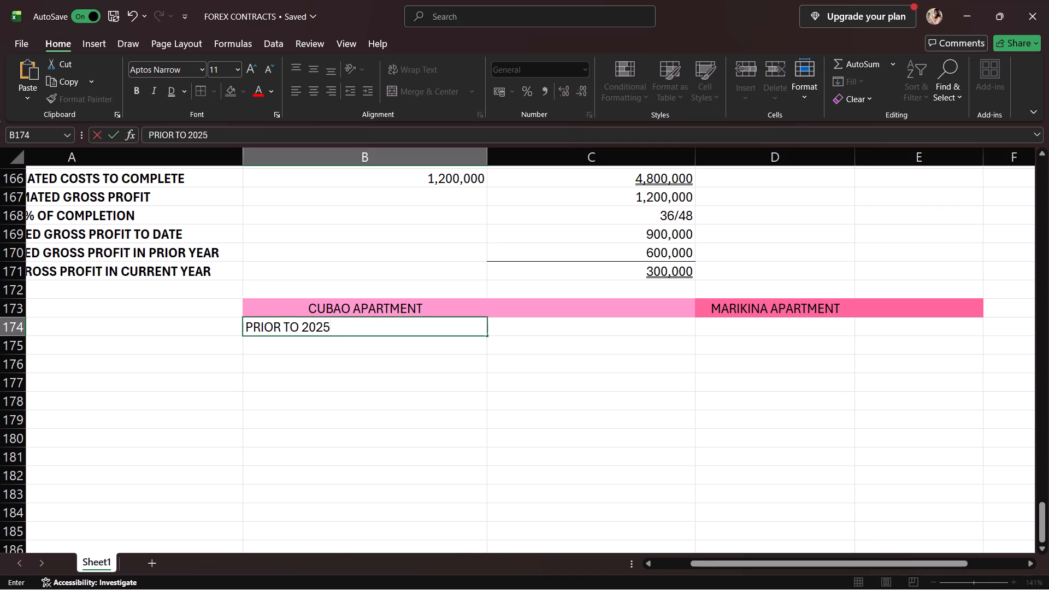
{"action": "left_click", "coordinate": [521, 329]}
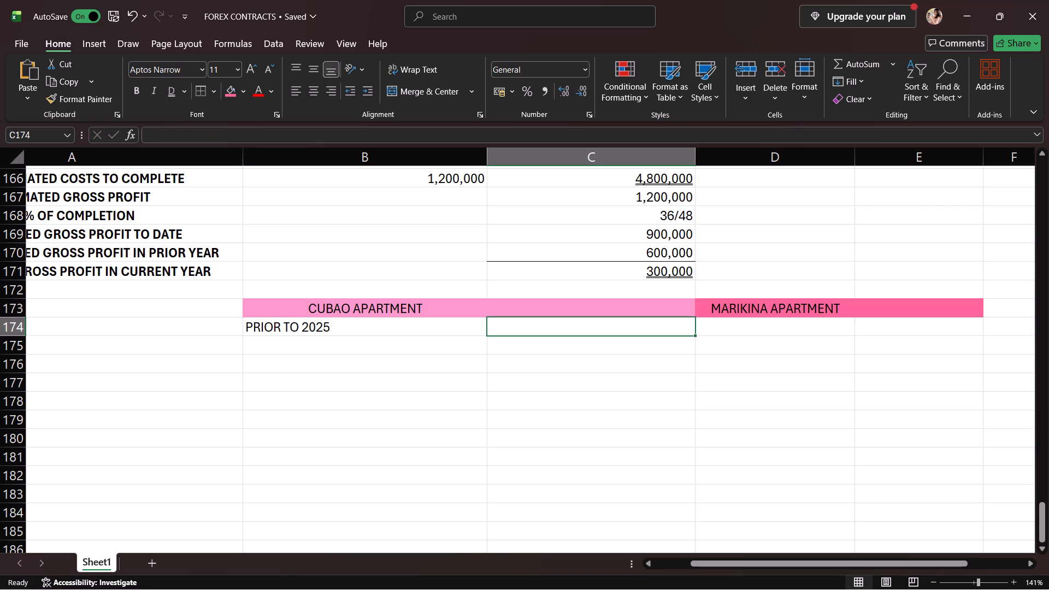
{"action": "type", "text": "2025"}
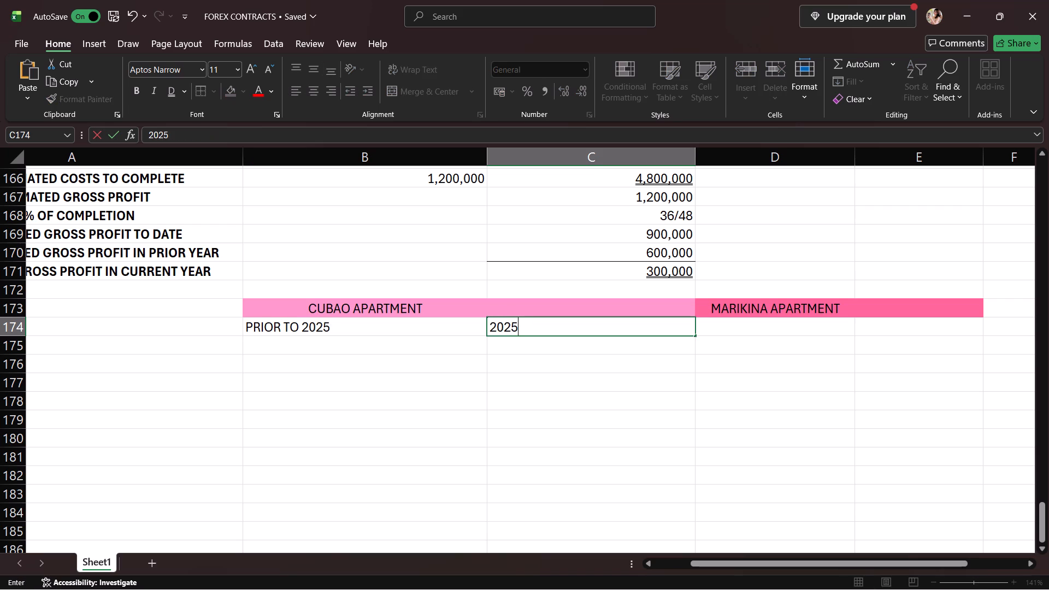
Bold the subheadings in B174 and C174, and left-align the 2025 in C174.
{"action": "left_click", "coordinate": [408, 332]}
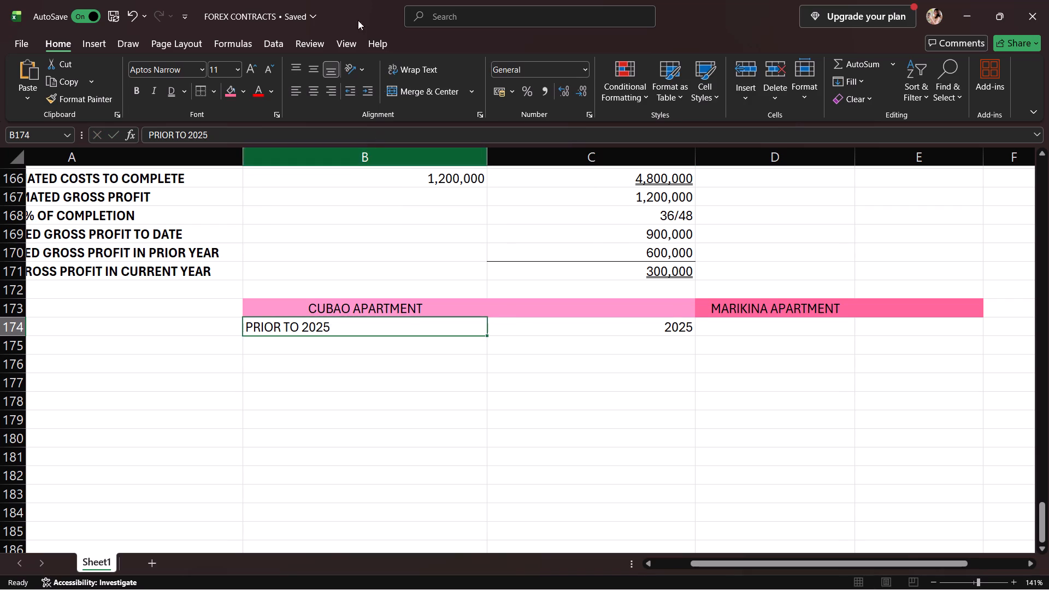
{"action": "left_click", "coordinate": [134, 90]}
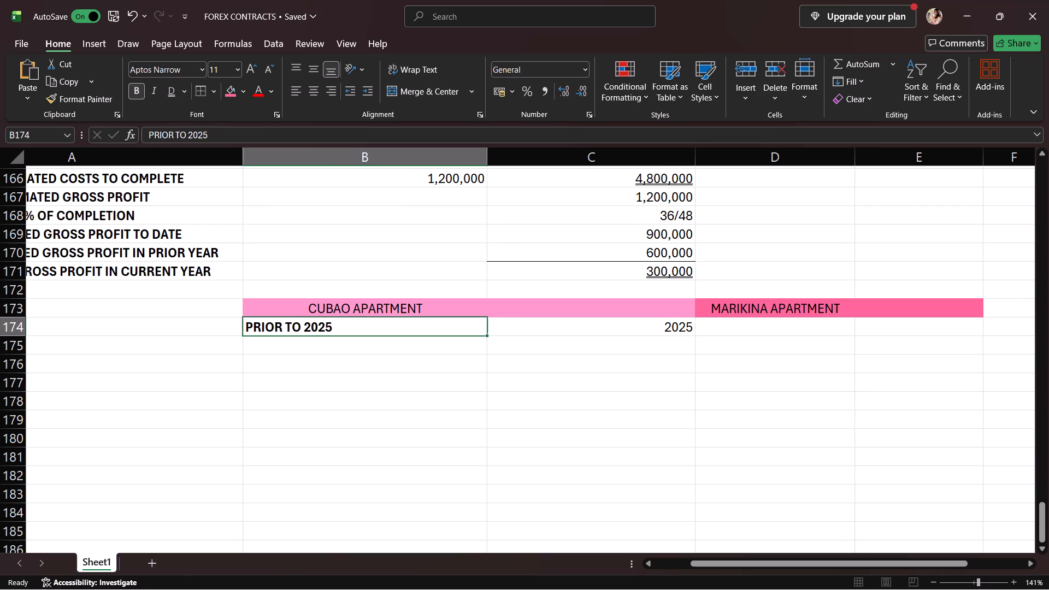
{"action": "left_click", "coordinate": [620, 336]}
{"action": "left_click", "coordinate": [611, 331]}
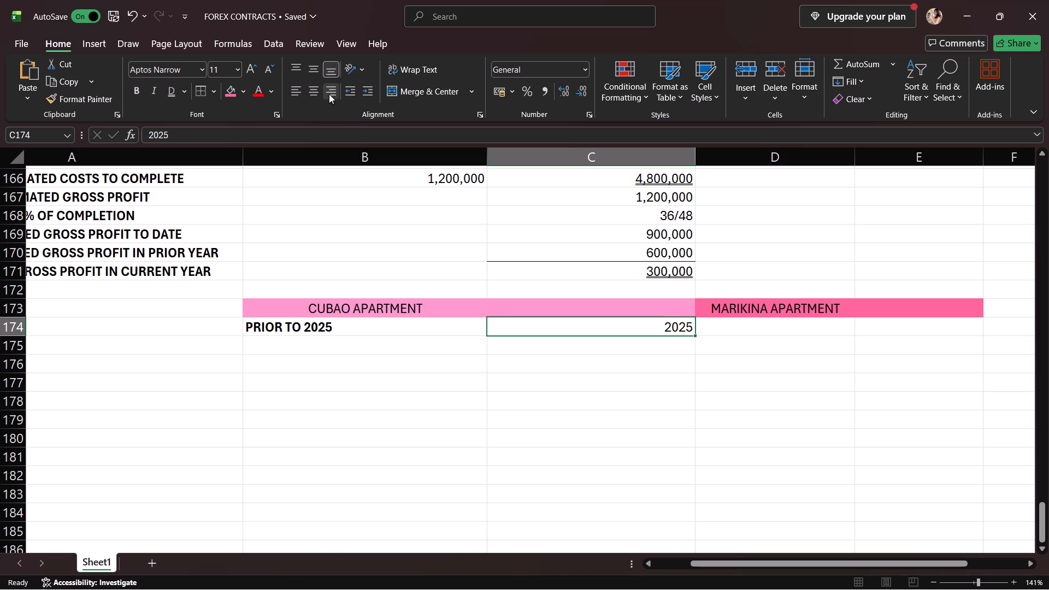
{"action": "left_click", "coordinate": [294, 79]}
{"action": "left_click", "coordinate": [294, 93]}
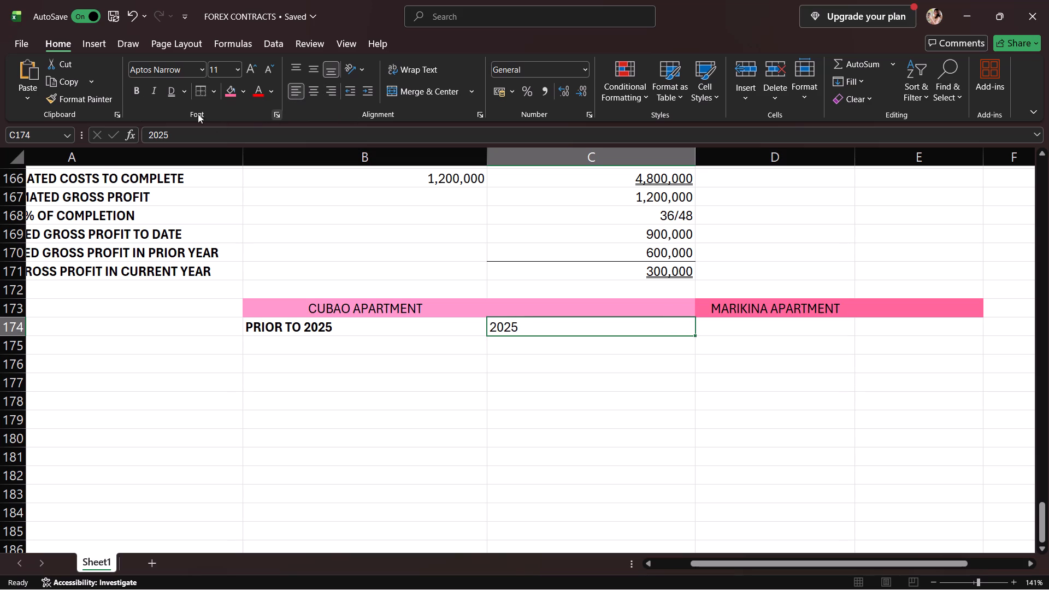
{"action": "left_click", "coordinate": [137, 97]}
{"action": "left_click", "coordinate": [404, 338]}
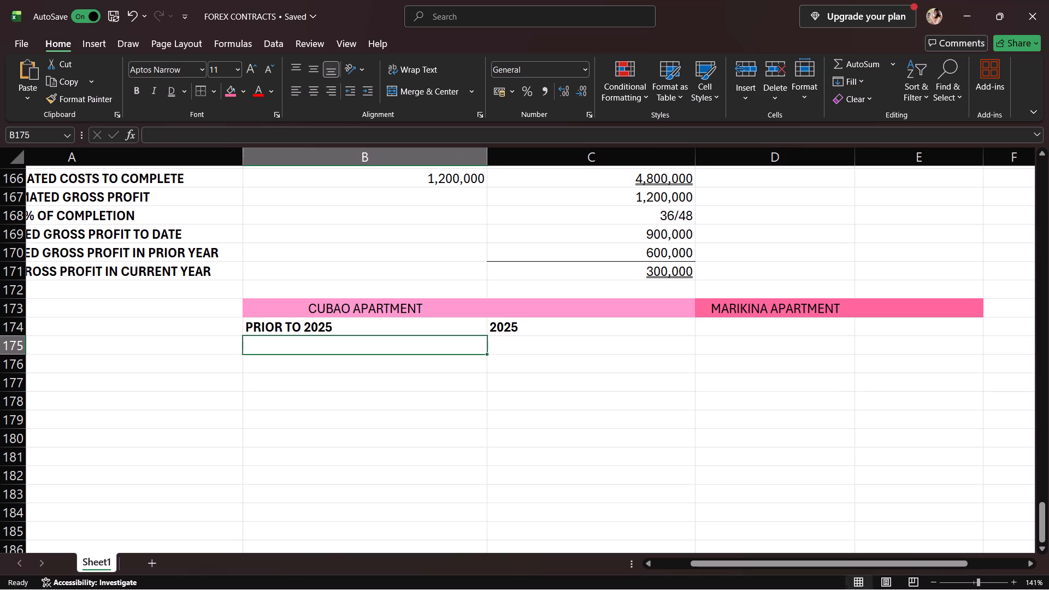
Copy the PRIOR TO 2025 subheading from B174 to D174 under MARIKINA APARTMENT.
{"action": "left_click", "coordinate": [722, 331]}
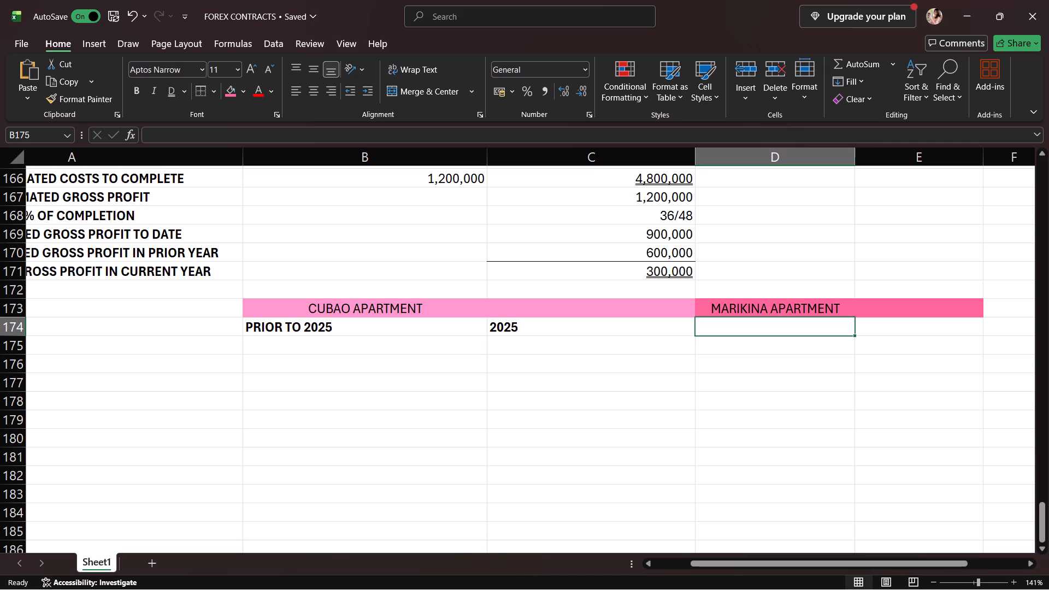
{"action": "left_click", "coordinate": [439, 331]}
{"action": "right_click", "coordinate": [439, 331]}
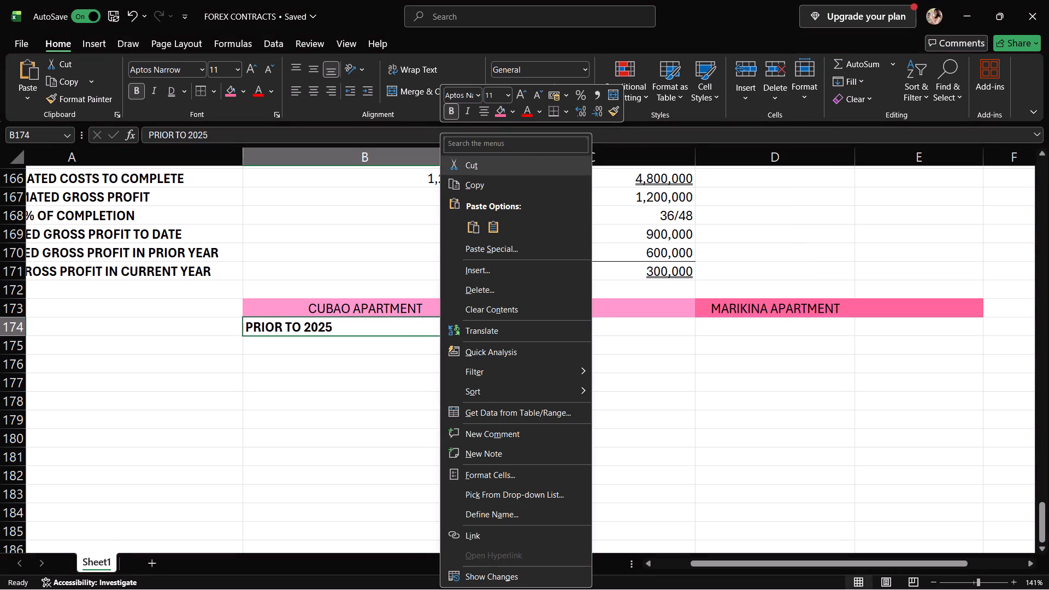
{"action": "left_click", "coordinate": [501, 187]}
{"action": "left_click", "coordinate": [752, 332]}
{"action": "right_click", "coordinate": [757, 326]}
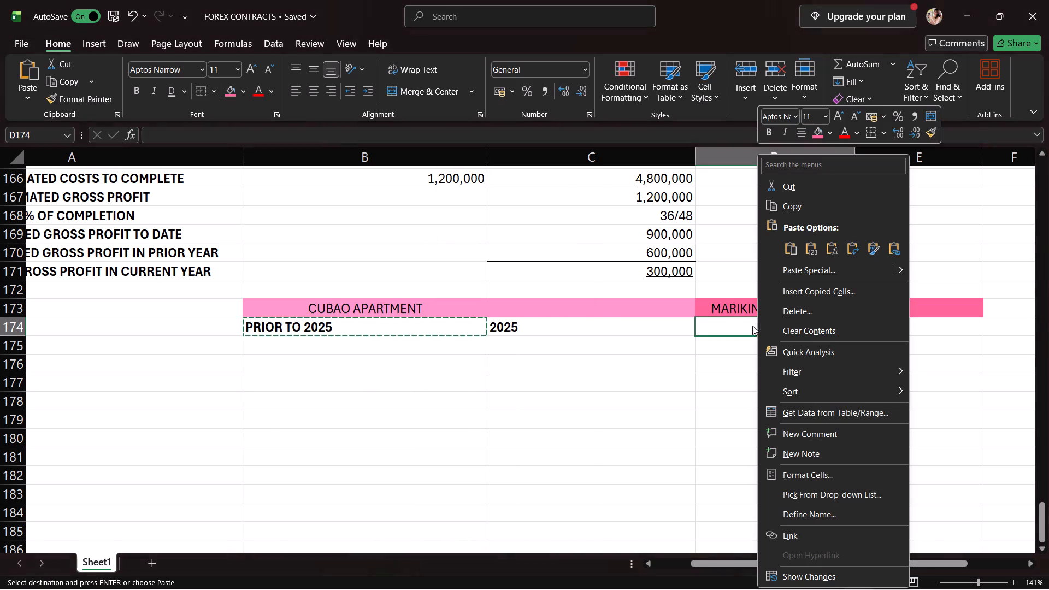
{"action": "left_click", "coordinate": [788, 246]}
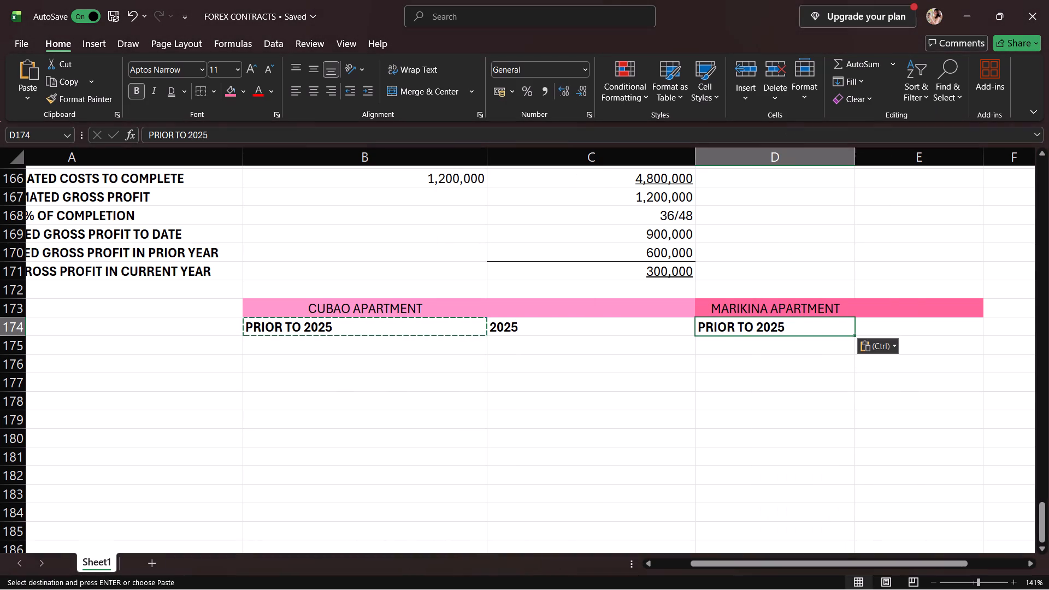
Paste the copied subheading into E174 as well and shorten its text to "2025".
{"action": "left_click", "coordinate": [865, 323]}
{"action": "right_click", "coordinate": [867, 320]}
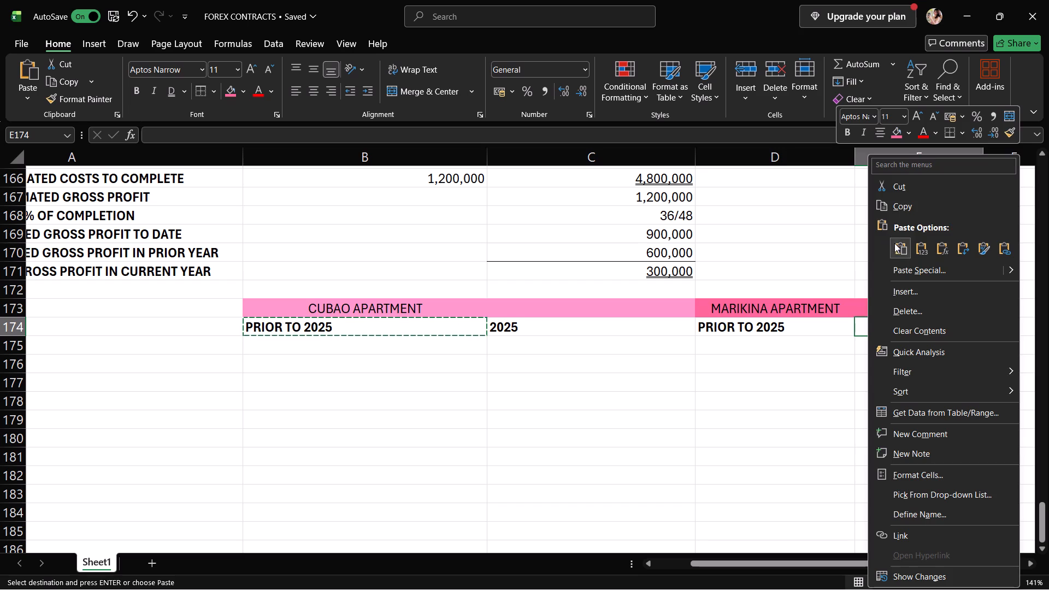
{"action": "left_click", "coordinate": [895, 244]}
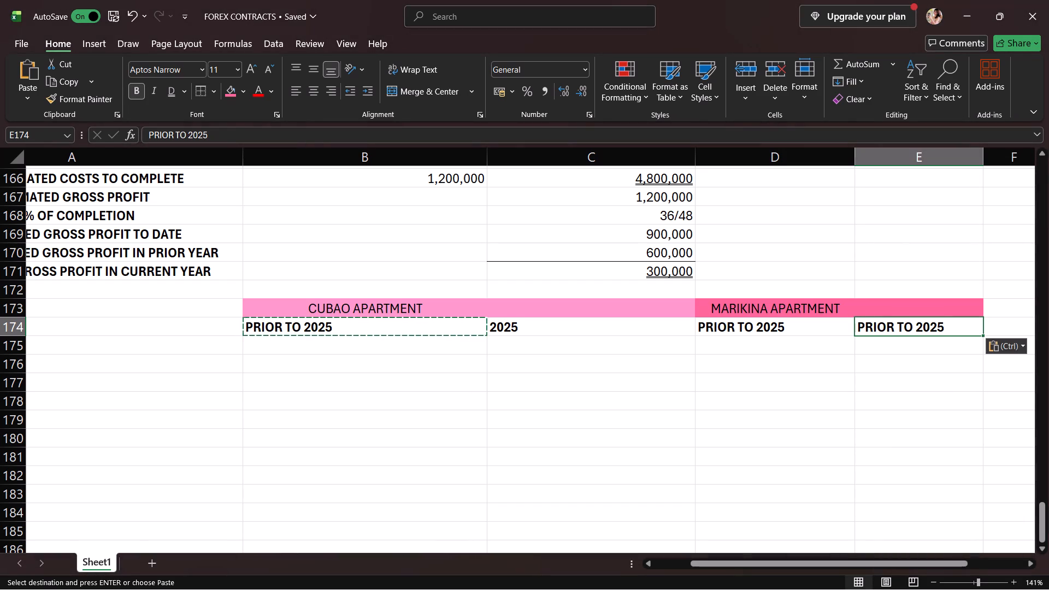
{"action": "left_click", "coordinate": [188, 132]}
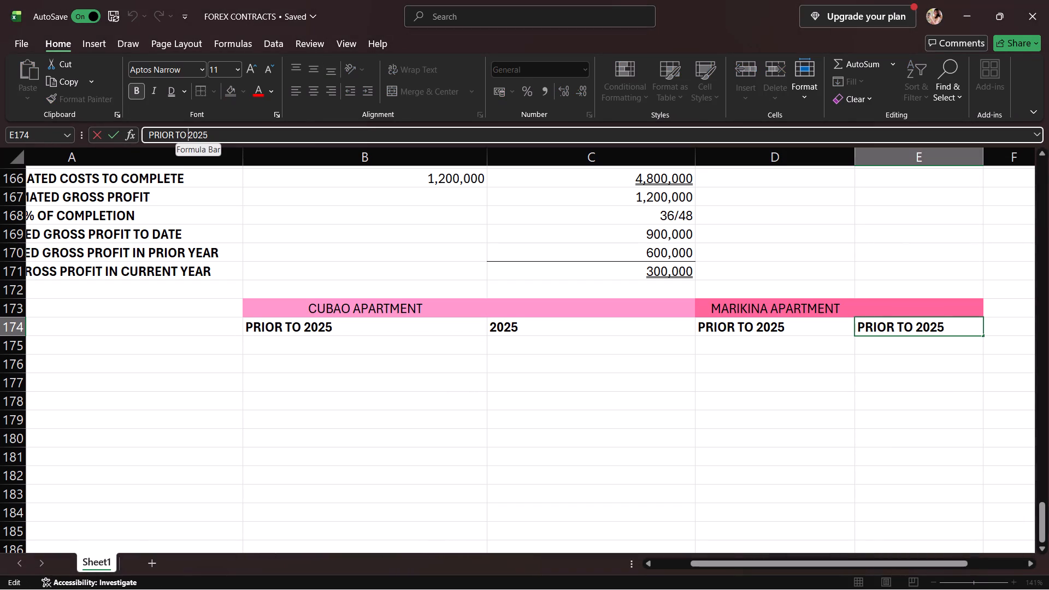
{"action": "key", "text": "BackSpace"}
{"action": "key", "text": "BackSpace"}
{"action": "key", "text": "BackSpace"}
{"action": "key", "text": "BackSpace"}
{"action": "key", "text": "BackSpace"}
{"action": "key", "text": "BackSpace"}
{"action": "key", "text": "BackSpace"}
{"action": "key", "text": "BackSpace"}
{"action": "key", "text": "BackSpace"}
{"action": "key", "text": "BackSpace"}
{"action": "key", "text": "BackSpace"}
{"action": "key", "text": "BackSpace"}
{"action": "key", "text": "BackSpace"}
{"action": "key", "text": "BackSpace"}
{"action": "key", "text": "BackSpace"}
{"action": "key", "text": "BackSpace"}
{"action": "key", "text": "BackSpace"}
{"action": "key", "text": "BackSpace"}
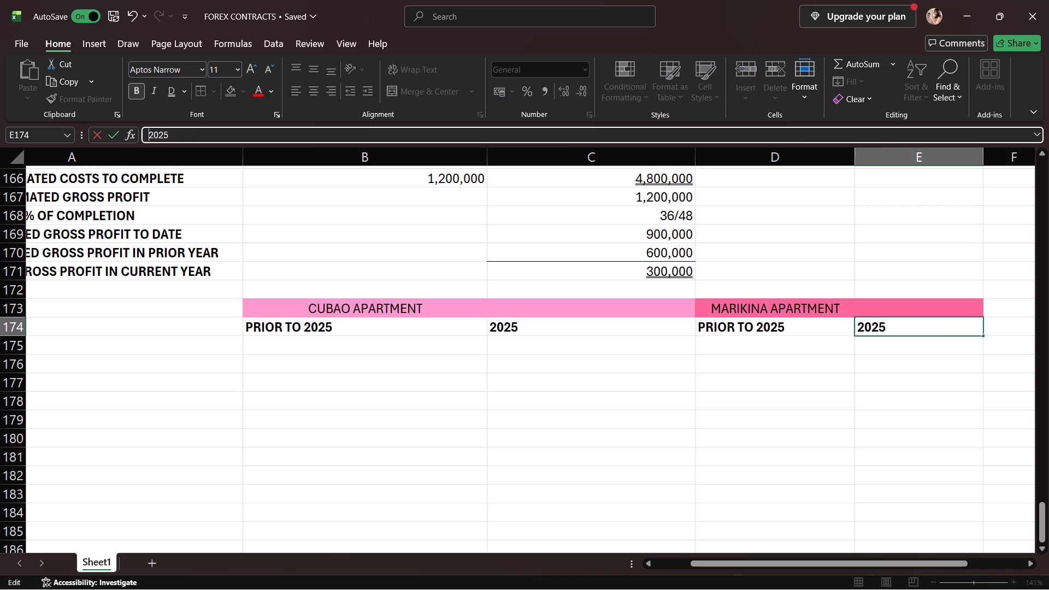
{"action": "key", "text": "Return"}
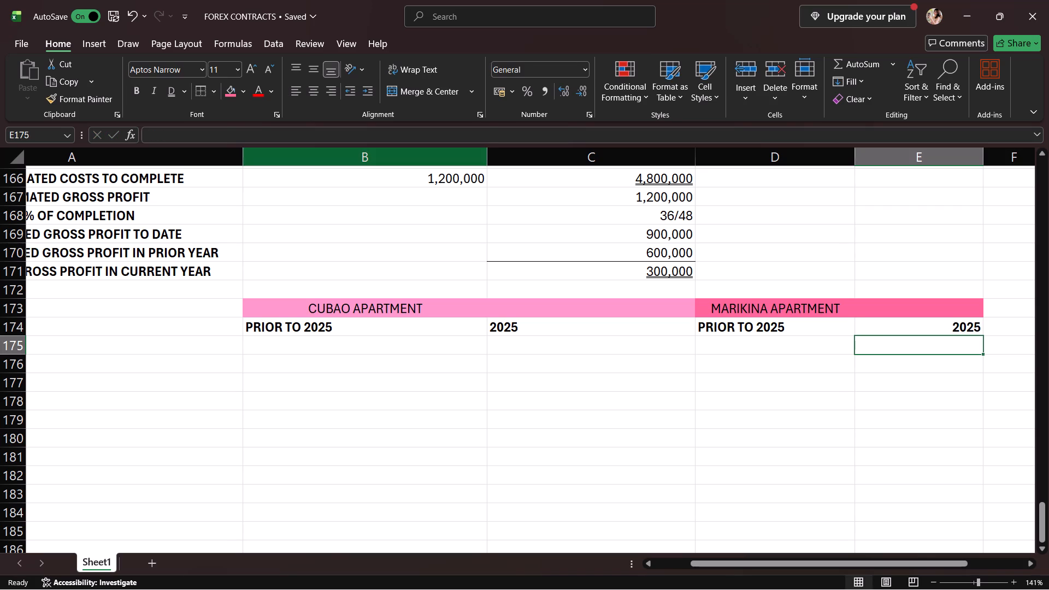
Left-align the 2025 subheading in E174.
{"action": "left_click", "coordinate": [949, 331]}
{"action": "left_click", "coordinate": [292, 90]}
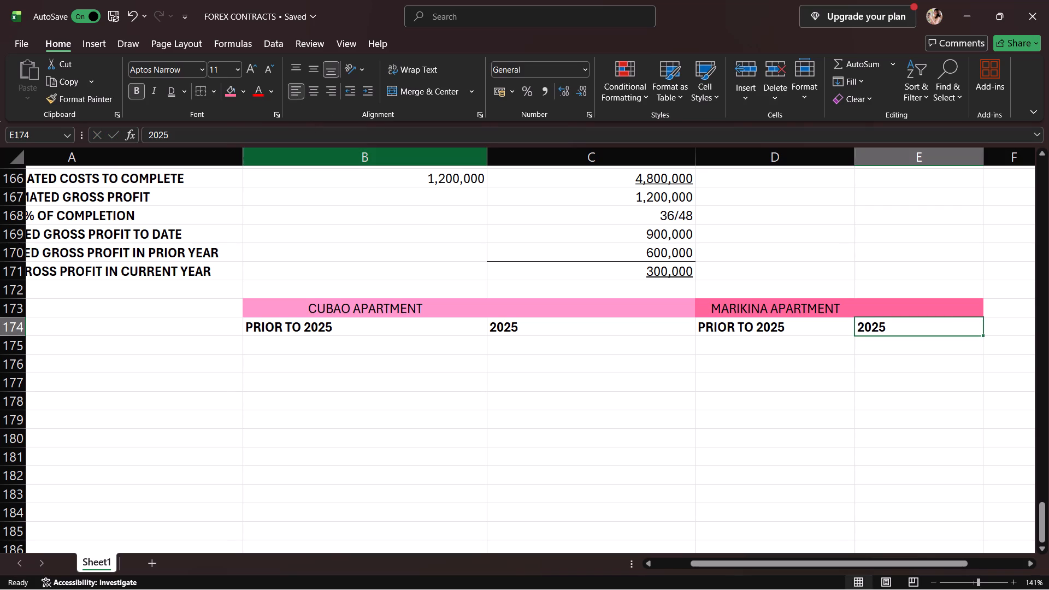
Enter the row label CONTRACT PRICE in A175, beneath the subheading row.
{"action": "left_click", "coordinate": [317, 351]}
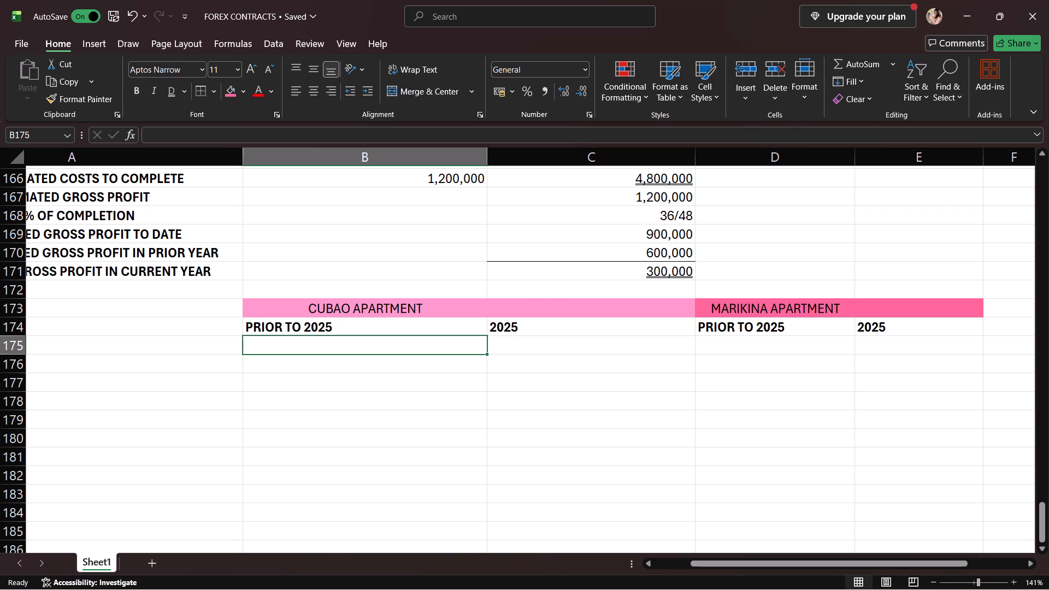
{"action": "scroll", "coordinate": [316, 352], "scroll_direction": "right", "scroll_amount": 2}
{"action": "scroll", "coordinate": [316, 352], "scroll_direction": "left", "scroll_amount": 1}
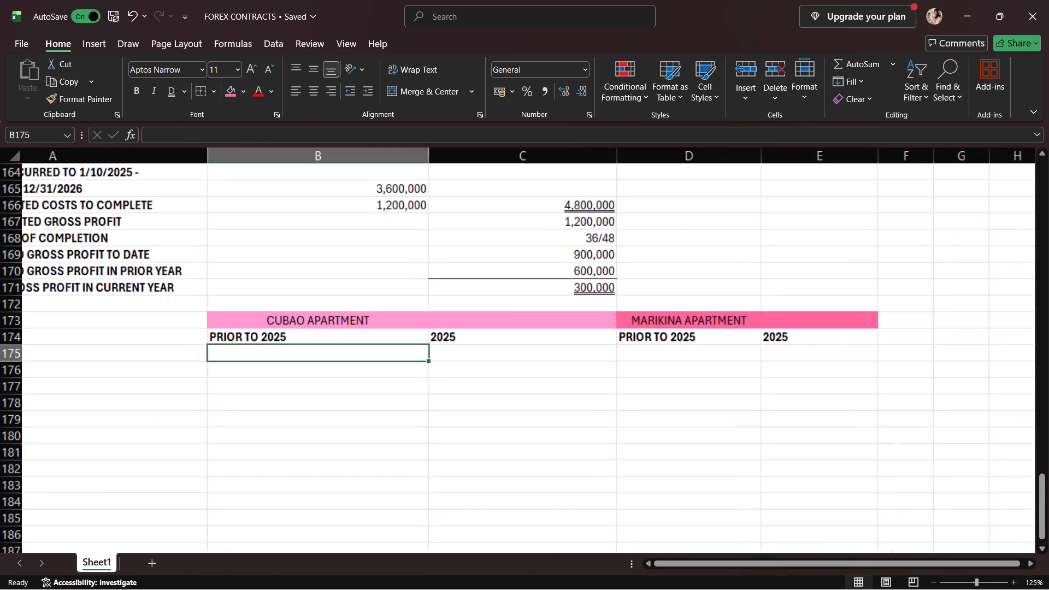
{"action": "scroll", "coordinate": [300, 352], "scroll_direction": "right", "scroll_amount": 1}
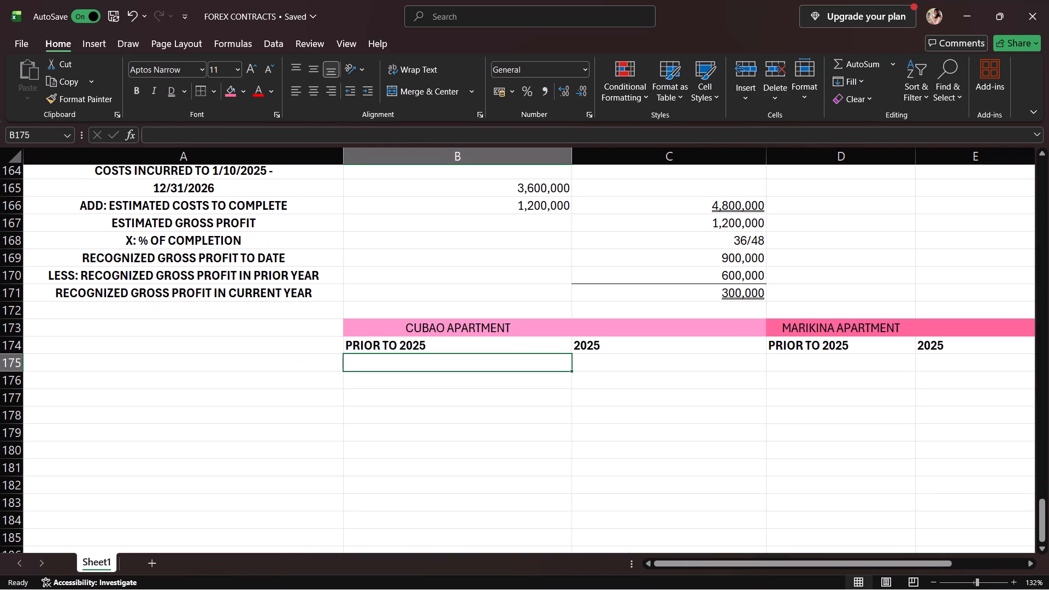
{"action": "scroll", "coordinate": [300, 352], "scroll_direction": "right", "scroll_amount": 1}
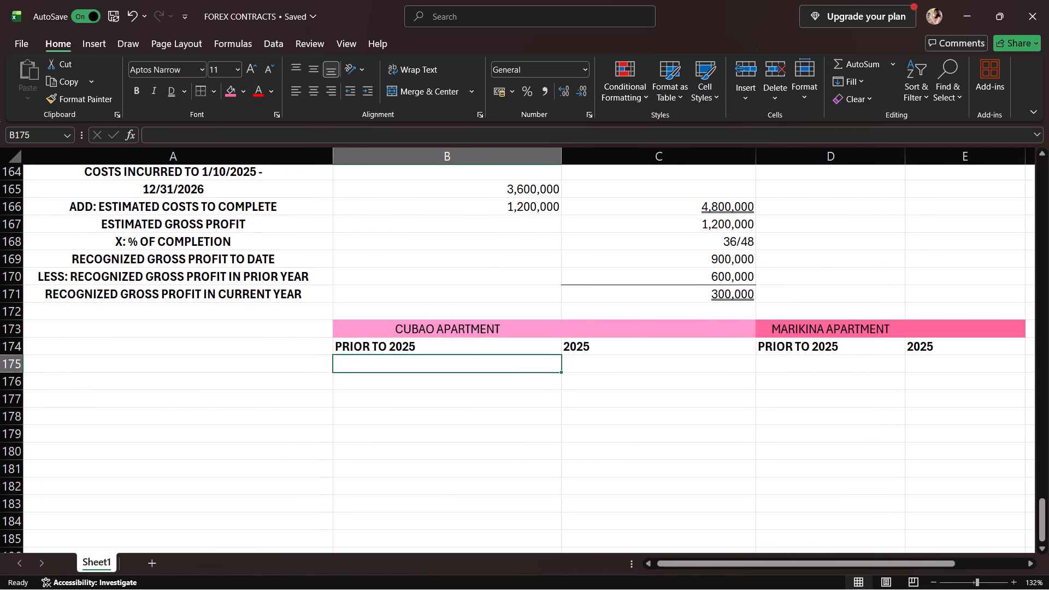
{"action": "left_click", "coordinate": [293, 368]}
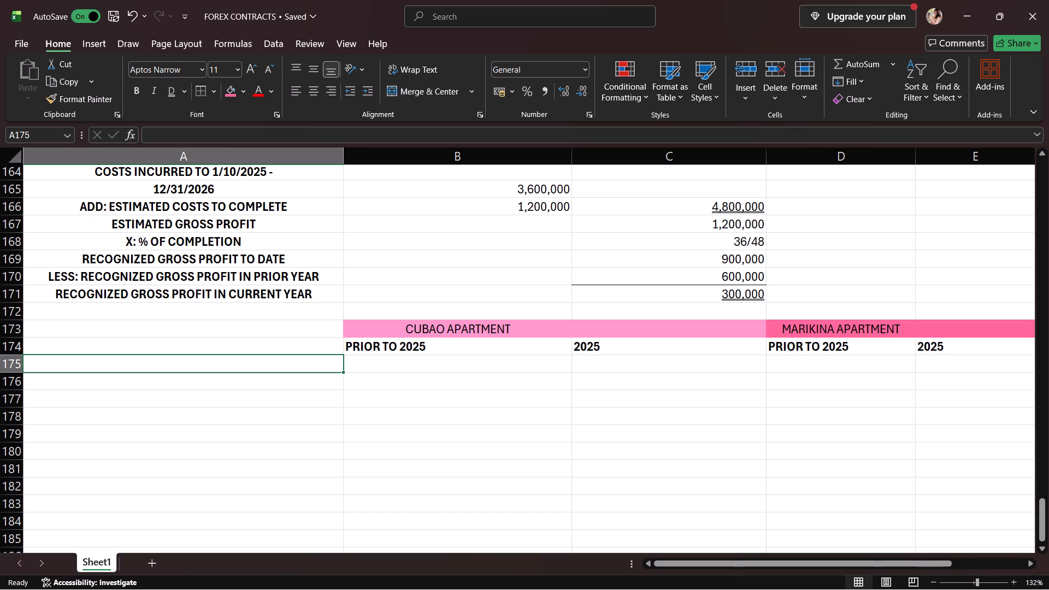
{"action": "type", "text": "CO"}
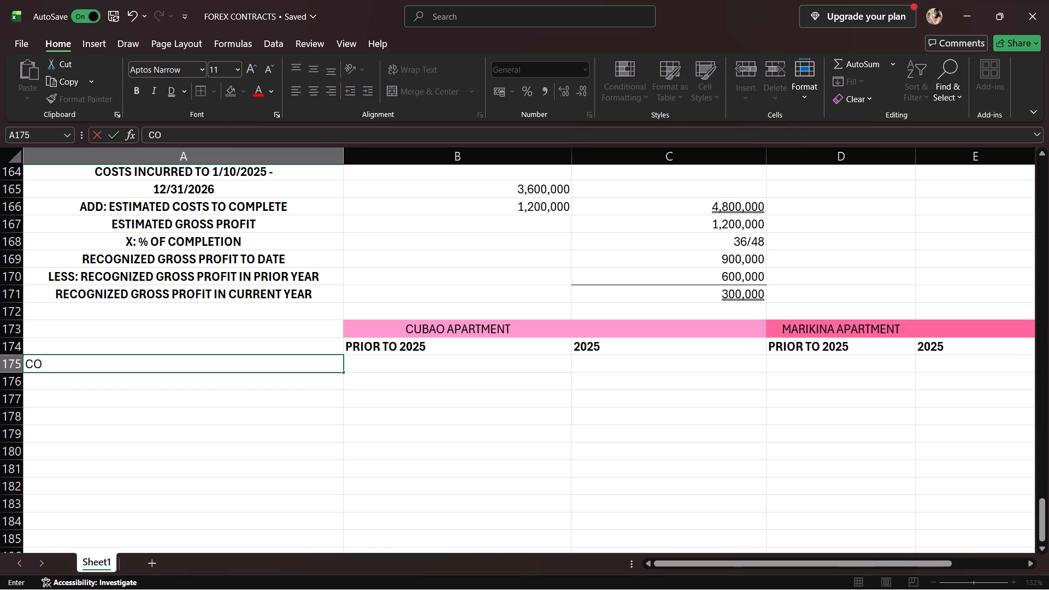
{"action": "type", "text": "NTRACT"}
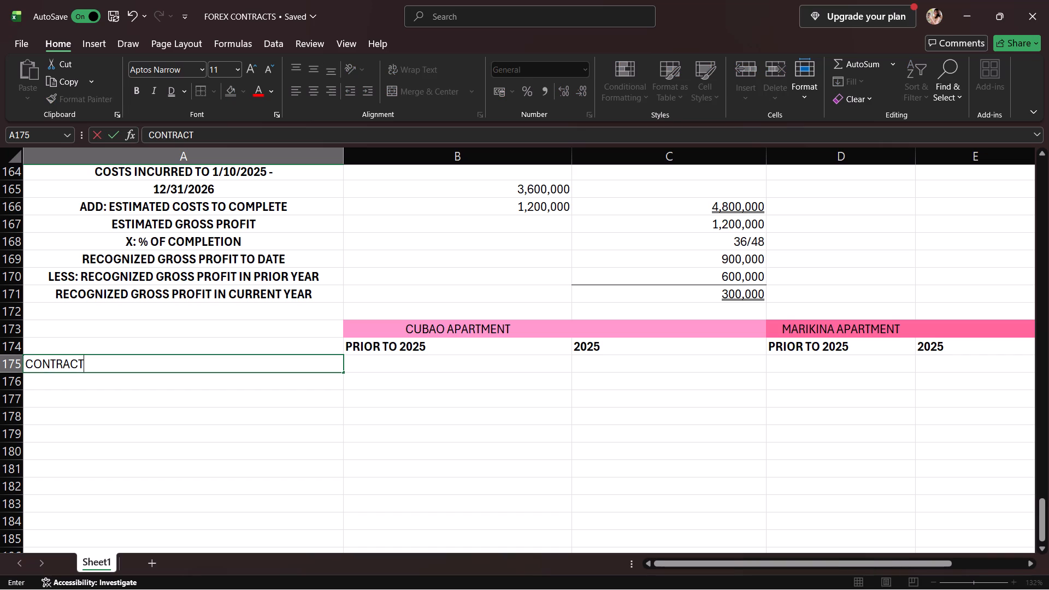
{"action": "key", "text": "space"}
{"action": "type", "text": "PRICE"}
{"action": "key", "text": "Return"}
Make the CONTRACT PRICE label in A175 bold and centre it in its cell.
{"action": "left_click", "coordinate": [290, 368]}
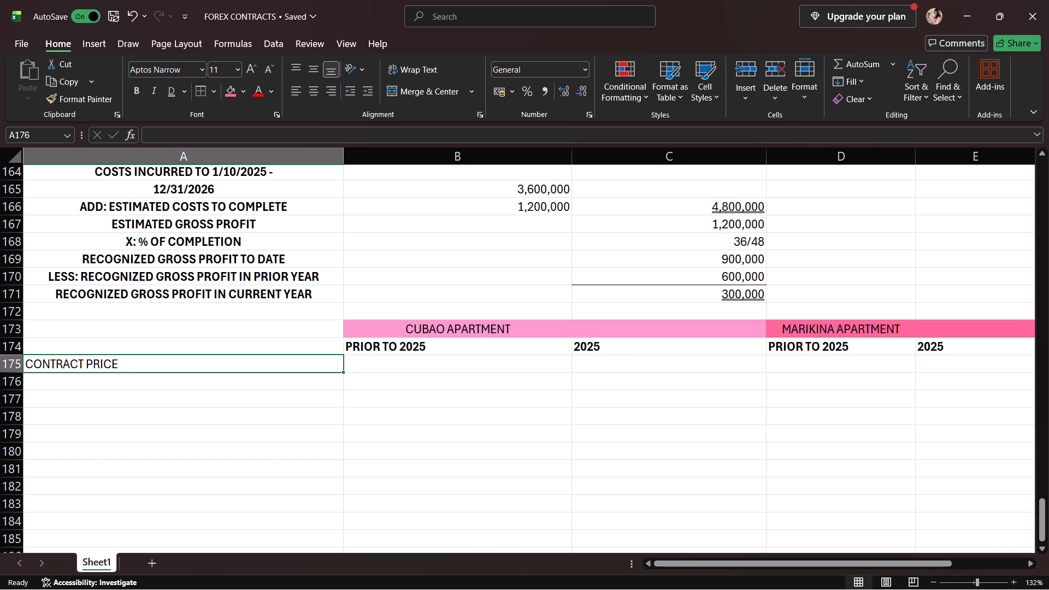
{"action": "left_click", "coordinate": [134, 91]}
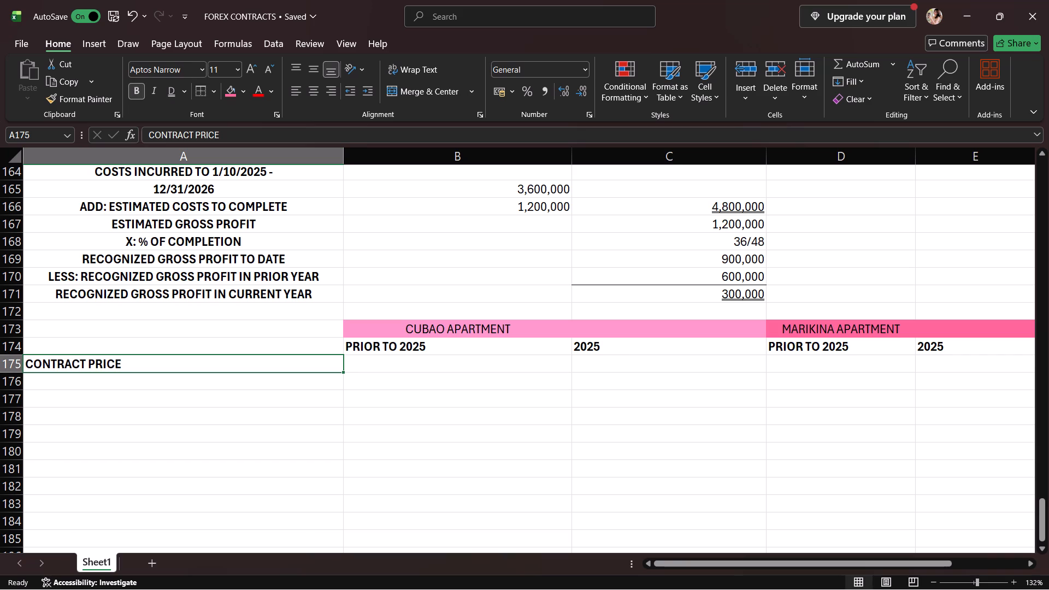
{"action": "left_click", "coordinate": [275, 368]}
{"action": "left_click", "coordinate": [310, 93]}
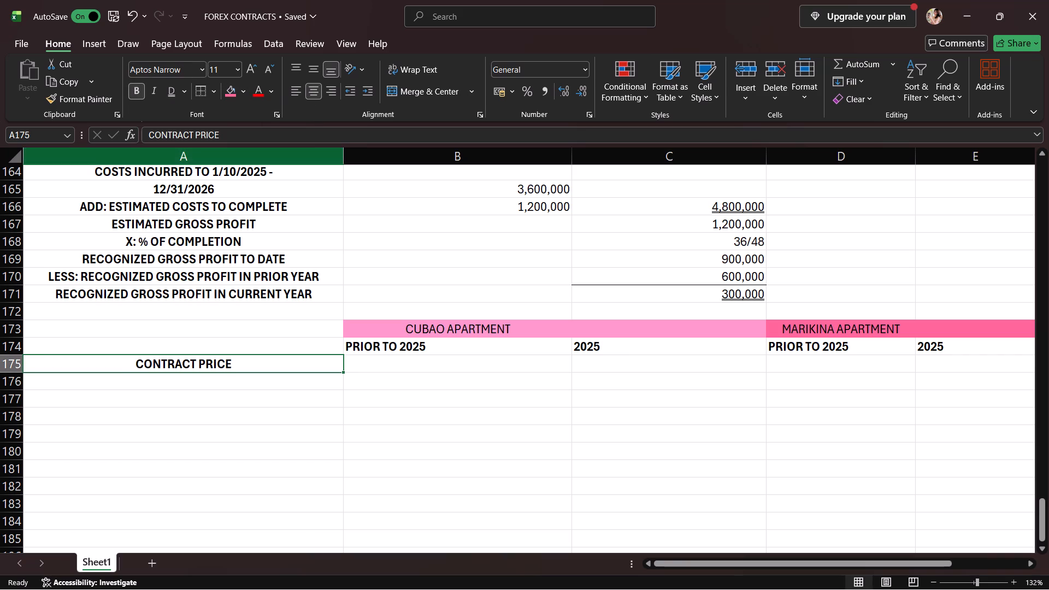
{"action": "key", "text": "Return"}
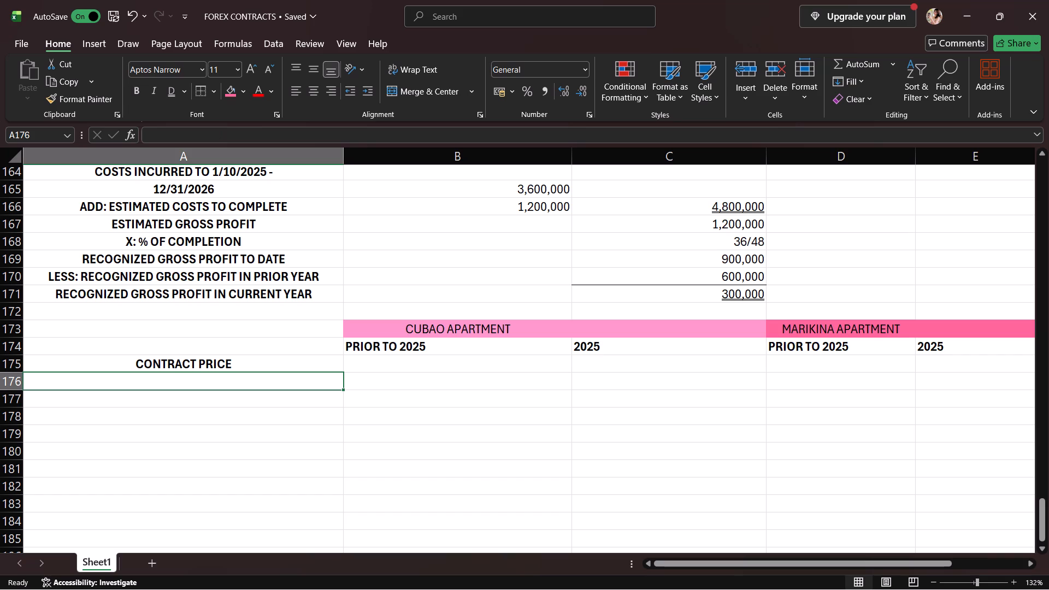
Enter 1,620,000 as the CUBAO APARTMENT contract price for both PRIOR TO 2025 and 2025, in B175 and C175.
{"action": "left_click", "coordinate": [361, 368]}
{"action": "type", "text": "1,"}
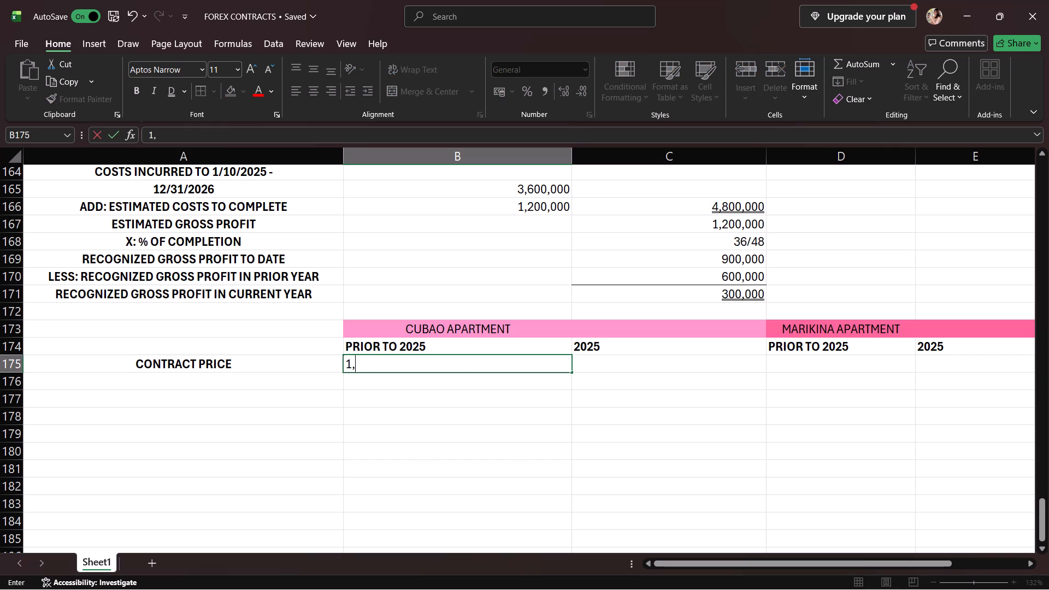
{"action": "type", "text": "620,000"}
{"action": "left_click", "coordinate": [597, 363]}
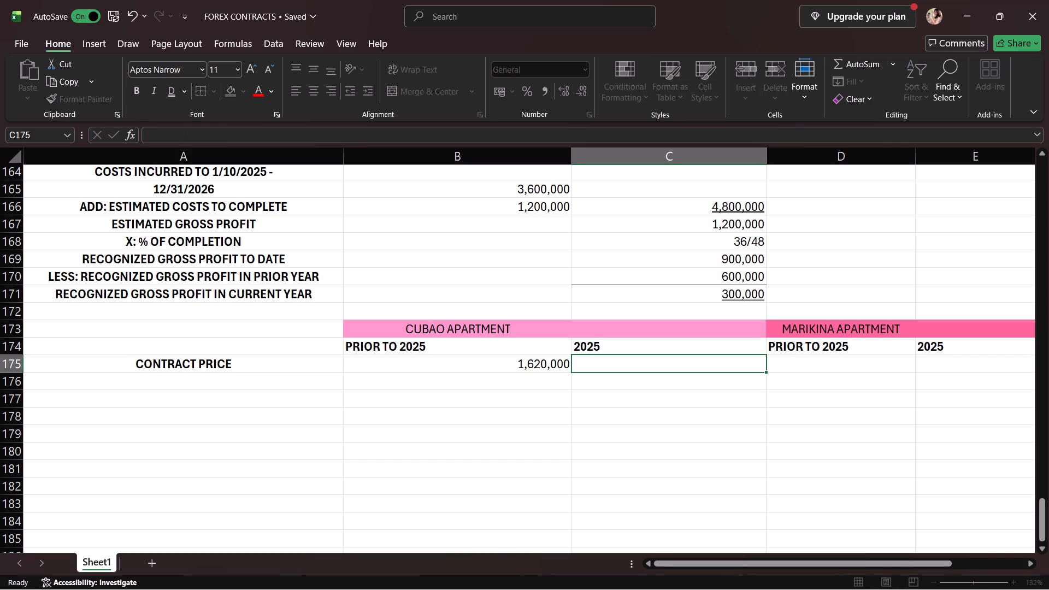
{"action": "key", "text": "1"}
{"action": "type", "text": ",620,000"}
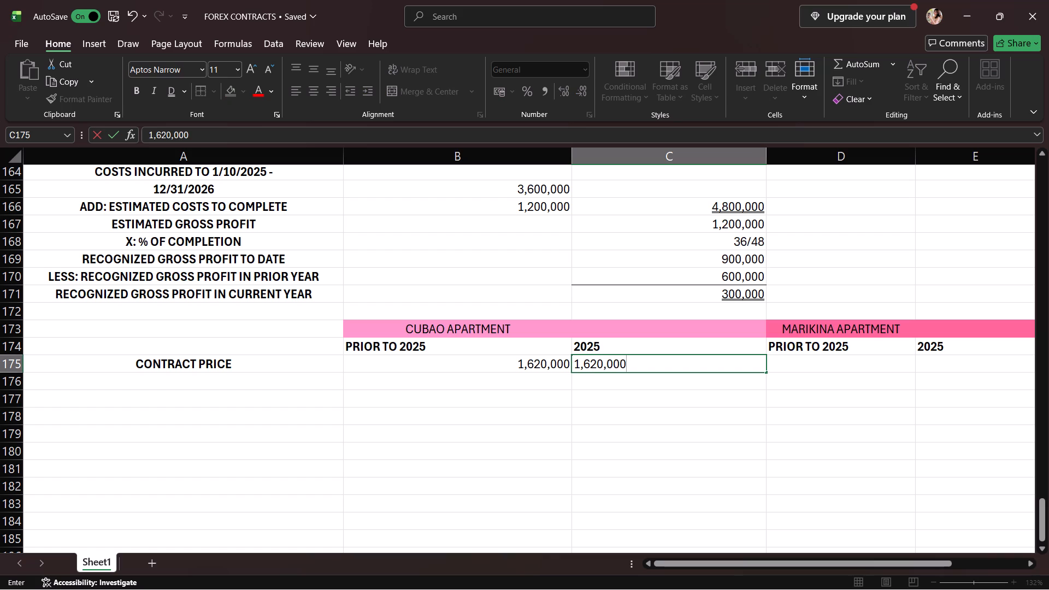
Left-align the CUBAO APARTMENT contract prices in B175 and C175.
{"action": "left_click", "coordinate": [533, 361]}
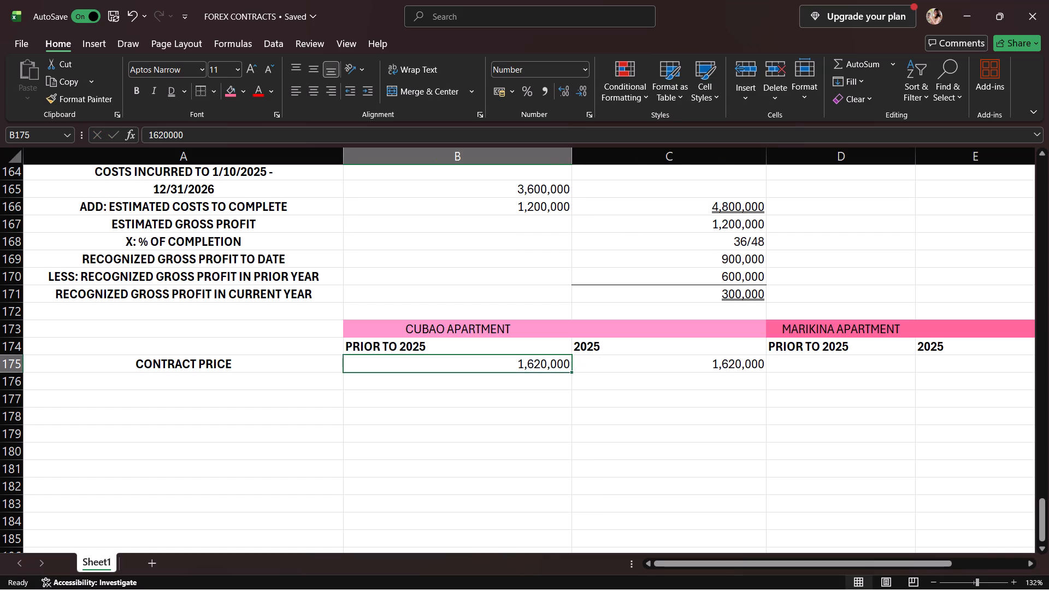
{"action": "left_click", "coordinate": [294, 87]}
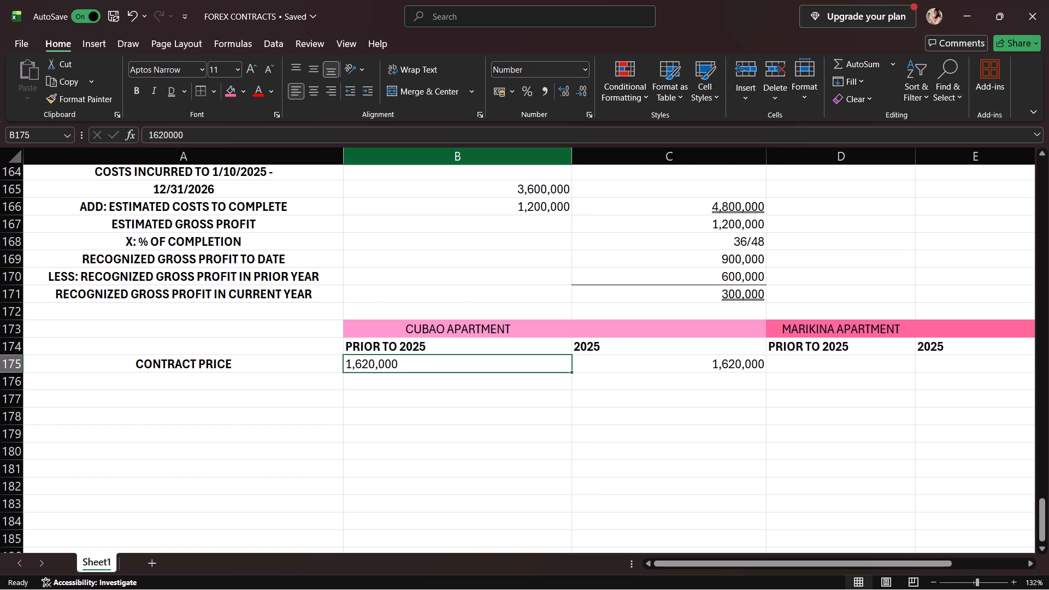
{"action": "left_click", "coordinate": [676, 363]}
{"action": "left_click", "coordinate": [296, 89]}
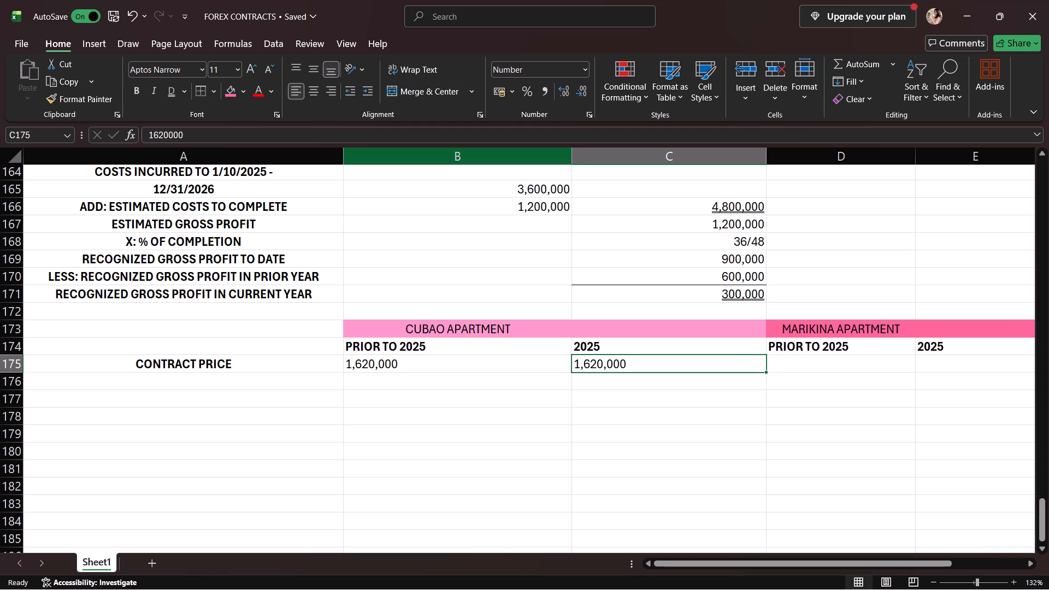
Enter 2,520,000 as the MARIKINA APARTMENT contract price for both PRIOR TO 2025 and 2025, in D175 and E175.
{"action": "left_click", "coordinate": [820, 374]}
{"action": "left_click", "coordinate": [821, 364]}
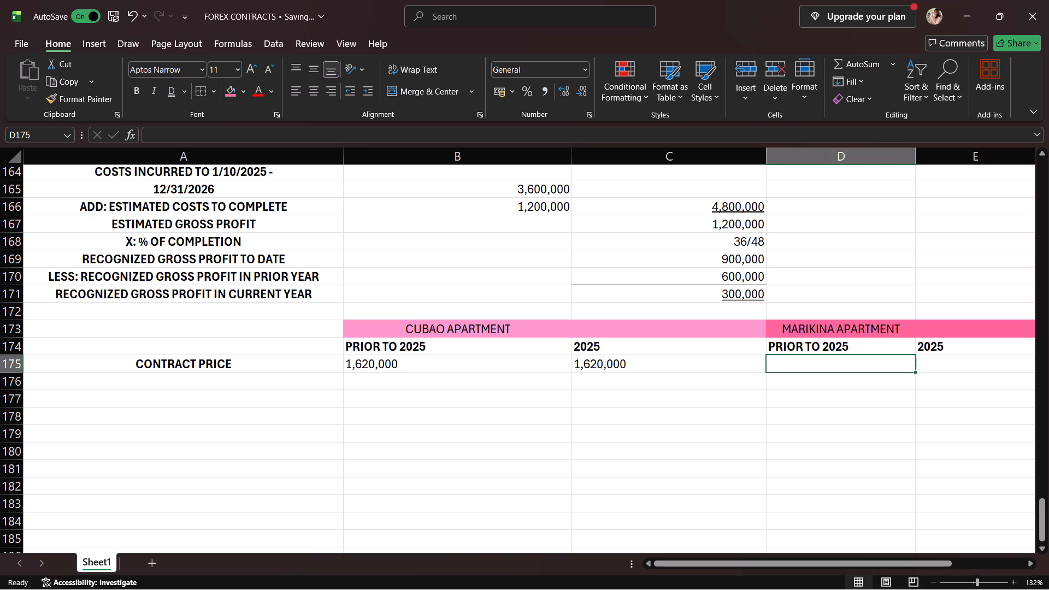
{"action": "type", "text": "2,520,000"}
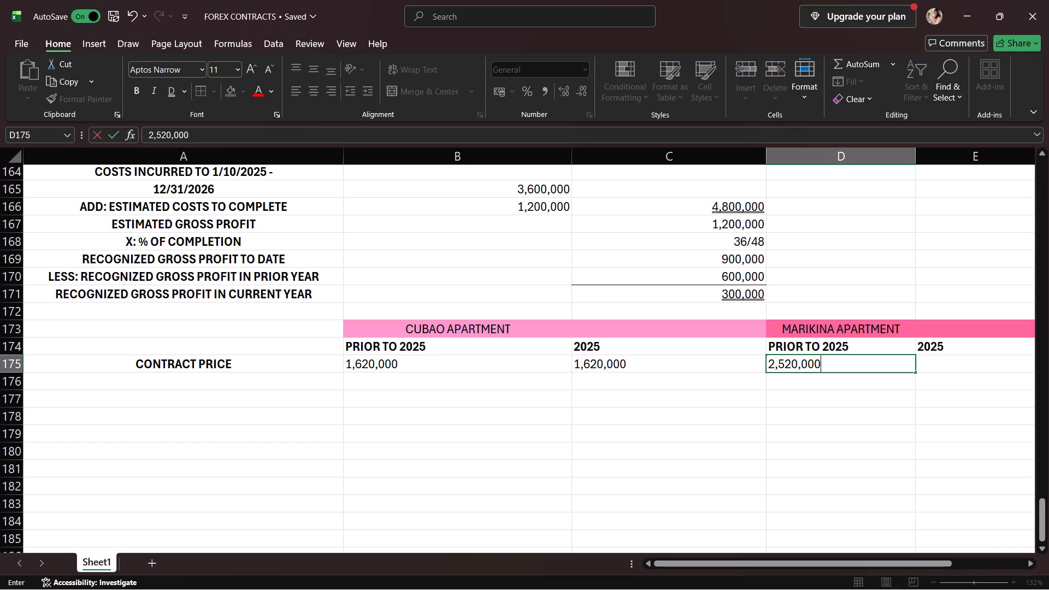
{"action": "left_click", "coordinate": [943, 365]}
{"action": "type", "text": "2,"}
{"action": "type", "text": "520,000"}
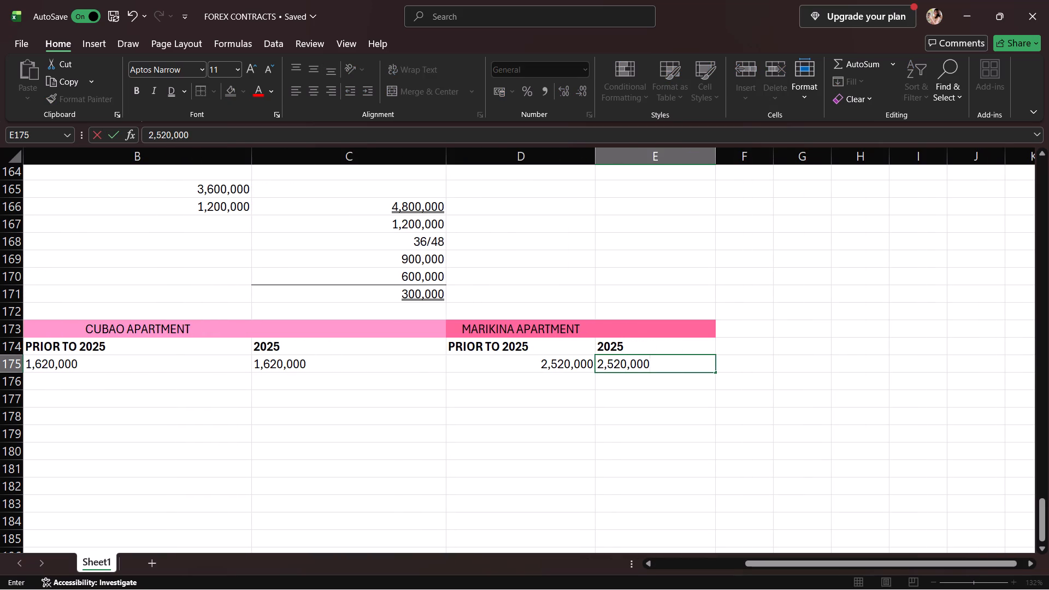
Left-align the MARIKINA APARTMENT contract prices in D175 and E175.
{"action": "left_click", "coordinate": [586, 366]}
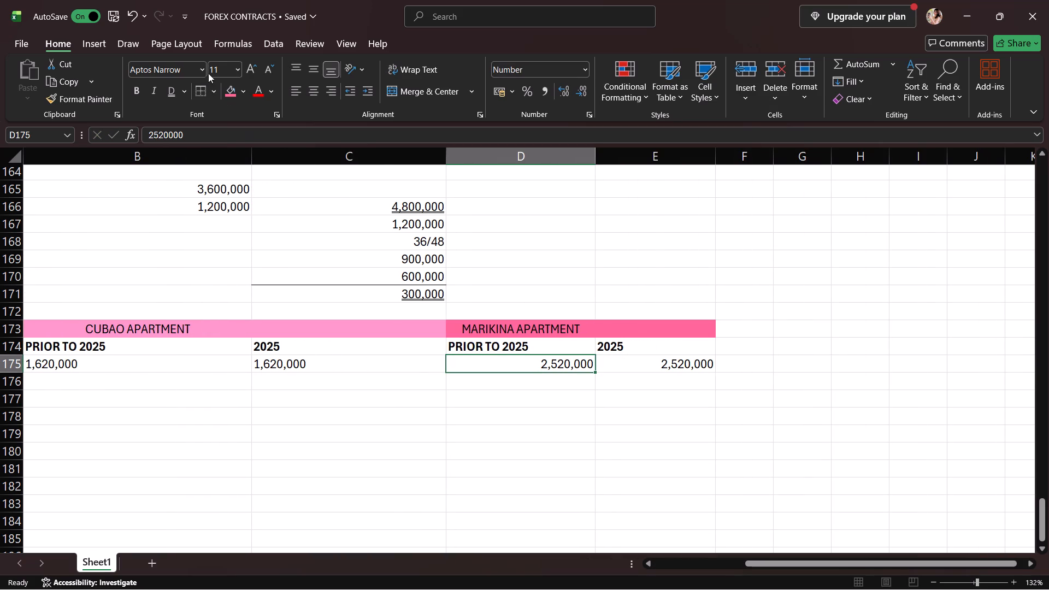
{"action": "left_click", "coordinate": [293, 91]}
{"action": "left_click", "coordinate": [699, 367]}
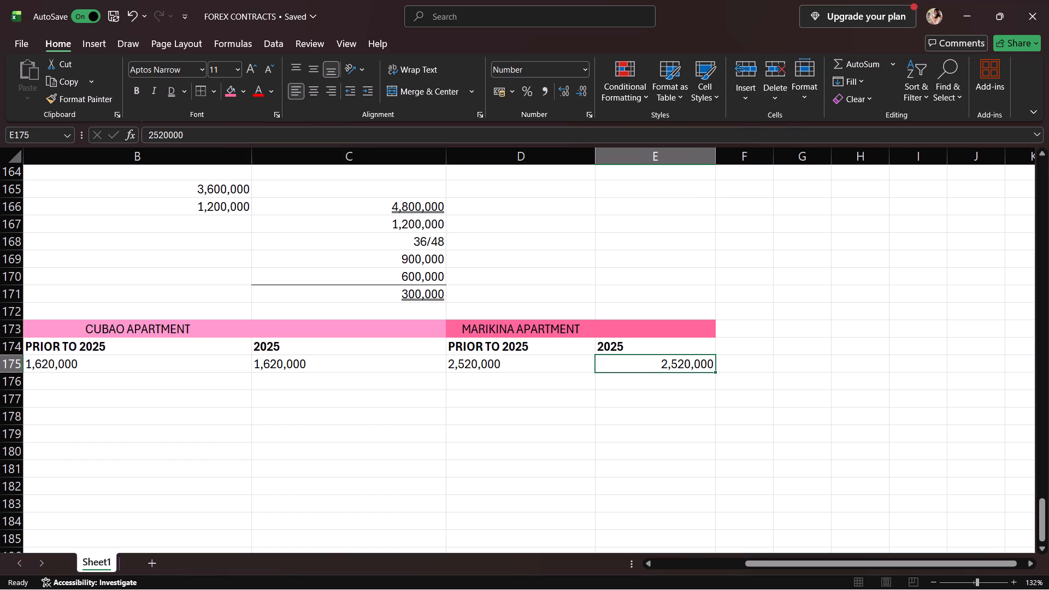
{"action": "left_click", "coordinate": [299, 95]}
Add a top border across B176:E176 to draw a line beneath the contract prices.
{"action": "scroll", "coordinate": [391, 326], "scroll_direction": "down", "scroll_amount": 1}
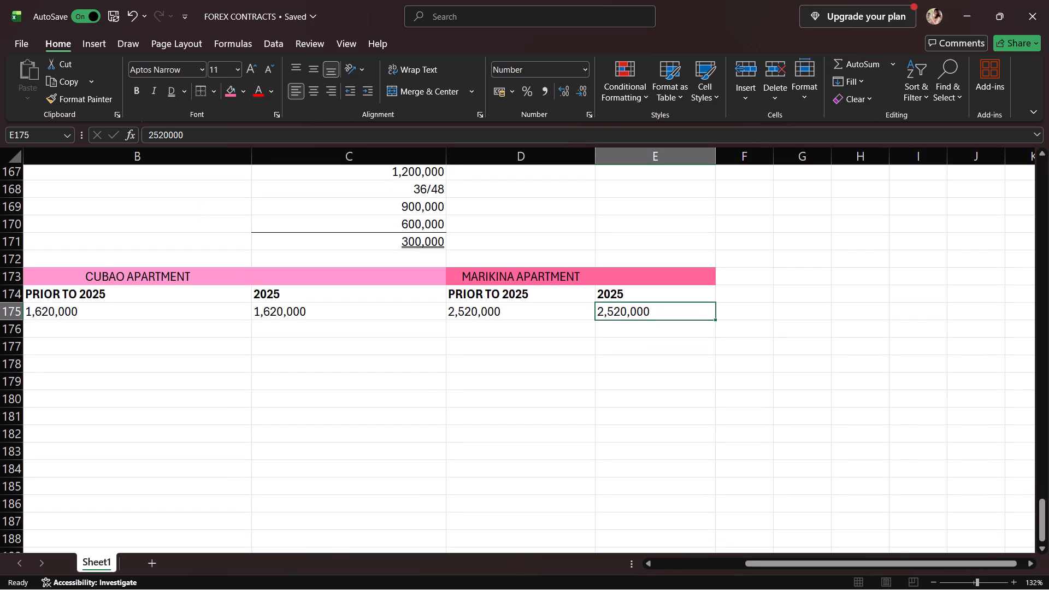
{"action": "scroll", "coordinate": [179, 370], "scroll_direction": "right", "scroll_amount": 2}
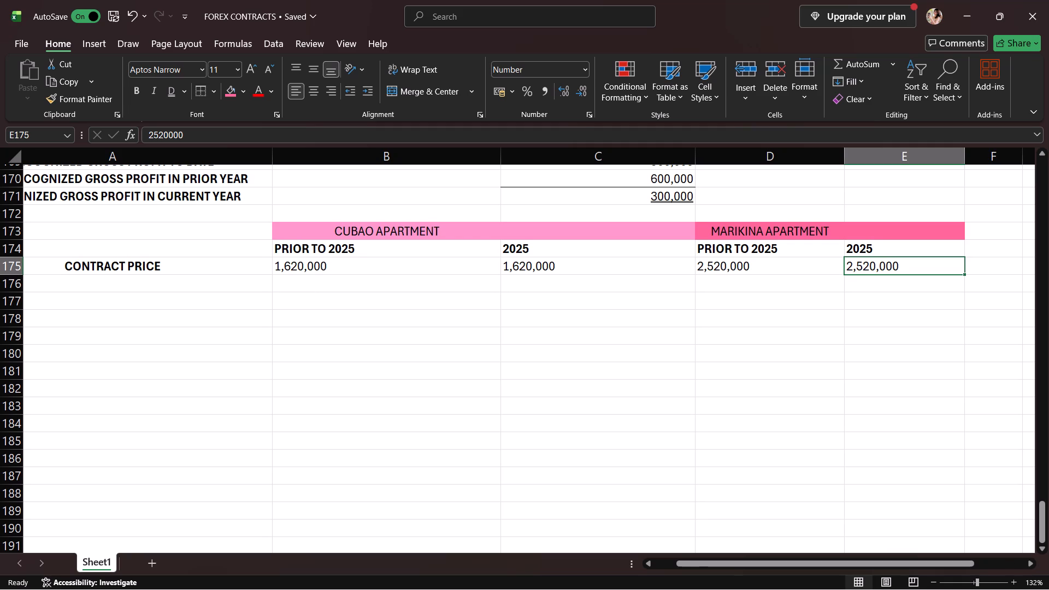
{"action": "left_click", "coordinate": [285, 264]}
{"action": "left_click", "coordinate": [388, 285]}
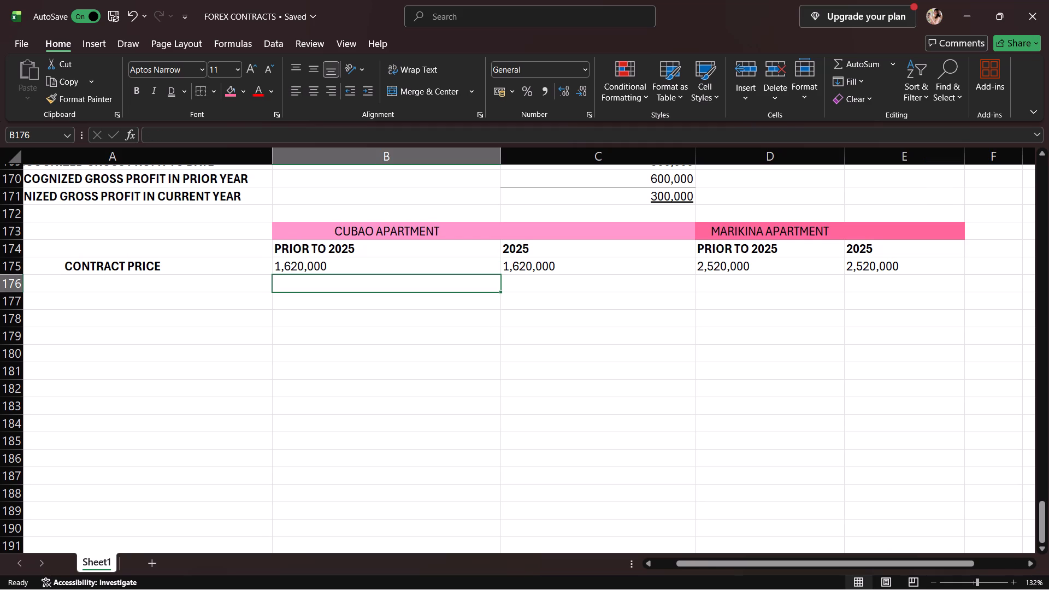
{"action": "left_click_drag", "start_coordinate": [362, 267], "coordinate": [457, 287]}
{"action": "left_click", "coordinate": [444, 287]}
{"action": "left_click_drag", "start_coordinate": [438, 285], "coordinate": [619, 309]}
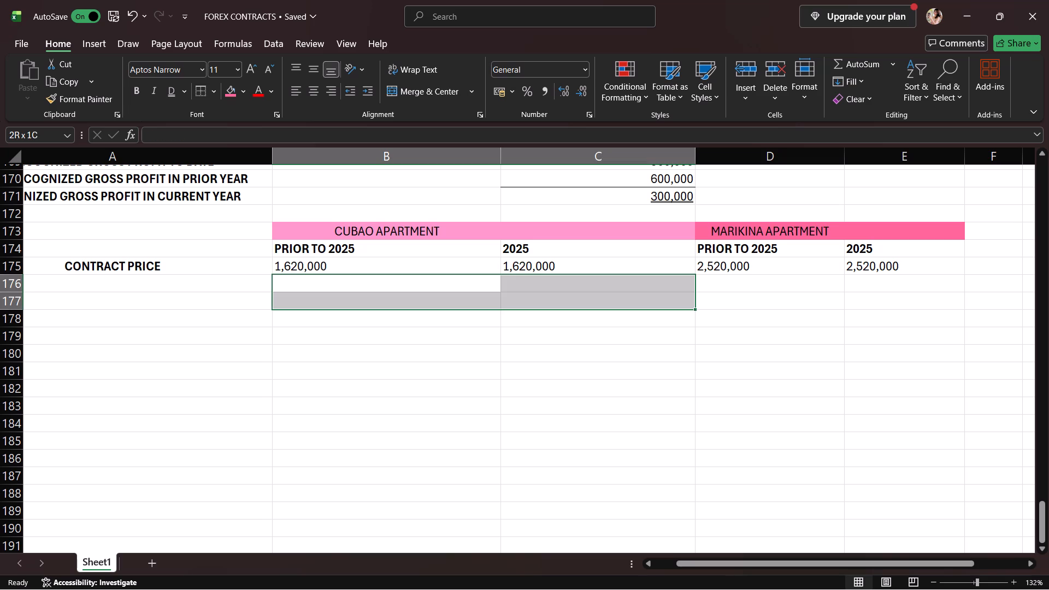
{"action": "left_click_drag", "start_coordinate": [619, 309], "coordinate": [674, 292]}
{"action": "left_click", "coordinate": [524, 269]}
{"action": "left_click_drag", "start_coordinate": [466, 282], "coordinate": [609, 286]}
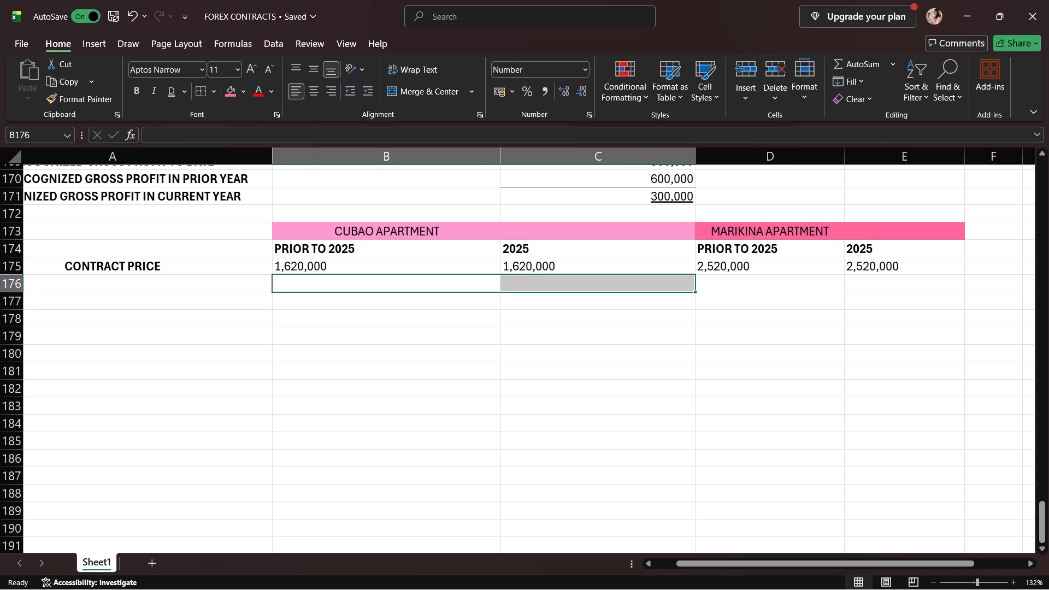
{"action": "left_click_drag", "start_coordinate": [609, 286], "coordinate": [808, 287]}
{"action": "left_click_drag", "start_coordinate": [840, 282], "coordinate": [856, 277]}
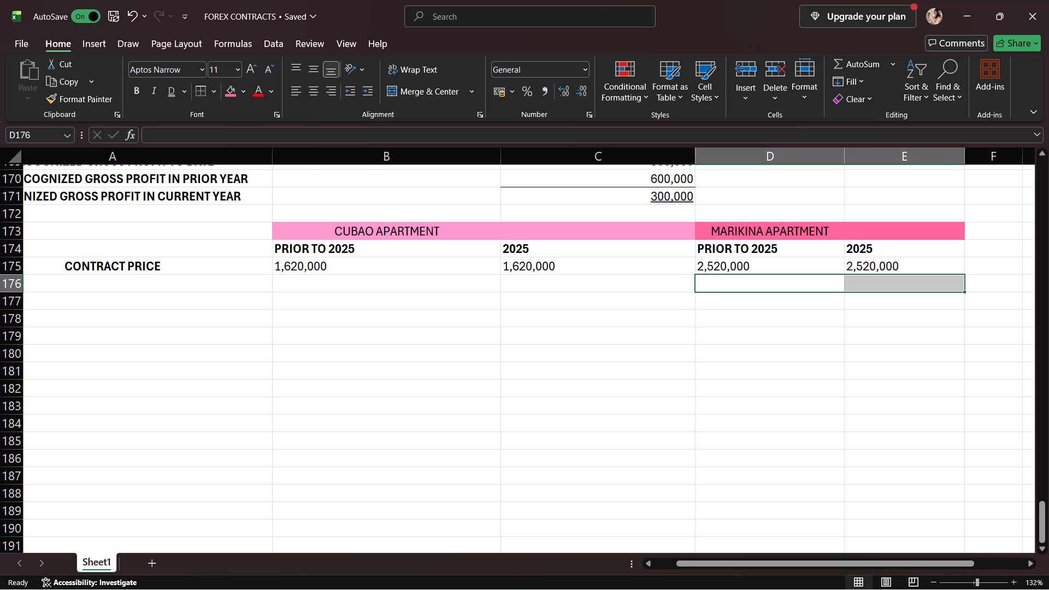
{"action": "left_click_drag", "start_coordinate": [356, 280], "coordinate": [863, 284]}
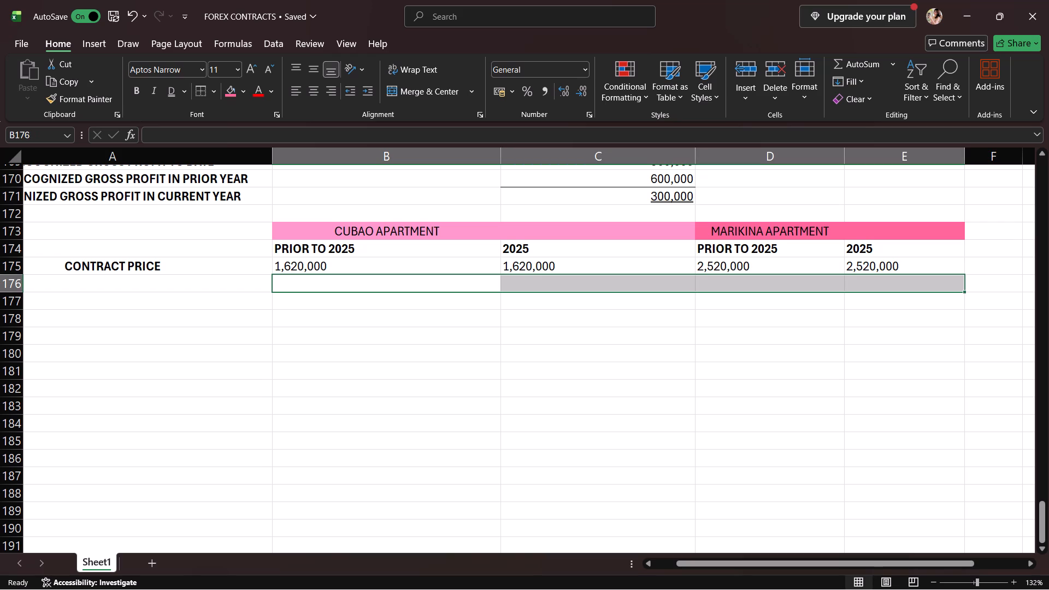
{"action": "left_click", "coordinate": [196, 92]}
{"action": "left_click", "coordinate": [313, 310]}
Enter the row label COST INCURRED TO DATE in A176, below CONTRACT PRICE.
{"action": "left_click", "coordinate": [222, 278]}
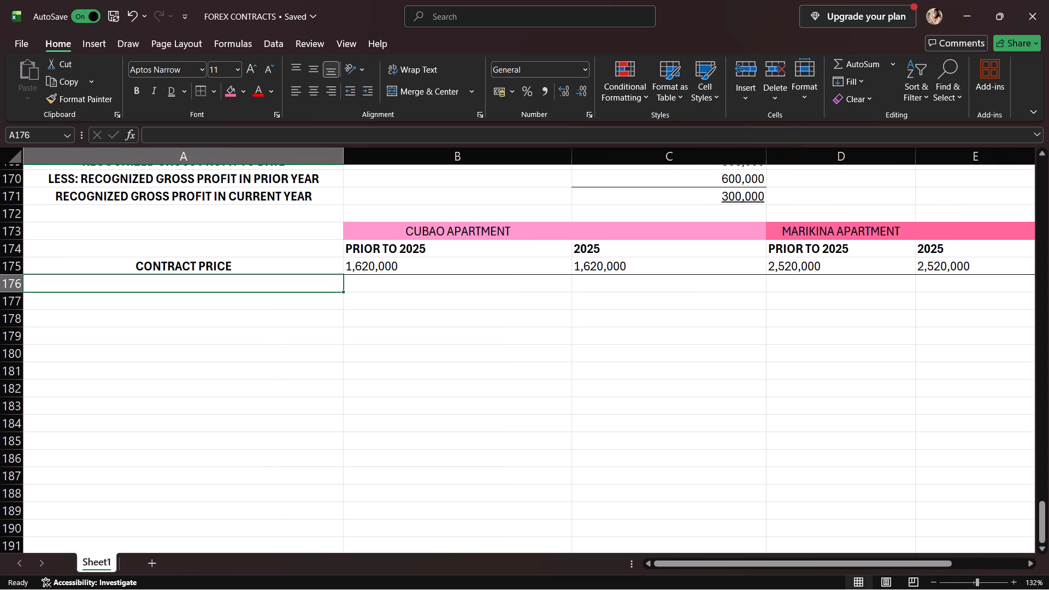
{"action": "type", "text": "COST INCURRED TO DATE"}
{"action": "key", "text": "space"}
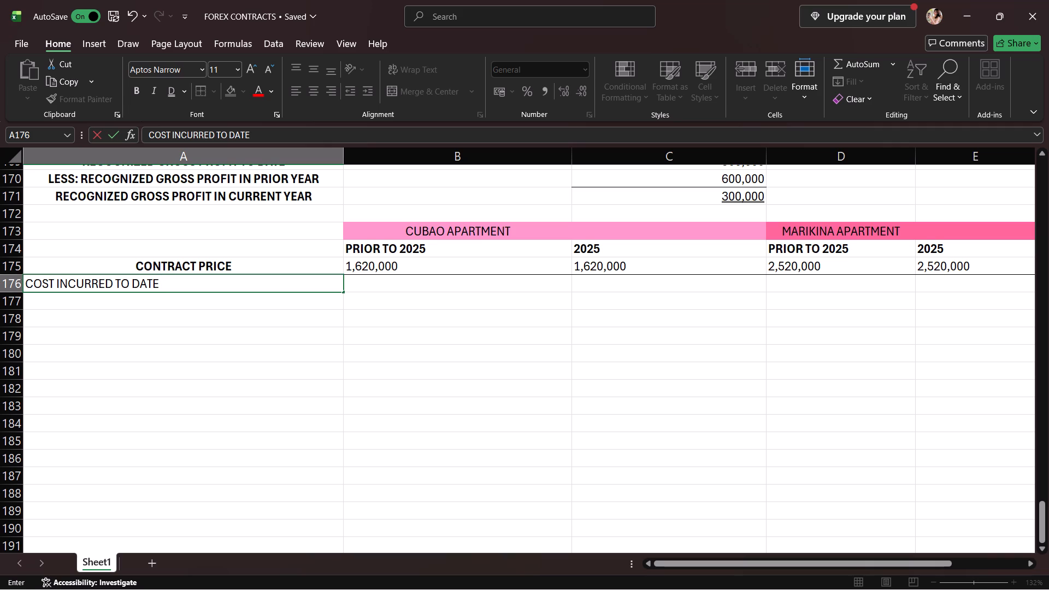
{"action": "key", "text": "Return"}
Make the COST INCURRED TO DATE label in A176 bold and centre it in its cell.
{"action": "left_click", "coordinate": [222, 278]}
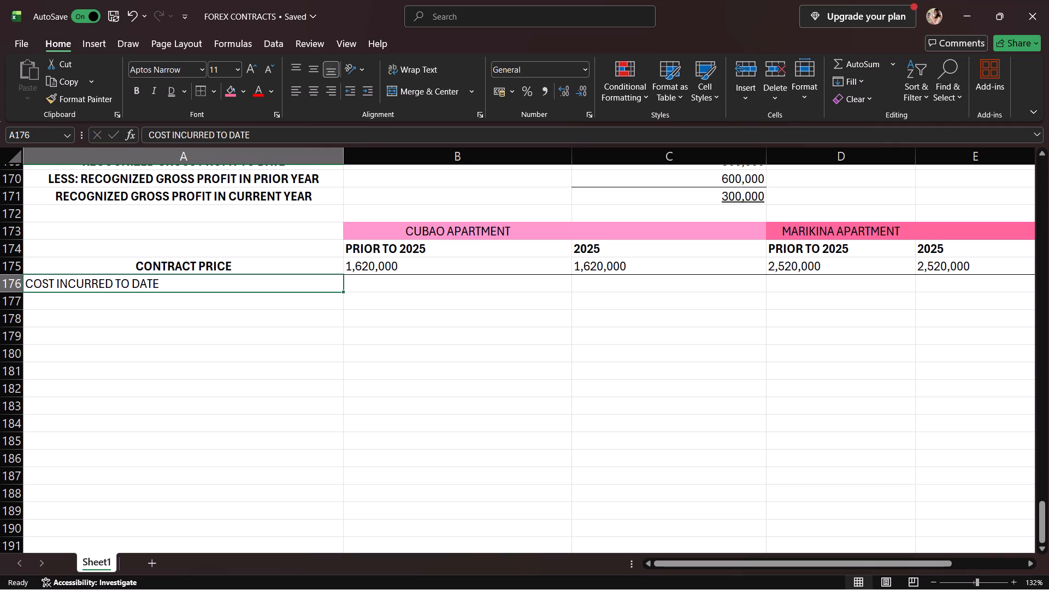
{"action": "left_click", "coordinate": [136, 99]}
{"action": "left_click", "coordinate": [318, 96]}
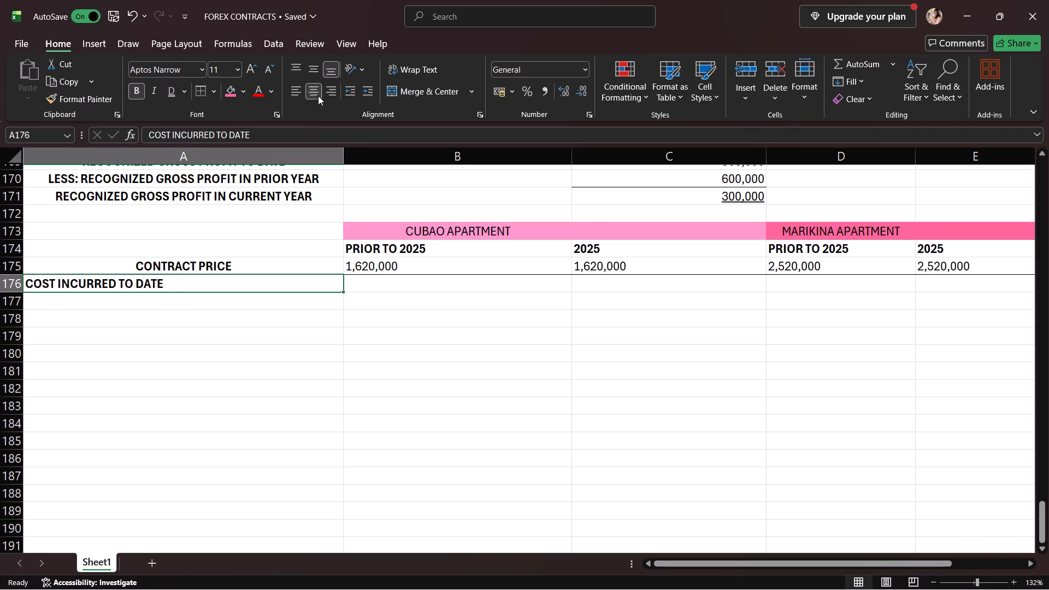
Enter 600,000 as CUBAO APARTMENT's PRIOR TO 2025 cost incurred in B176 and left-align it.
{"action": "left_click", "coordinate": [300, 288]}
{"action": "left_click", "coordinate": [337, 306]}
{"action": "left_click", "coordinate": [338, 287]}
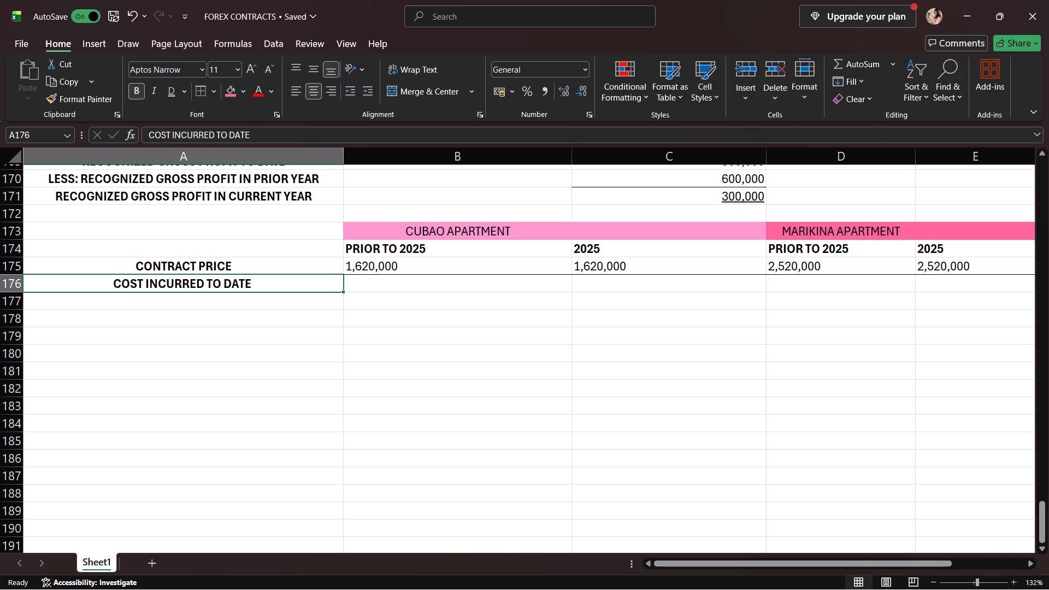
{"action": "left_click", "coordinate": [385, 286]}
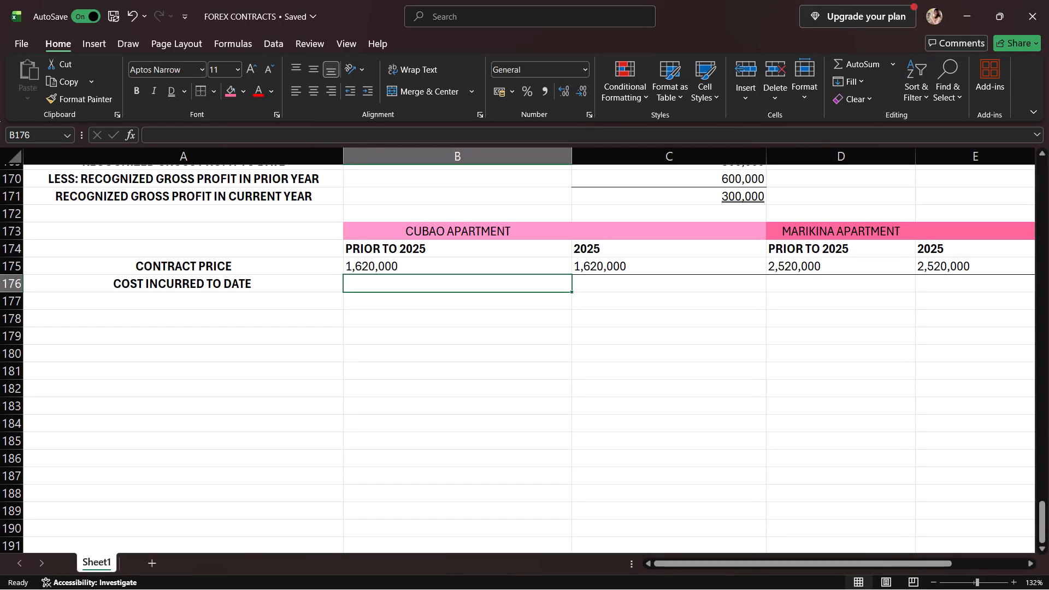
{"action": "type", "text": "600,000"}
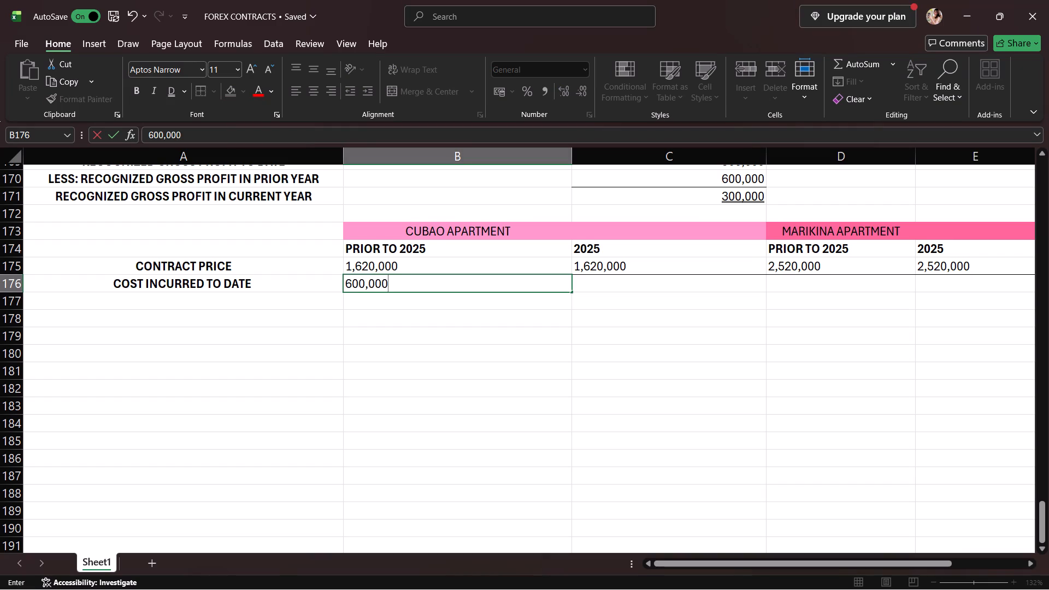
{"action": "left_click", "coordinate": [481, 297]}
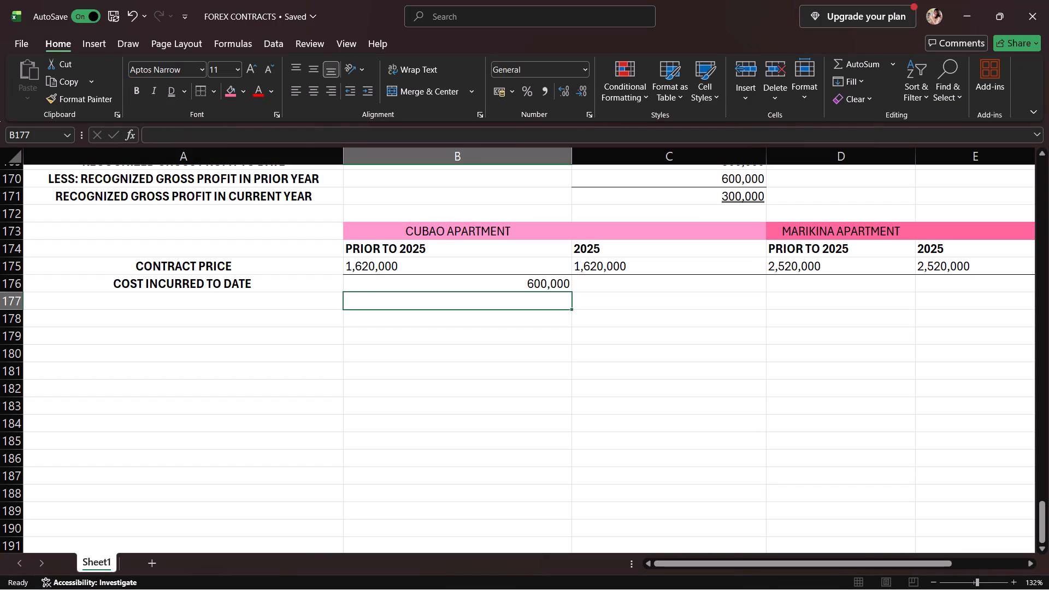
{"action": "left_click", "coordinate": [542, 283]}
{"action": "left_click", "coordinate": [480, 263]}
{"action": "left_click", "coordinate": [518, 299]}
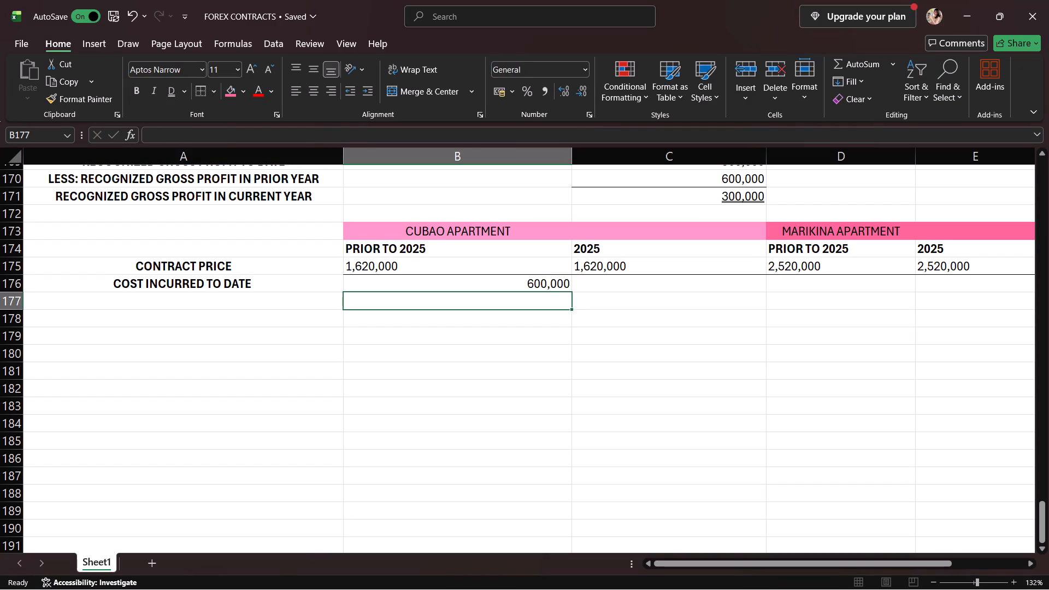
{"action": "left_click", "coordinate": [522, 288]}
{"action": "left_click", "coordinate": [298, 87]}
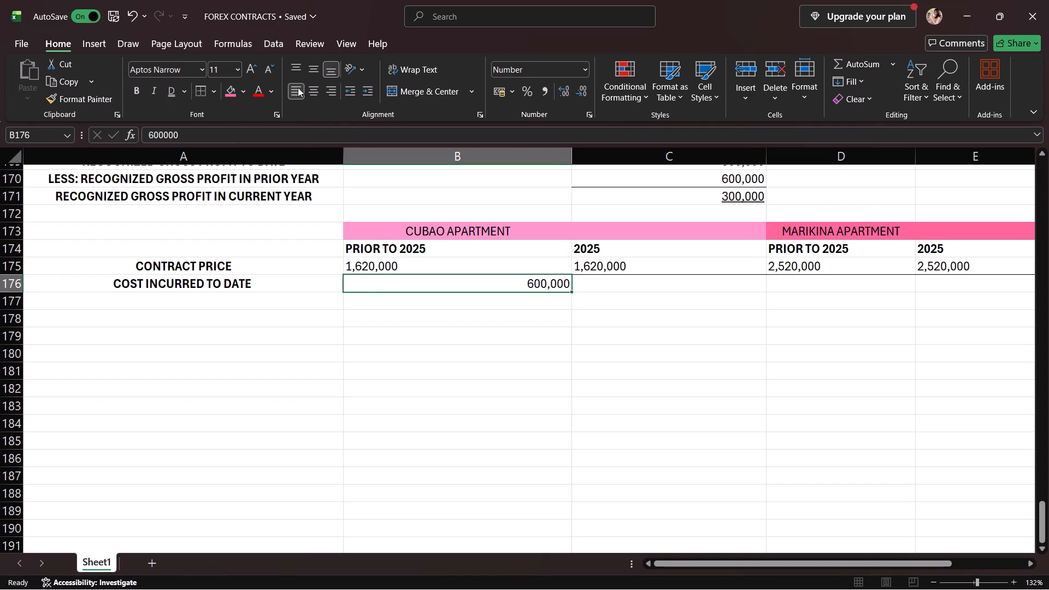
Enter 1,200,000 as CUBAO APARTMENT's 2025 cost incurred in C176 and left-align it.
{"action": "left_click", "coordinate": [644, 271]}
{"action": "left_click", "coordinate": [642, 285]}
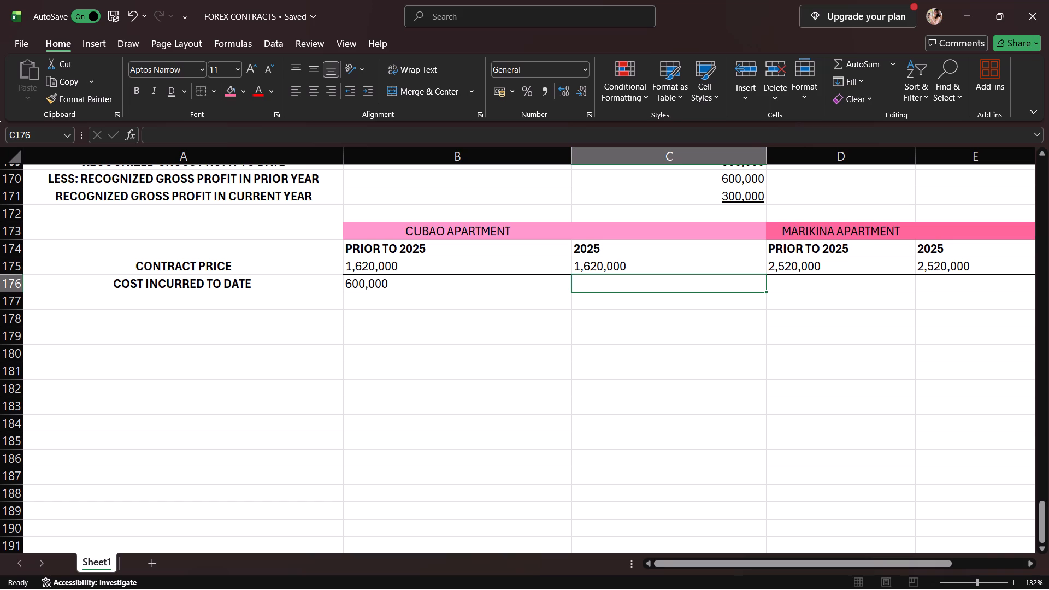
{"action": "type", "text": "1,2000"}
{"action": "key", "text": "BackSpace"}
{"action": "type", "text": ",000"}
{"action": "key", "text": "Return"}
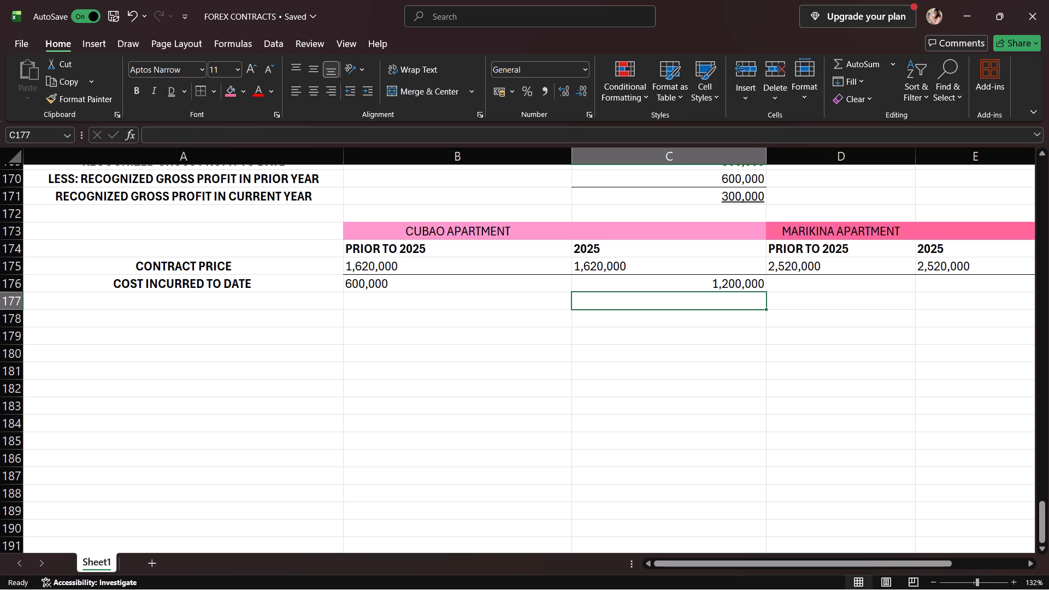
{"action": "left_click", "coordinate": [642, 285]}
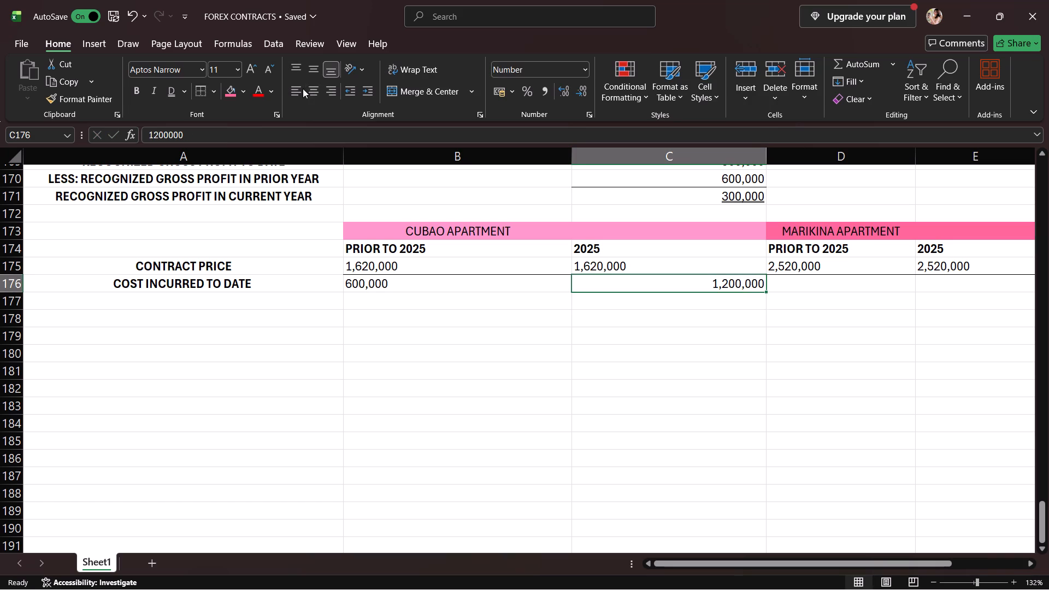
{"action": "left_click", "coordinate": [302, 88]}
Enter MARIKINA APARTMENT's costs incurred to date: 1,560,000 in D176 and 2,310,000 in E176.
{"action": "left_click", "coordinate": [798, 276]}
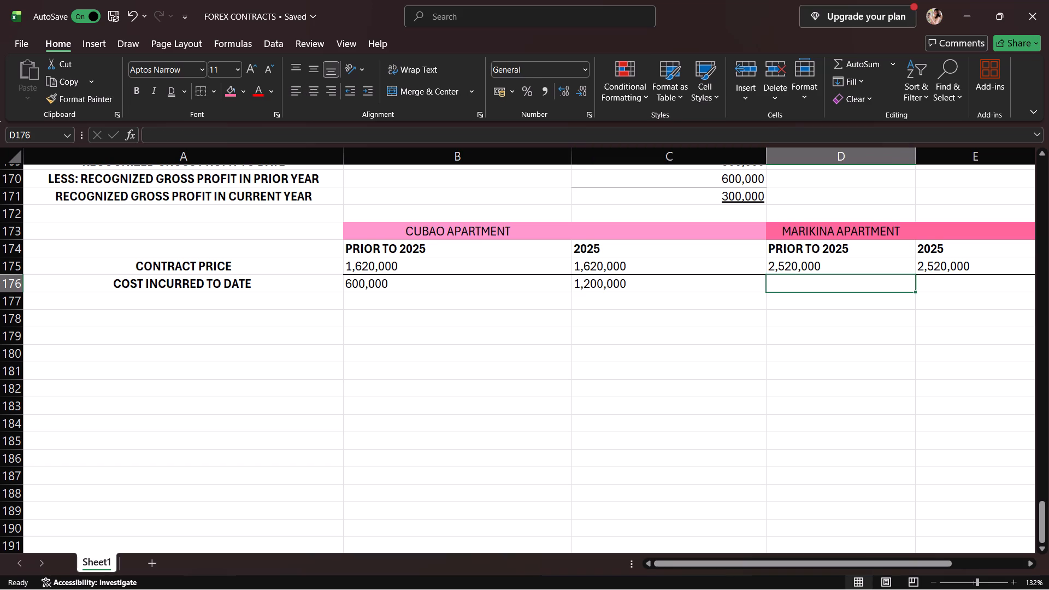
{"action": "type", "text": "1,560,000"}
{"action": "left_click", "coordinate": [1005, 286]}
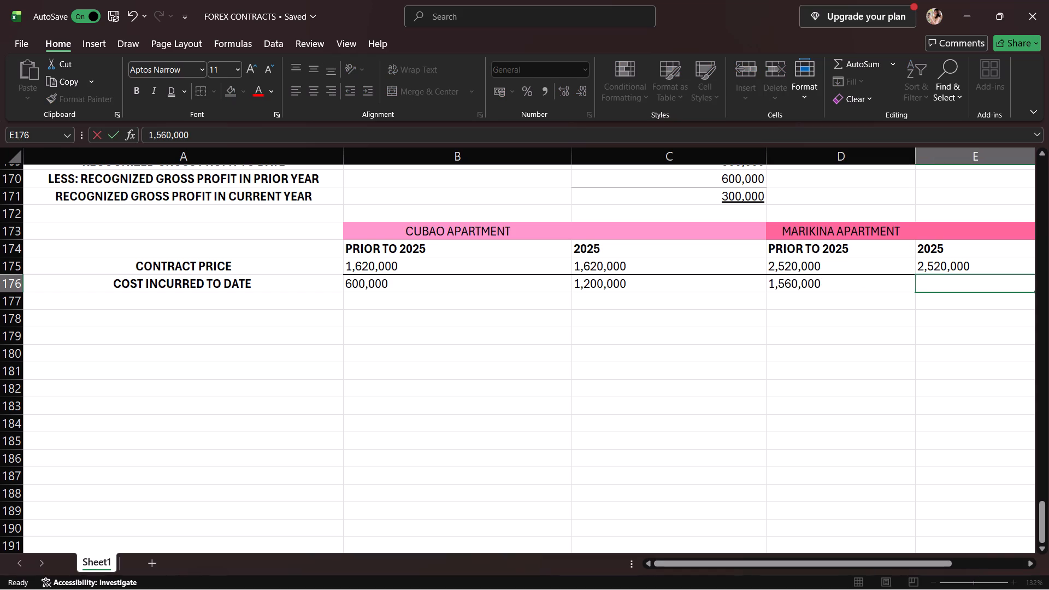
{"action": "key", "text": "2"}
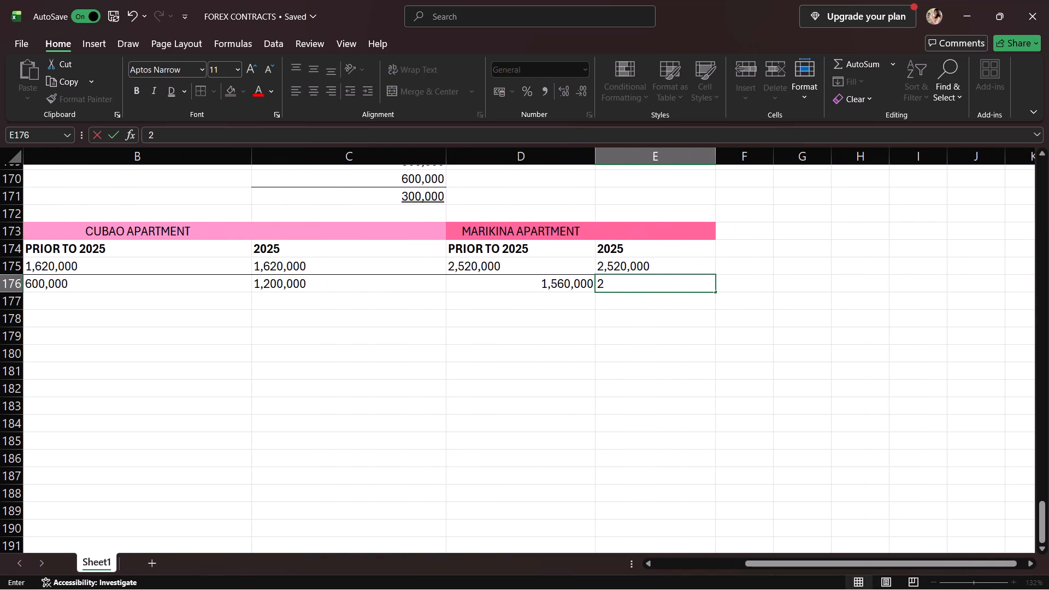
{"action": "type", "text": ",310,000"}
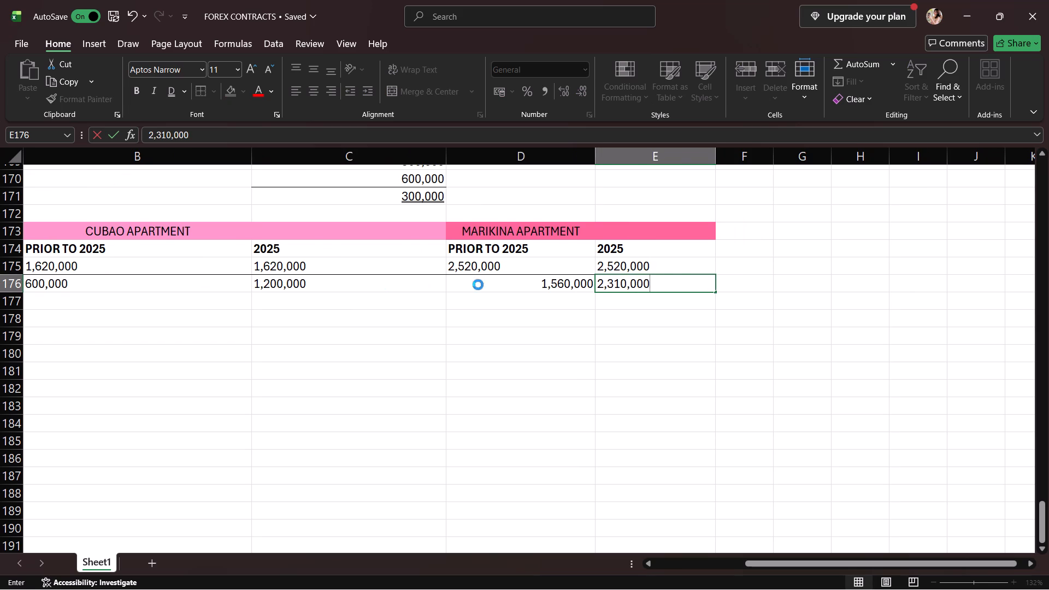
Left-align the MARIKINA APARTMENT costs incurred in D176 and E176.
{"action": "left_click", "coordinate": [478, 285]}
{"action": "left_click", "coordinate": [294, 88]}
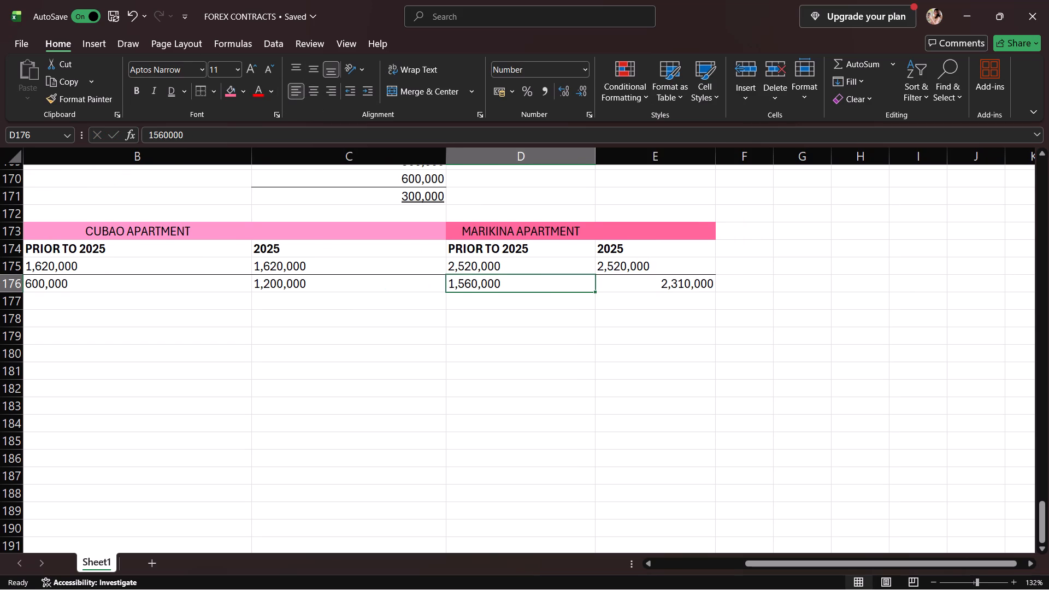
{"action": "left_click", "coordinate": [644, 288]}
{"action": "left_click", "coordinate": [294, 90]}
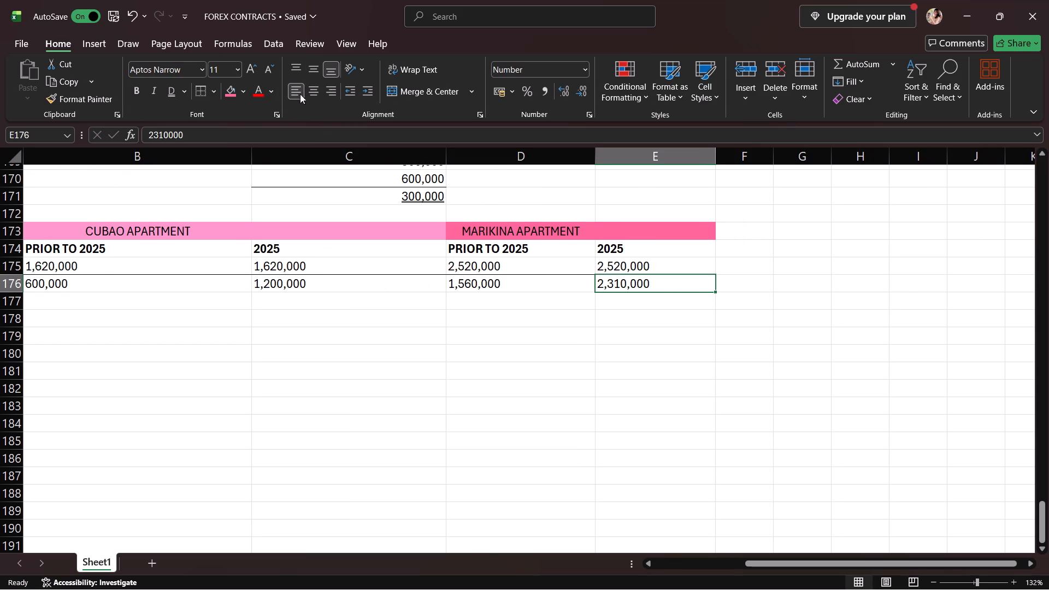
Enter the row label ESTIMATED COST TO COMPLETE in A177, below COST INCURRED TO DATE.
{"action": "scroll", "coordinate": [329, 159], "scroll_direction": "right", "scroll_amount": 4}
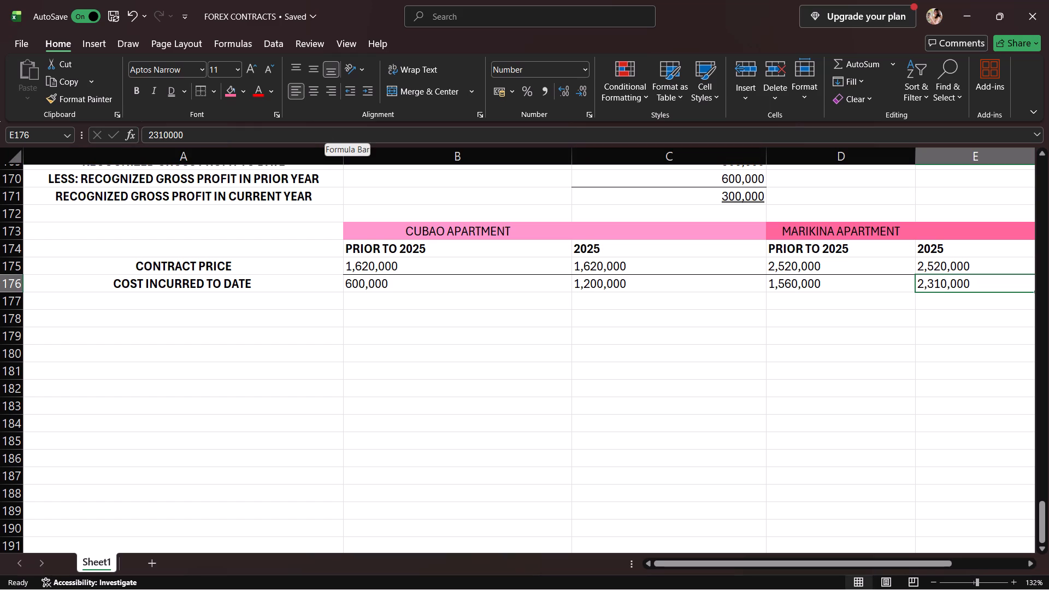
{"action": "left_click", "coordinate": [187, 297]}
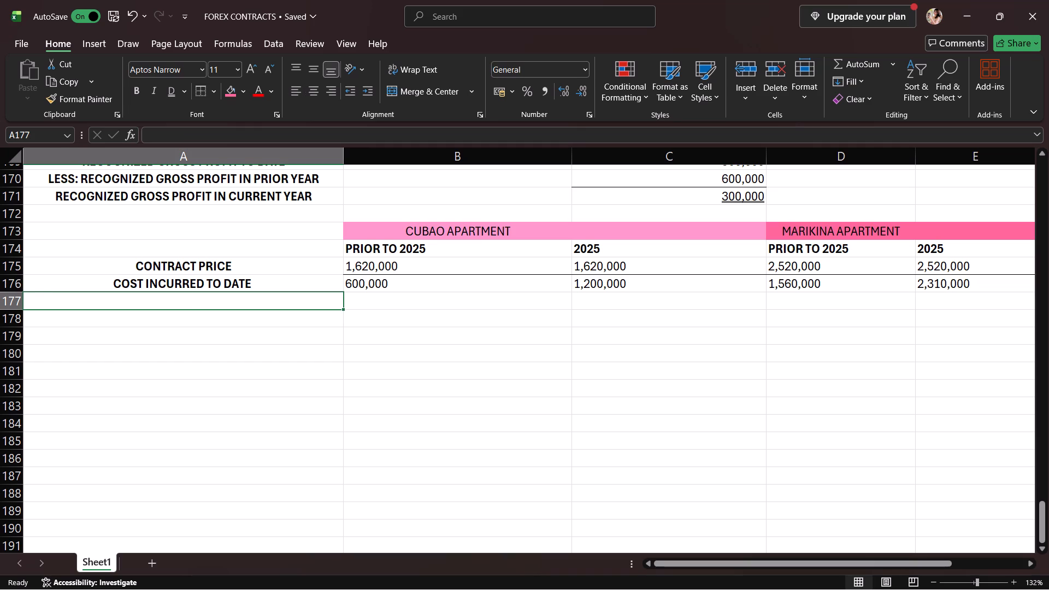
{"action": "type", "text": "ESTIMATED COTS"}
{"action": "key", "text": "BackSpace"}
{"action": "key", "text": "BackSpace"}
{"action": "type", "text": "ST TO COMPLETE"}
{"action": "key", "text": "Return"}
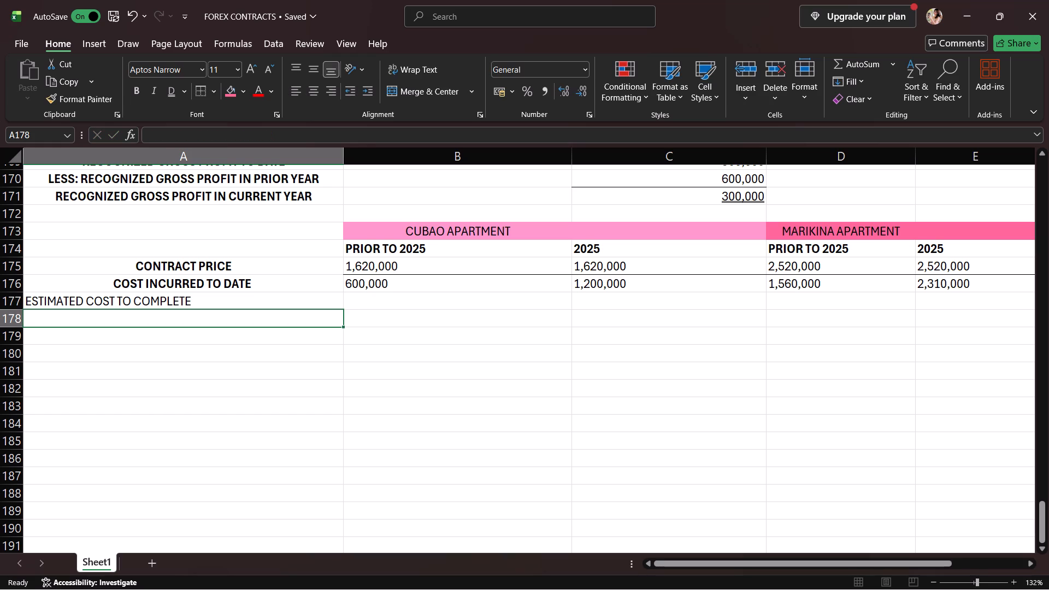
Make the ESTIMATED COST TO COMPLETE label in A177 bold and centre it in its cell.
{"action": "left_click_drag", "start_coordinate": [189, 294], "coordinate": [188, 304]}
{"action": "left_click", "coordinate": [138, 91]}
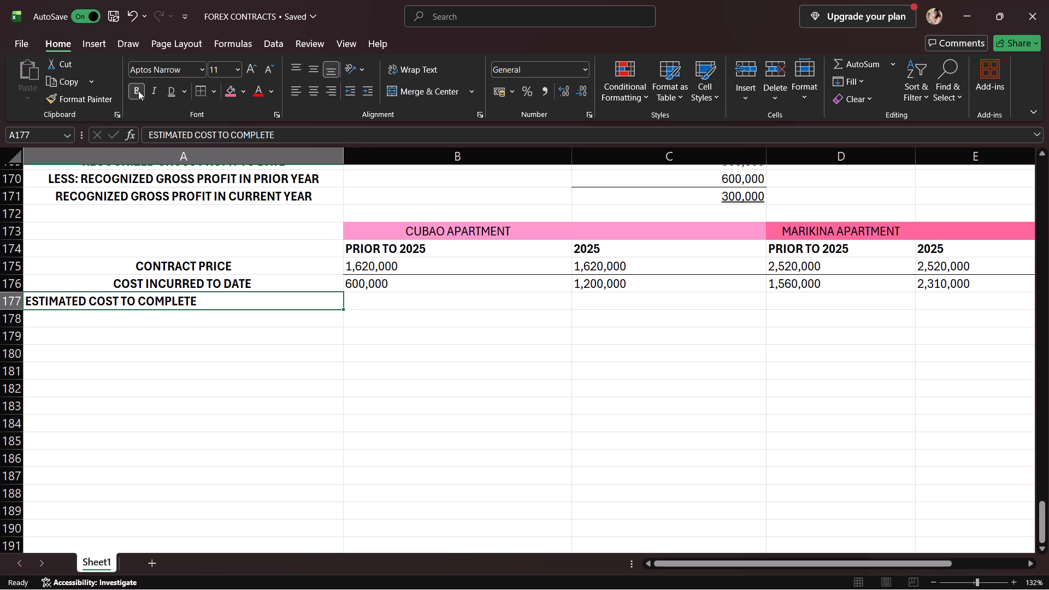
{"action": "left_click", "coordinate": [312, 90]}
Enter the estimated costs to complete: 840,000 in B177, 240,000 in C177 and 240,000 in D177.
{"action": "left_click", "coordinate": [445, 304]}
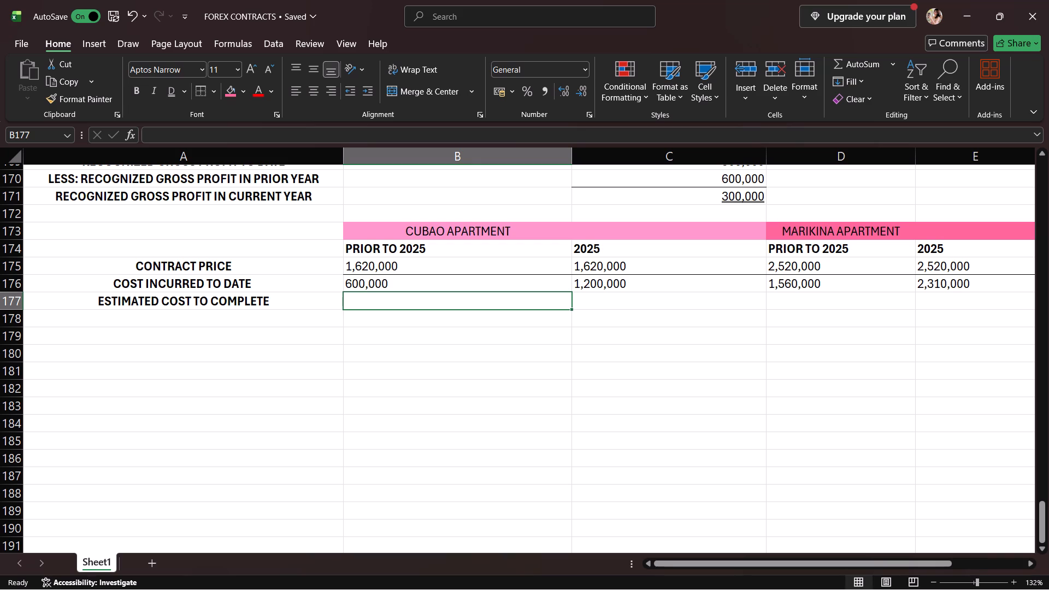
{"action": "type", "text": "840,000"}
{"action": "key", "text": "Return"}
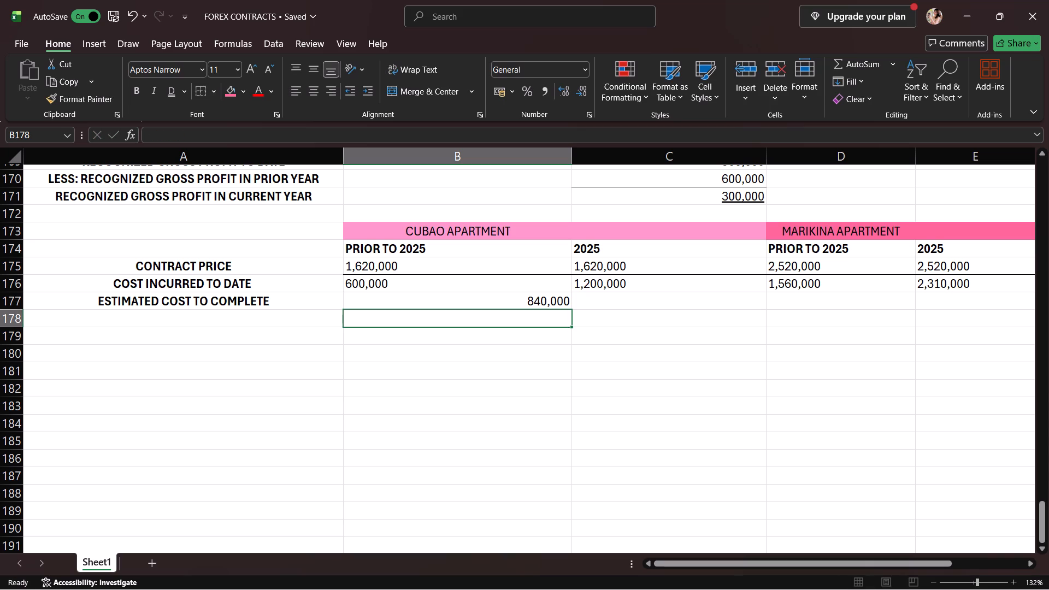
{"action": "left_click", "coordinate": [637, 297]}
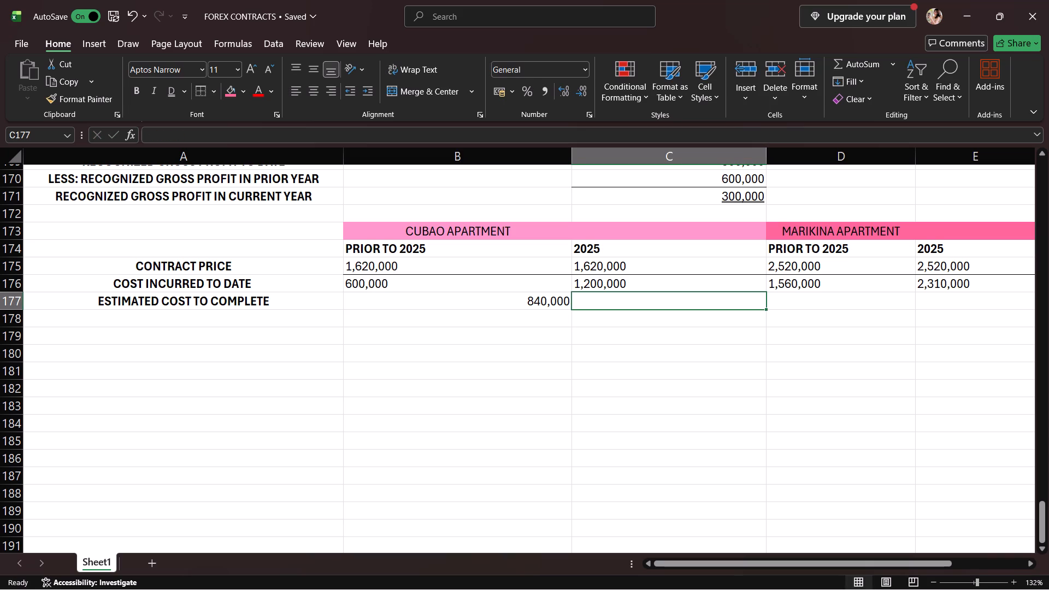
{"action": "type", "text": "240,000"}
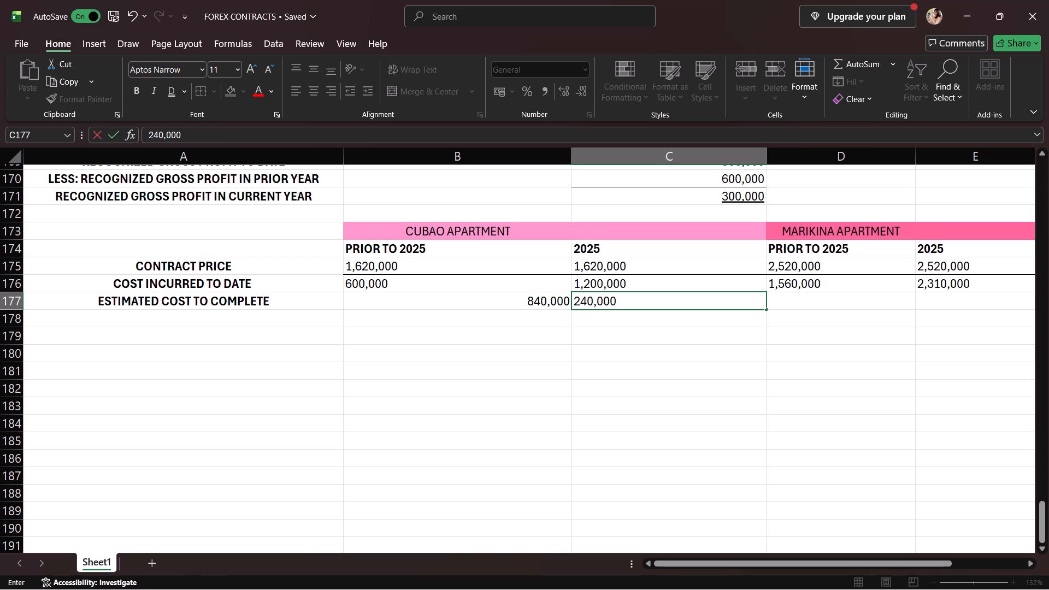
{"action": "left_click", "coordinate": [782, 298]}
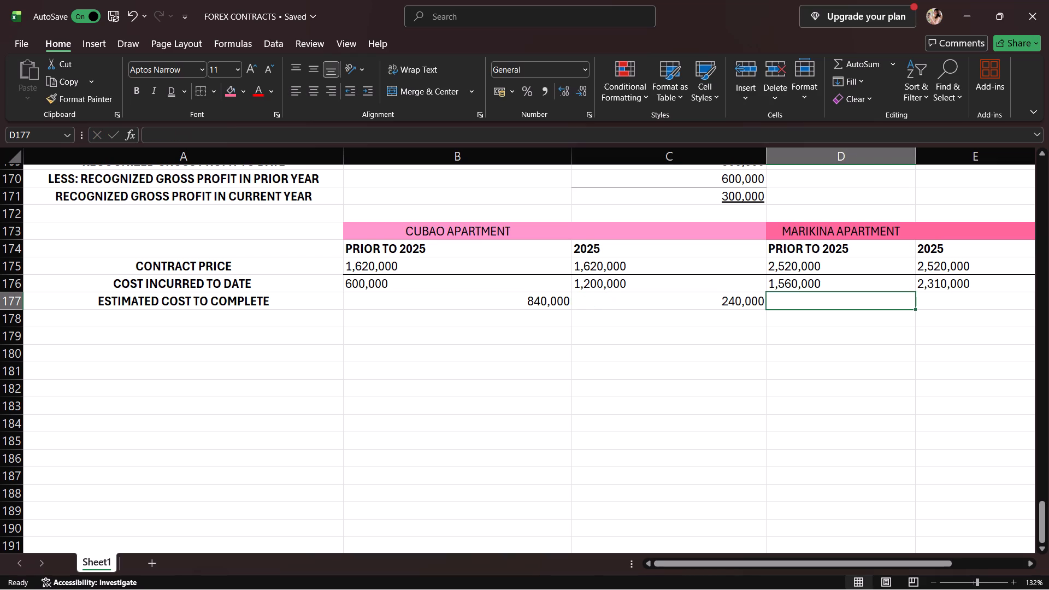
{"action": "type", "text": "240,000"}
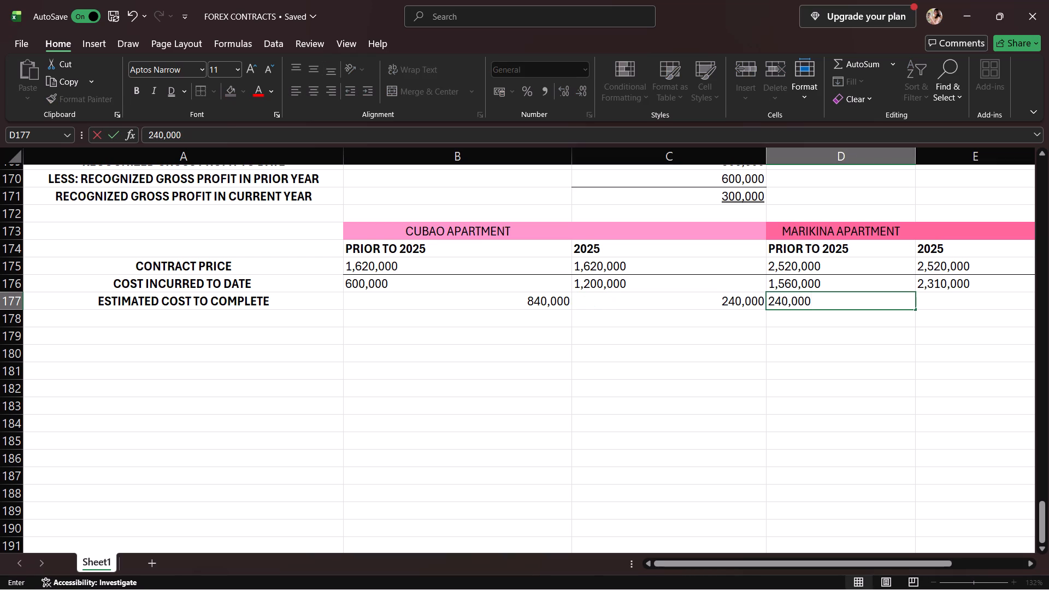
Left-align the estimated costs to complete in B177, C177 and D177.
{"action": "scroll", "coordinate": [782, 299], "scroll_direction": "up", "scroll_amount": 1}
{"action": "left_click", "coordinate": [543, 356]}
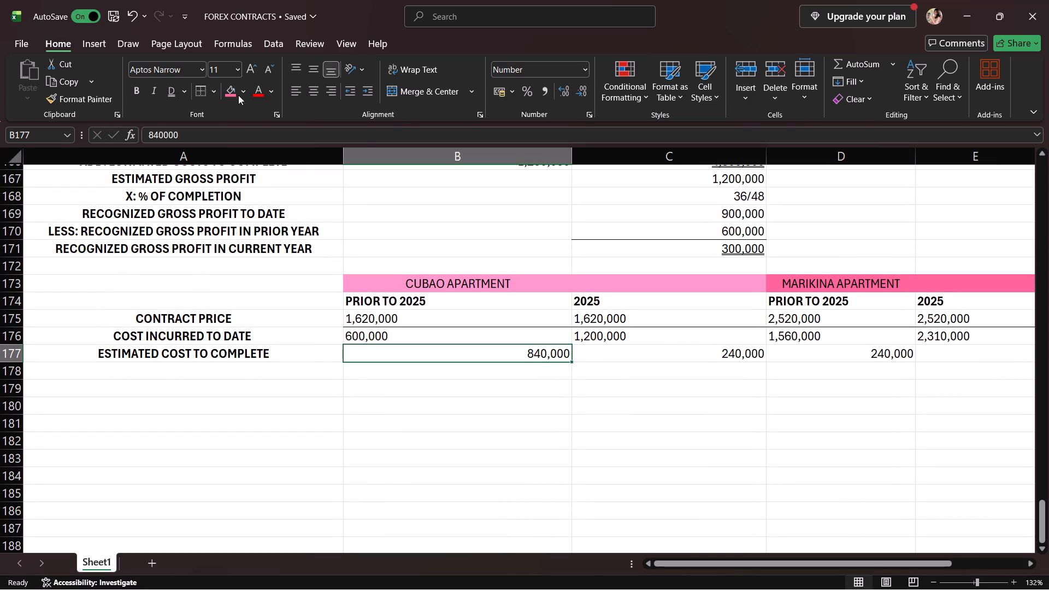
{"action": "left_click", "coordinate": [296, 88]}
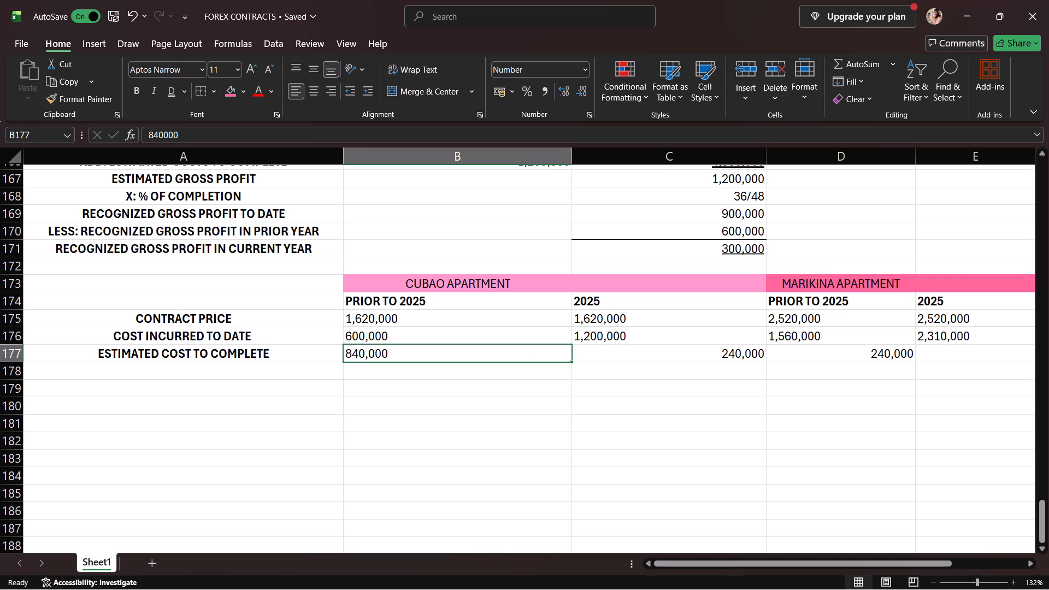
{"action": "left_click", "coordinate": [701, 347]}
{"action": "left_click_drag", "start_coordinate": [298, 93], "coordinate": [304, 96]}
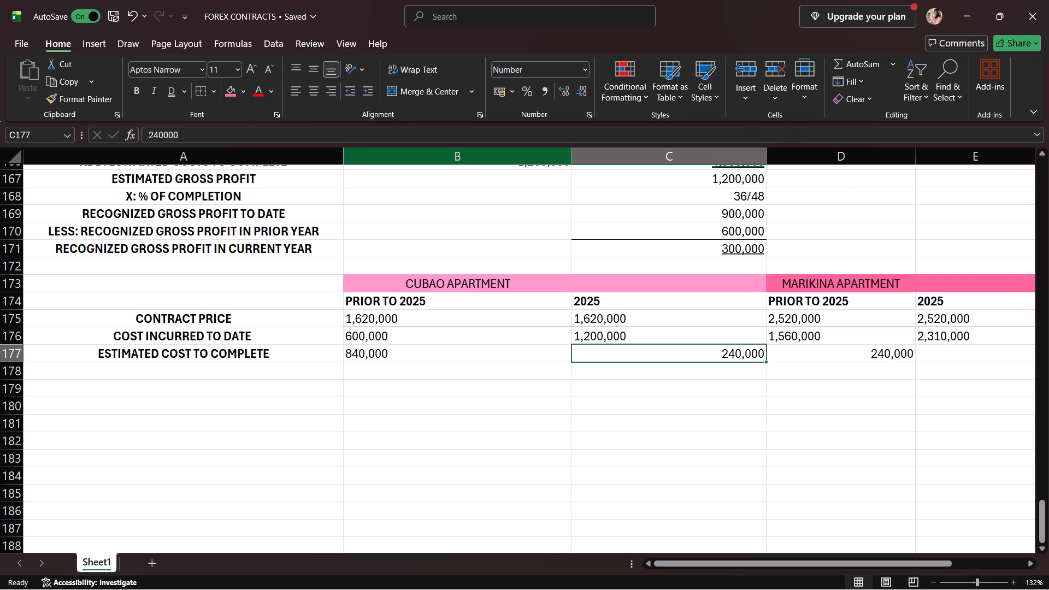
{"action": "left_click", "coordinate": [870, 351]}
{"action": "left_click", "coordinate": [296, 91]}
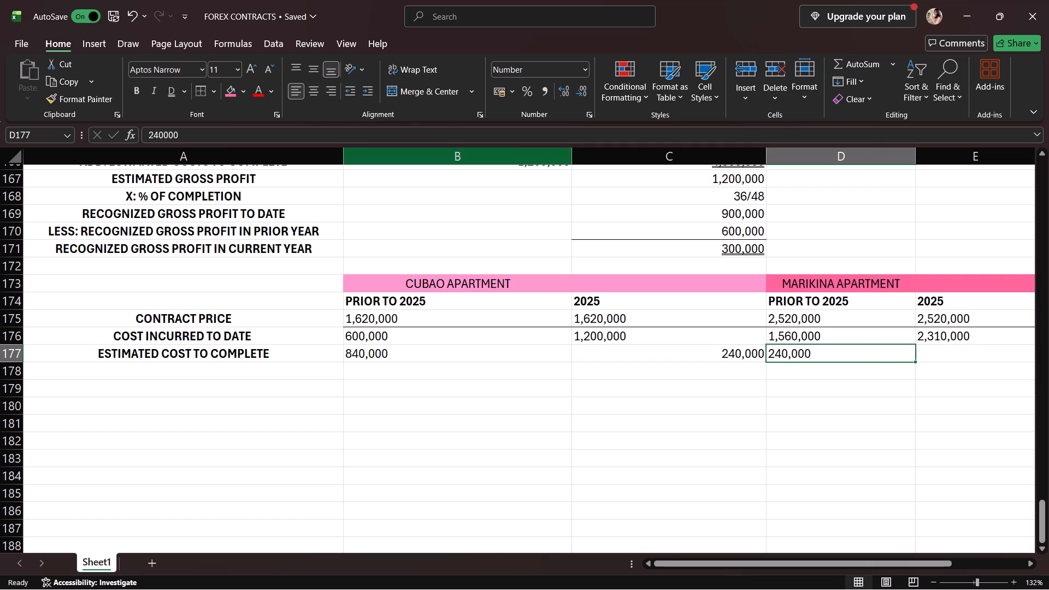
{"action": "left_click", "coordinate": [662, 356]}
{"action": "left_click", "coordinate": [300, 89]}
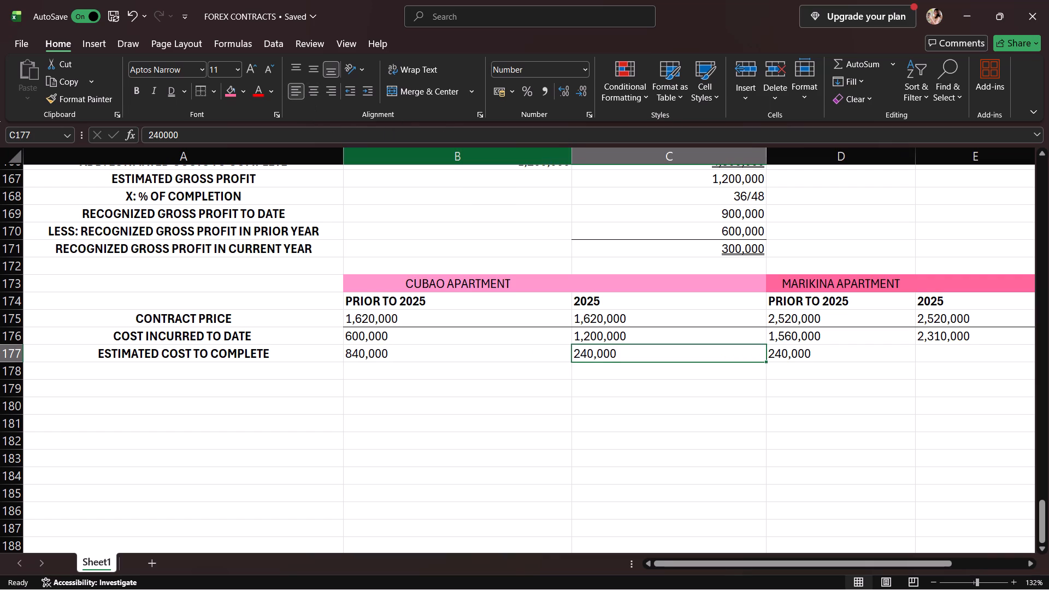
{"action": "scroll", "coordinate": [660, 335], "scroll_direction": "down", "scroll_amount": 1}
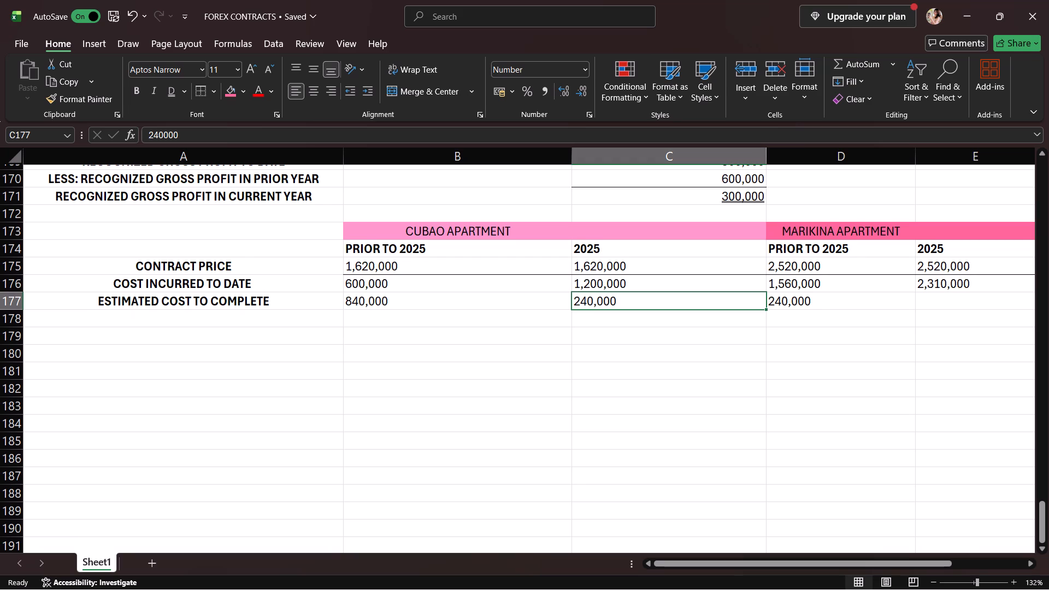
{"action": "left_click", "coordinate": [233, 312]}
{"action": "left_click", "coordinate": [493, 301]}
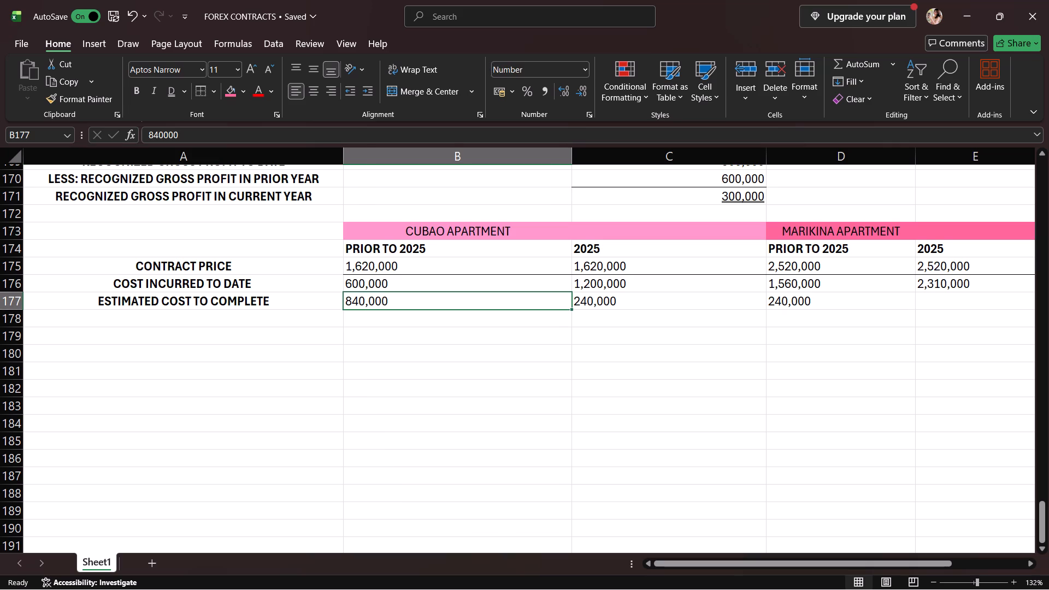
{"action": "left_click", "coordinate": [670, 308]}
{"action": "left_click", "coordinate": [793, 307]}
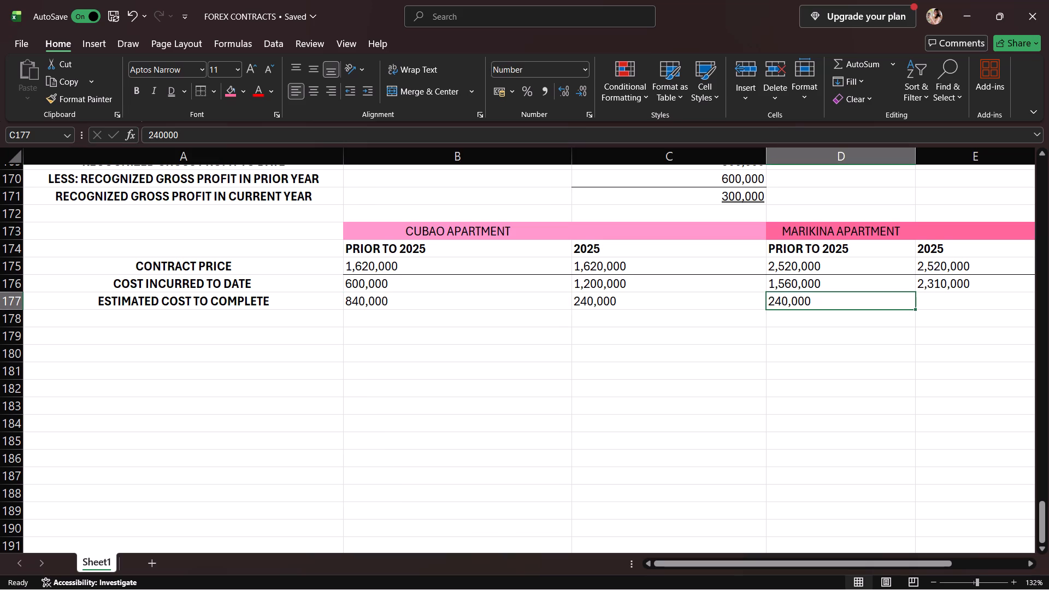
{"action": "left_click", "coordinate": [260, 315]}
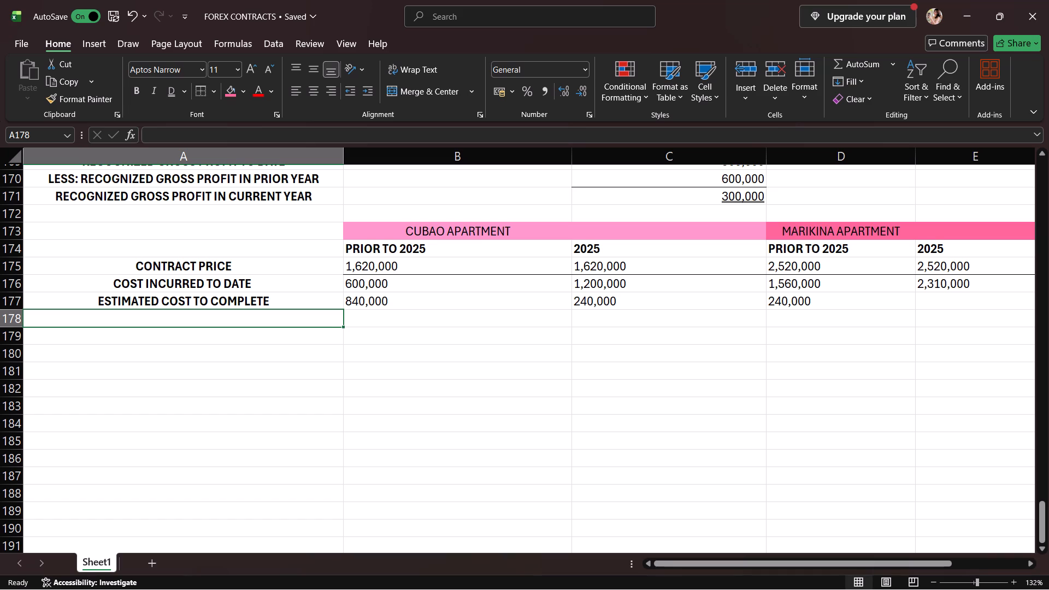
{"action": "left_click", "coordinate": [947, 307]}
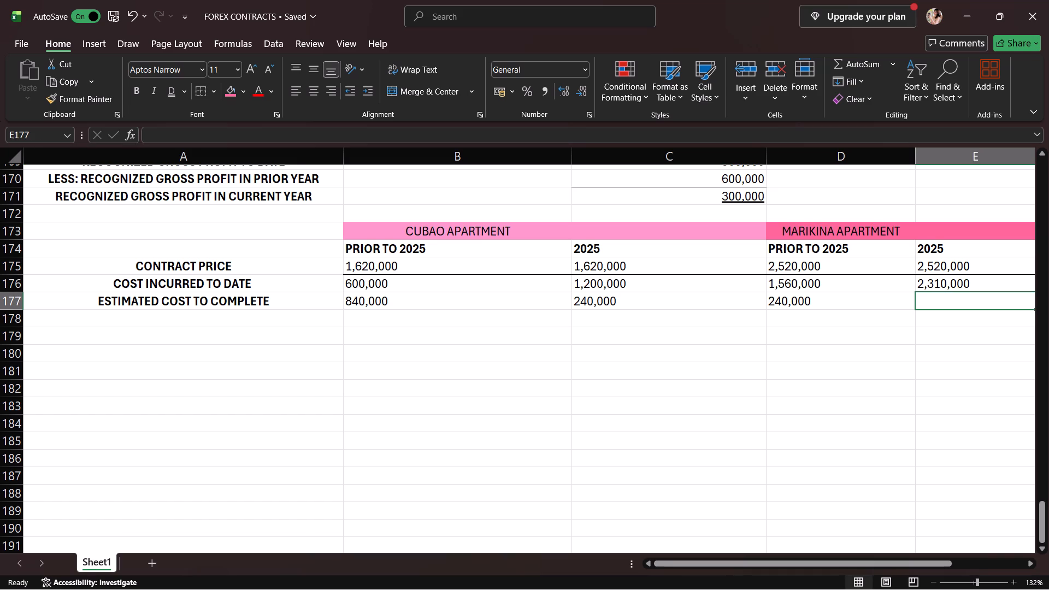
Enter 0 in E177 as MARIKINA APARTMENT's estimated cost to complete for 2025.
{"action": "key", "text": "0"}
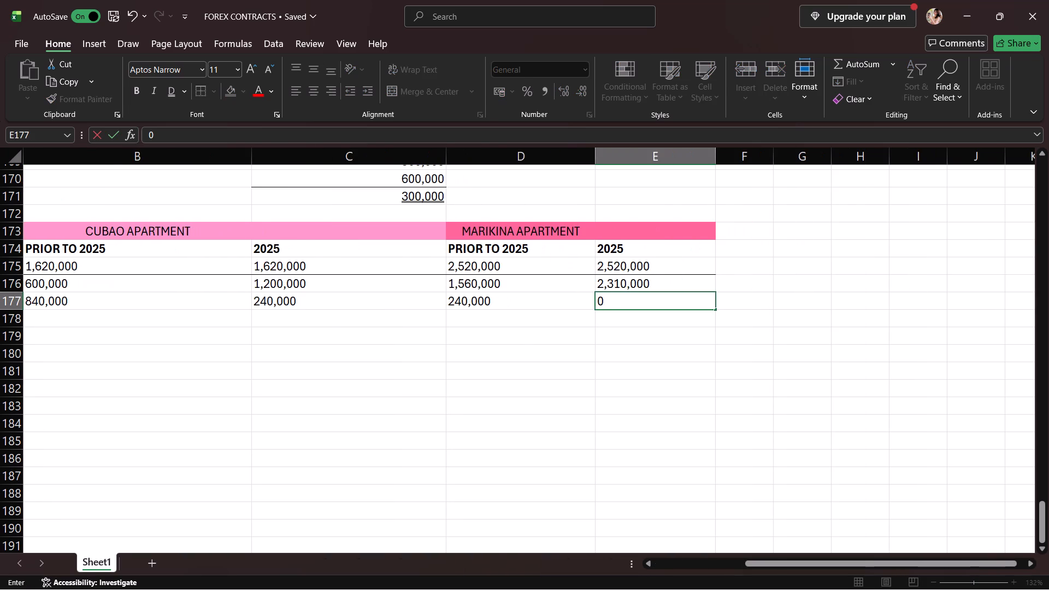
{"action": "key", "text": "Return"}
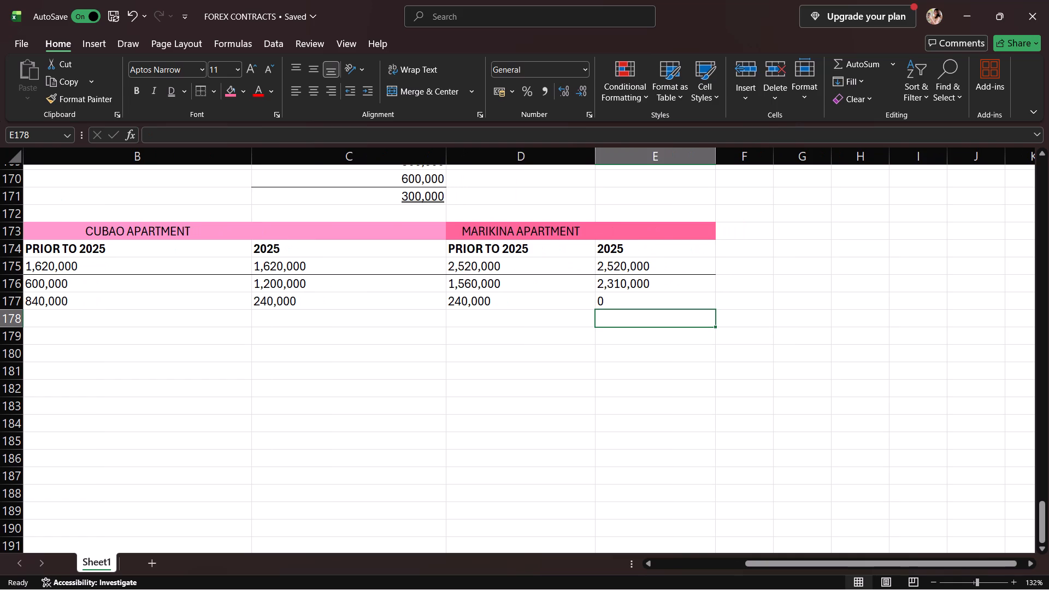
Enter the row label TOTAL ESTIMATED COST in A178, below ESTIMATED COST TO COMPLETE.
{"action": "scroll", "coordinate": [425, 356], "scroll_direction": "right", "scroll_amount": 3}
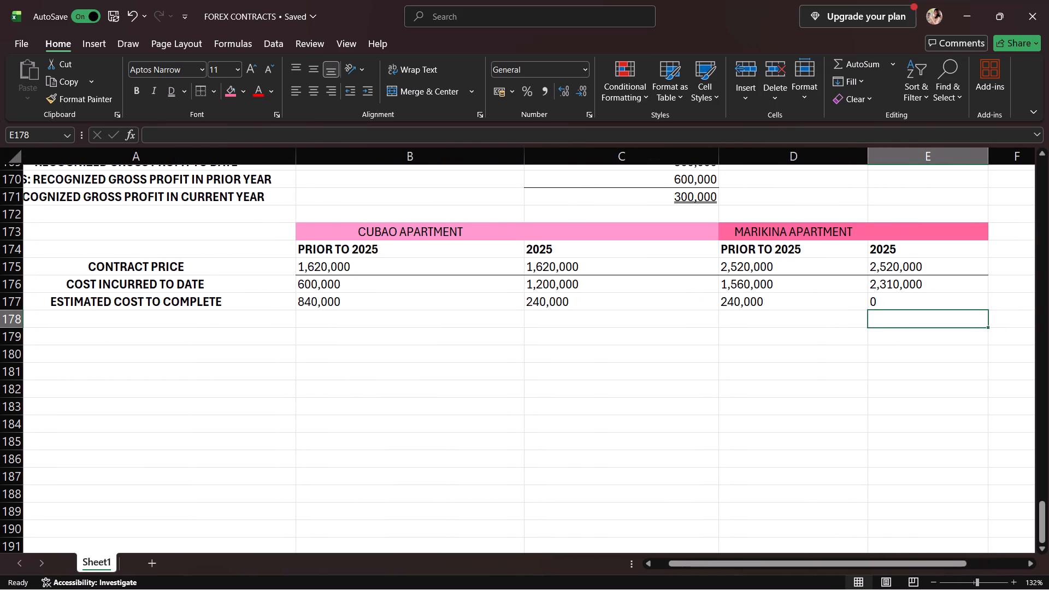
{"action": "left_click", "coordinate": [146, 316]}
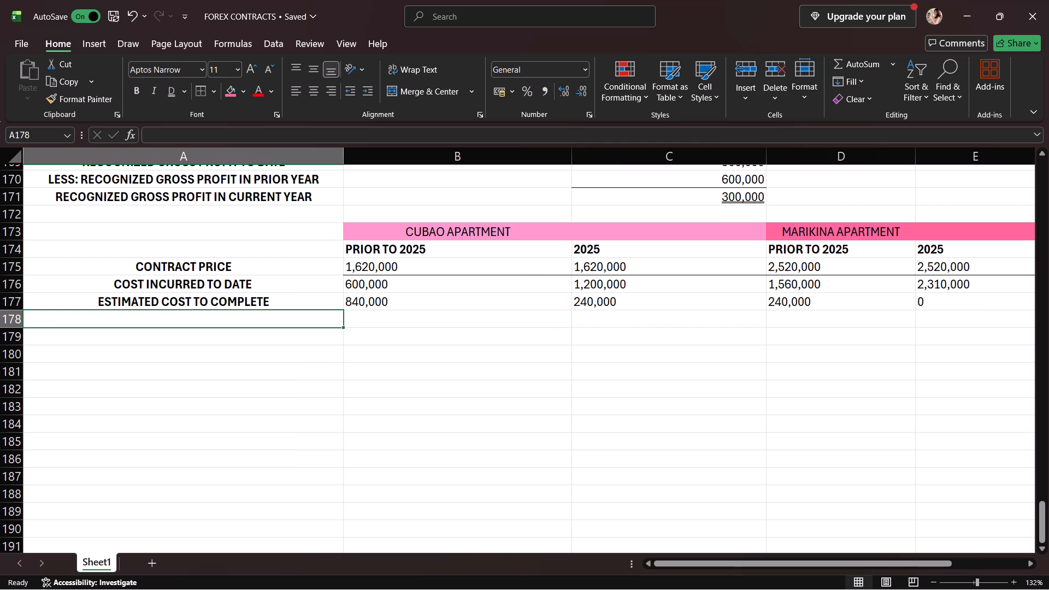
{"action": "type", "text": "TO"}
{"action": "type", "text": "TAL ES"}
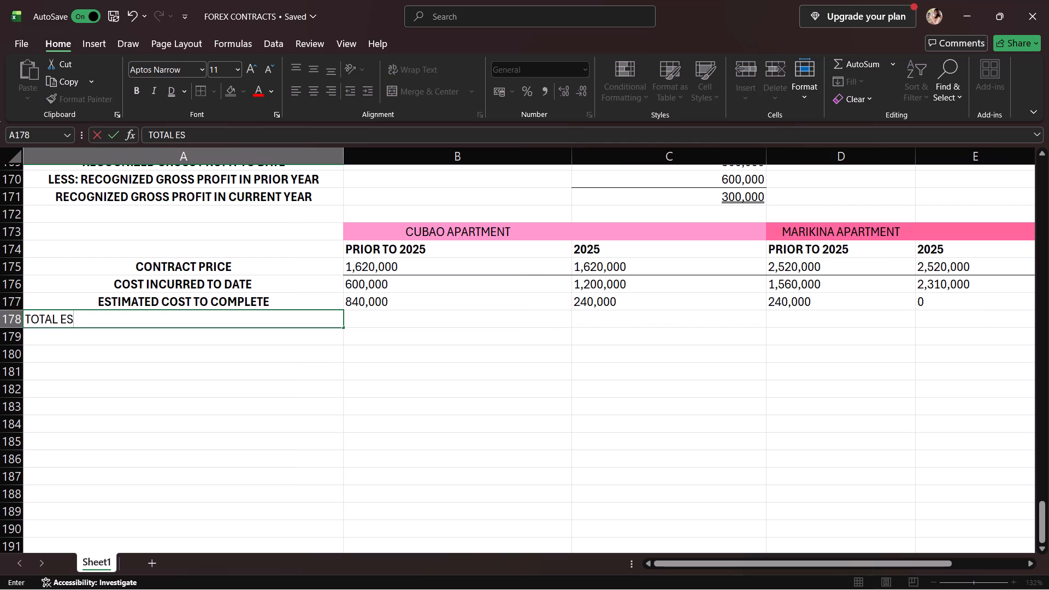
{"action": "type", "text": "TM"}
{"action": "key", "text": "BackSpace"}
{"action": "type", "text": "IMATED COST"}
{"action": "key", "text": "Return"}
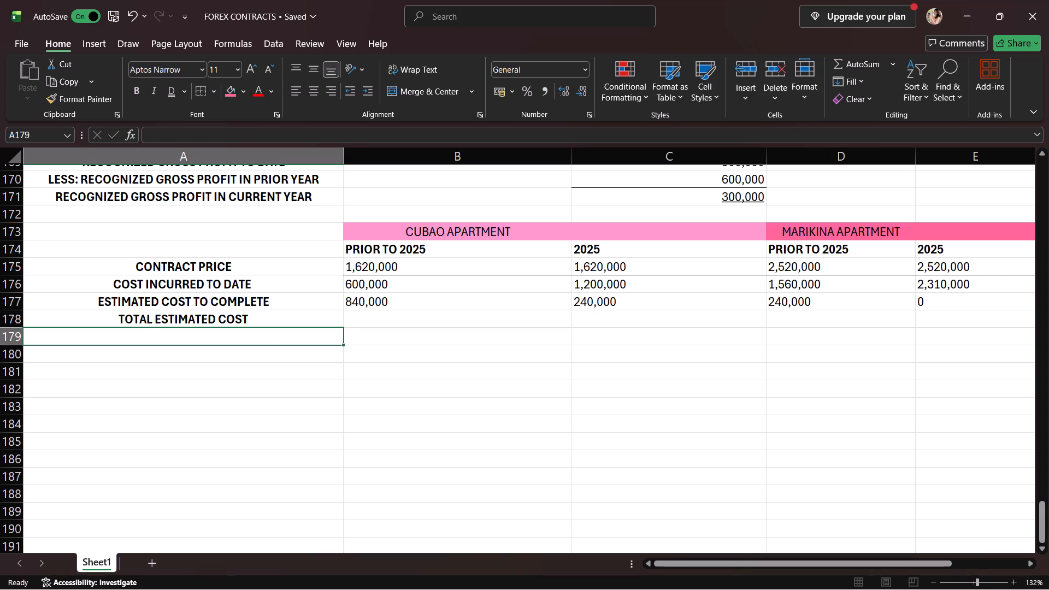
Add a border line across B178:E178, separating the estimated costs to complete from the TOTAL ESTIMATED COST row.
{"action": "left_click", "coordinate": [370, 317]}
{"action": "left_click_drag", "start_coordinate": [372, 316], "coordinate": [620, 357]}
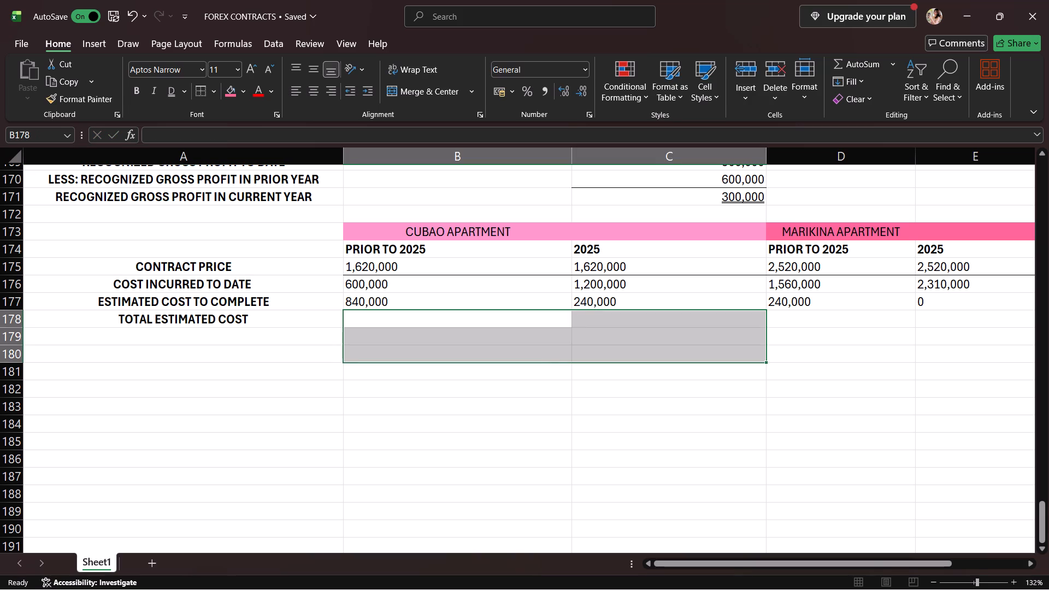
{"action": "left_click", "coordinate": [597, 324]}
{"action": "left_click_drag", "start_coordinate": [530, 322], "coordinate": [717, 340]}
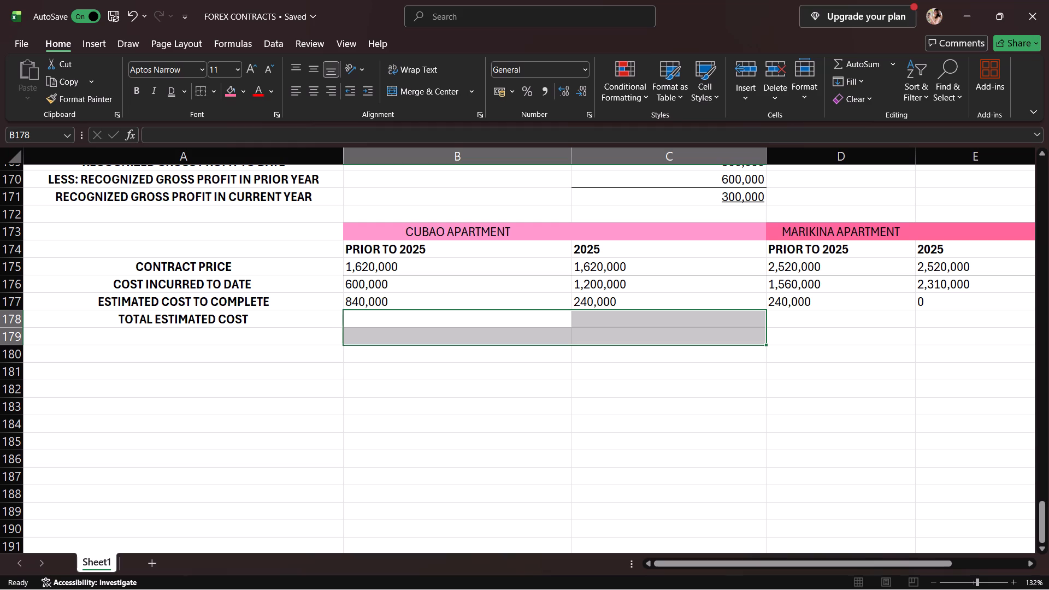
{"action": "left_click", "coordinate": [581, 313]}
{"action": "left_click_drag", "start_coordinate": [530, 323], "coordinate": [590, 335]}
{"action": "left_click", "coordinate": [539, 344]}
{"action": "left_click", "coordinate": [443, 331]}
{"action": "left_click", "coordinate": [459, 320]}
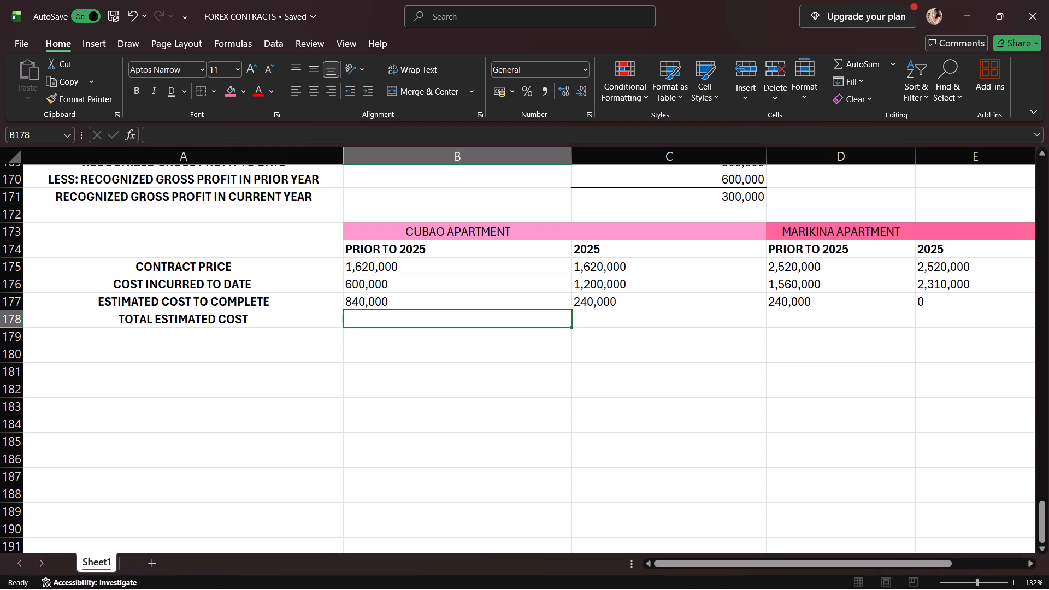
{"action": "left_click_drag", "start_coordinate": [465, 320], "coordinate": [905, 299]}
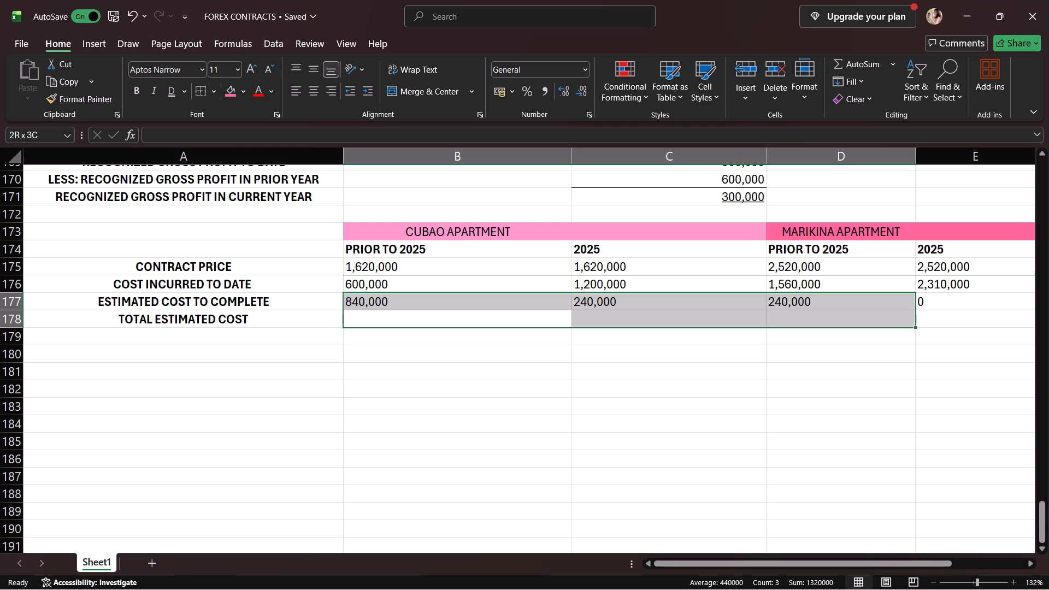
{"action": "left_click_drag", "start_coordinate": [905, 299], "coordinate": [922, 315]}
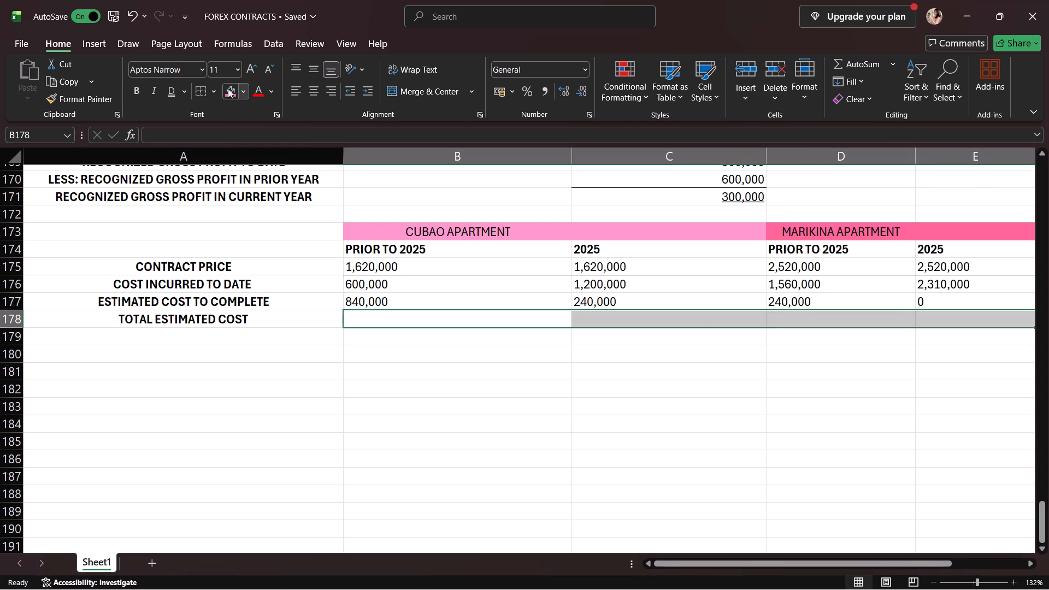
{"action": "left_click", "coordinate": [205, 88]}
Calculate CUBAO APARTMENT's total estimated cost for PRIOR TO 2025 in B178 with the formula =B176+B177.
{"action": "left_click", "coordinate": [444, 312]}
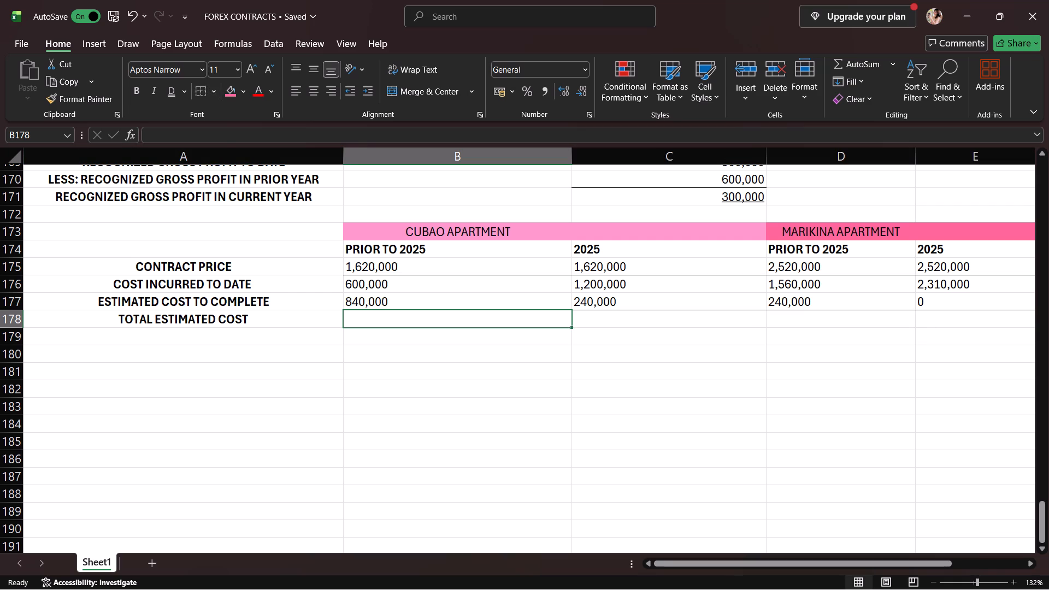
{"action": "left_click", "coordinate": [434, 328]}
{"action": "left_click", "coordinate": [432, 311]}
{"action": "key", "text": "equal"}
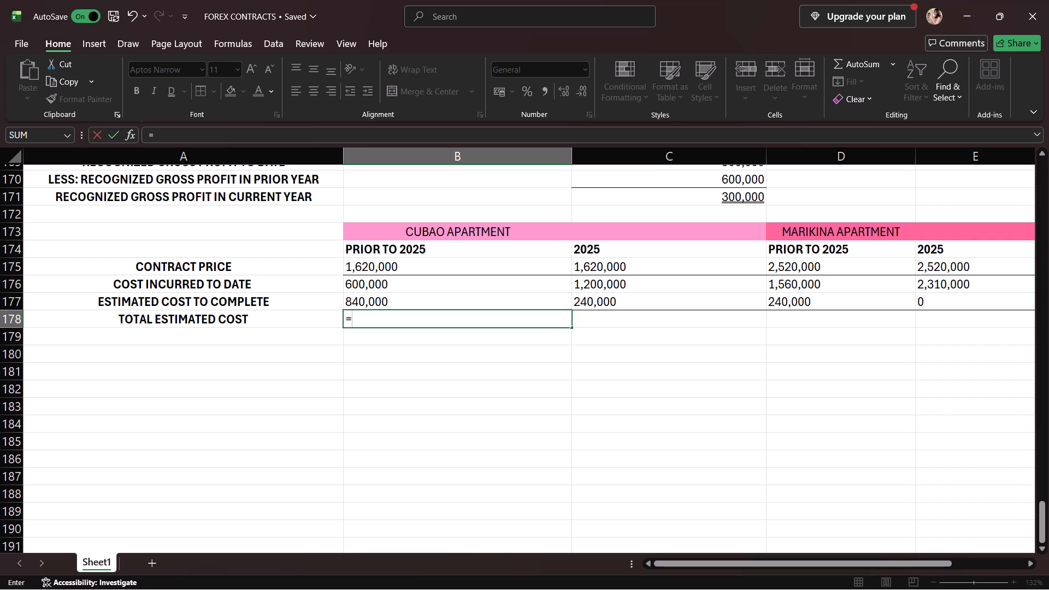
{"action": "left_click", "coordinate": [411, 291]}
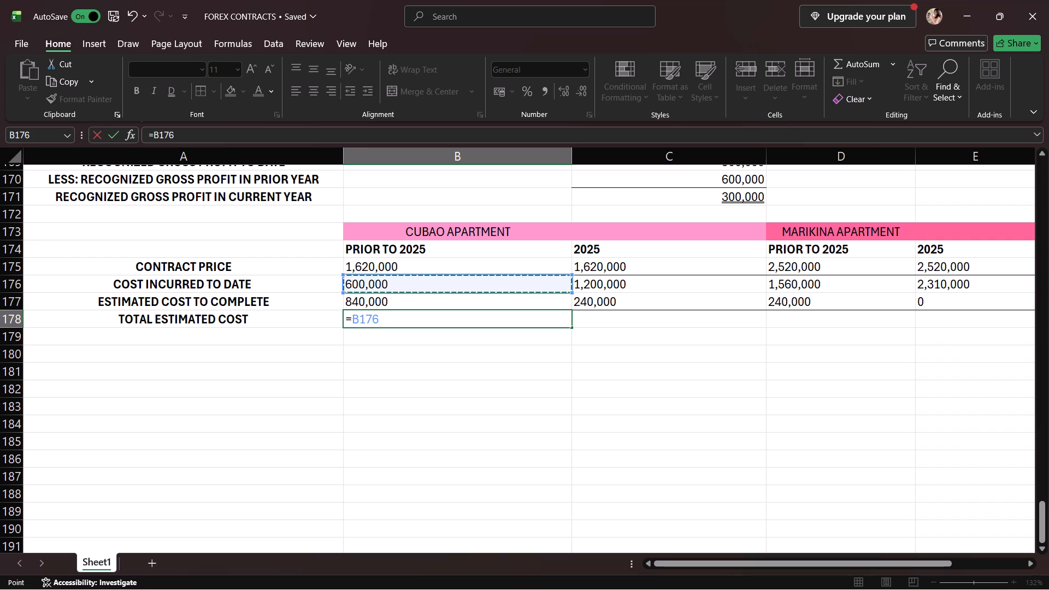
{"action": "key", "text": "equal"}
{"action": "key", "text": "BackSpace"}
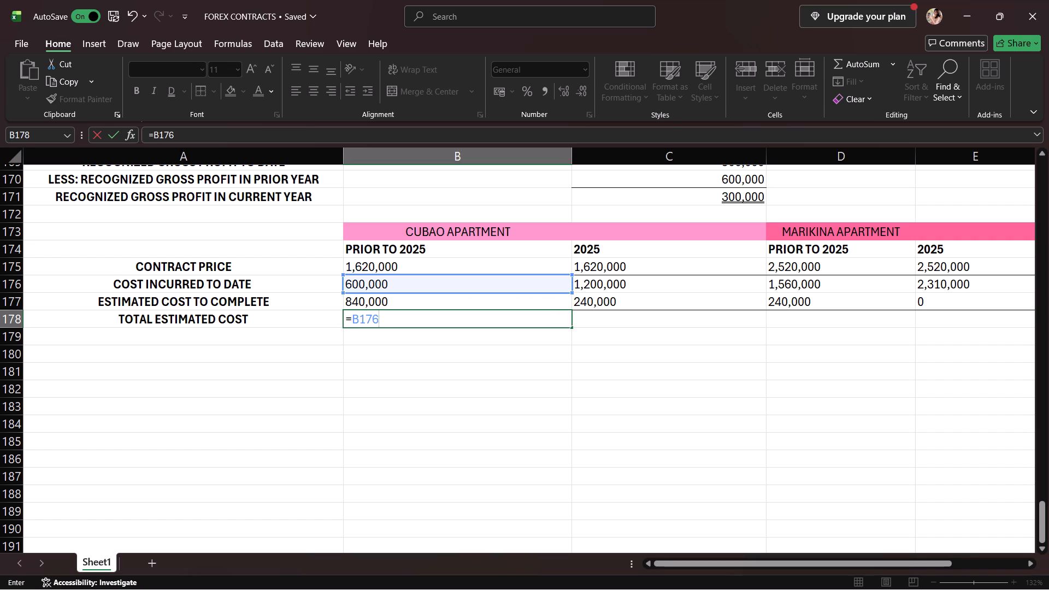
{"action": "key", "text": "plus"}
{"action": "left_click", "coordinate": [426, 302]}
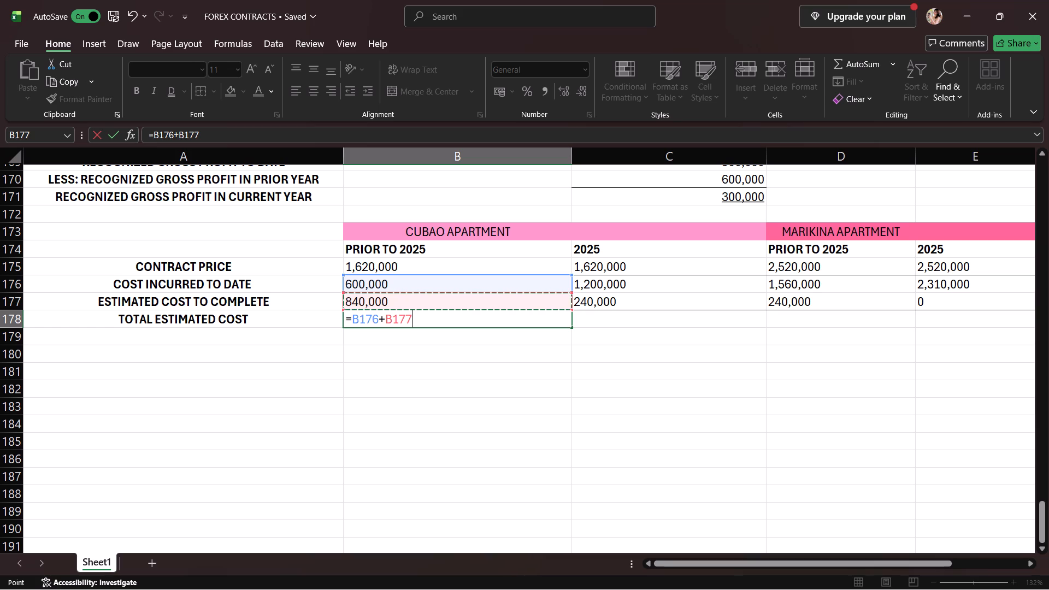
{"action": "key", "text": "Return"}
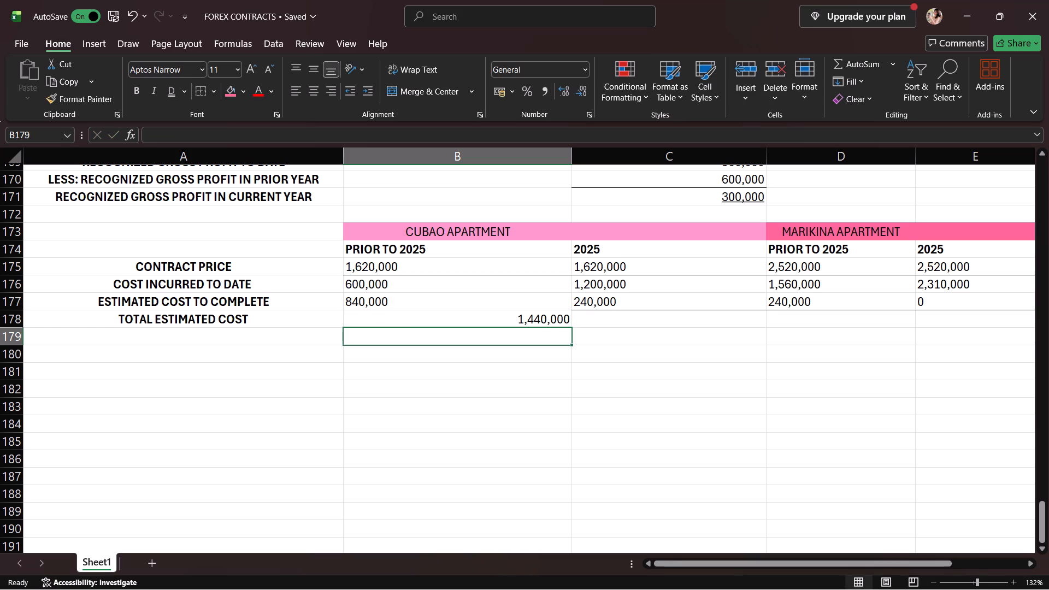
Left-align the total estimated cost in B178.
{"action": "left_click", "coordinate": [546, 318]}
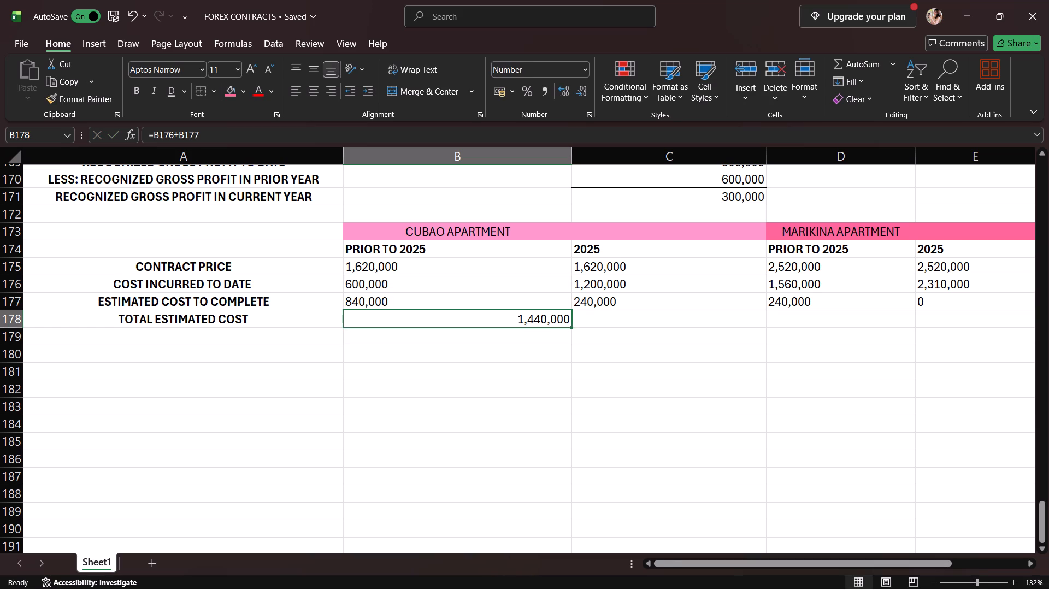
{"action": "left_click", "coordinate": [299, 87]}
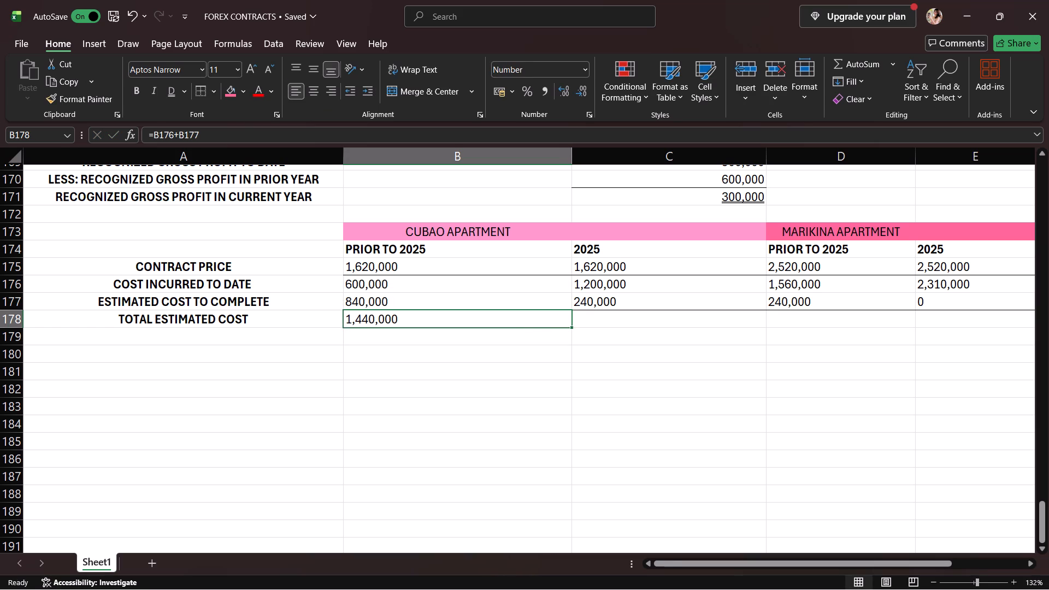
Calculate CUBAO APARTMENT's total estimated cost for 2025 in C178 with the formula =C176+C177.
{"action": "left_click", "coordinate": [597, 312]}
{"action": "key", "text": "equal"}
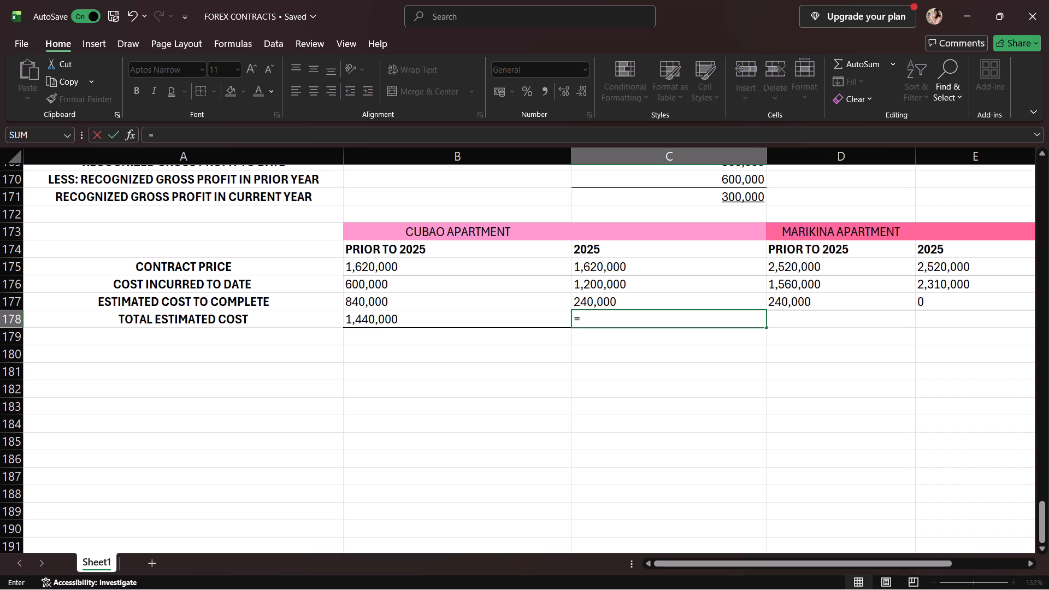
{"action": "left_click", "coordinate": [614, 292]}
{"action": "key", "text": "plus"}
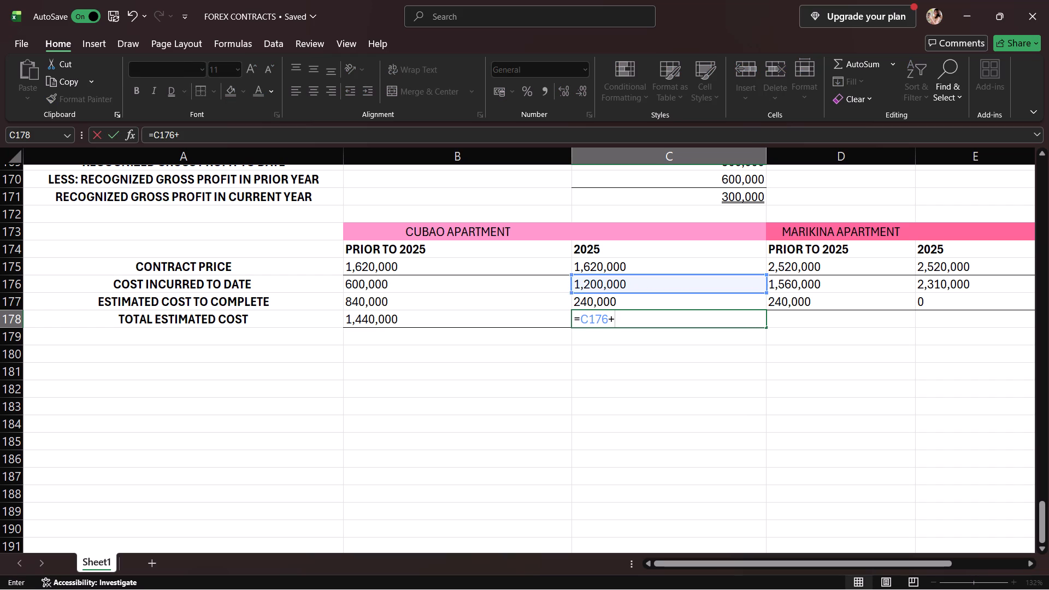
{"action": "left_click", "coordinate": [626, 296]}
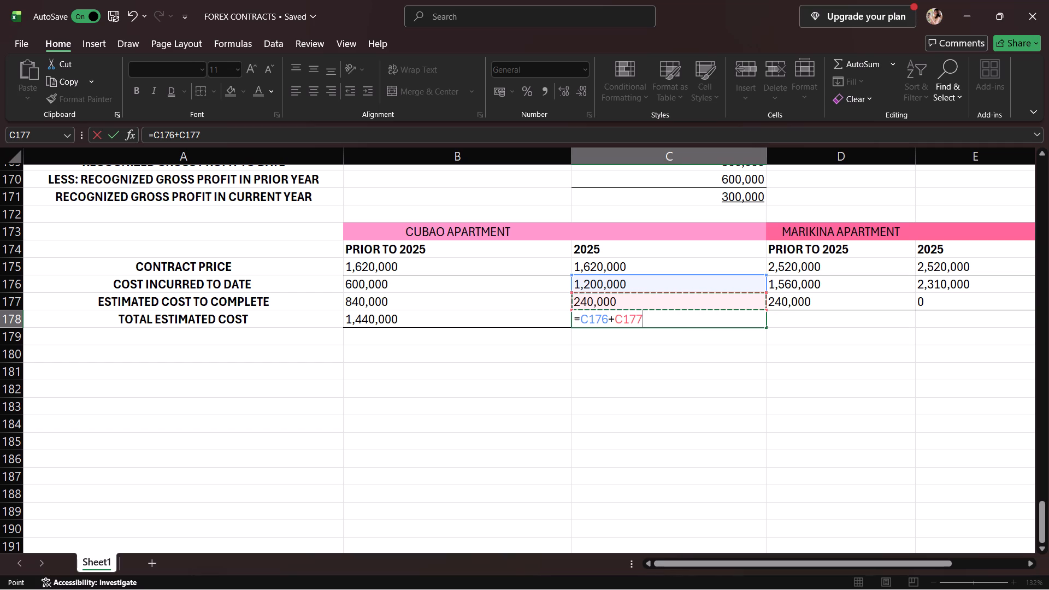
{"action": "scroll", "coordinate": [723, 309], "scroll_direction": "up", "scroll_amount": 1}
{"action": "scroll", "coordinate": [707, 312], "scroll_direction": "down", "scroll_amount": 1}
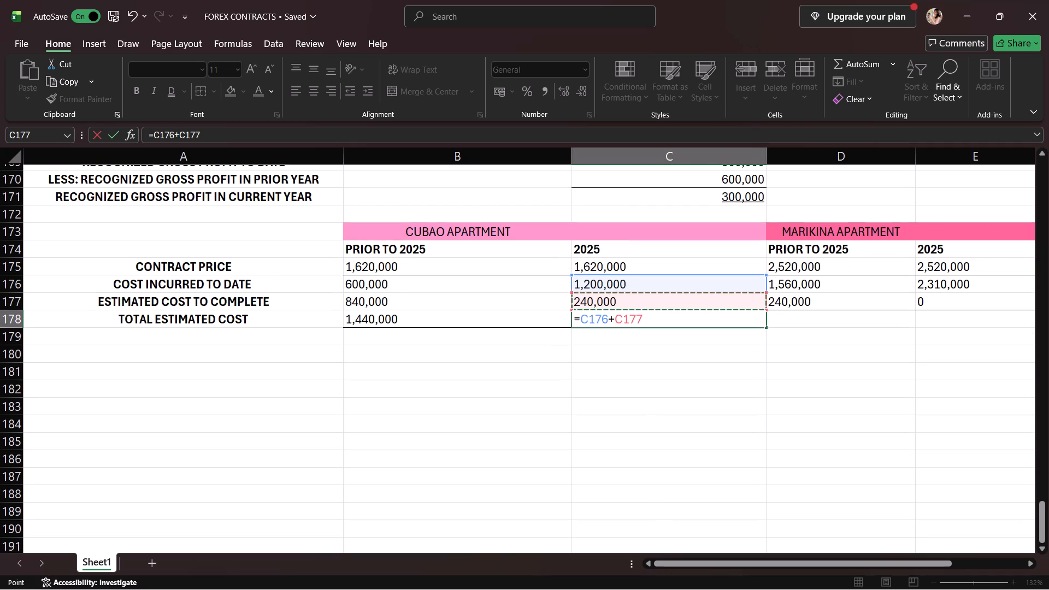
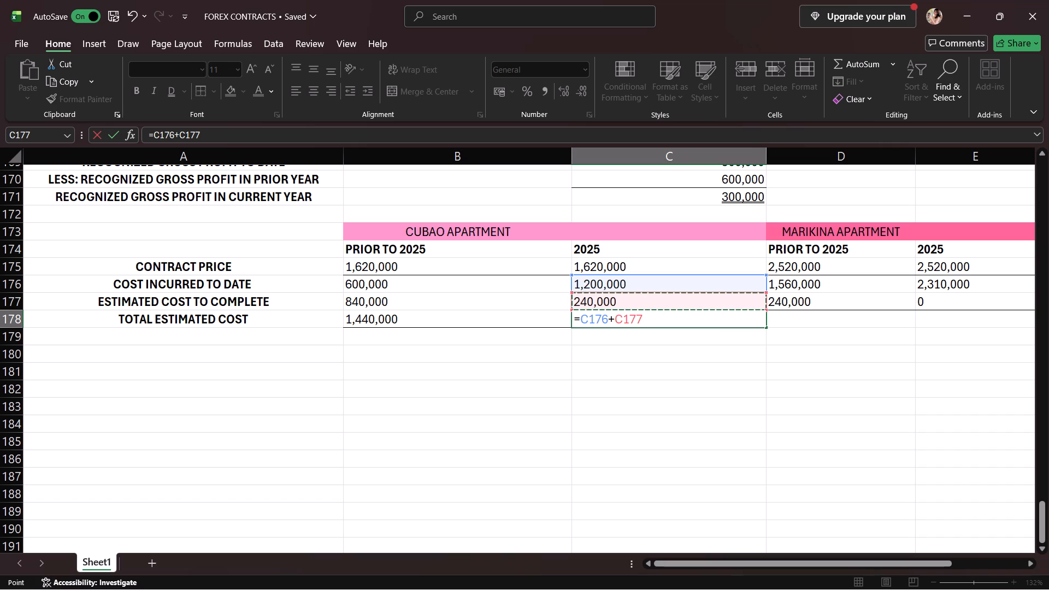
Enter the formula =C176+C177 in C178 for the Cubao Apartment's 2025 total estimated cost.
{"action": "scroll", "coordinate": [571, 317], "scroll_direction": "up", "scroll_amount": 2}
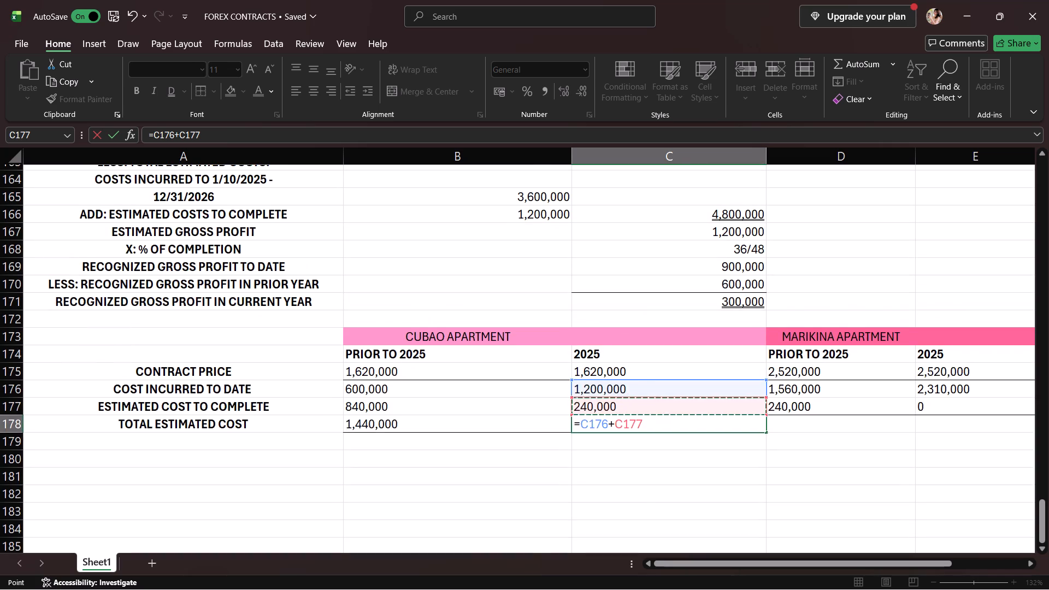
{"action": "scroll", "coordinate": [570, 324], "scroll_direction": "down", "scroll_amount": 1}
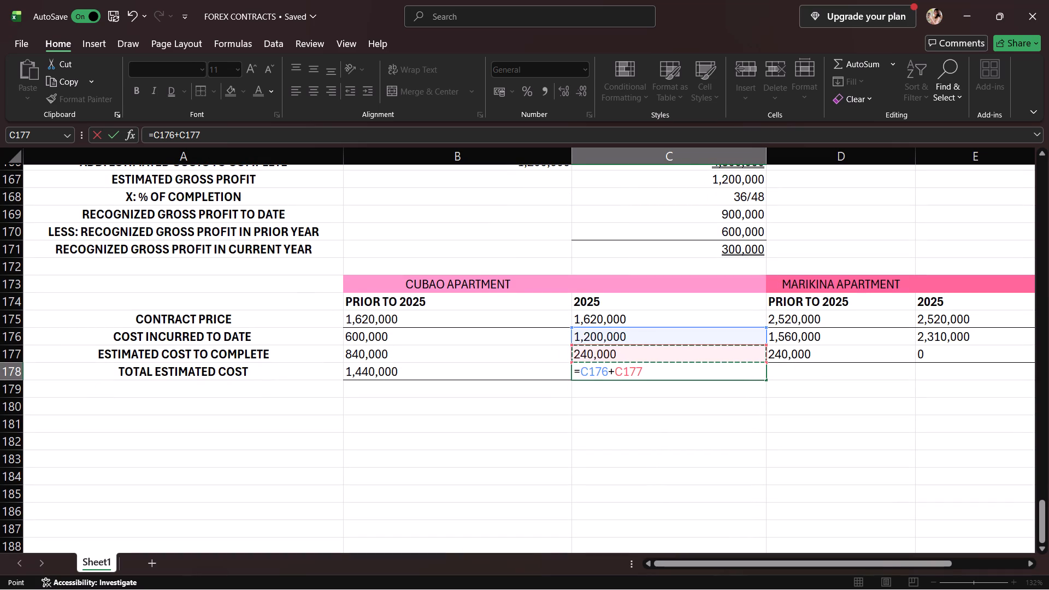
{"action": "key", "text": "Return"}
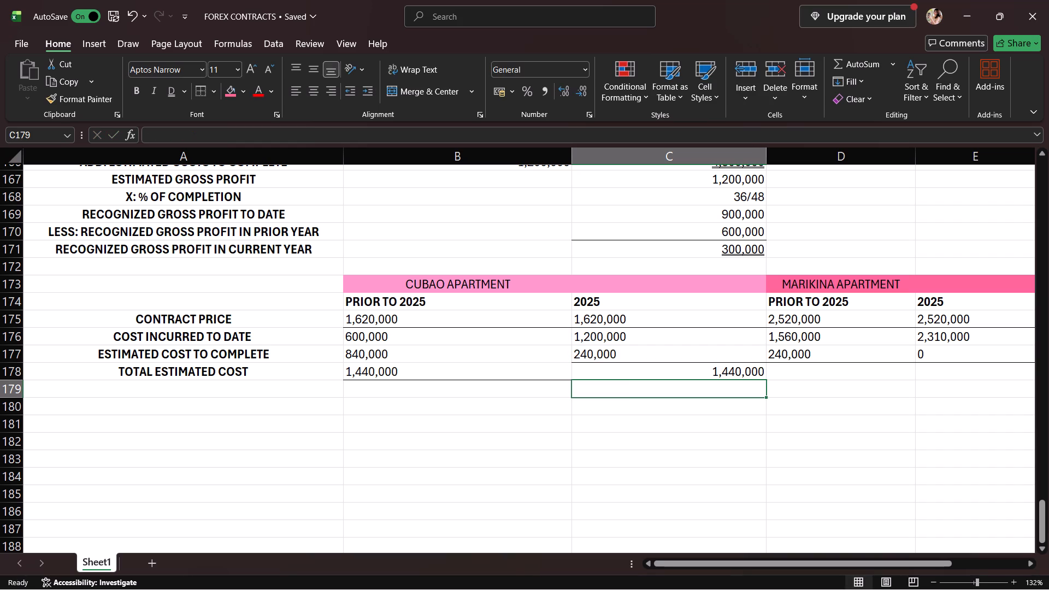
{"action": "left_click", "coordinate": [798, 374]}
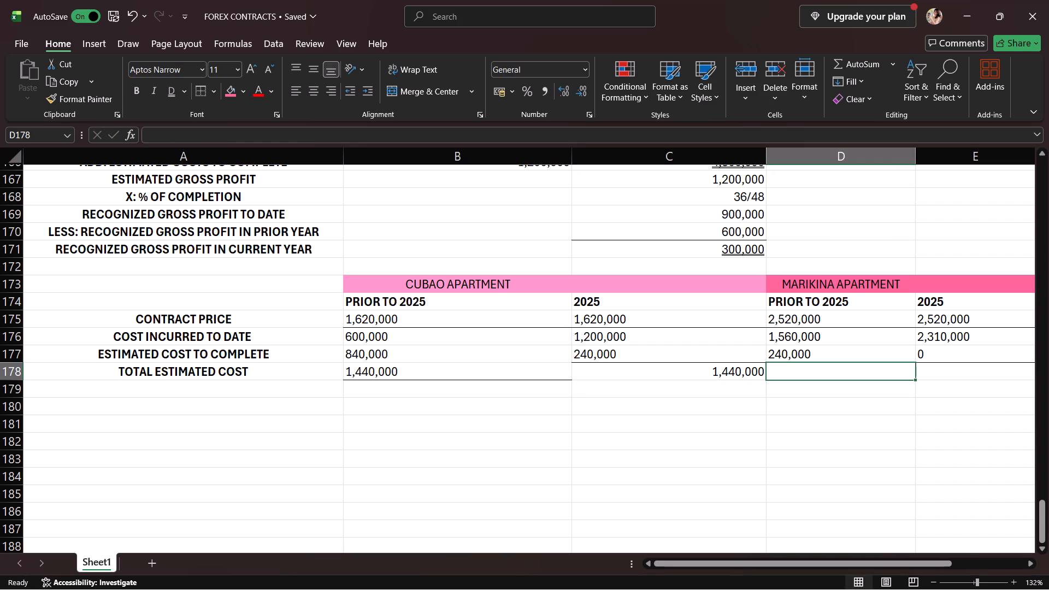
Erase the line below B178, the Cubao prior-to-2025 total estimated cost, and give the cell a top border.
{"action": "left_click", "coordinate": [534, 373]}
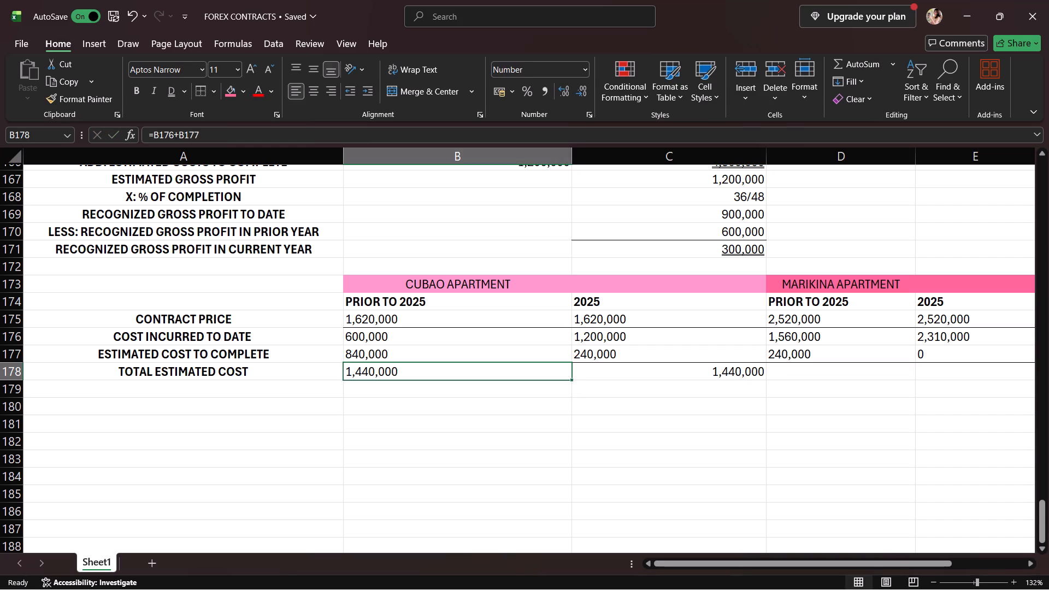
{"action": "left_click", "coordinate": [205, 87]}
{"action": "left_click", "coordinate": [216, 89]}
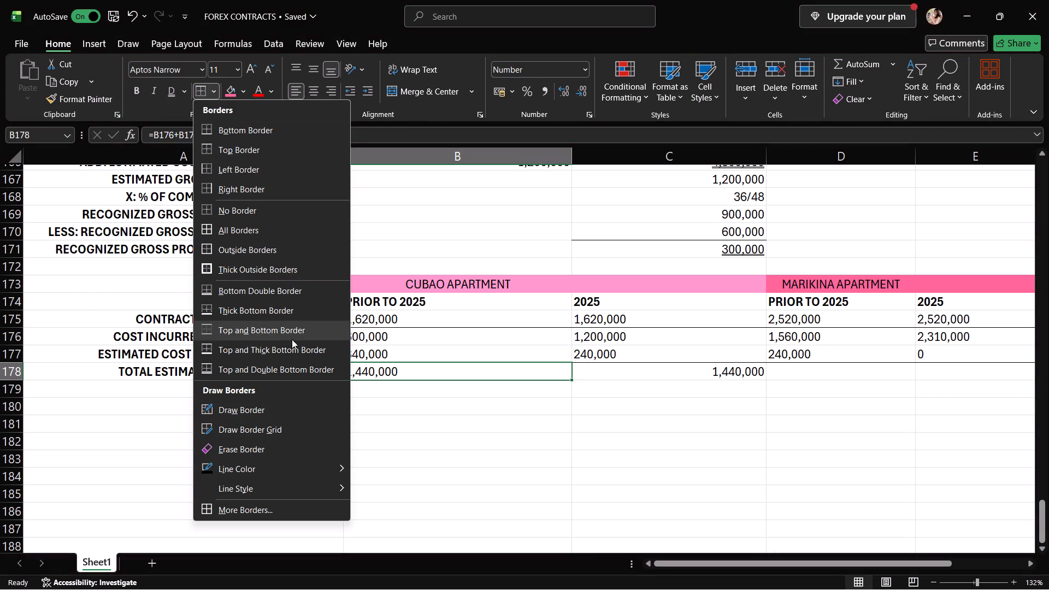
{"action": "left_click", "coordinate": [264, 452]}
{"action": "left_click", "coordinate": [388, 381]}
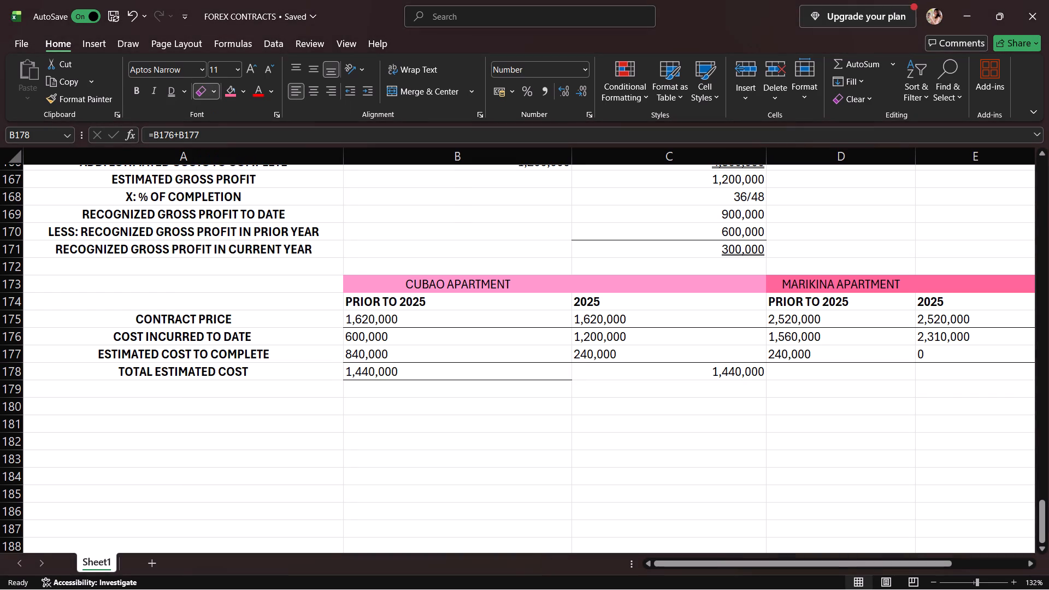
{"action": "left_click", "coordinate": [212, 88]}
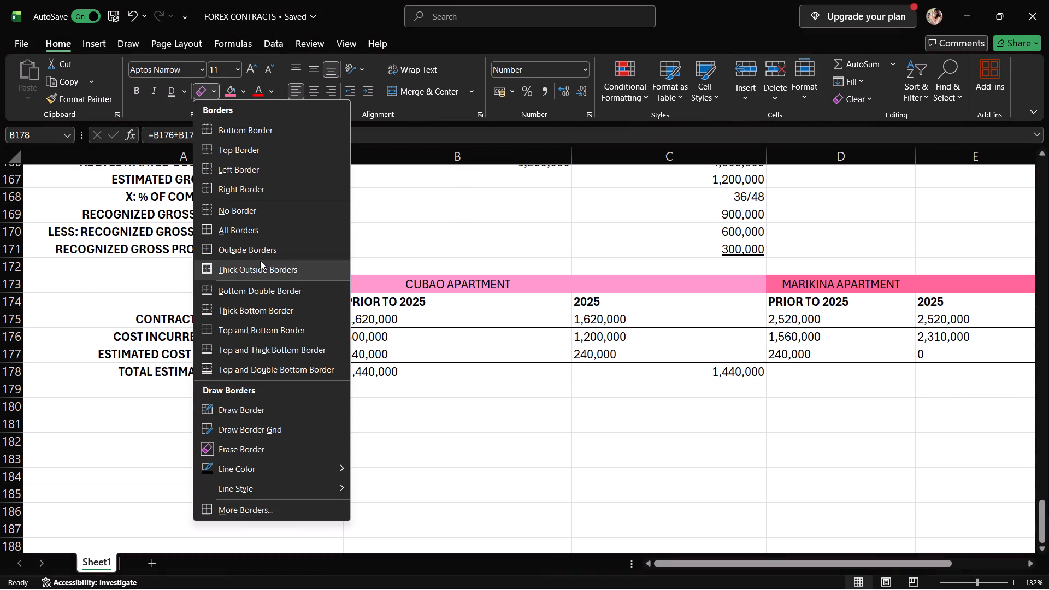
{"action": "left_click", "coordinate": [267, 144]}
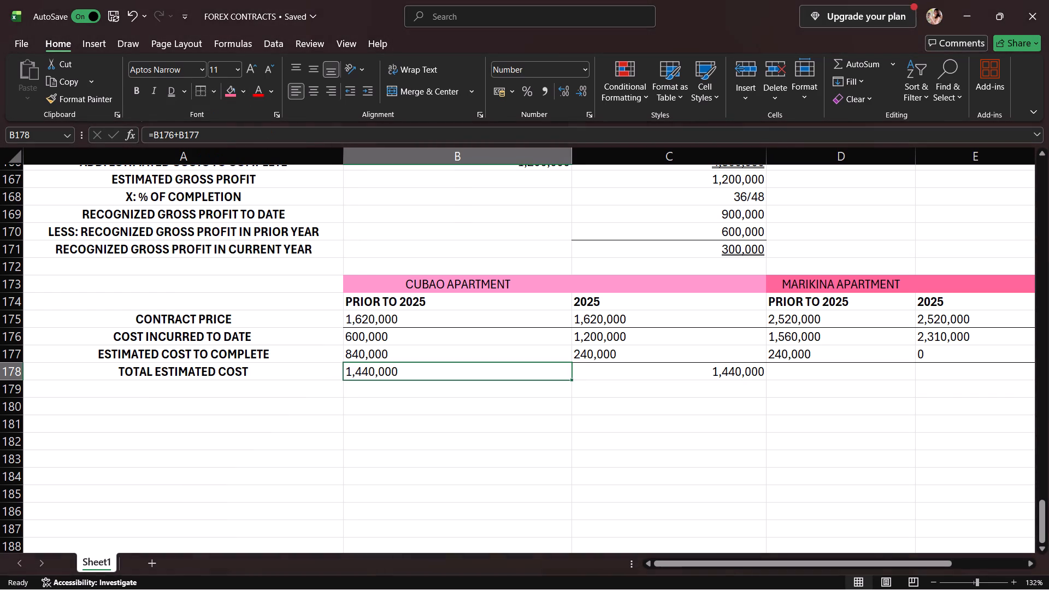
{"action": "left_click", "coordinate": [514, 364]}
{"action": "left_click", "coordinate": [586, 375]}
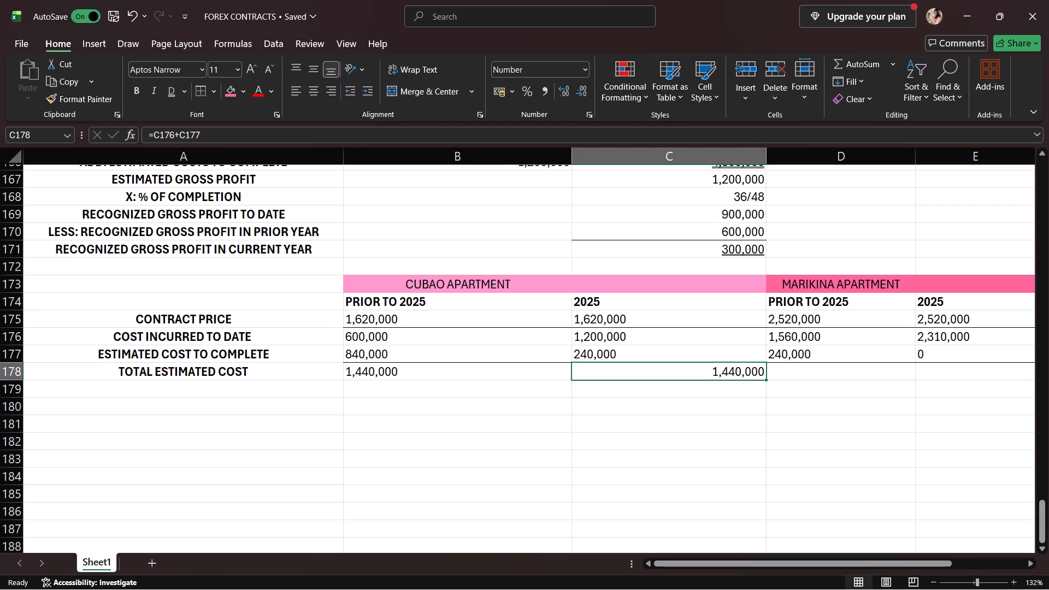
Enter the formula =D176+D177 in D178 for the Marikina Apartment's total estimated cost prior to 2025.
{"action": "scroll", "coordinate": [770, 382], "scroll_direction": "left", "scroll_amount": 1}
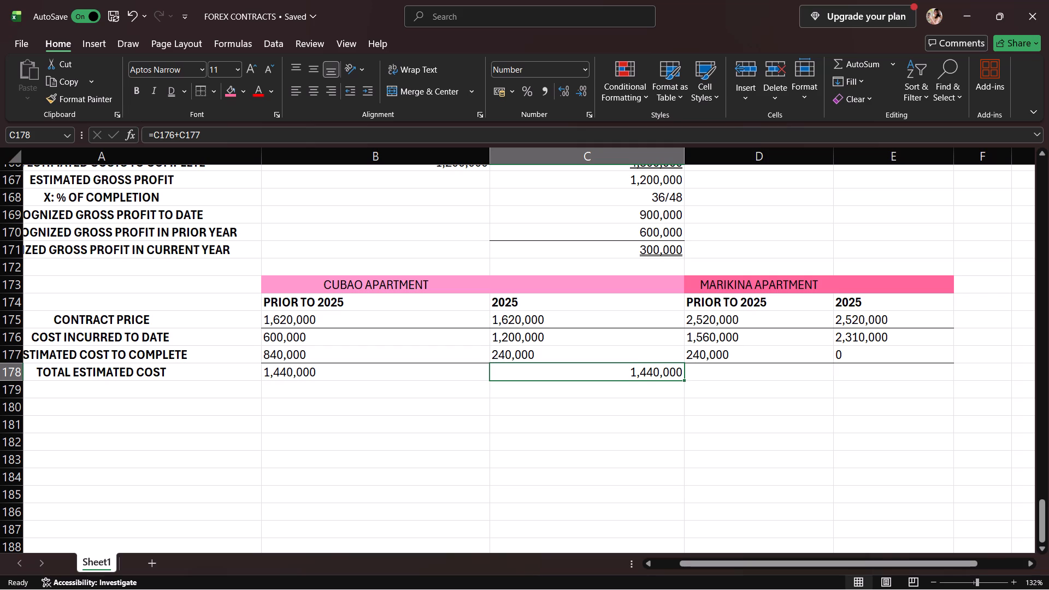
{"action": "left_click", "coordinate": [727, 373]}
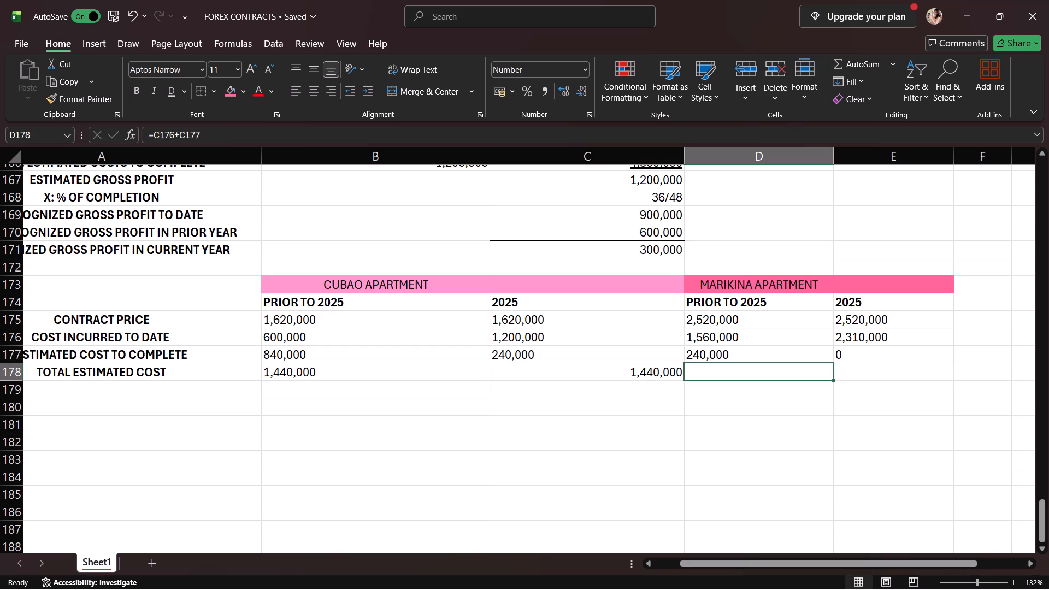
{"action": "key", "text": "equal"}
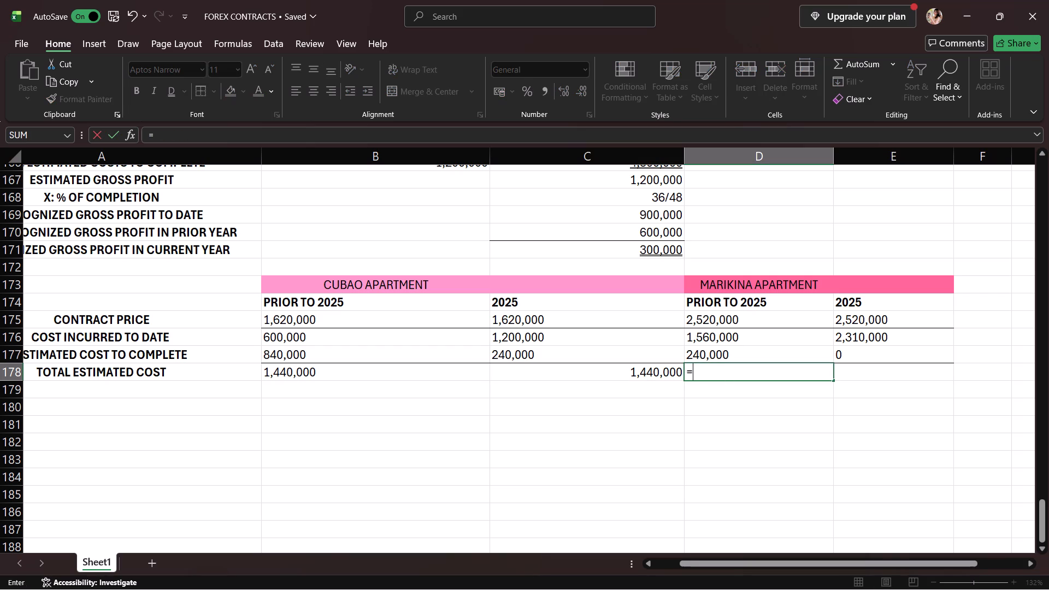
{"action": "left_click", "coordinate": [770, 334]}
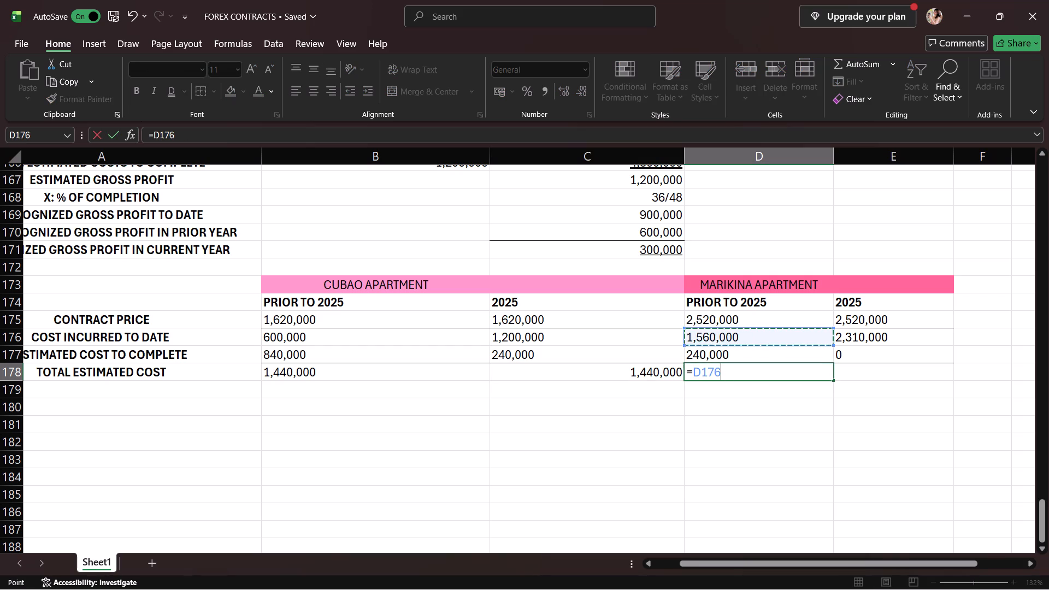
{"action": "key", "text": "plus"}
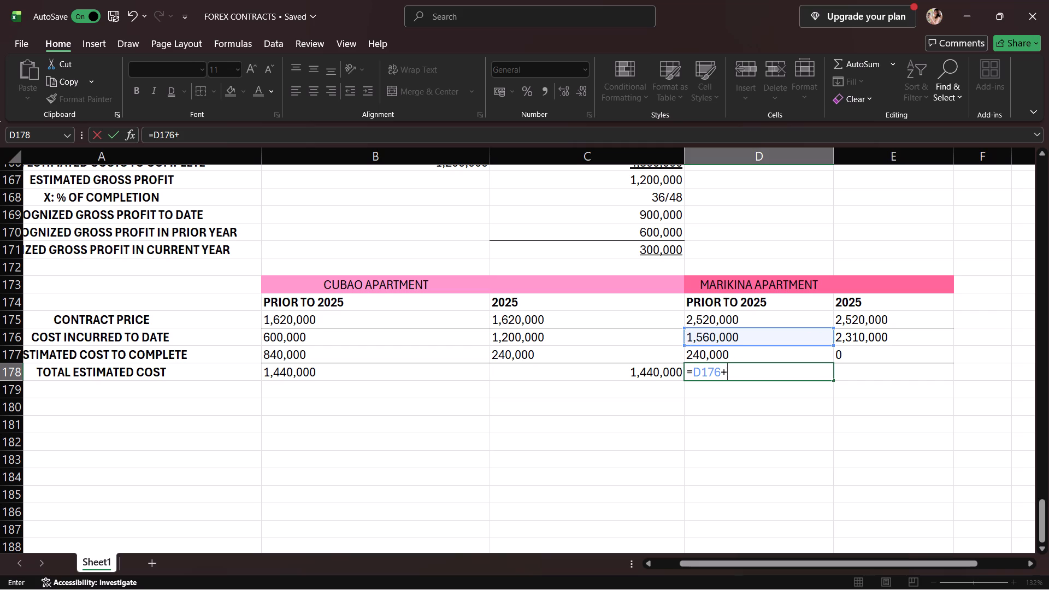
{"action": "left_click", "coordinate": [783, 353]}
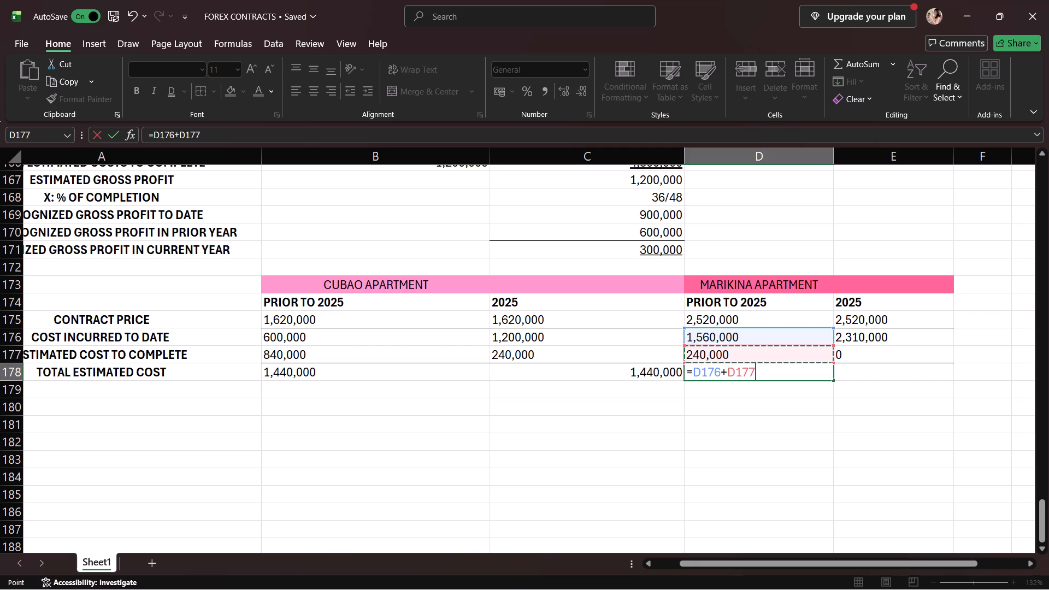
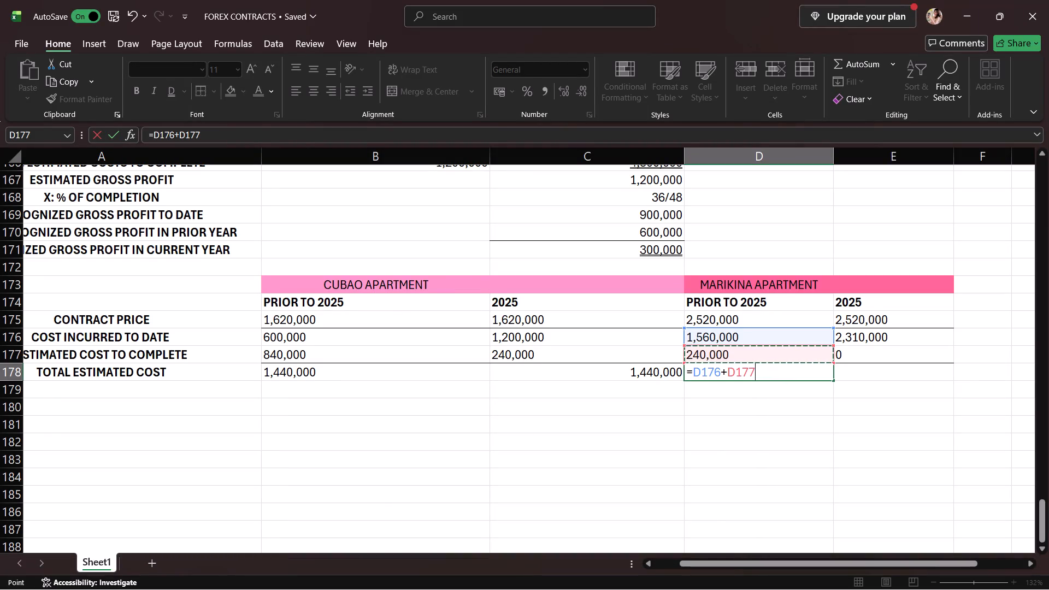
Complete the formula =D176+D177 in D178 for the Marikina Apartment's total estimated cost prior to 2025.
{"action": "key", "text": "Return"}
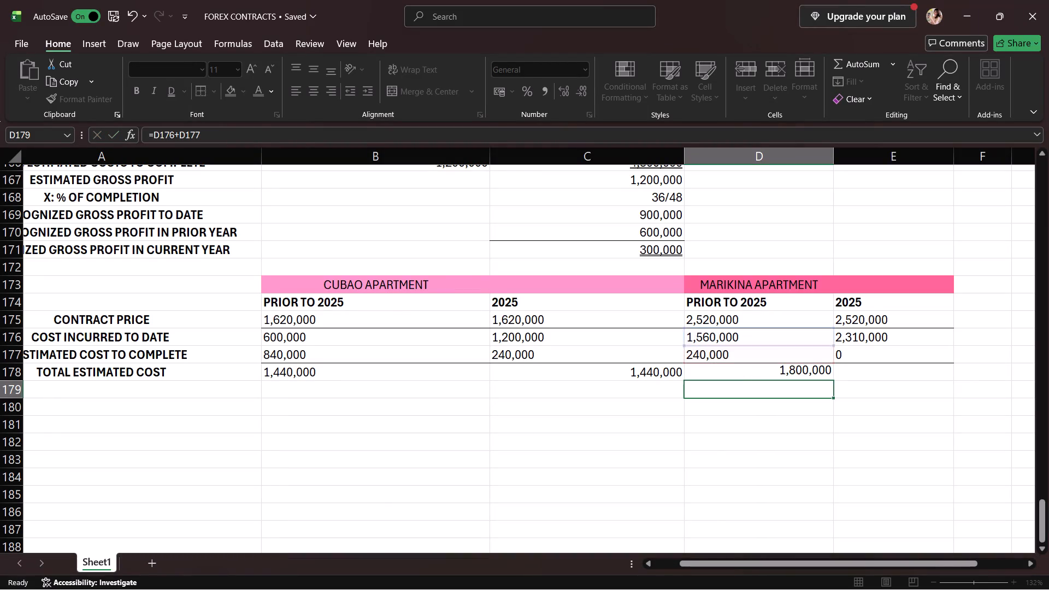
Build the formula in E178 for the Marikina Apartment's 2025 total estimated cost, starting with =E176, the cost incurred to date.
{"action": "left_click", "coordinate": [914, 375]}
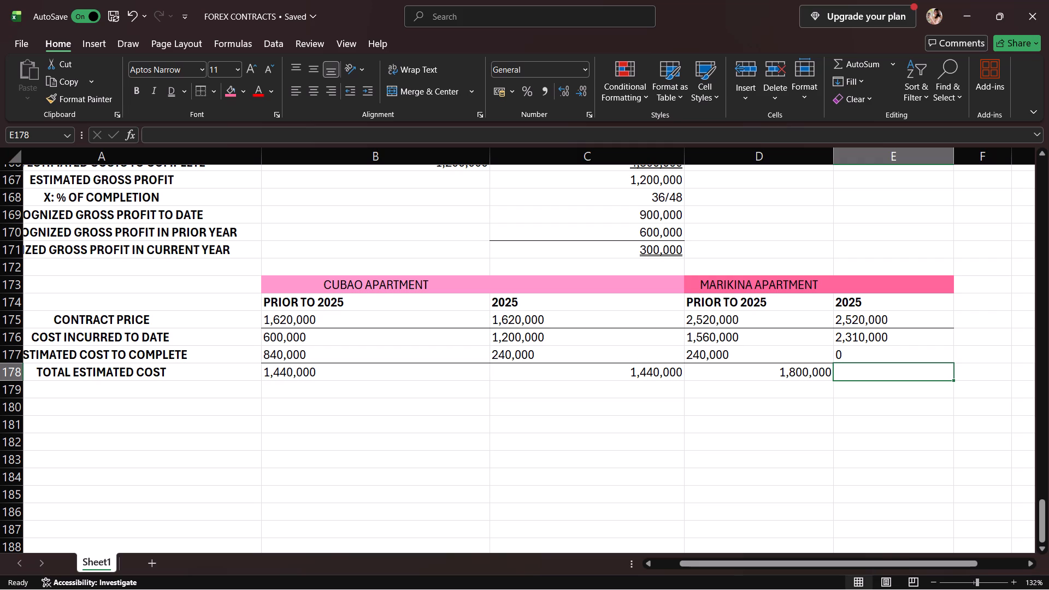
{"action": "key", "text": "equal"}
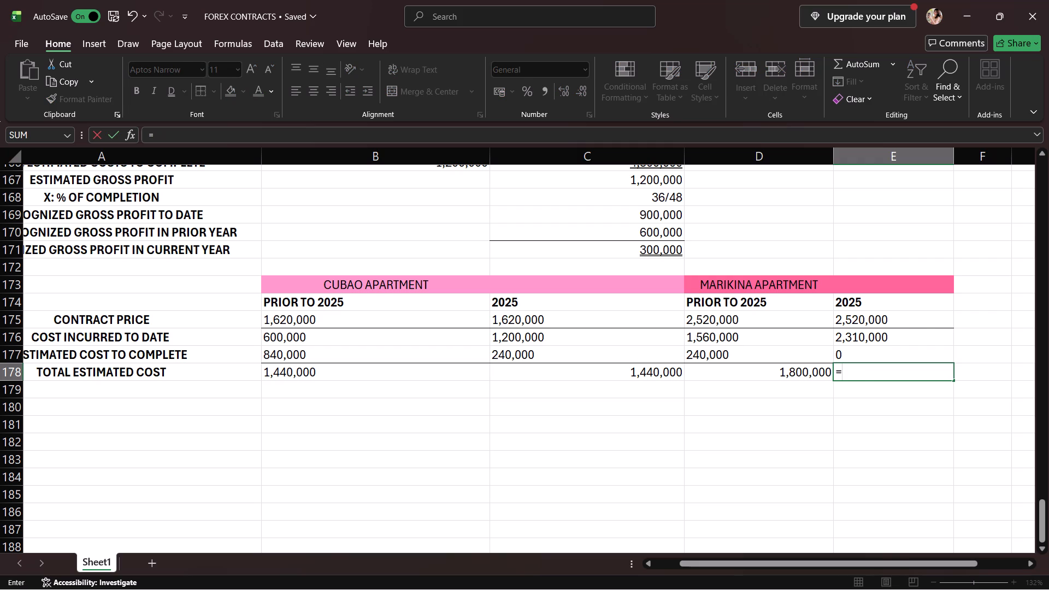
{"action": "left_click", "coordinate": [865, 339]}
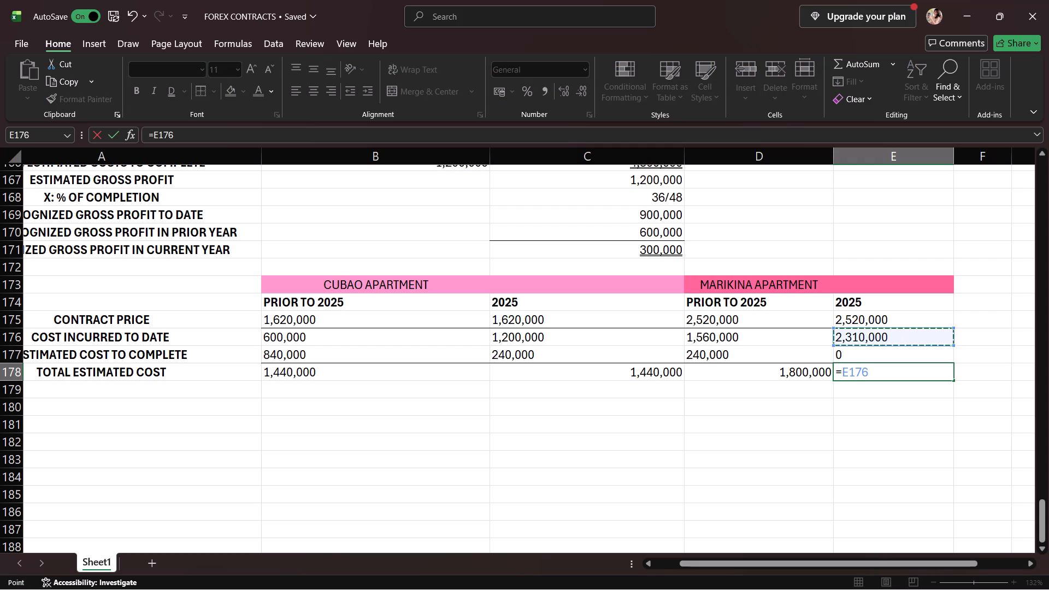
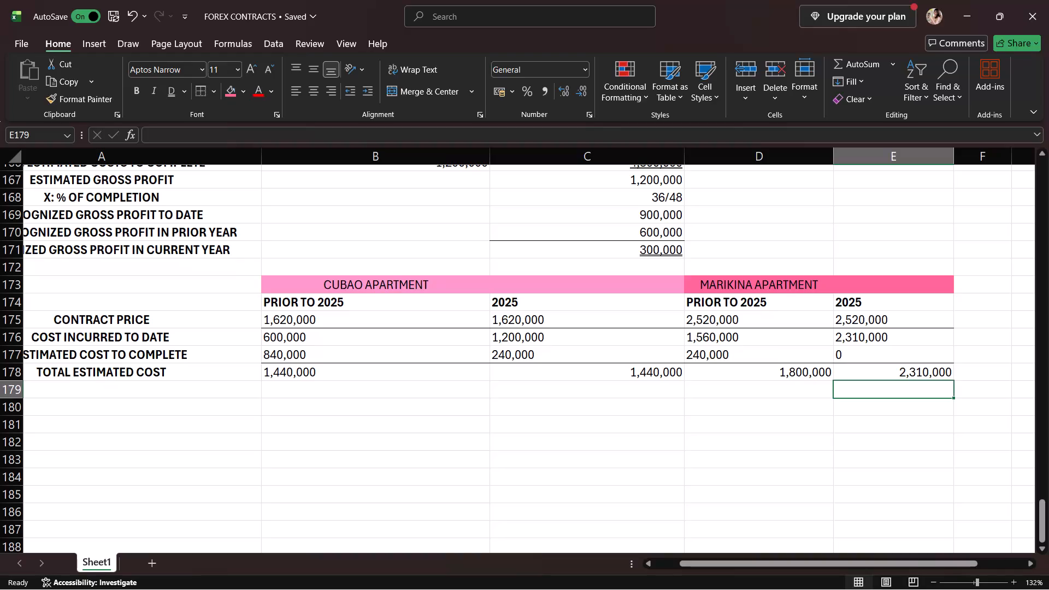
Label row 179 in A179 as ESTIMATED GROSS PROFIT.
{"action": "left_click", "coordinate": [68, 383]}
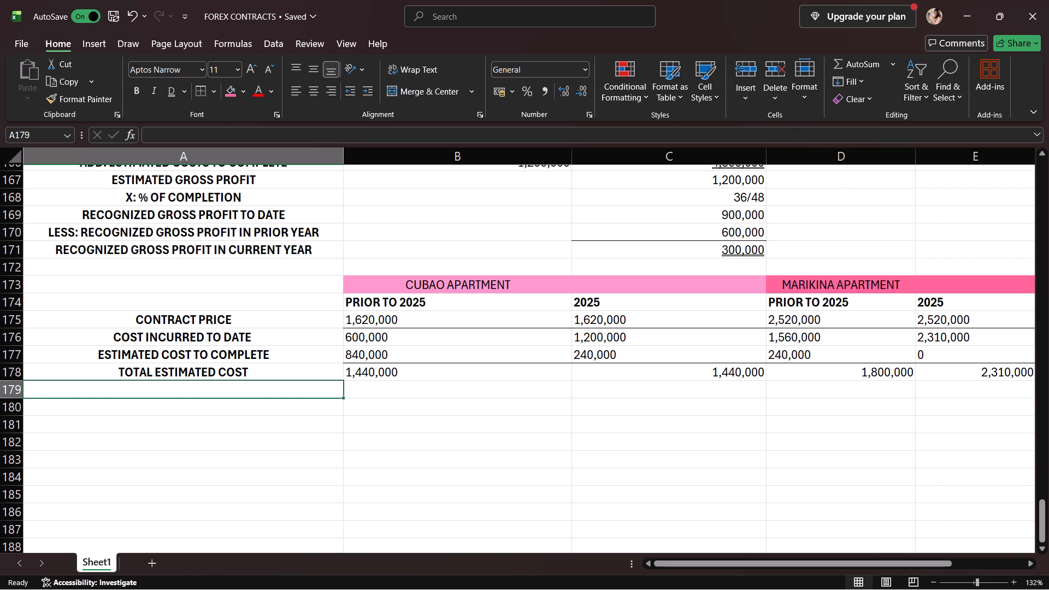
{"action": "type", "text": "ESTI"}
{"action": "type", "text": "MATED GROSS PROFIY"}
{"action": "key", "text": "BackSpace"}
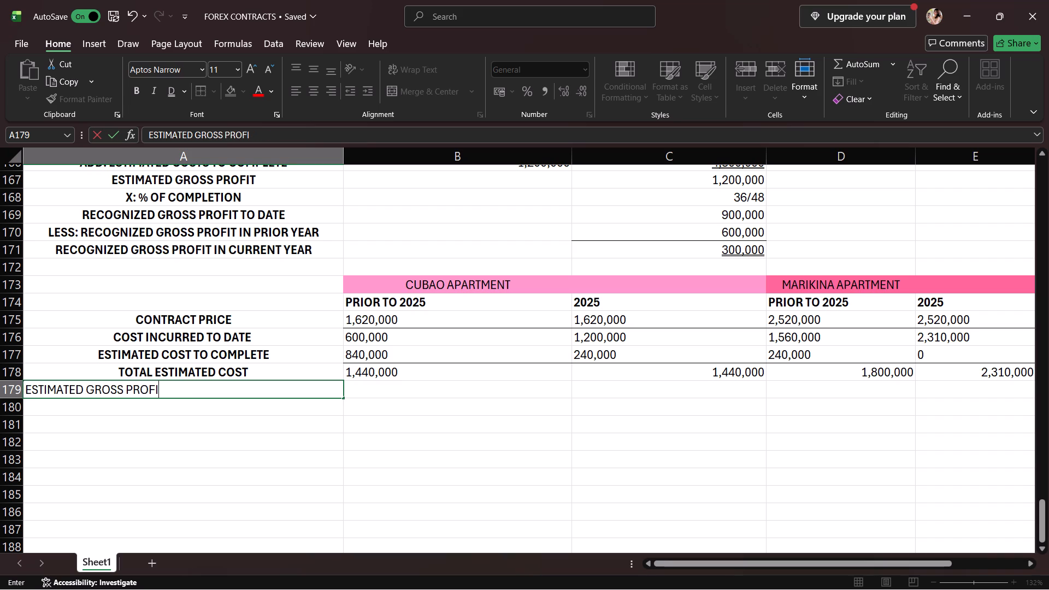
{"action": "key", "text": "t"}
{"action": "key", "text": "Return"}
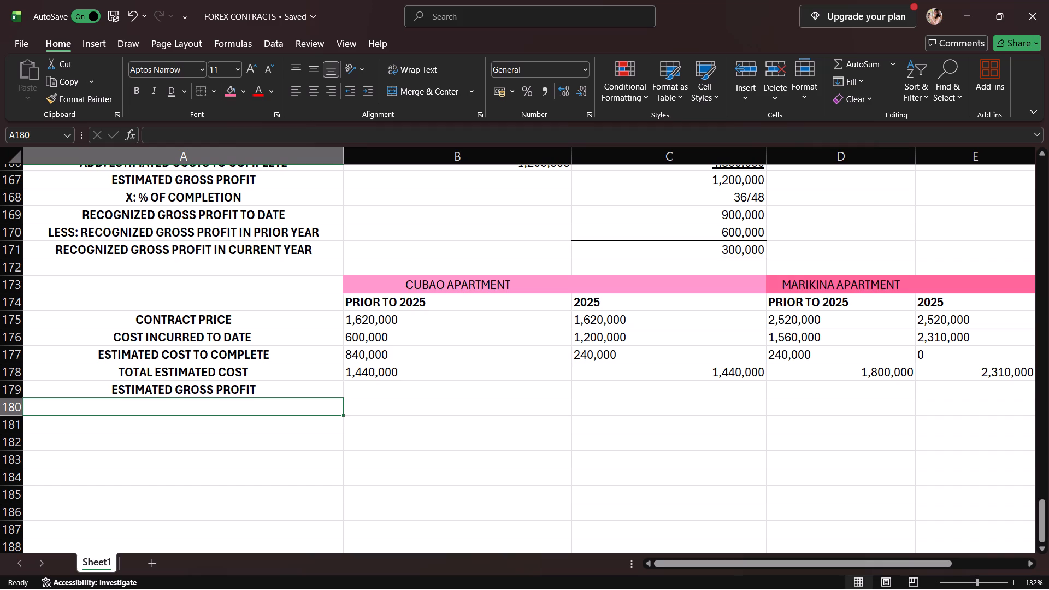
Enter the Cubao Apartment's estimated gross profit: 180,000 in B179 for prior to 2025 and =B179 in C179 for 2025.
{"action": "left_click", "coordinate": [384, 384]}
{"action": "type", "text": "180,00"}
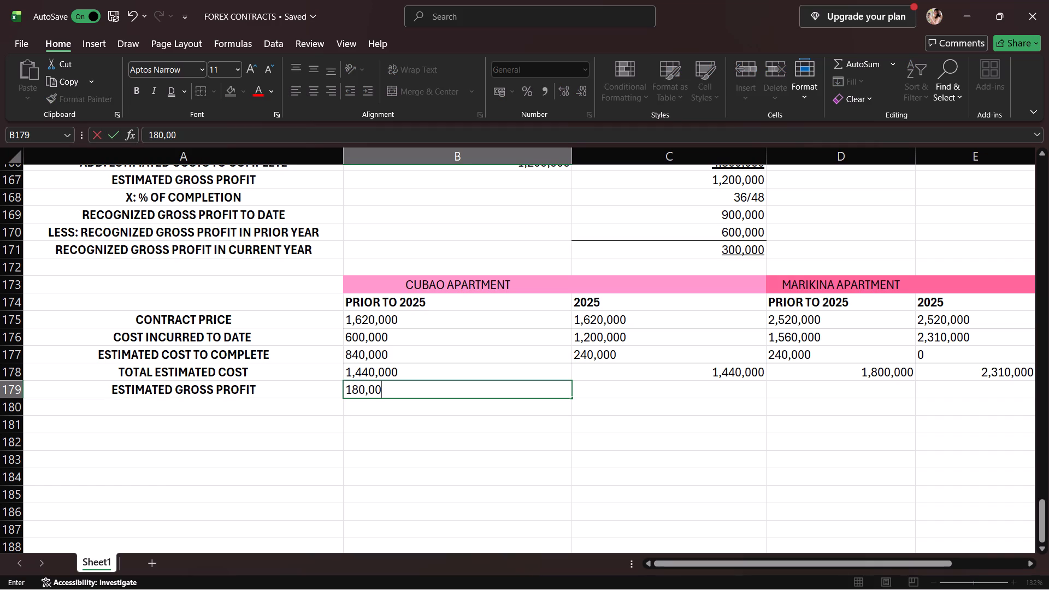
{"action": "key", "text": "0"}
{"action": "left_click", "coordinate": [603, 390]}
{"action": "key", "text": "equal"}
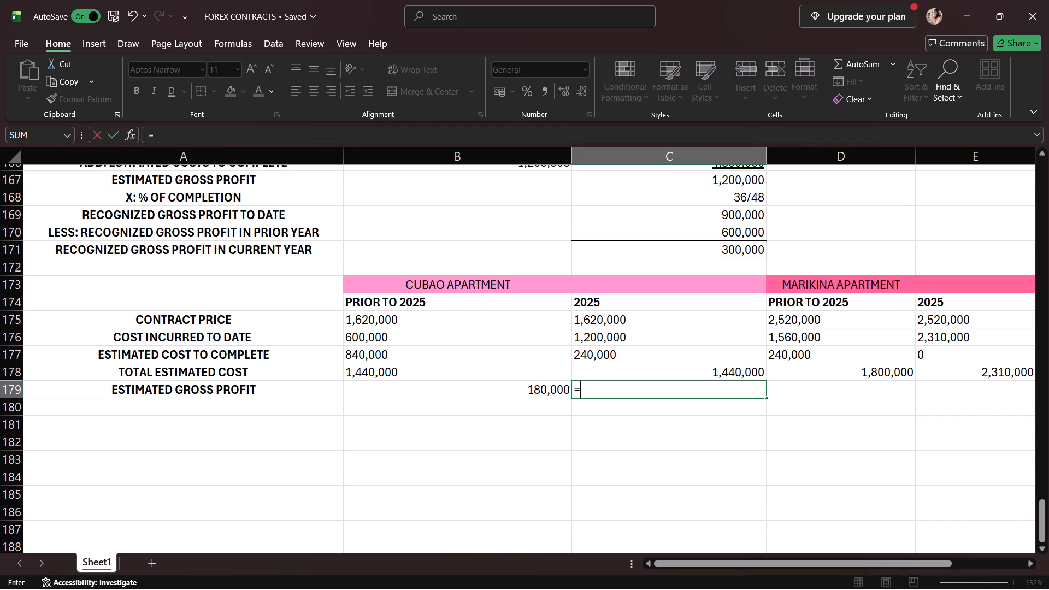
{"action": "left_click", "coordinate": [565, 394]}
{"action": "key", "text": "Return"}
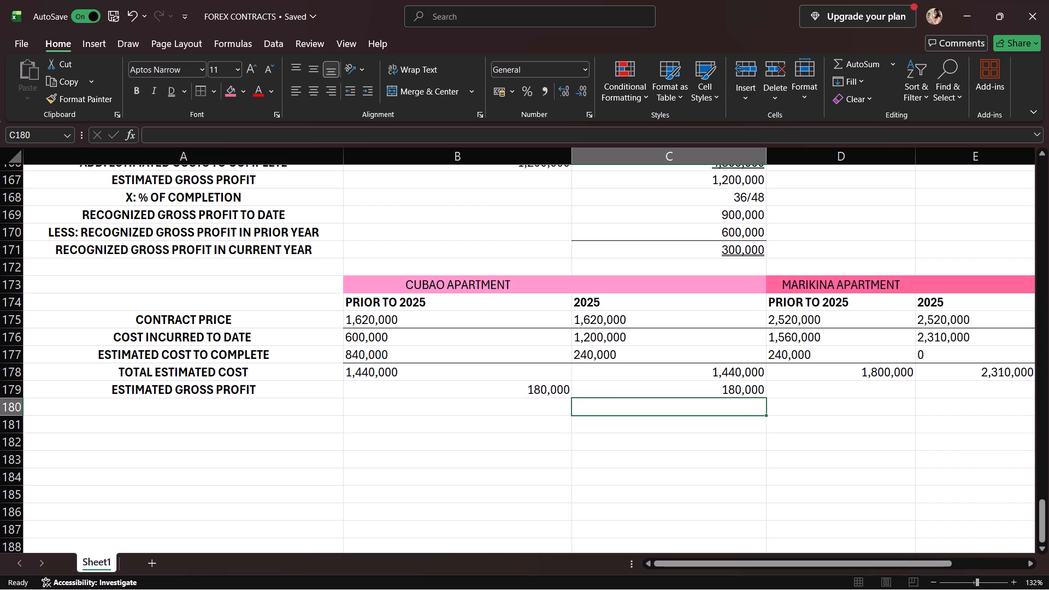
Left-align the Cubao Apartment's estimated gross profit values in B179 and C179.
{"action": "left_click", "coordinate": [526, 386]}
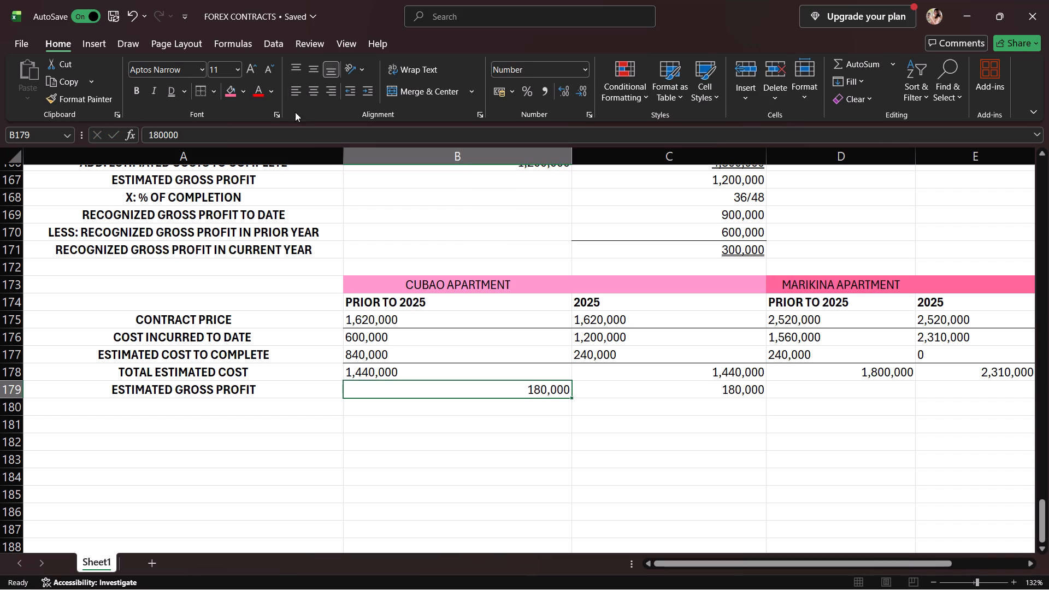
{"action": "left_click", "coordinate": [288, 79]}
{"action": "left_click", "coordinate": [294, 82]}
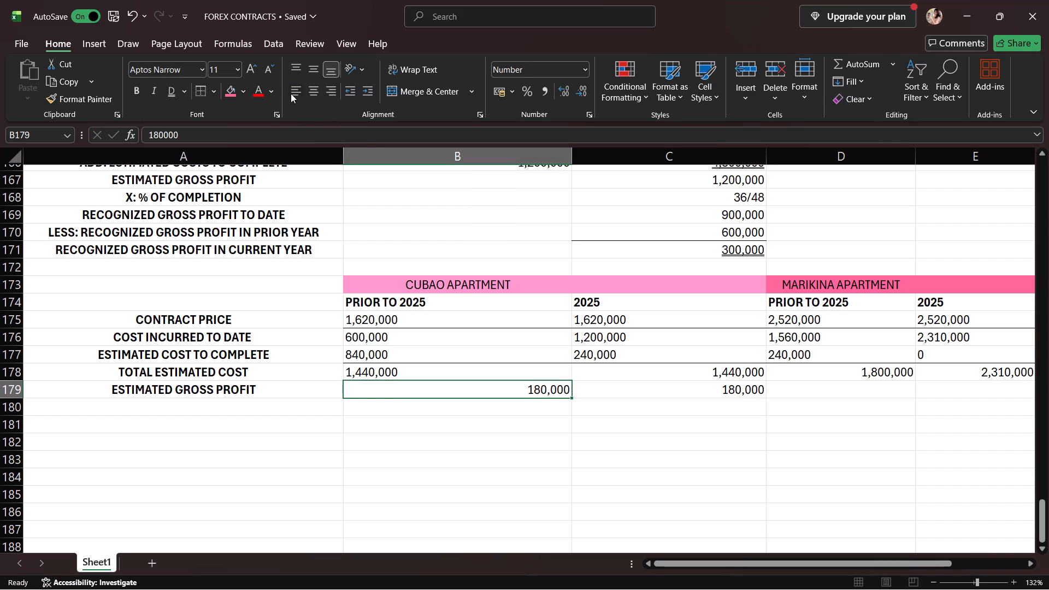
{"action": "left_click", "coordinate": [291, 93]}
{"action": "left_click", "coordinate": [603, 395]}
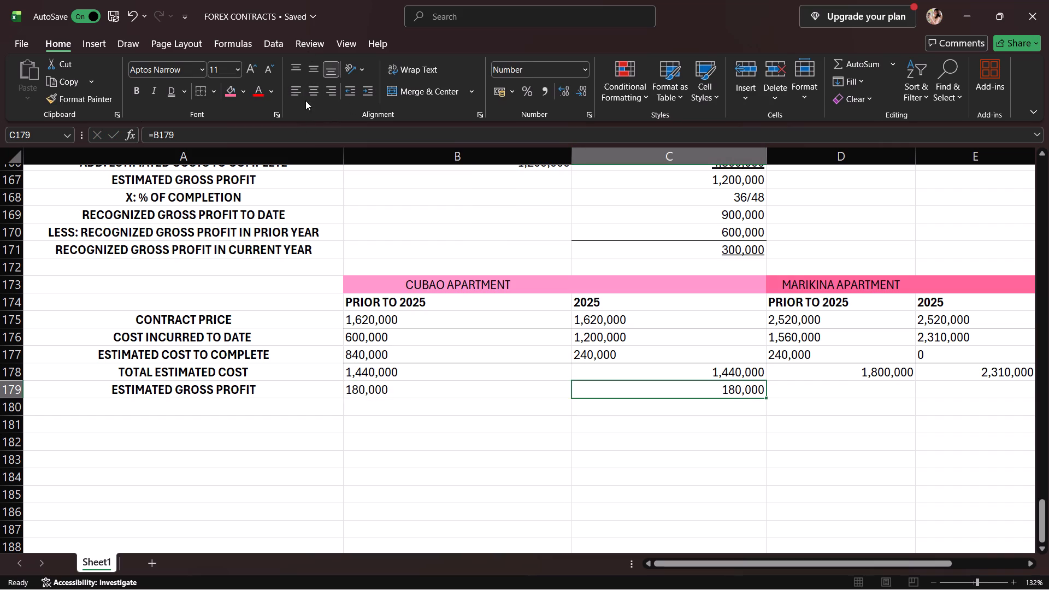
{"action": "left_click", "coordinate": [296, 85]}
Enter the Marikina Apartment's estimated gross profit: 270,000 in D179 for prior to 2025 and 210,000 in E179 for 2025.
{"action": "left_click", "coordinate": [860, 382]}
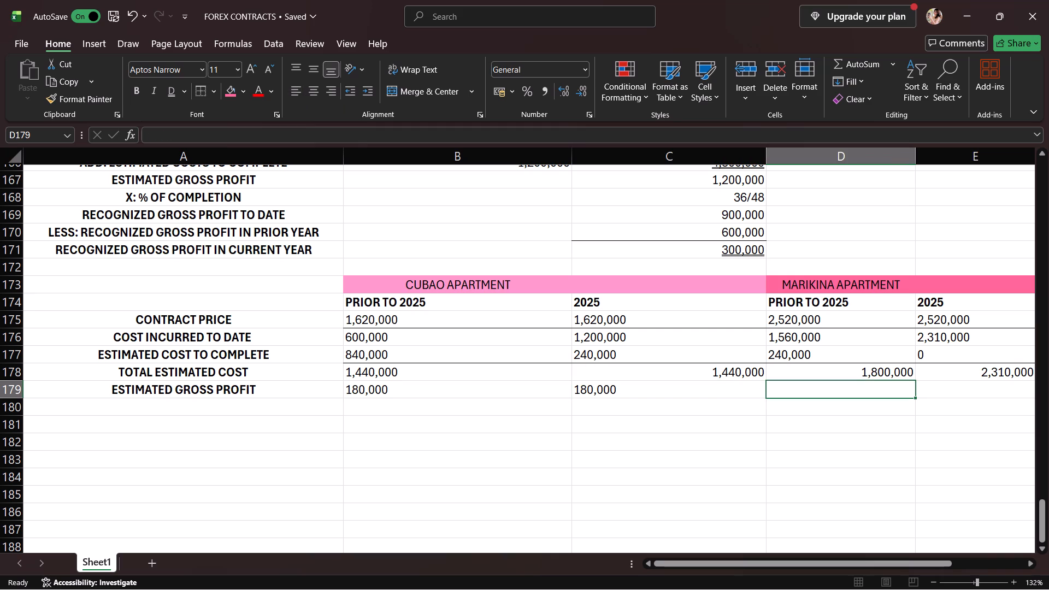
{"action": "type", "text": "270."}
{"action": "key", "text": "BackSpace"}
{"action": "type", "text": ",000"}
{"action": "key", "text": "Return"}
{"action": "left_click", "coordinate": [971, 384]}
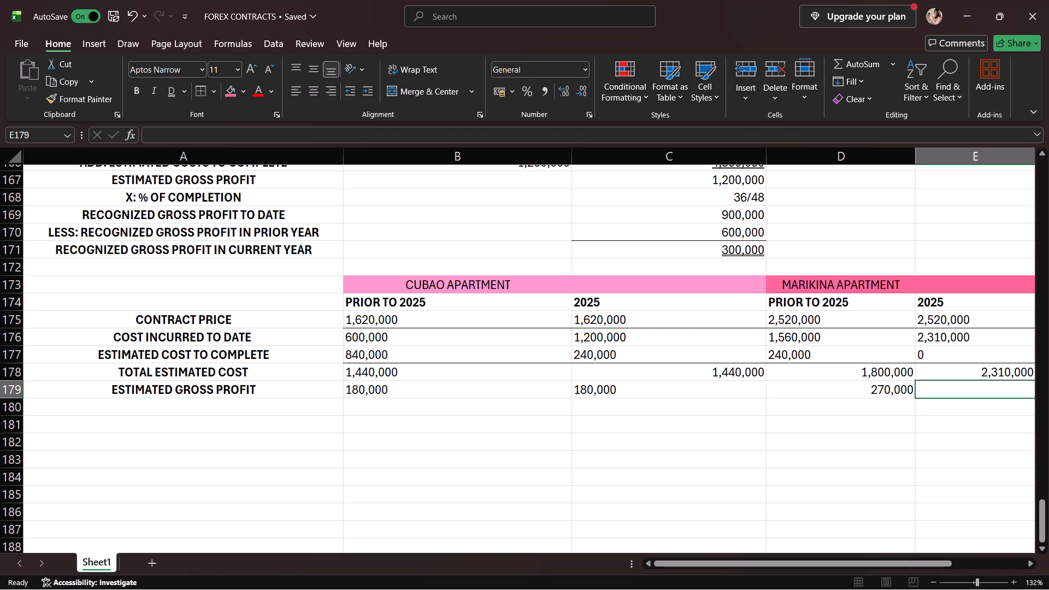
{"action": "type", "text": "210,000"}
{"action": "key", "text": "Return"}
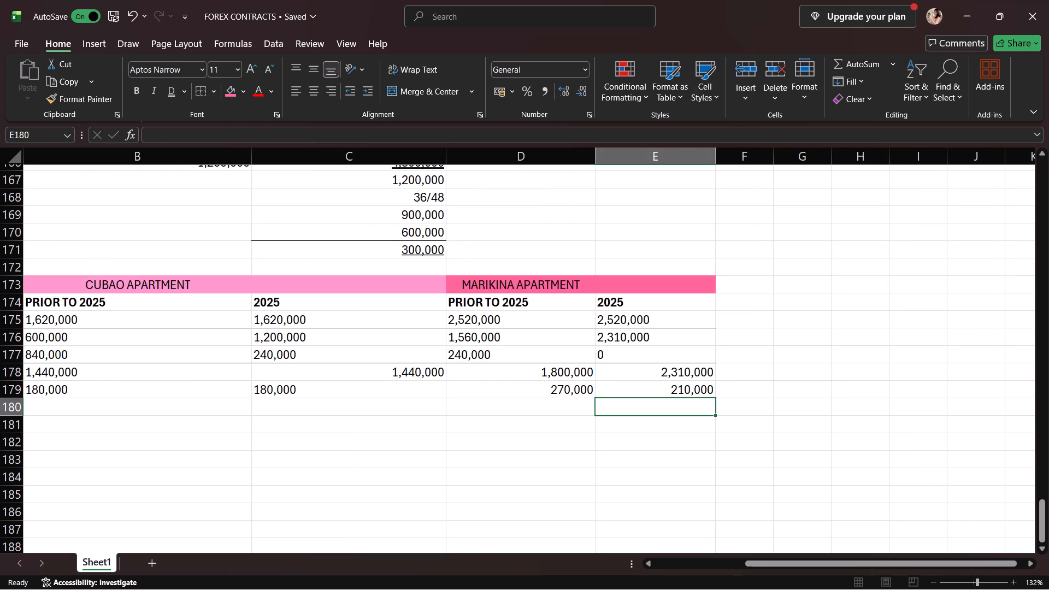
Left-align the Marikina Apartment's estimated gross profit values in D179 and E179.
{"action": "left_click", "coordinate": [549, 391]}
{"action": "left_click", "coordinate": [303, 88]}
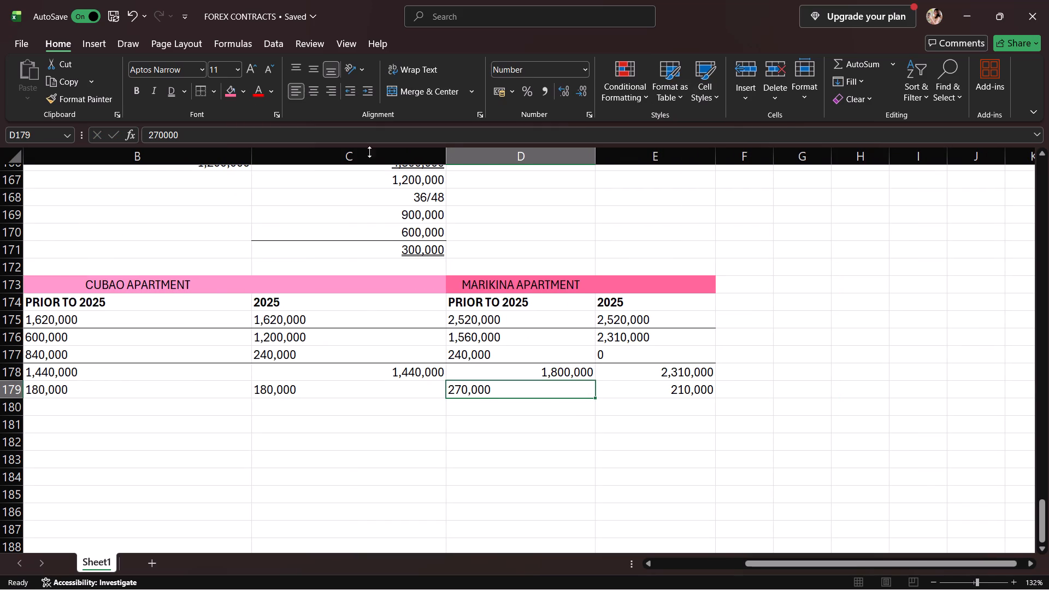
{"action": "left_click", "coordinate": [604, 392]}
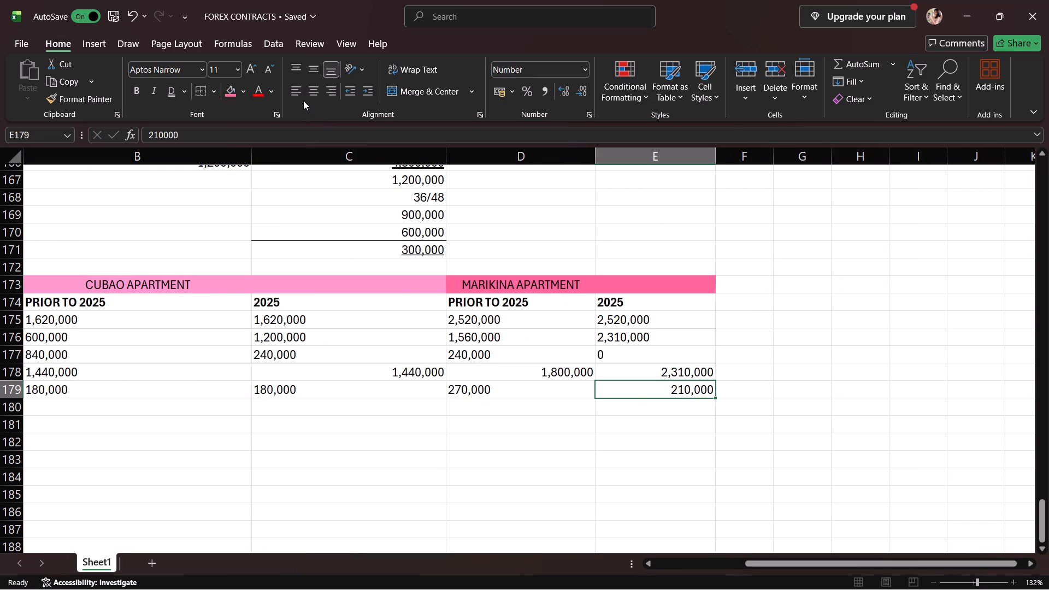
{"action": "left_click", "coordinate": [300, 98]}
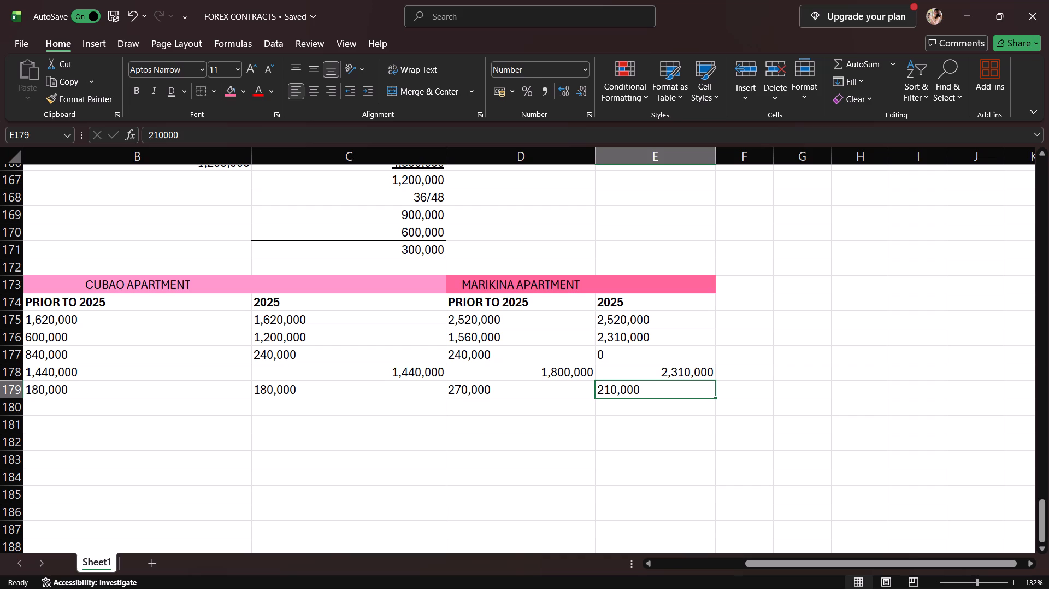
Label row 180 in A180 as X: % OF COMPLETION.
{"action": "left_click", "coordinate": [163, 406]}
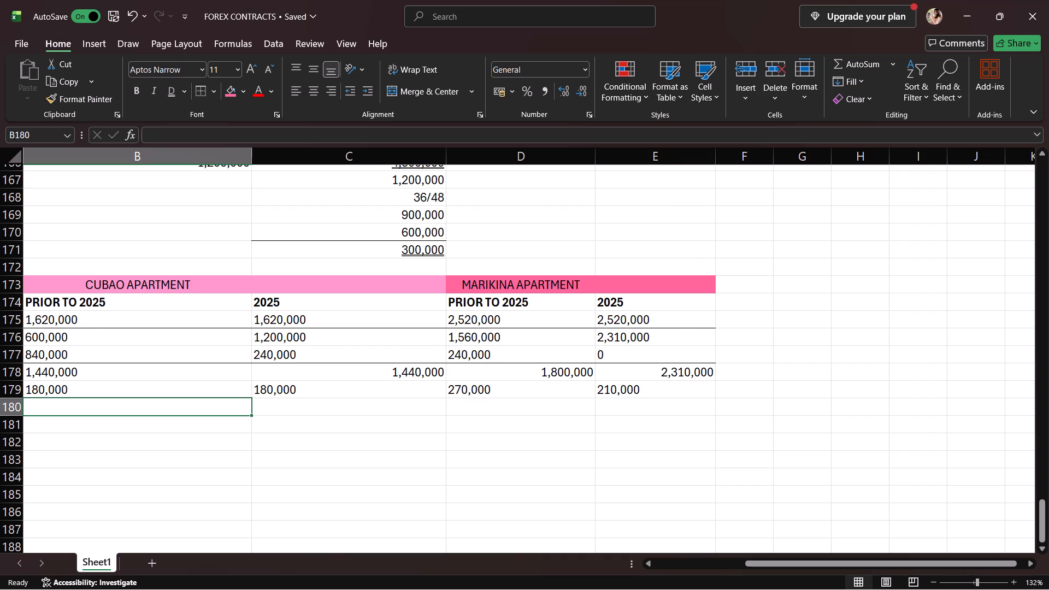
{"action": "scroll", "coordinate": [164, 405], "scroll_direction": "right", "scroll_amount": 5}
{"action": "left_click", "coordinate": [173, 410]}
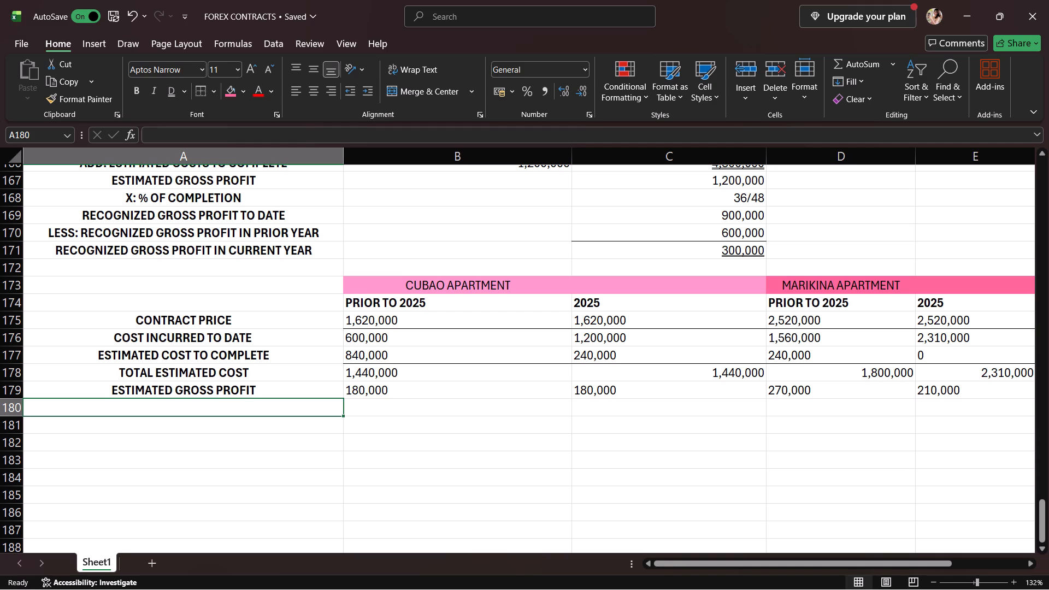
{"action": "type", "text": "XX;"}
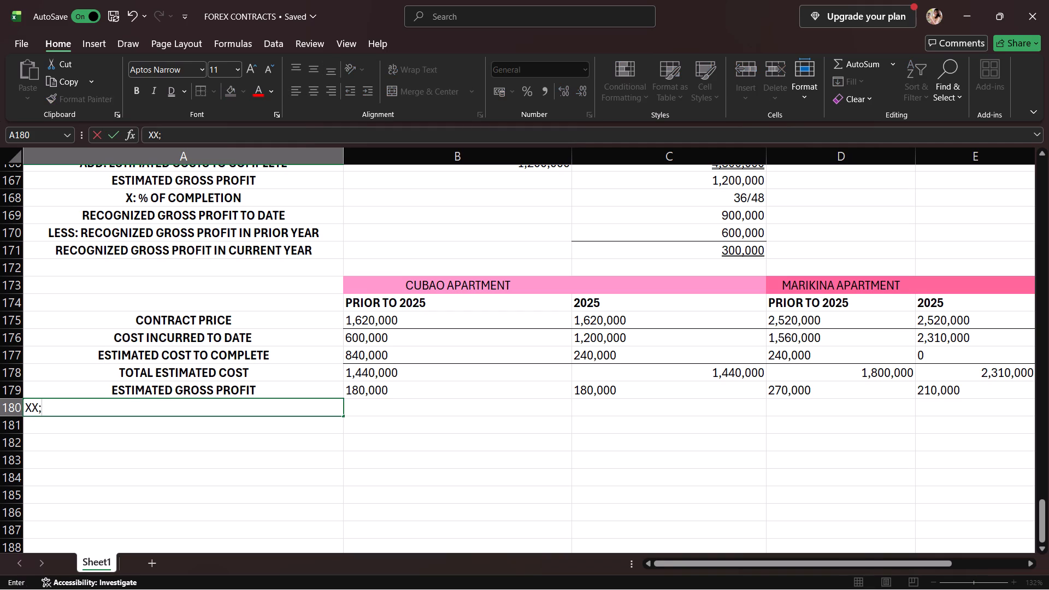
{"action": "key", "text": "BackSpace"}
{"action": "key", "text": "BackSpace"}
{"action": "key", "text": "BackSpace"}
{"action": "type", "text": "X:"}
{"action": "key", "text": "space"}
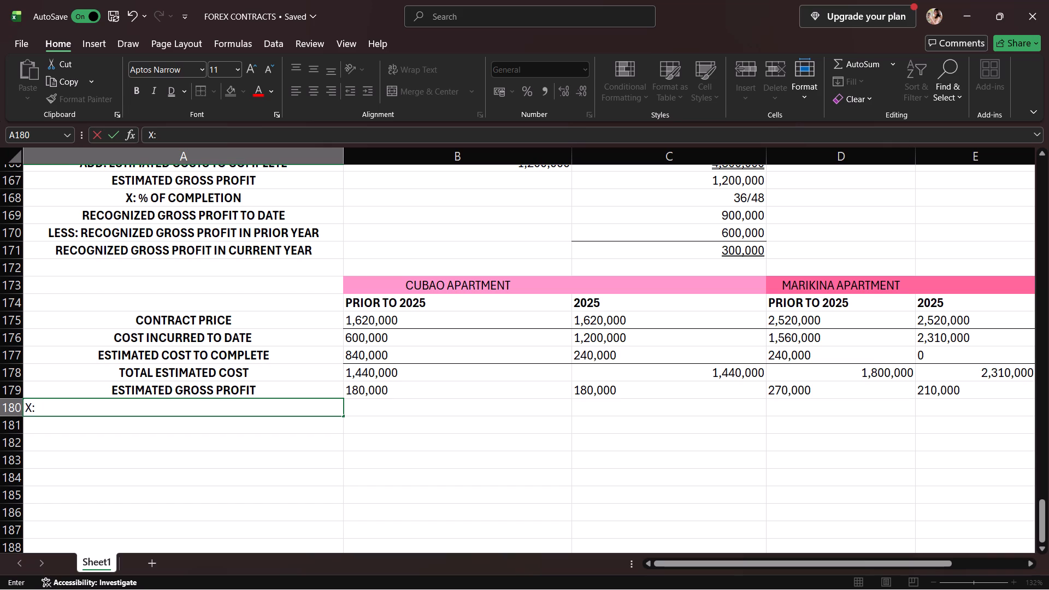
{"action": "key", "text": "5"}
{"action": "key", "text": "BackSpace"}
{"action": "type", "text": "%"}
{"action": "key", "text": "space"}
{"action": "type", "text": "OF COMPLETION"}
{"action": "key", "text": "space"}
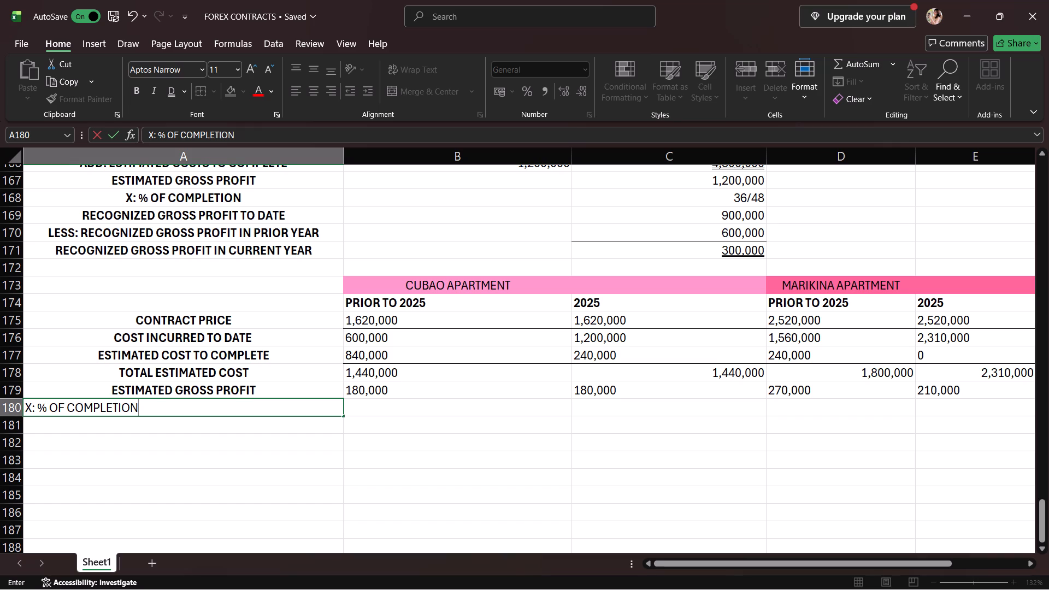
{"action": "key", "text": "Return"}
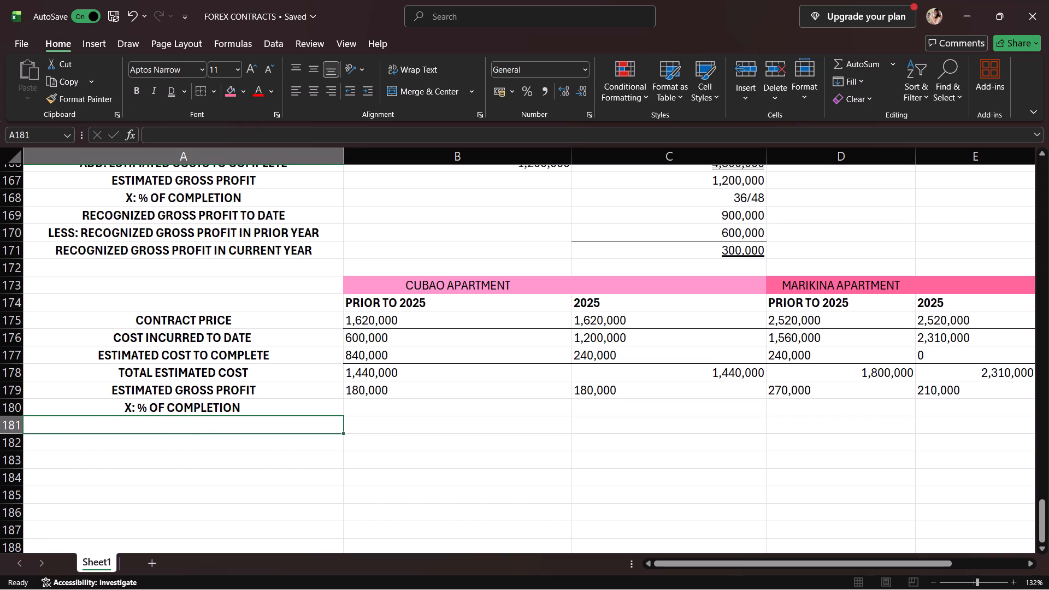
Enter the Cubao Apartment's completion percentages: 41 2/3% in B180 for prior to 2025 and 83 1/3% in C180 for 2025.
{"action": "left_click", "coordinate": [346, 403]}
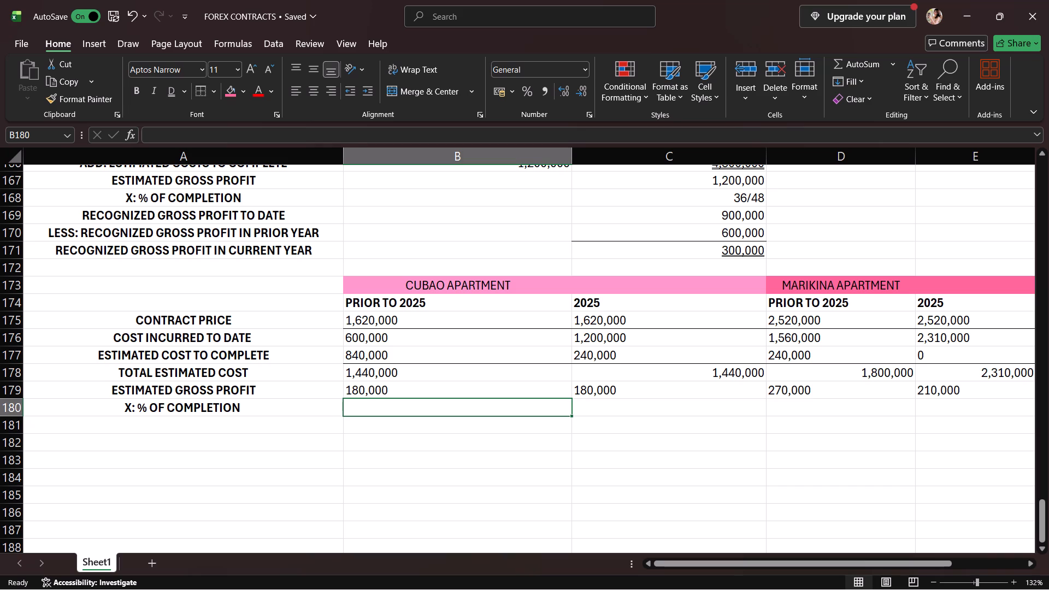
{"action": "type", "text": "41"}
{"action": "key", "text": "space"}
{"action": "key", "text": "space"}
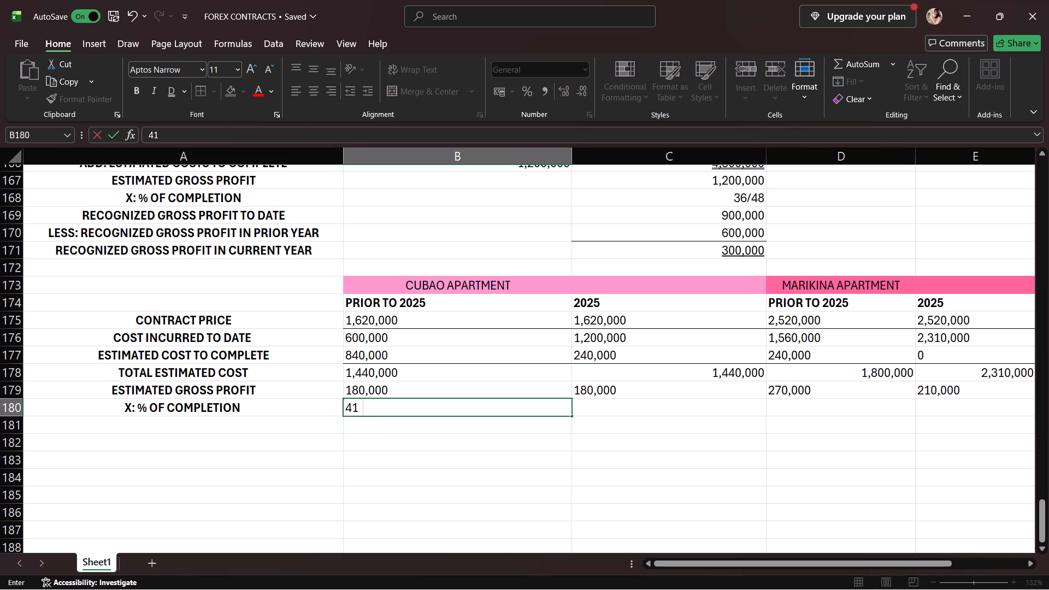
{"action": "type", "text": "2/3%"}
{"action": "key", "text": "Return"}
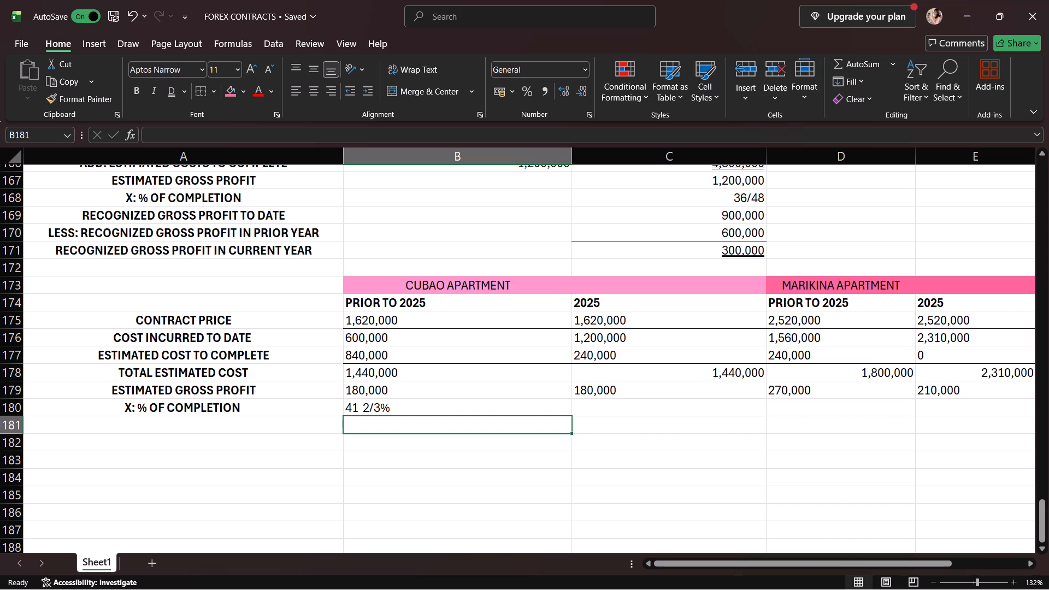
{"action": "left_click", "coordinate": [629, 407]}
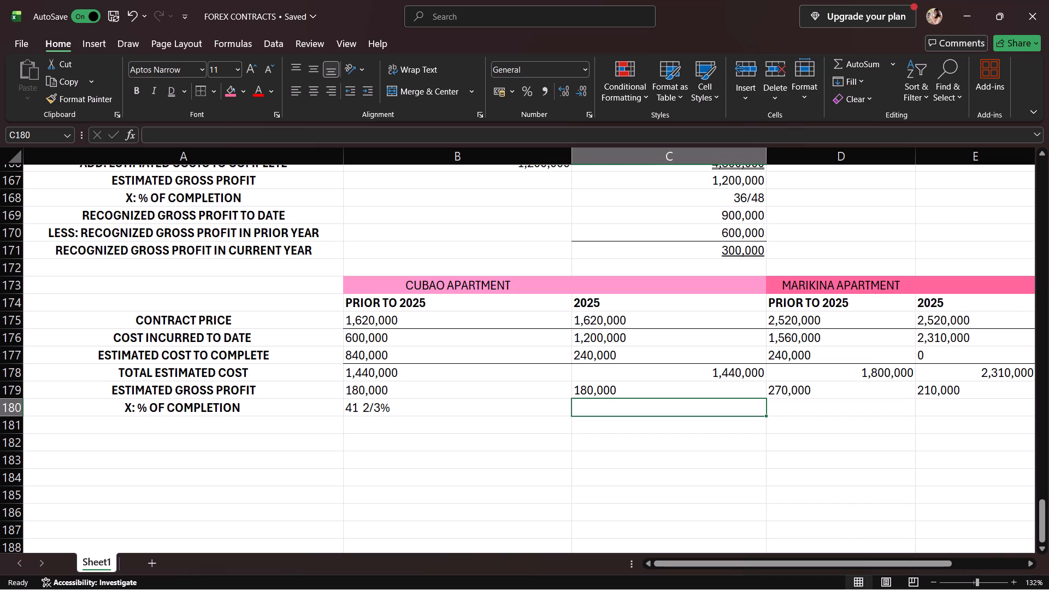
{"action": "type", "text": "83 1/3%"}
{"action": "key", "text": "Return"}
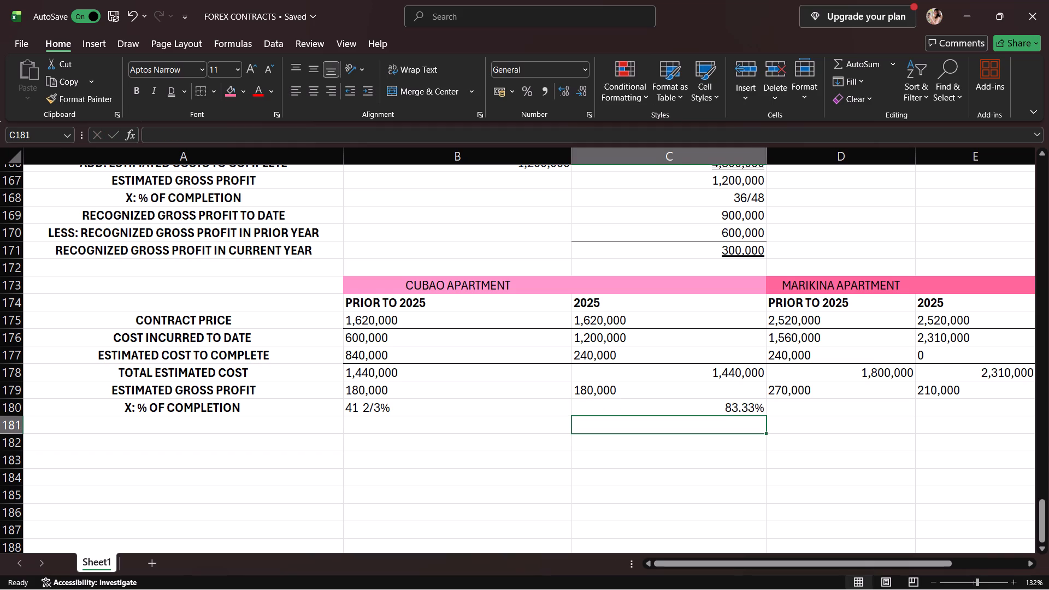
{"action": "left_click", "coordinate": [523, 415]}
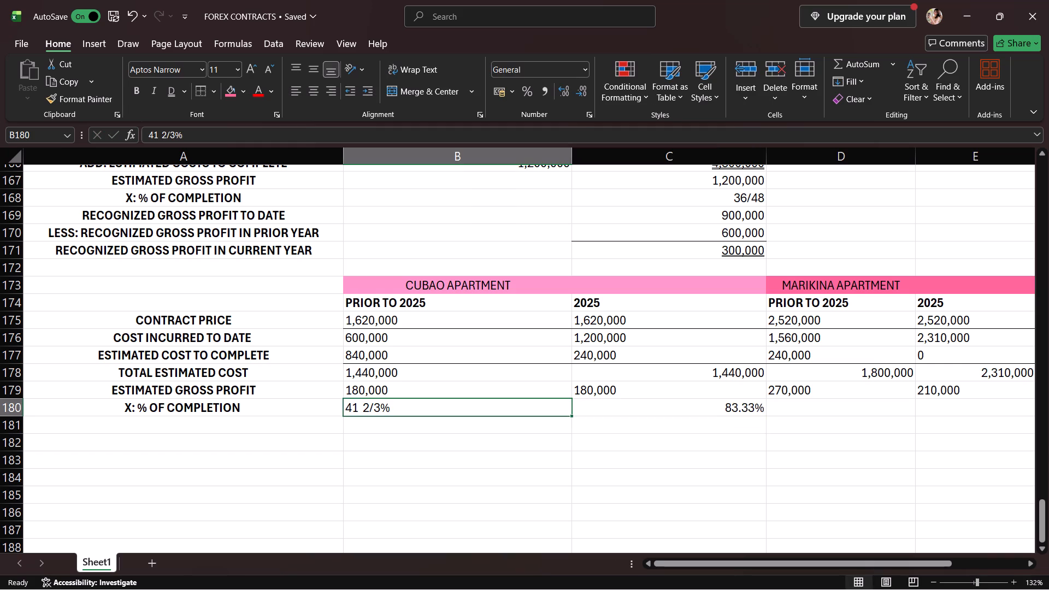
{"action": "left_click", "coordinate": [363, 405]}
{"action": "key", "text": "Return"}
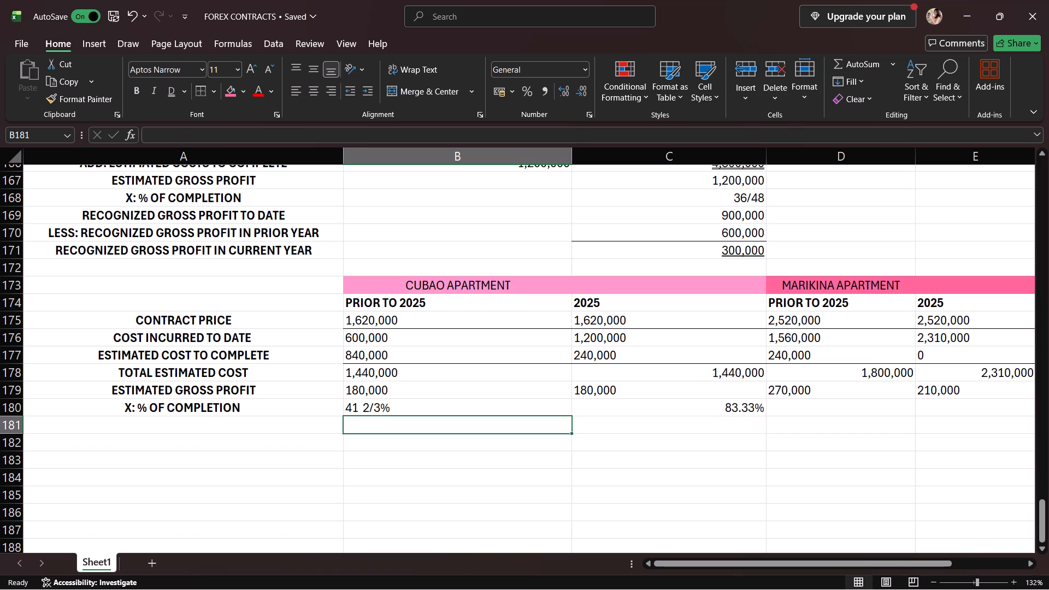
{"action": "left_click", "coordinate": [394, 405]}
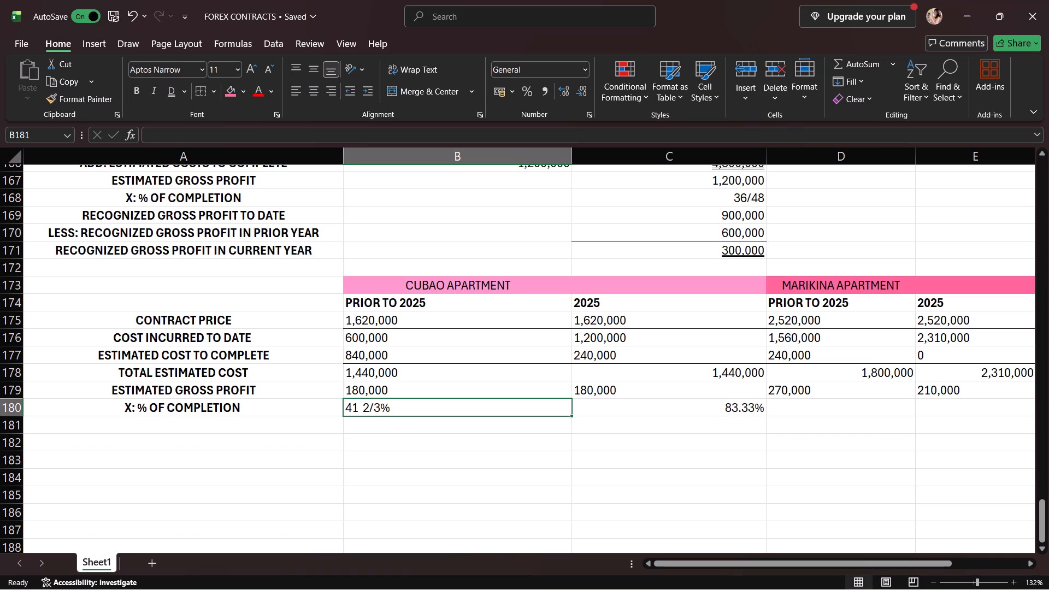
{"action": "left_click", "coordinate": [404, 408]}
Enter the Marikina Apartment's prior to 2025 completion percentage in D180 as 69 1/3%.
{"action": "left_click", "coordinate": [795, 404]}
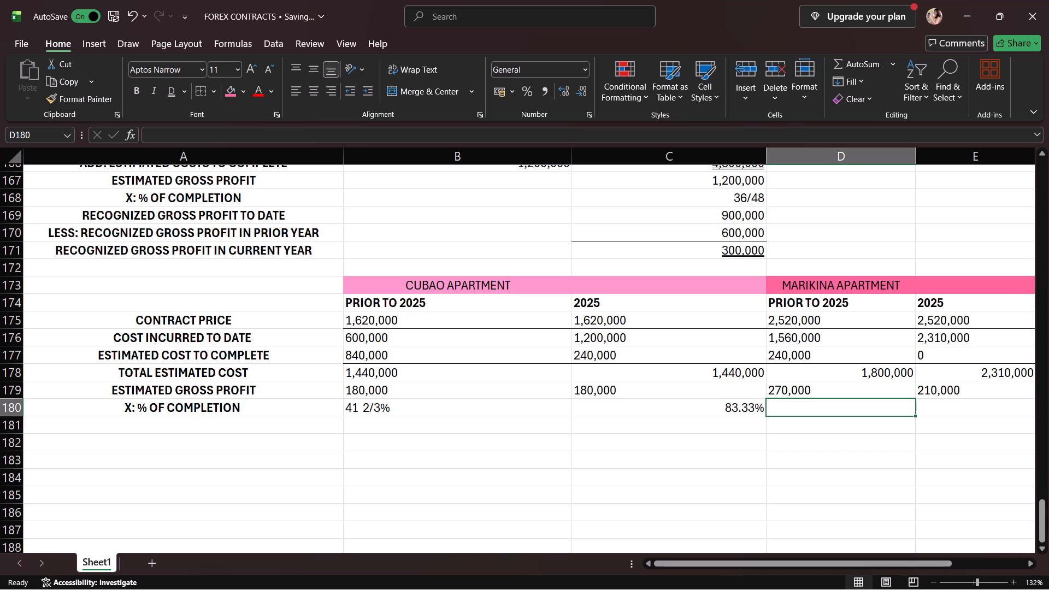
{"action": "key", "text": "6"}
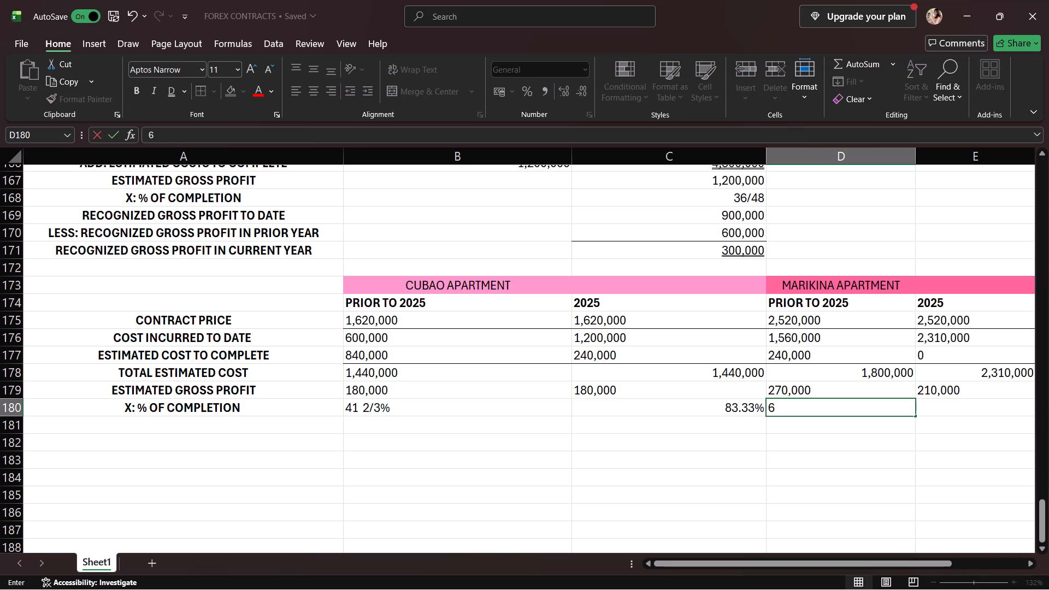
{"action": "type", "text": "9 1?"}
{"action": "key", "text": "BackSpace"}
{"action": "type", "text": "/3%"}
{"action": "key", "text": "Return"}
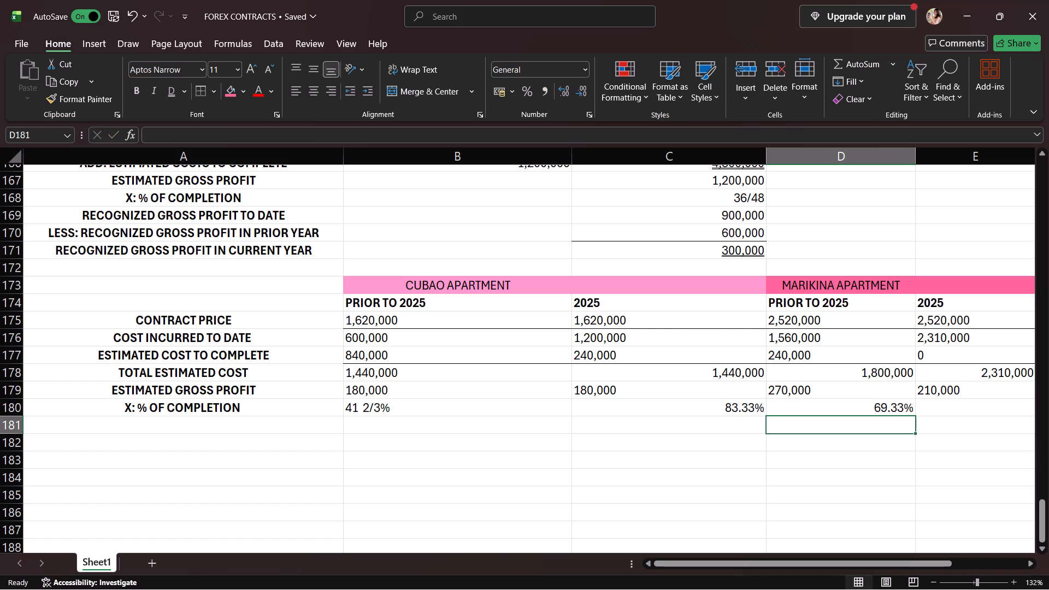
Apply the Percentage number format to the Cubao Apartment's prior to 2025 completion value in B180.
{"action": "scroll", "coordinate": [775, 442], "scroll_direction": "left", "scroll_amount": 1}
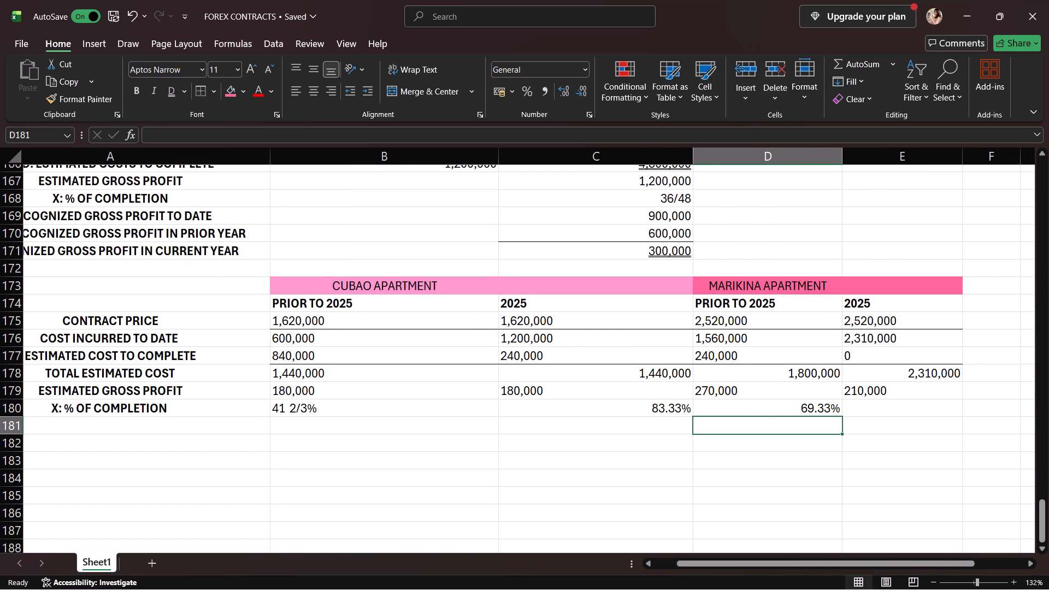
{"action": "left_click", "coordinate": [901, 406]}
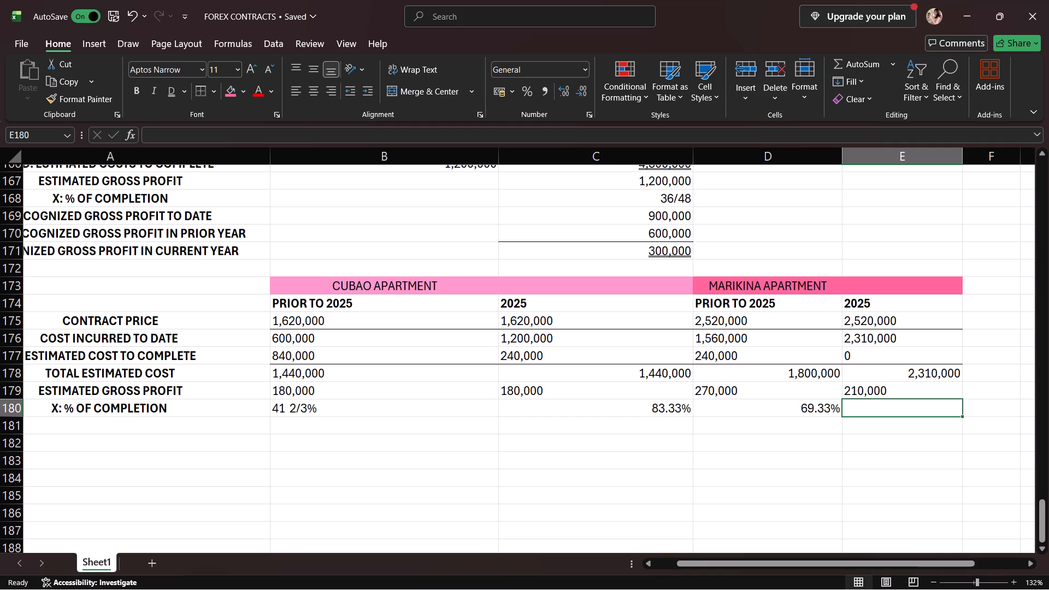
{"action": "left_click", "coordinate": [438, 417]}
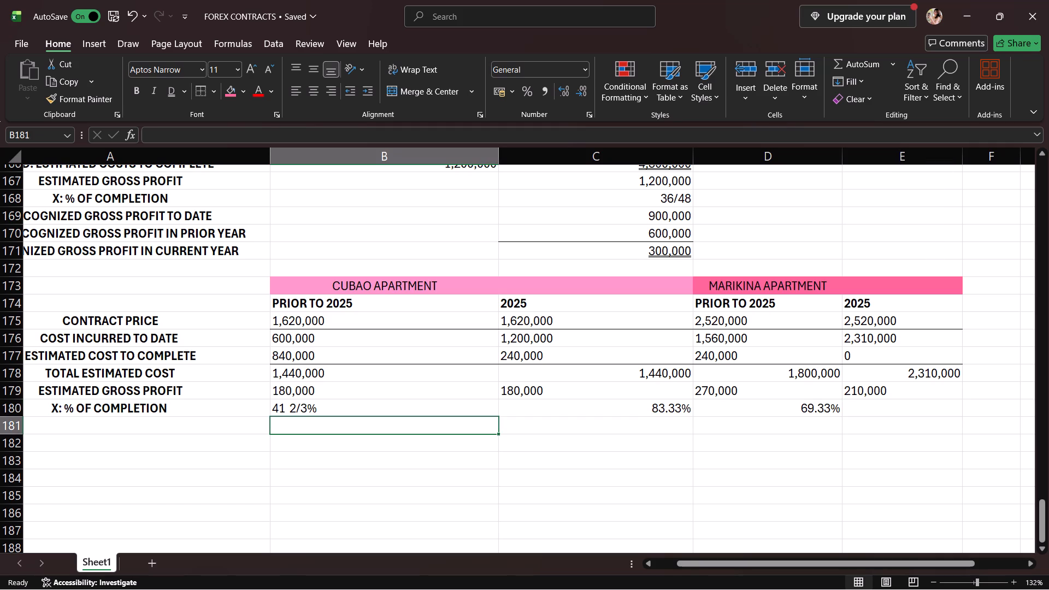
{"action": "left_click", "coordinate": [440, 414]}
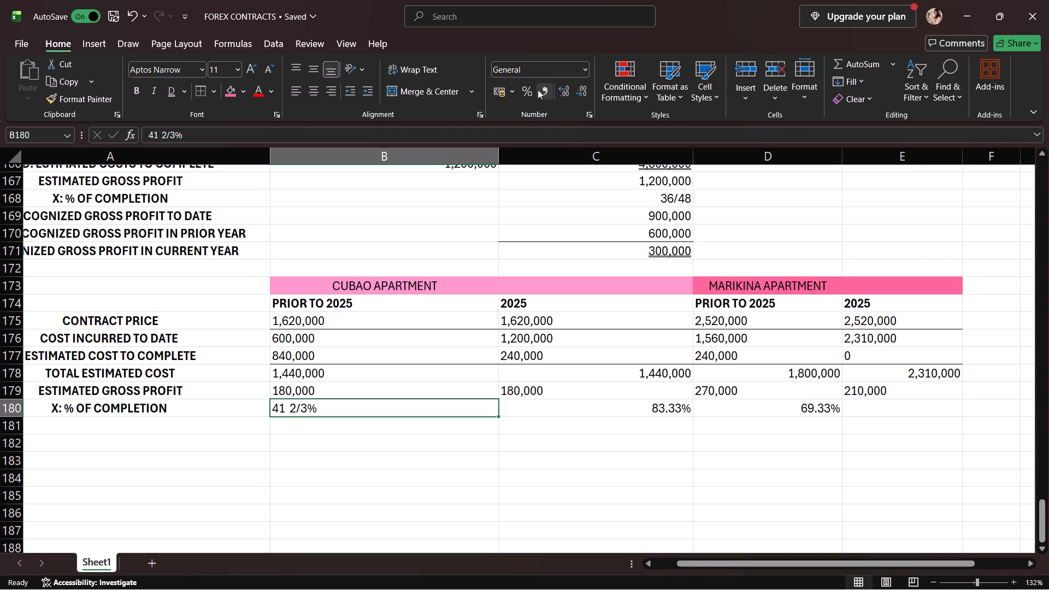
{"action": "left_click", "coordinate": [532, 89]}
{"action": "left_click", "coordinate": [525, 90]}
{"action": "left_click", "coordinate": [557, 411]}
{"action": "left_click", "coordinate": [475, 399]}
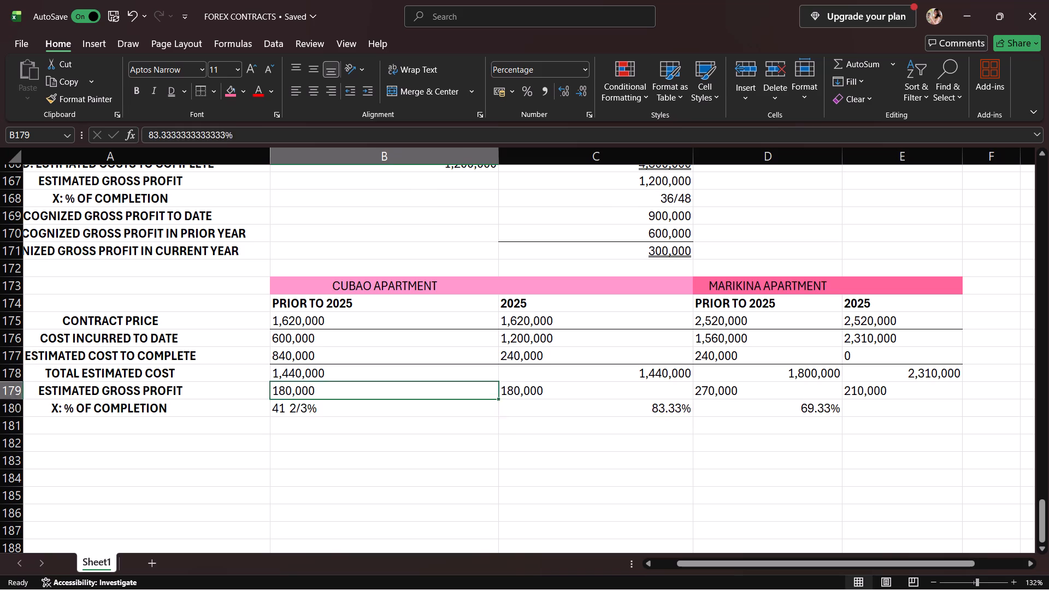
{"action": "left_click", "coordinate": [470, 408]}
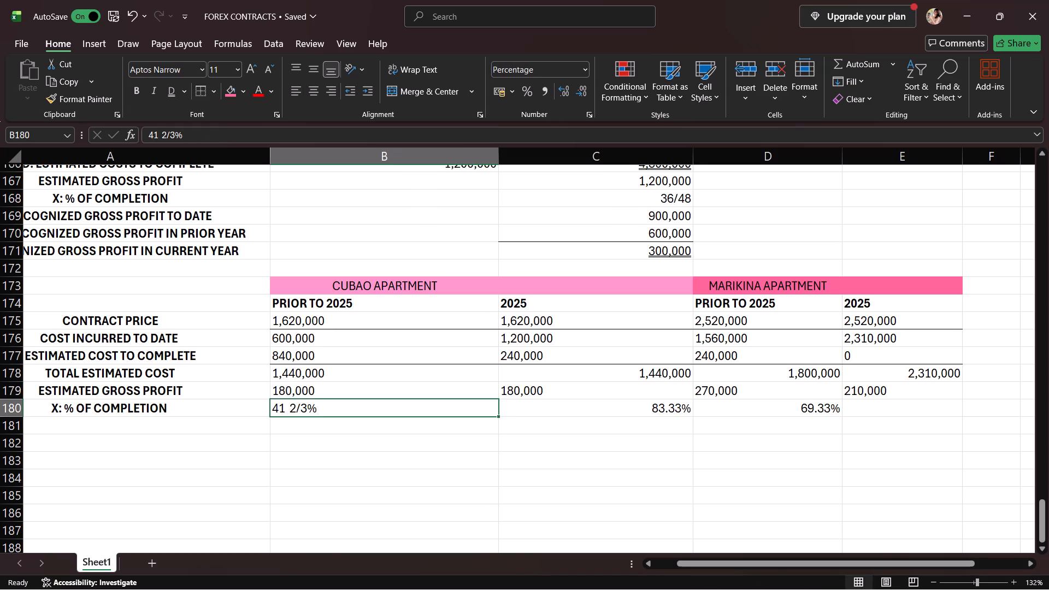
Enter the Marikina Apartment's 2025 completion percentage in E180 as 100%.
{"action": "left_click", "coordinate": [937, 406]}
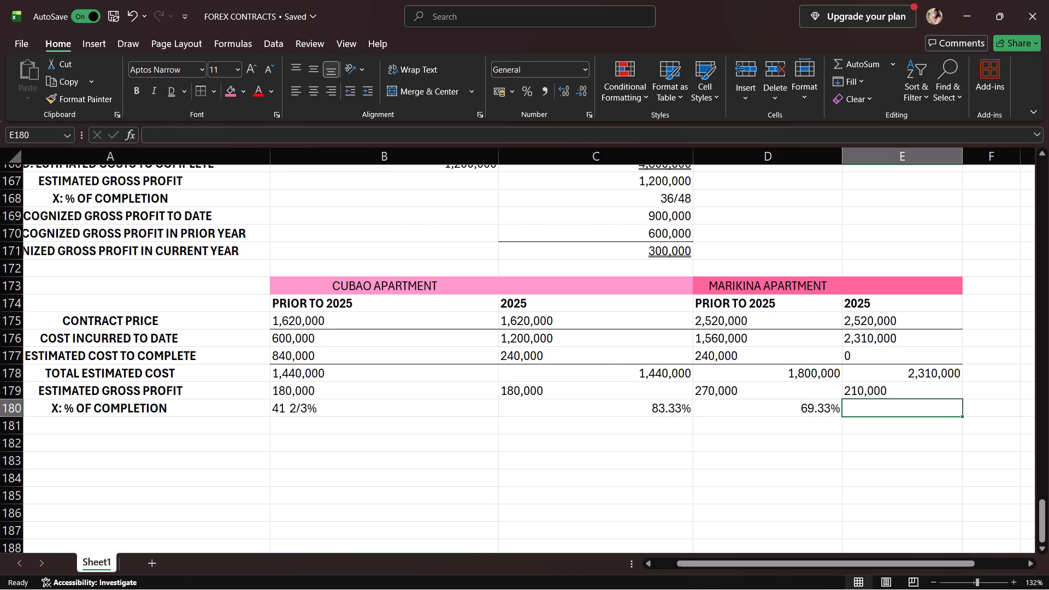
{"action": "type", "text": "100"}
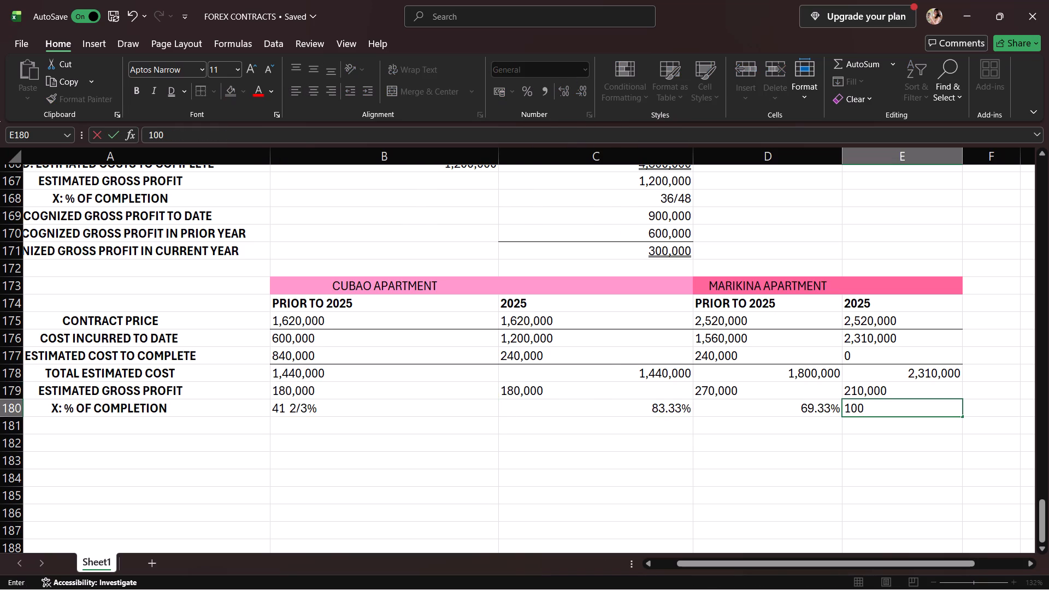
{"action": "key", "text": "shift+percent"}
{"action": "key", "text": "shift+Return"}
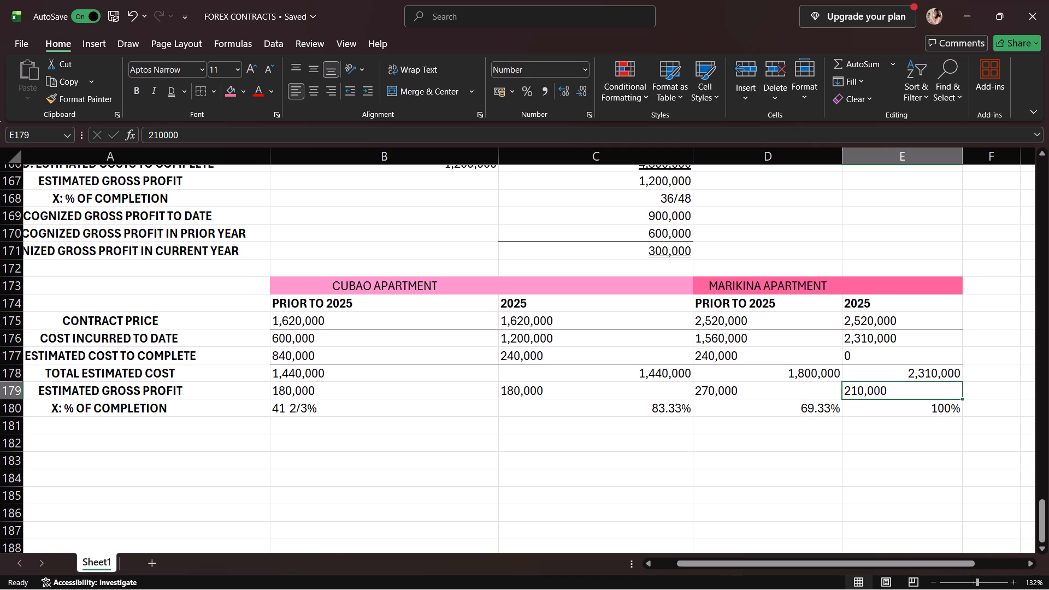
Left-align the total estimated cost values in C178, D178 and E178.
{"action": "left_click", "coordinate": [559, 394]}
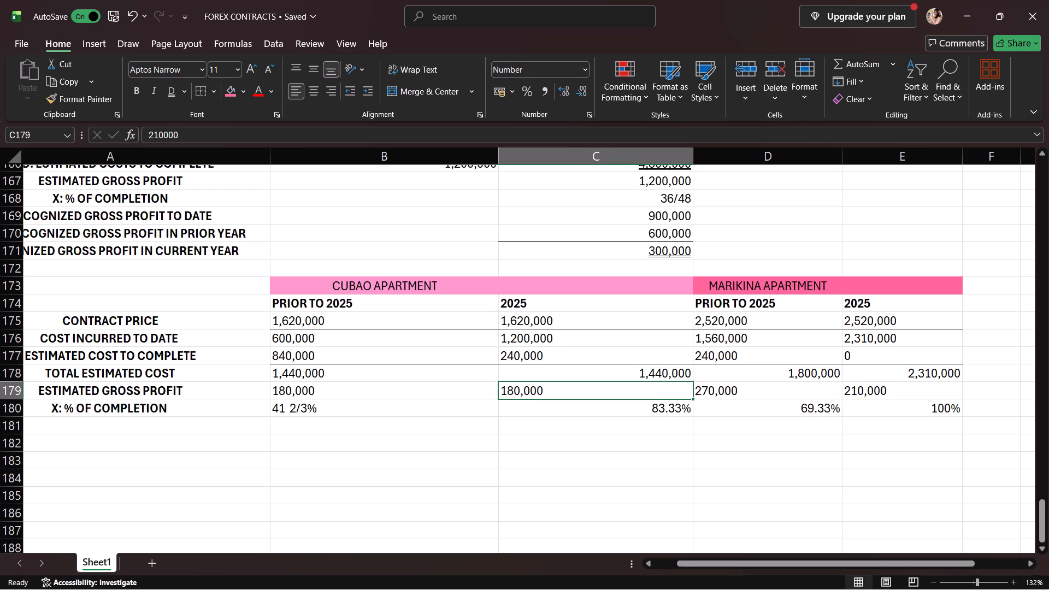
{"action": "left_click", "coordinate": [652, 376]}
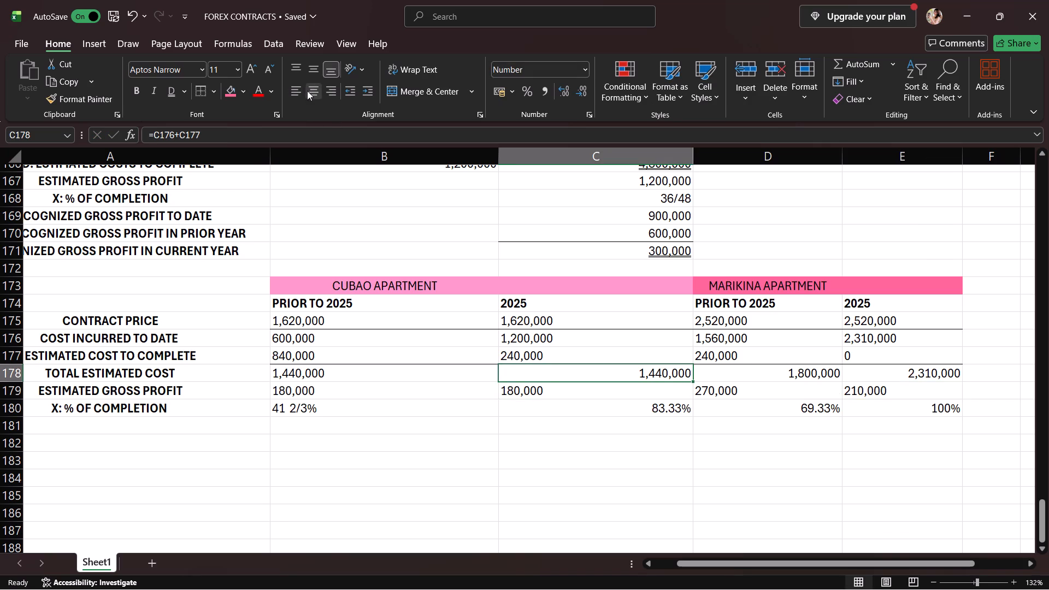
{"action": "left_click", "coordinate": [293, 91]}
{"action": "left_click", "coordinate": [826, 372]}
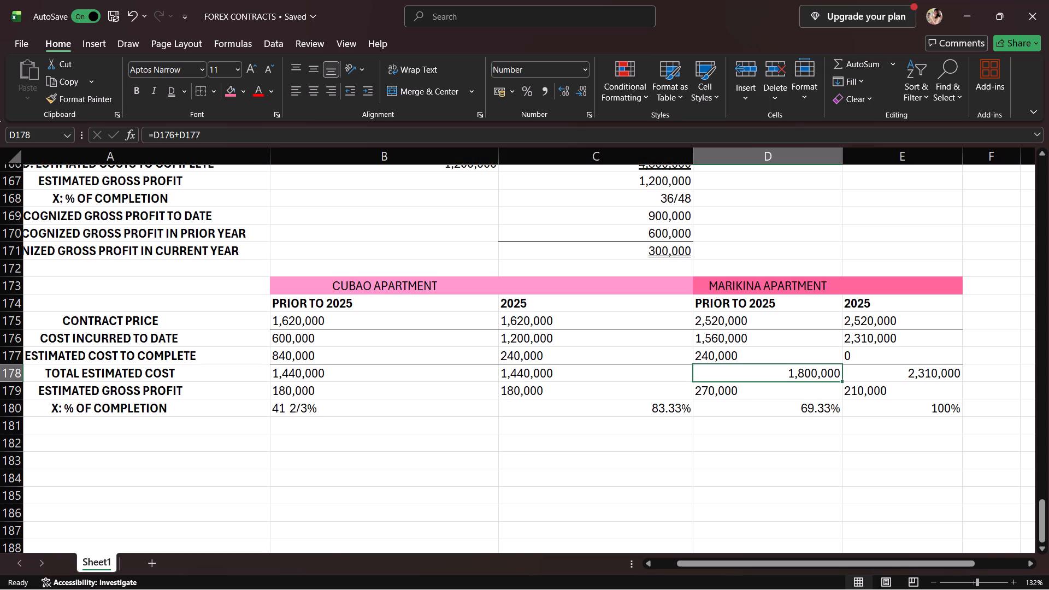
{"action": "left_click", "coordinate": [297, 90]}
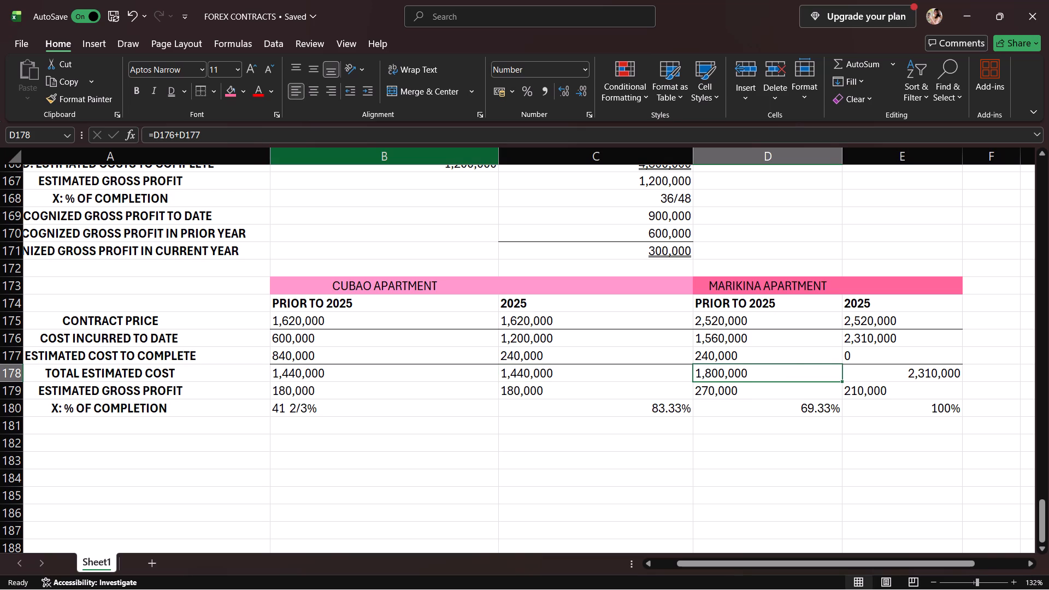
{"action": "left_click", "coordinate": [962, 374]}
{"action": "left_click", "coordinate": [301, 97]}
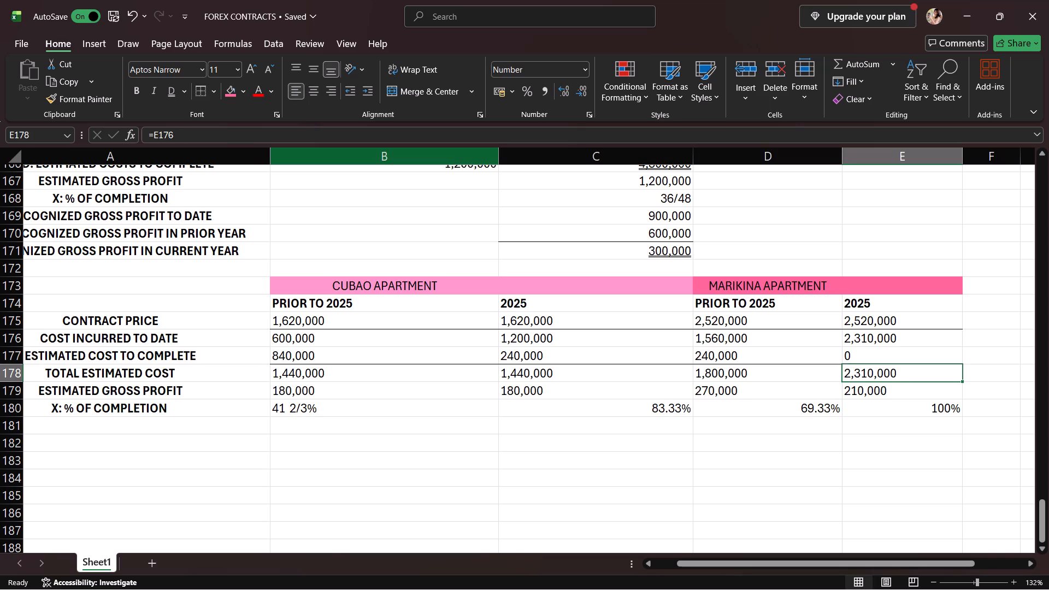
Left-align the completion percentages in C180, D180 and E180.
{"action": "left_click", "coordinate": [637, 415]}
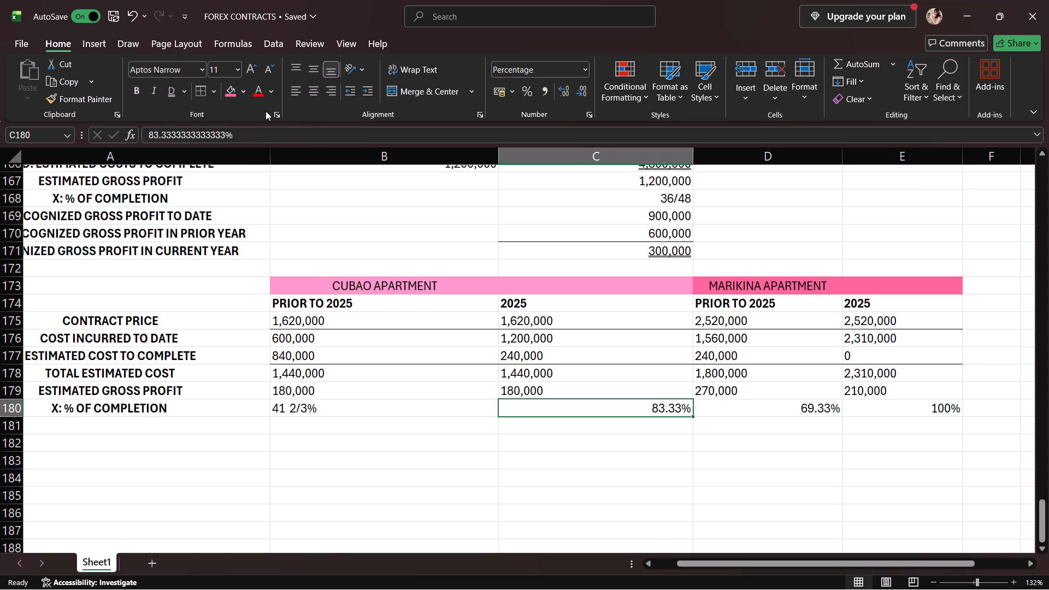
{"action": "left_click", "coordinate": [291, 93]}
{"action": "left_click", "coordinate": [826, 415]}
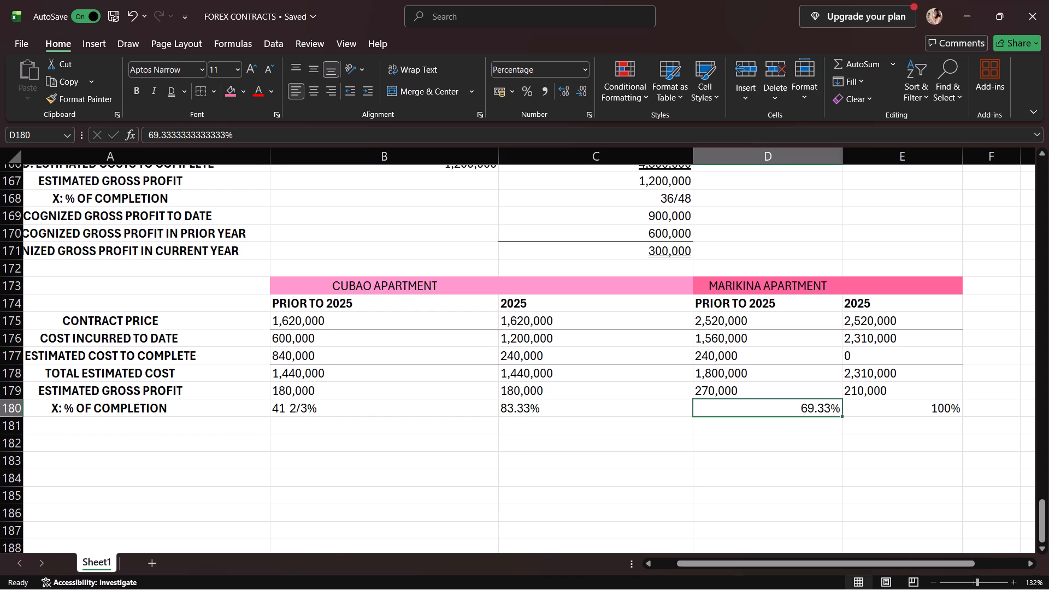
{"action": "left_click", "coordinate": [296, 91]}
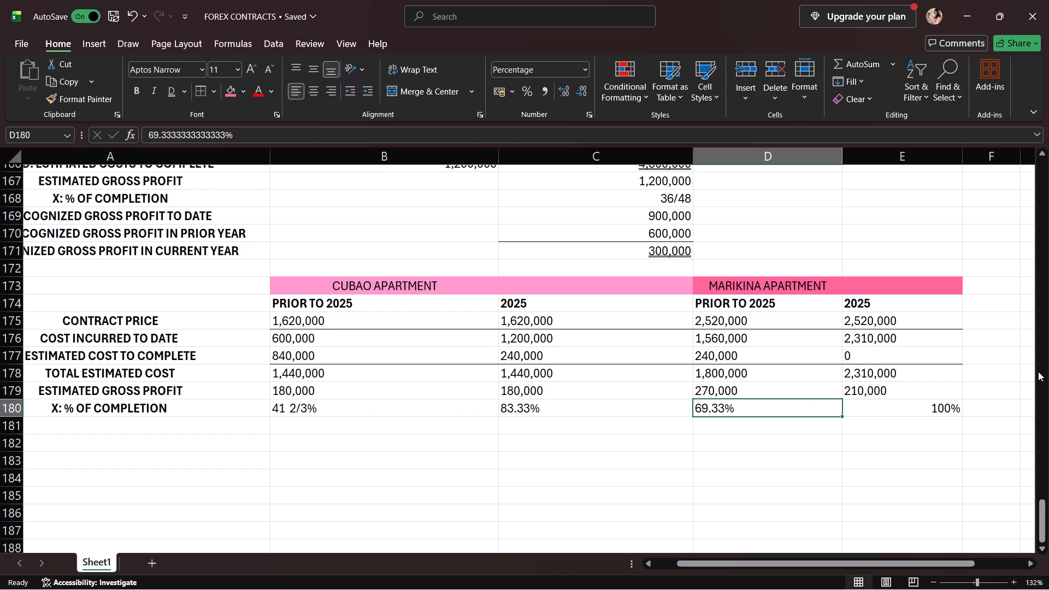
{"action": "left_click", "coordinate": [946, 404]}
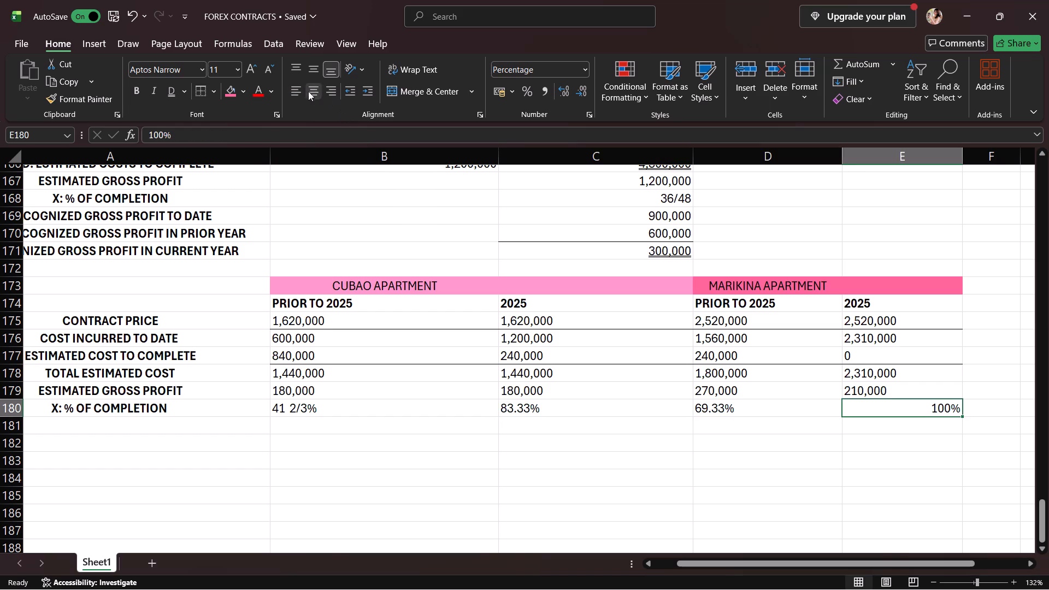
{"action": "left_click", "coordinate": [296, 90]}
Label row 181 in A181 as RECOGNIZED GROSS PROFIT TO DATE.
{"action": "scroll", "coordinate": [457, 473], "scroll_direction": "up", "scroll_amount": 1}
{"action": "scroll", "coordinate": [407, 494], "scroll_direction": "down", "scroll_amount": 2}
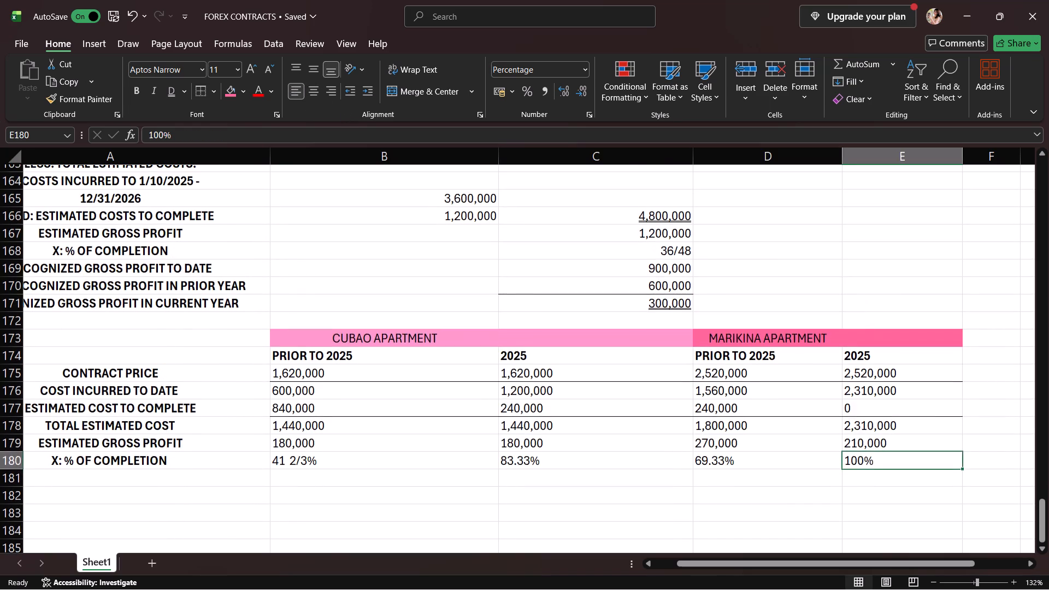
{"action": "left_click", "coordinate": [230, 377]}
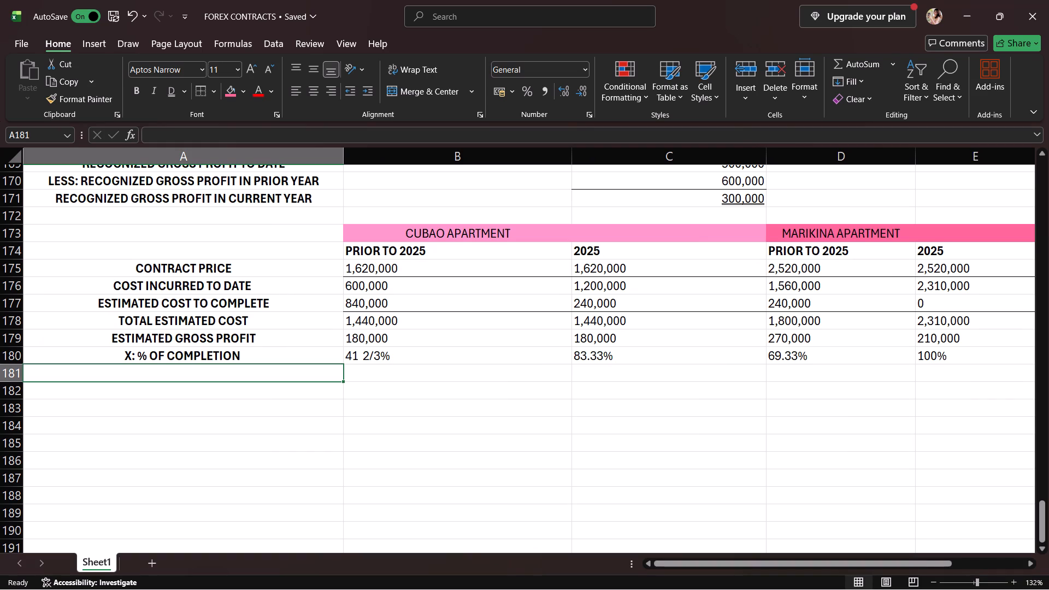
{"action": "type", "text": "RECOGNIZED GROO"}
{"action": "key", "text": "BackSpace"}
{"action": "type", "text": "SS P"}
{"action": "type", "text": "ROFIY"}
{"action": "key", "text": "BackSpace"}
{"action": "type", "text": "T TO DATE"}
{"action": "key", "text": "Return"}
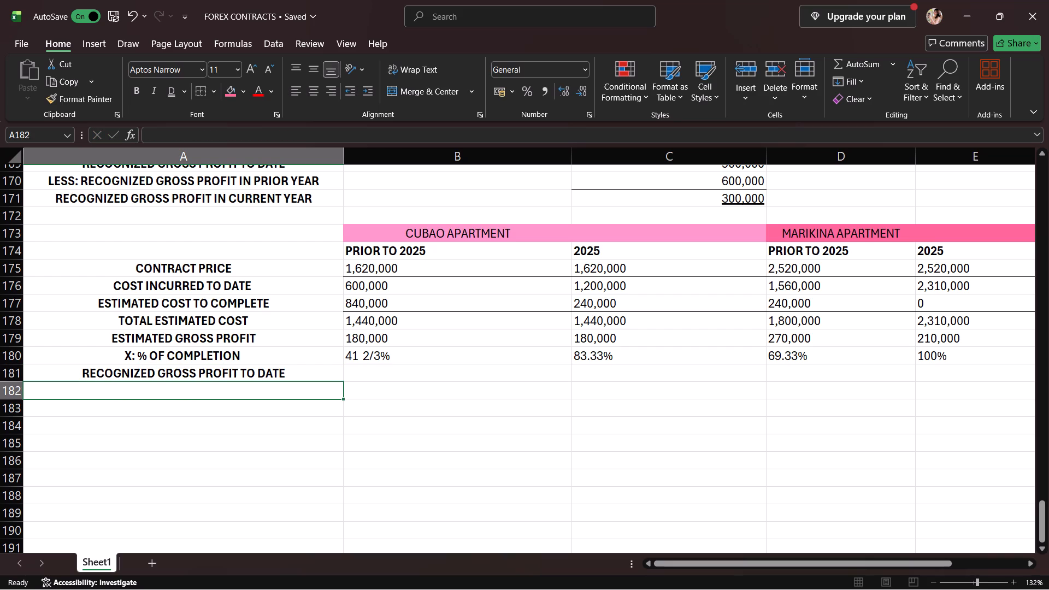
Add a top border across B181:E181, separating the completion percentages from the recognized gross profit row.
{"action": "left_click", "coordinate": [360, 371]}
{"action": "left_click", "coordinate": [490, 404]}
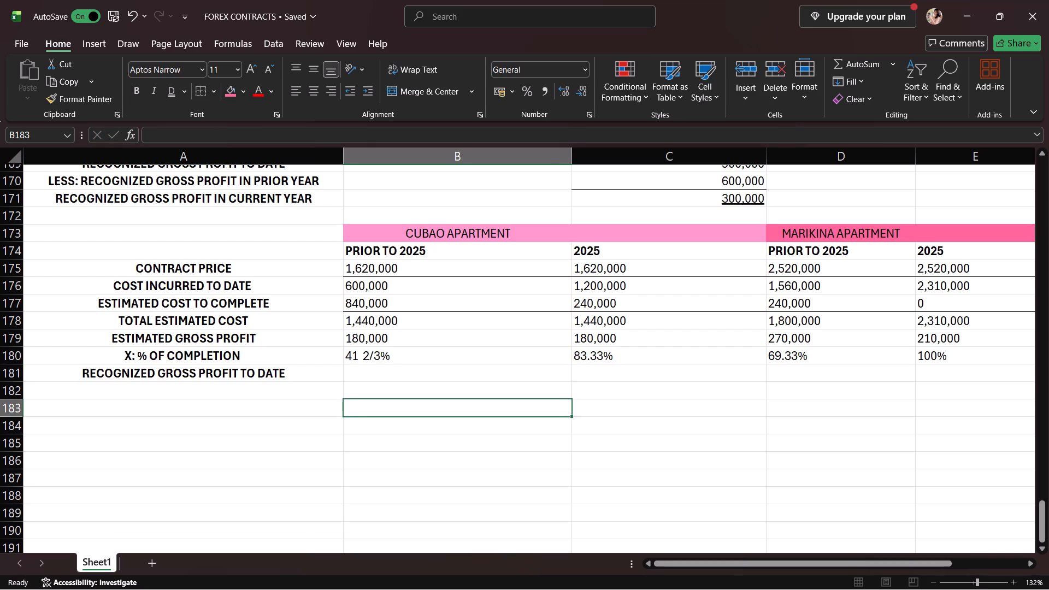
{"action": "left_click_drag", "start_coordinate": [487, 379], "coordinate": [808, 363]}
{"action": "left_click", "coordinate": [931, 365]}
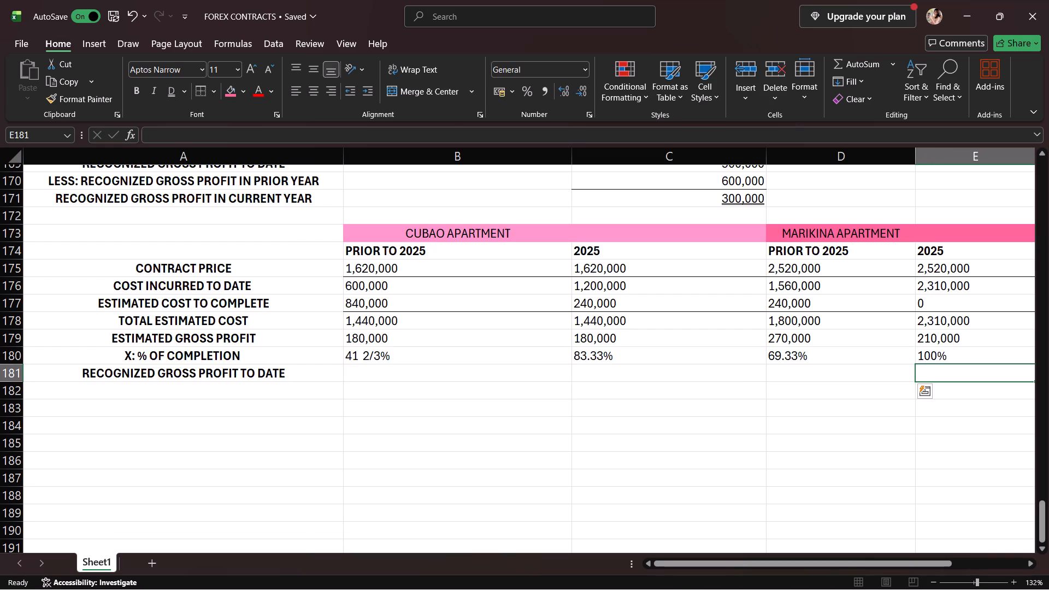
{"action": "left_click_drag", "start_coordinate": [533, 376], "coordinate": [875, 387]}
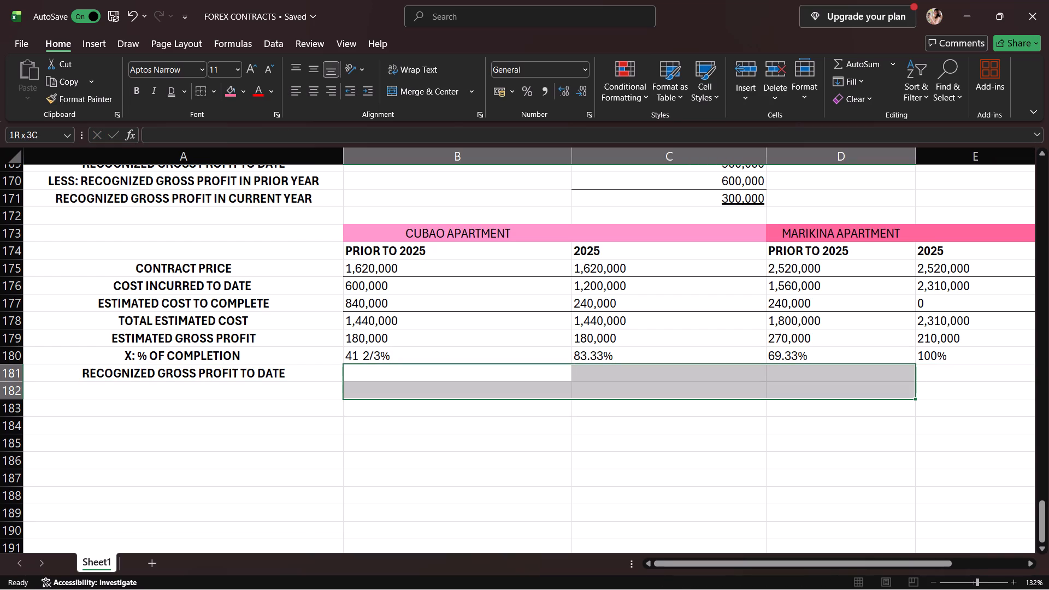
{"action": "left_click_drag", "start_coordinate": [875, 387], "coordinate": [900, 387]}
{"action": "left_click", "coordinate": [935, 371]}
{"action": "left_click_drag", "start_coordinate": [927, 371], "coordinate": [877, 382]}
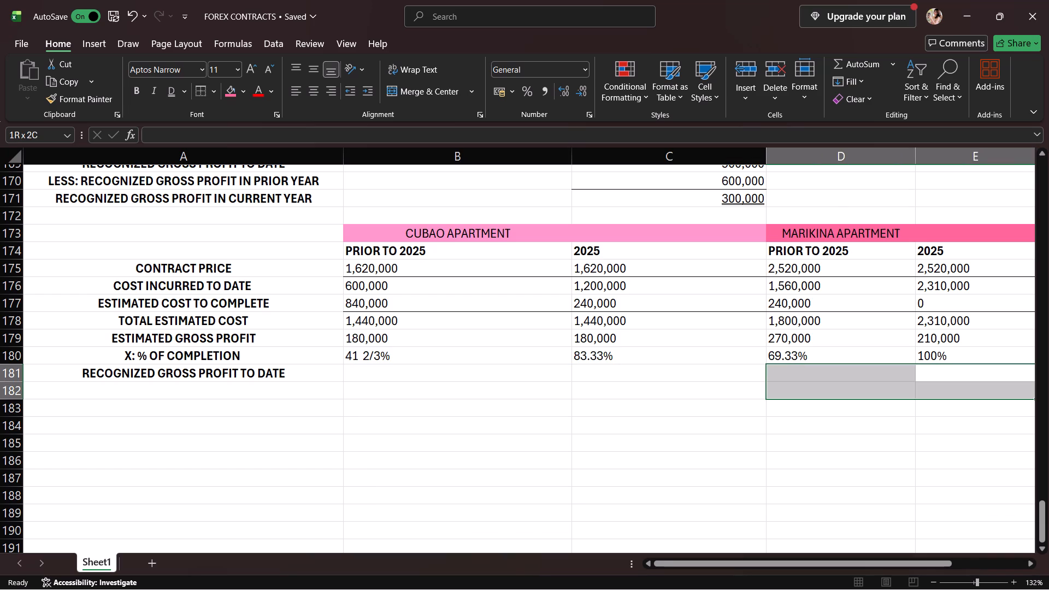
{"action": "left_click_drag", "start_coordinate": [877, 382], "coordinate": [785, 386]}
{"action": "left_click", "coordinate": [518, 400]}
{"action": "left_click_drag", "start_coordinate": [524, 380], "coordinate": [583, 377]}
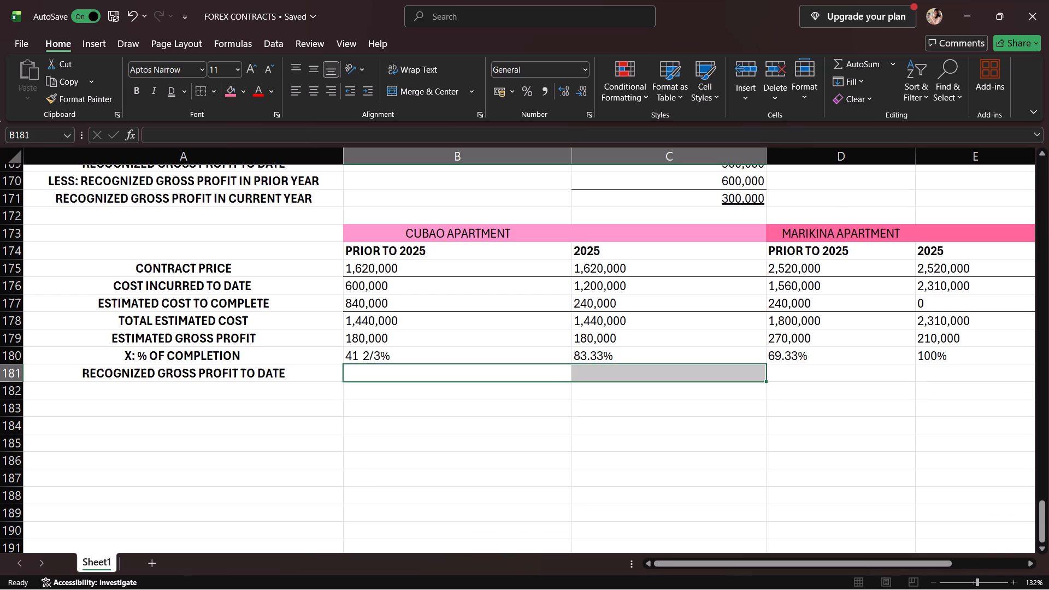
{"action": "left_click_drag", "start_coordinate": [583, 377], "coordinate": [896, 373]}
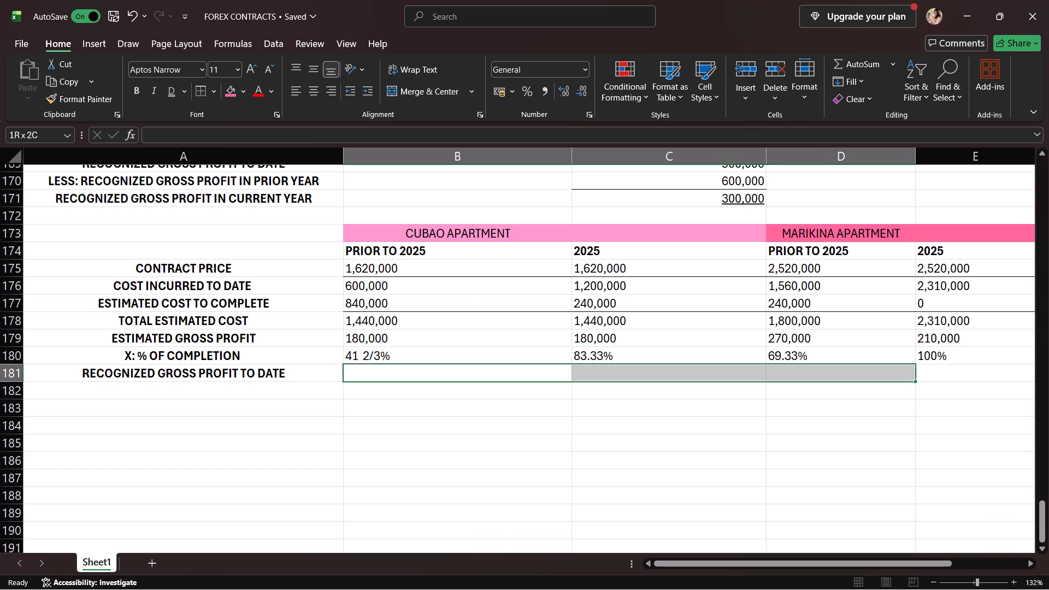
{"action": "left_click_drag", "start_coordinate": [896, 373], "coordinate": [920, 374]}
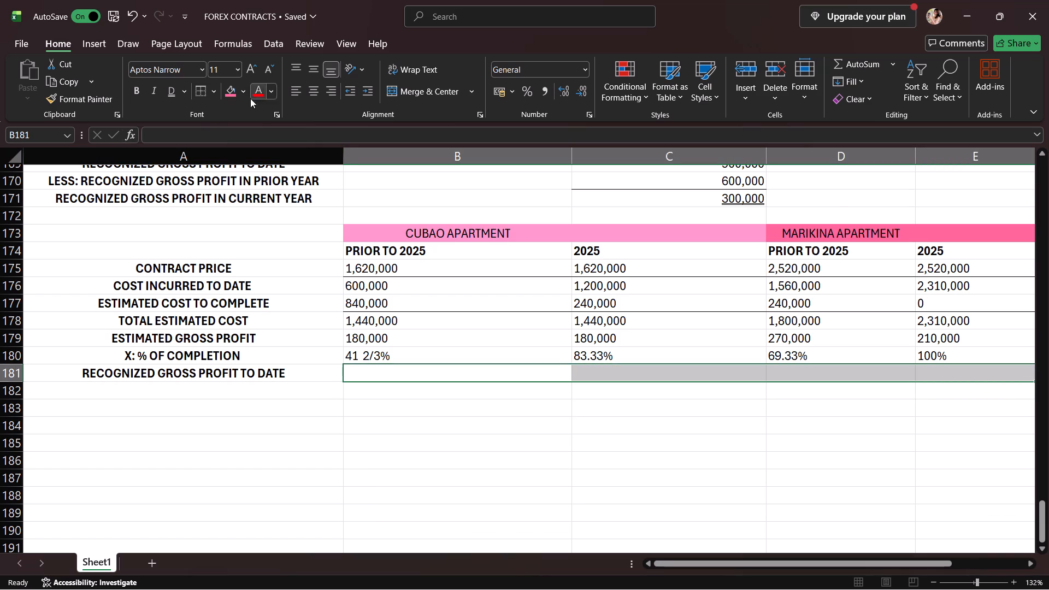
{"action": "left_click", "coordinate": [197, 90]}
{"action": "left_click_drag", "start_coordinate": [407, 373], "coordinate": [406, 378]}
{"action": "left_click", "coordinate": [367, 409]}
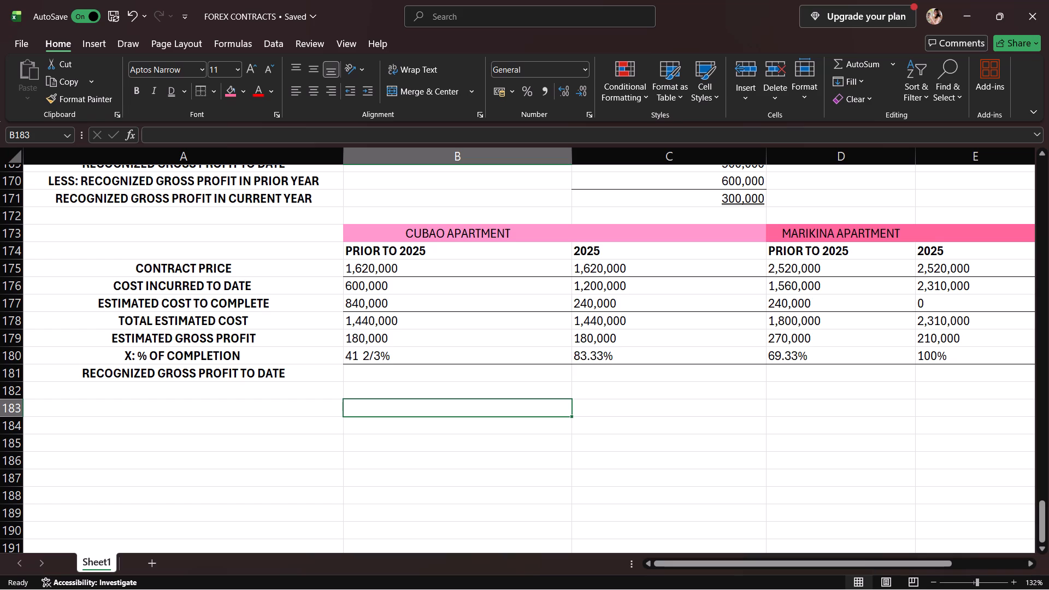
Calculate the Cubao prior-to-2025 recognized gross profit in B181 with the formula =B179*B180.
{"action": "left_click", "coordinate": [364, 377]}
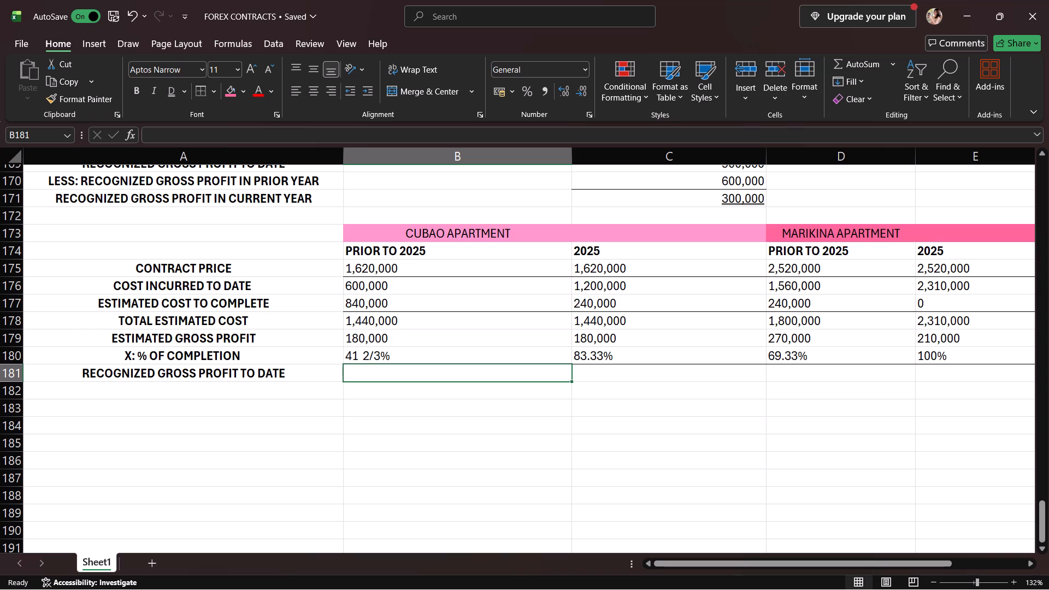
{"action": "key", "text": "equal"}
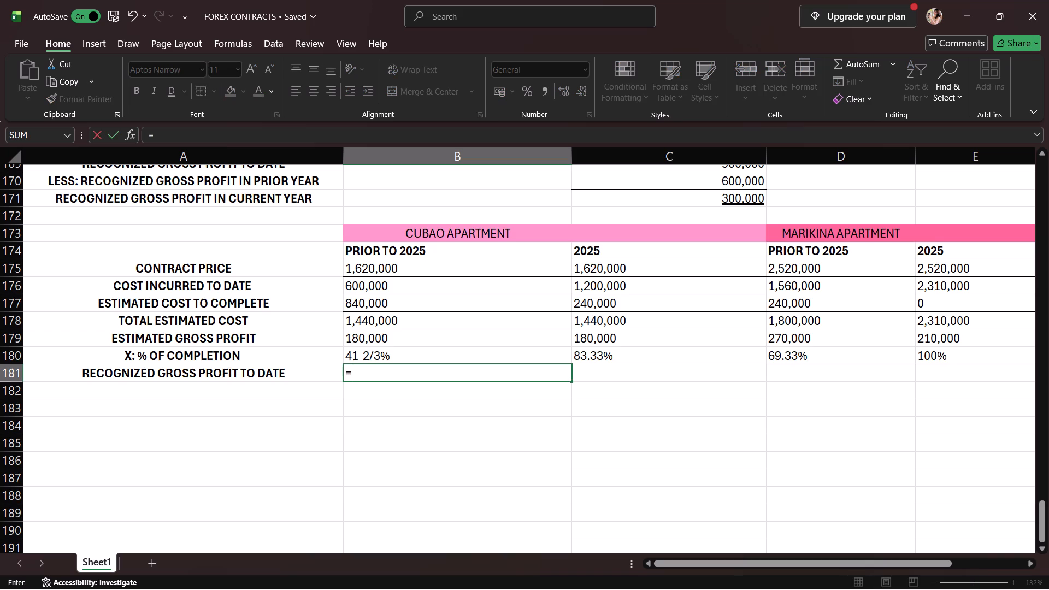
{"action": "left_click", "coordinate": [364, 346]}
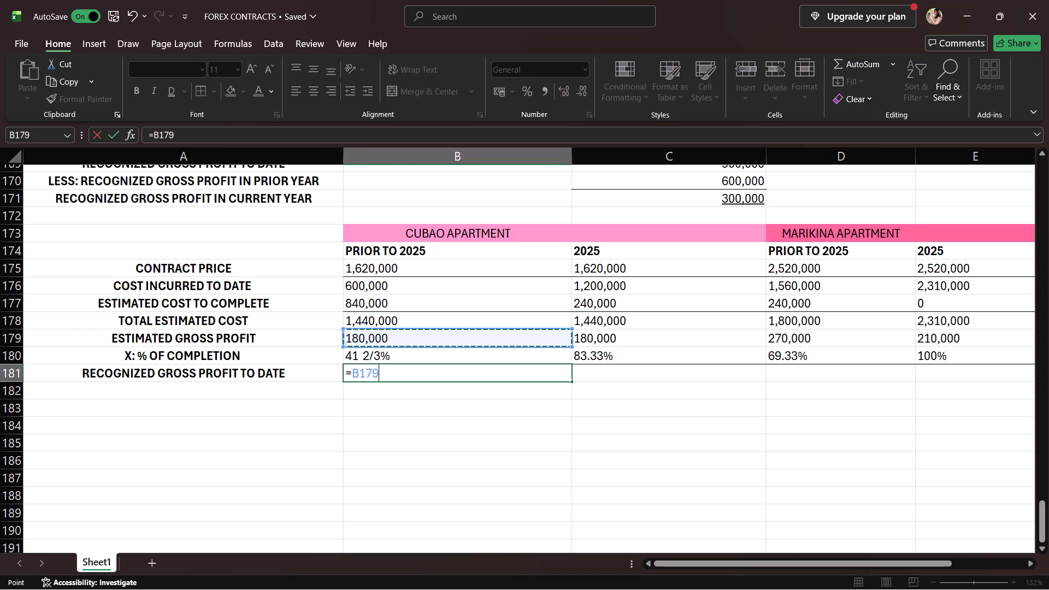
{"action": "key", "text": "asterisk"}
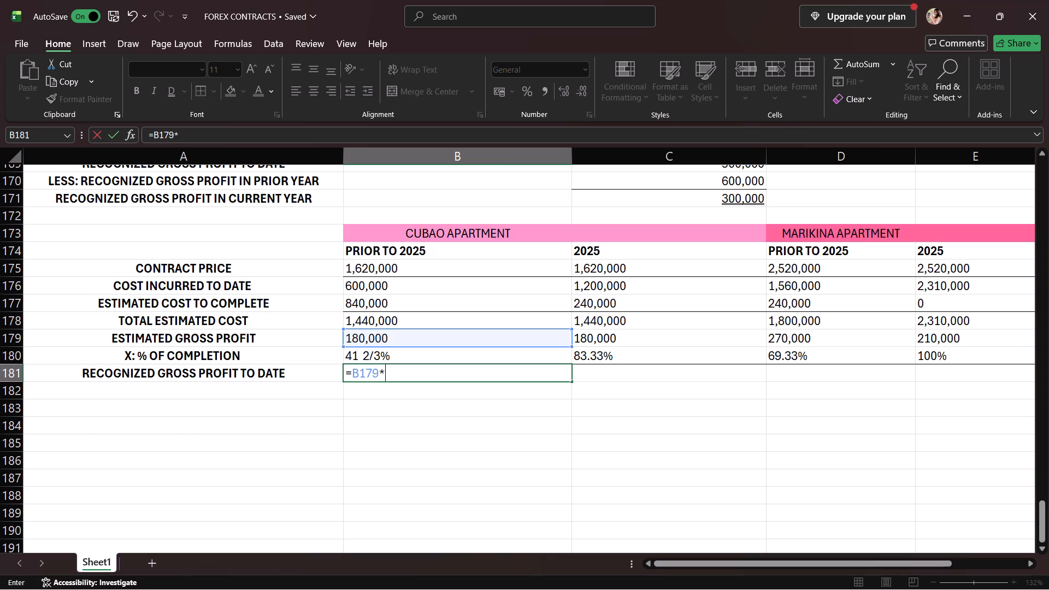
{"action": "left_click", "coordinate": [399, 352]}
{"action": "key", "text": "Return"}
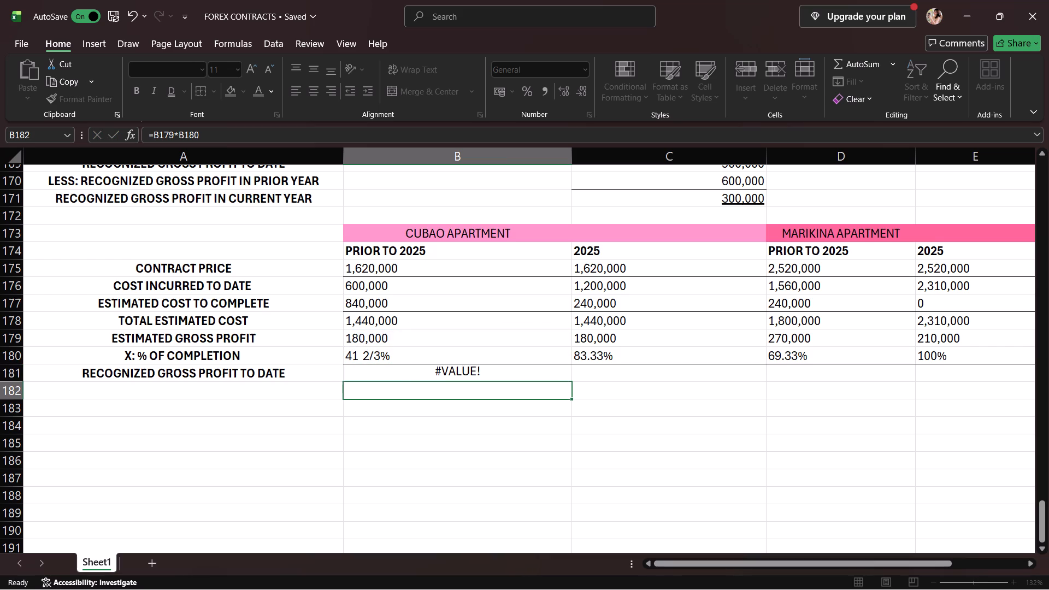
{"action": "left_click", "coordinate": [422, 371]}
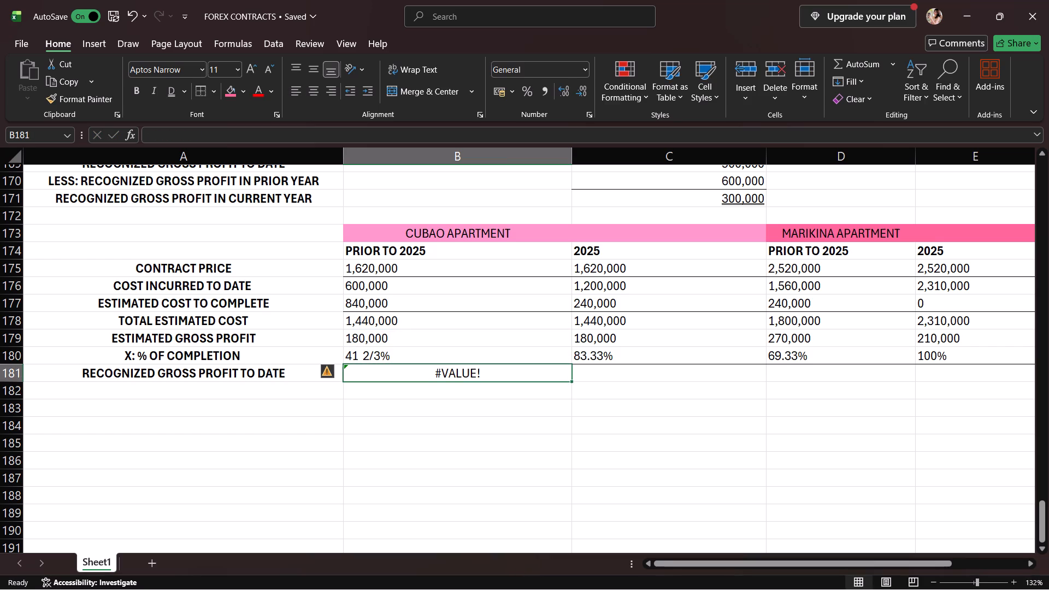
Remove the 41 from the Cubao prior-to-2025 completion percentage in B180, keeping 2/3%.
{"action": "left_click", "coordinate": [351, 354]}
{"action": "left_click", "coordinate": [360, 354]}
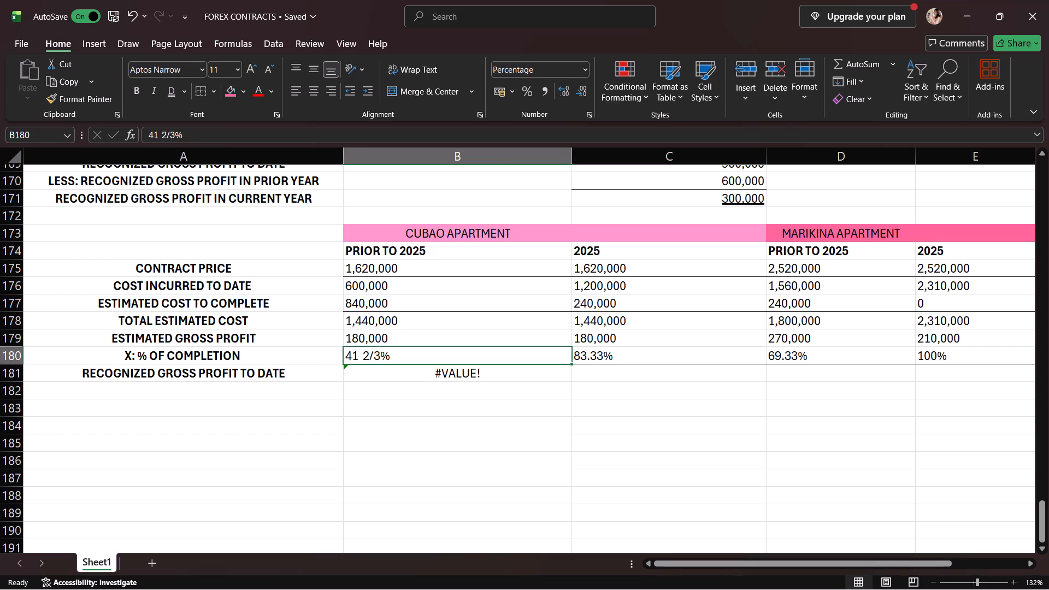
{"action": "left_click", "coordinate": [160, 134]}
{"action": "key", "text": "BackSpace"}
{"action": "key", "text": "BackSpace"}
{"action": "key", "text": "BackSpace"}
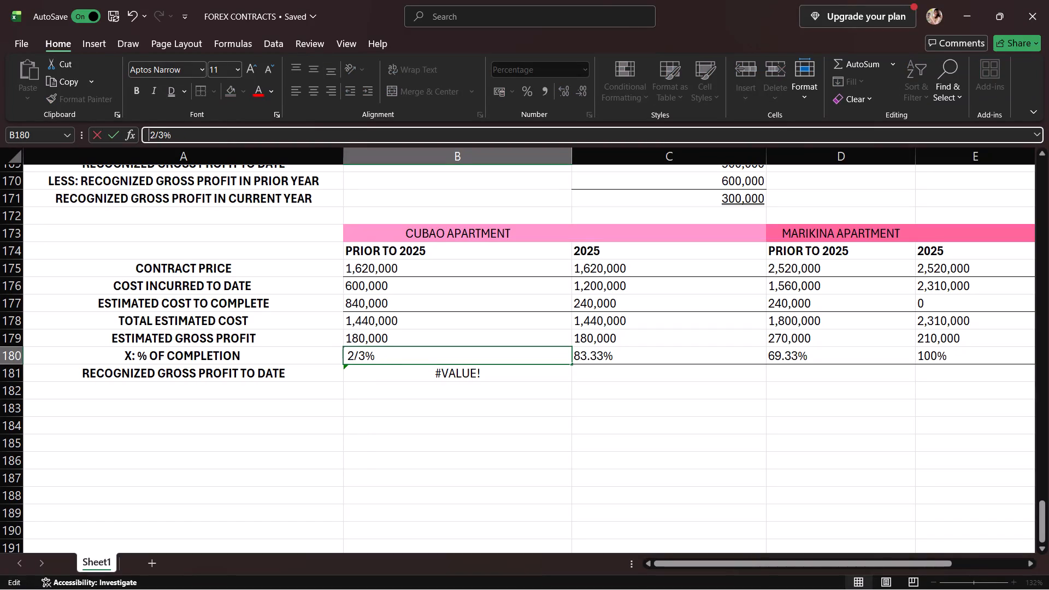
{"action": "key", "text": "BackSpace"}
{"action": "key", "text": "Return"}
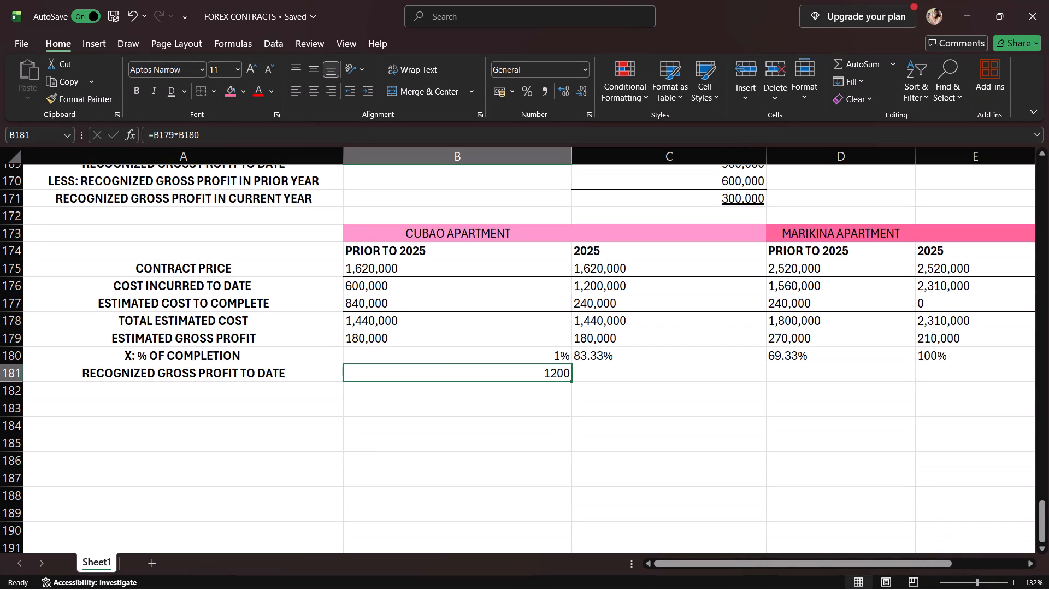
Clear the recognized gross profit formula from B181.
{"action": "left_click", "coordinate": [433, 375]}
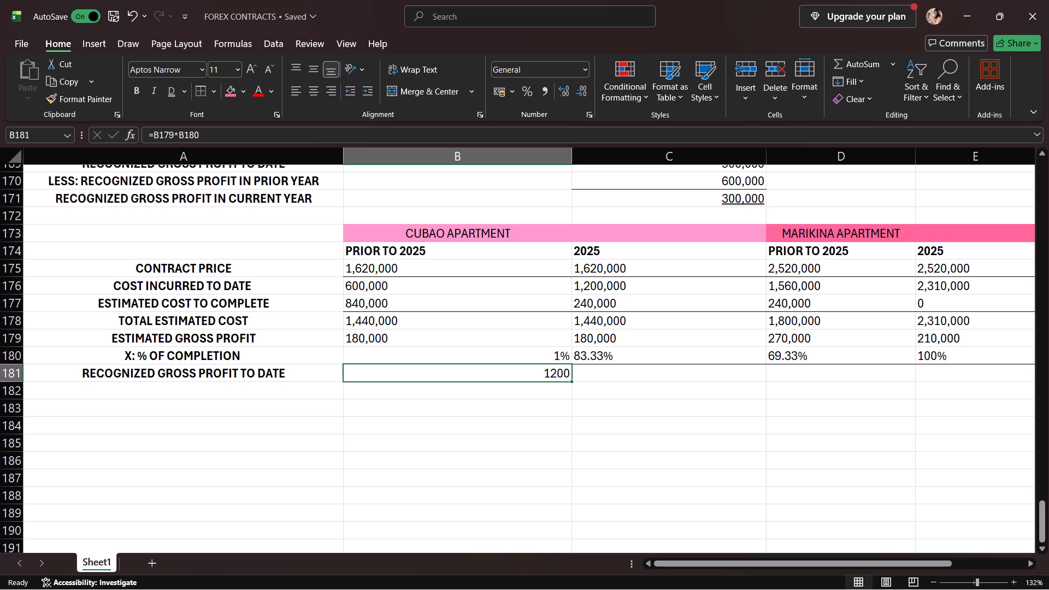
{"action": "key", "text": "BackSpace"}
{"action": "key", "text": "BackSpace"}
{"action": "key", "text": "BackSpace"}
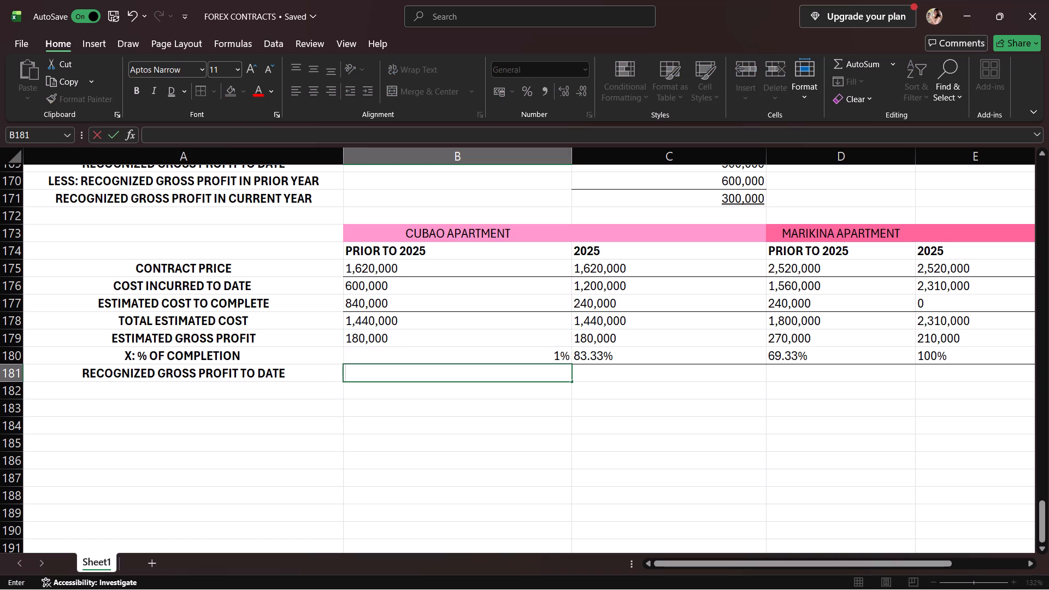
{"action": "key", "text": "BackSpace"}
Replace the Cubao prior-to-2025 completion percentage in B180 with 2/3%.
{"action": "left_click", "coordinate": [456, 356]}
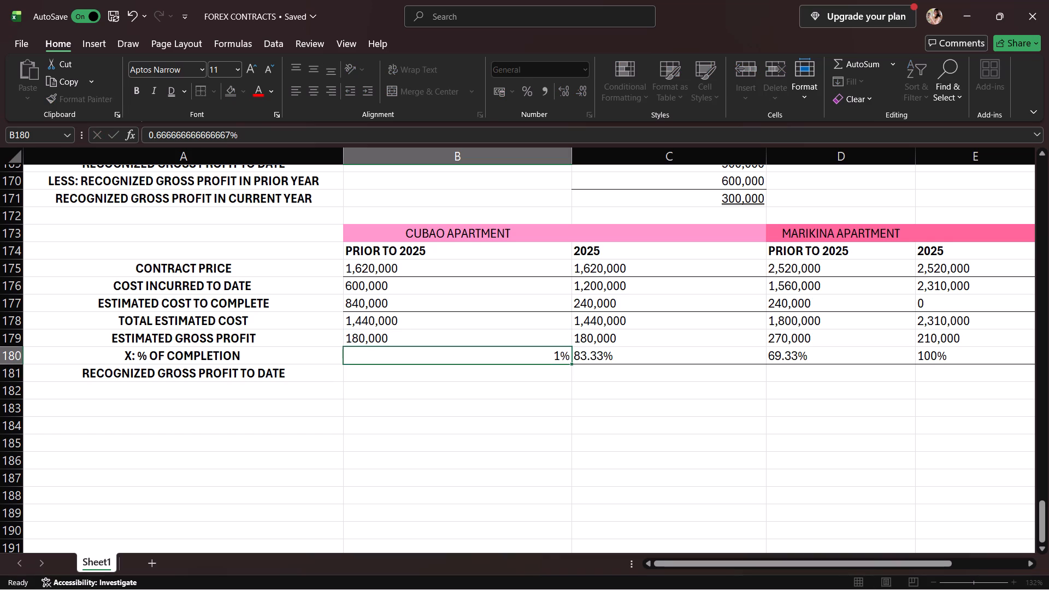
{"action": "left_click", "coordinate": [271, 125]}
{"action": "left_click", "coordinate": [292, 139]}
{"action": "key", "text": "BackSpace"}
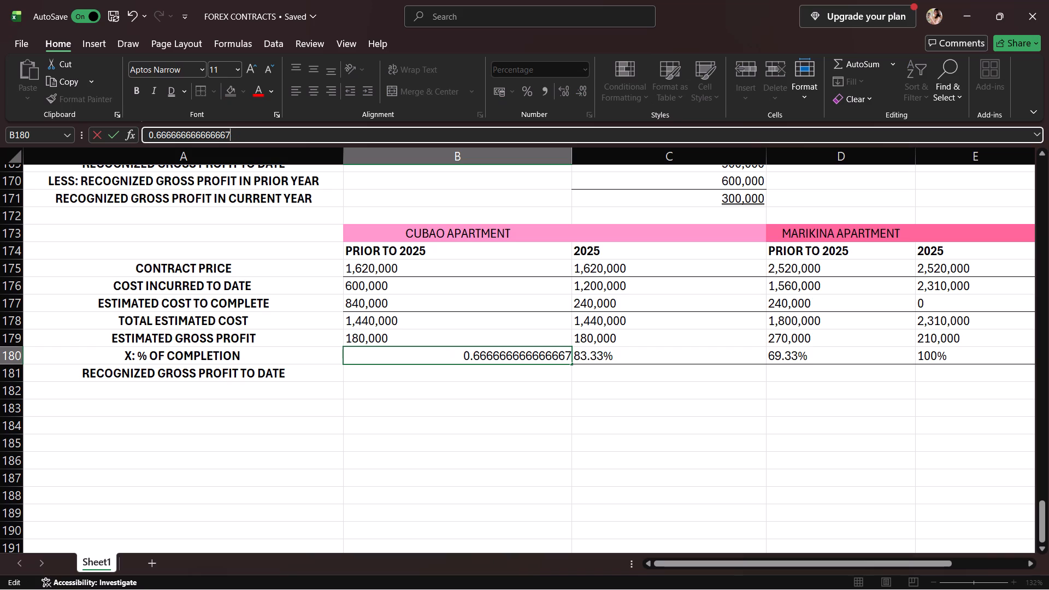
{"action": "key", "text": "BackSpace"}
{"action": "key", "text": "BackSpace"}
{"action": "key", "text": "BackSpace"}
{"action": "key", "text": "BackSpace"}
{"action": "key", "text": "BackSpace"}
{"action": "key", "text": "BackSpace"}
{"action": "key", "text": "BackSpace"}
{"action": "key", "text": "BackSpace"}
{"action": "key", "text": "BackSpace"}
{"action": "key", "text": "BackSpace"}
{"action": "key", "text": "BackSpace"}
{"action": "key", "text": "BackSpace"}
{"action": "key", "text": "BackSpace"}
{"action": "key", "text": "BackSpace"}
{"action": "key", "text": "BackSpace"}
{"action": "key", "text": "BackSpace"}
{"action": "key", "text": "BackSpace"}
{"action": "key", "text": "BackSpace"}
{"action": "key", "text": "BackSpace"}
{"action": "key", "text": "BackSpace"}
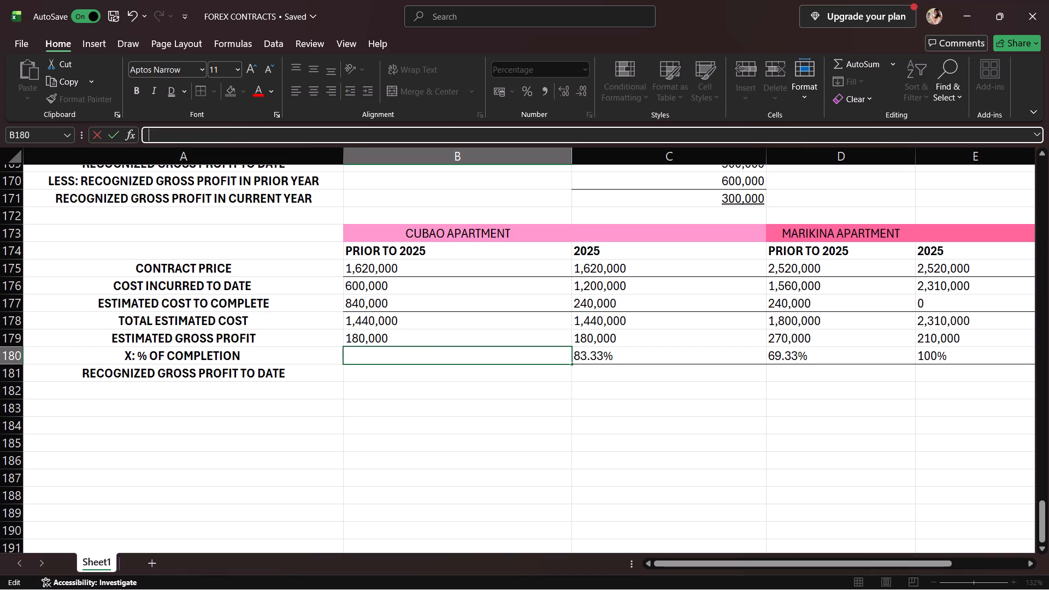
{"action": "type", "text": "2/3"}
{"action": "key", "text": "shift+percent"}
{"action": "key", "text": "Return"}
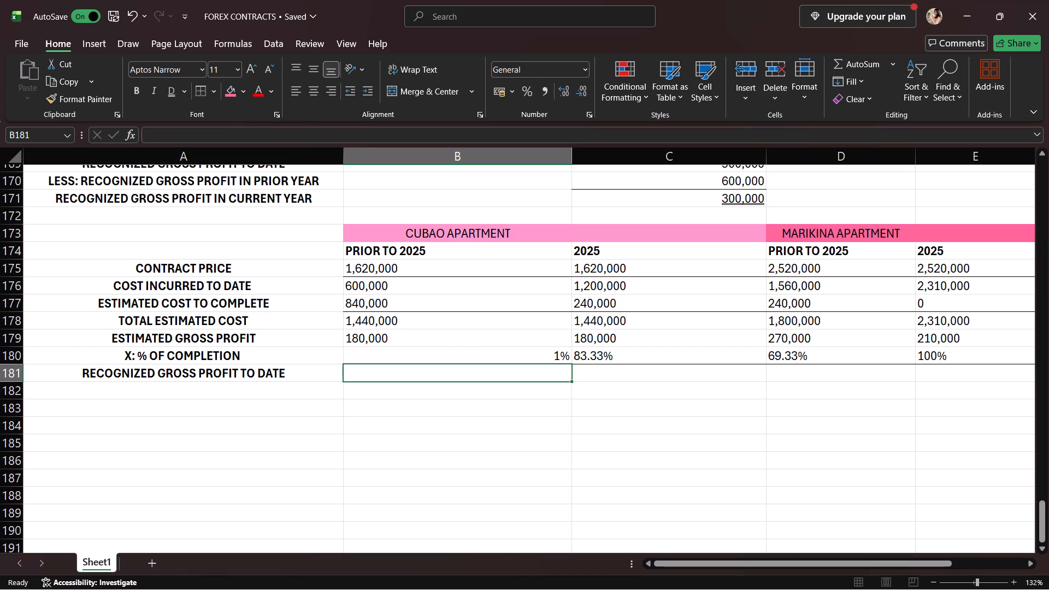
Enter 75,000 in B181 as Cubao's recognized gross profit to date for the period prior to 2025.
{"action": "left_click", "coordinate": [391, 375]}
{"action": "type", "text": "75,000"}
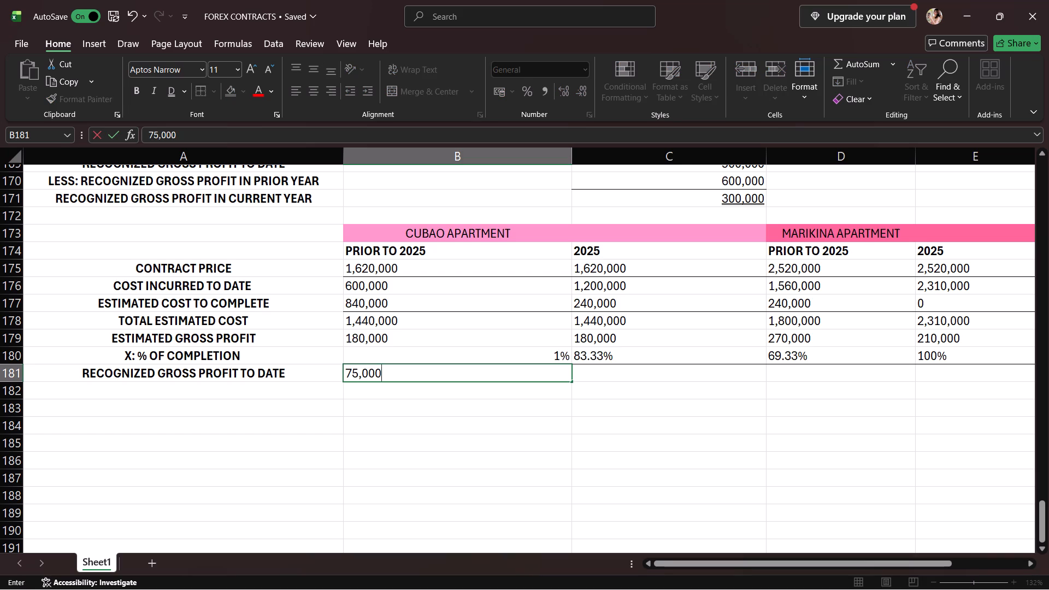
{"action": "key", "text": "Return"}
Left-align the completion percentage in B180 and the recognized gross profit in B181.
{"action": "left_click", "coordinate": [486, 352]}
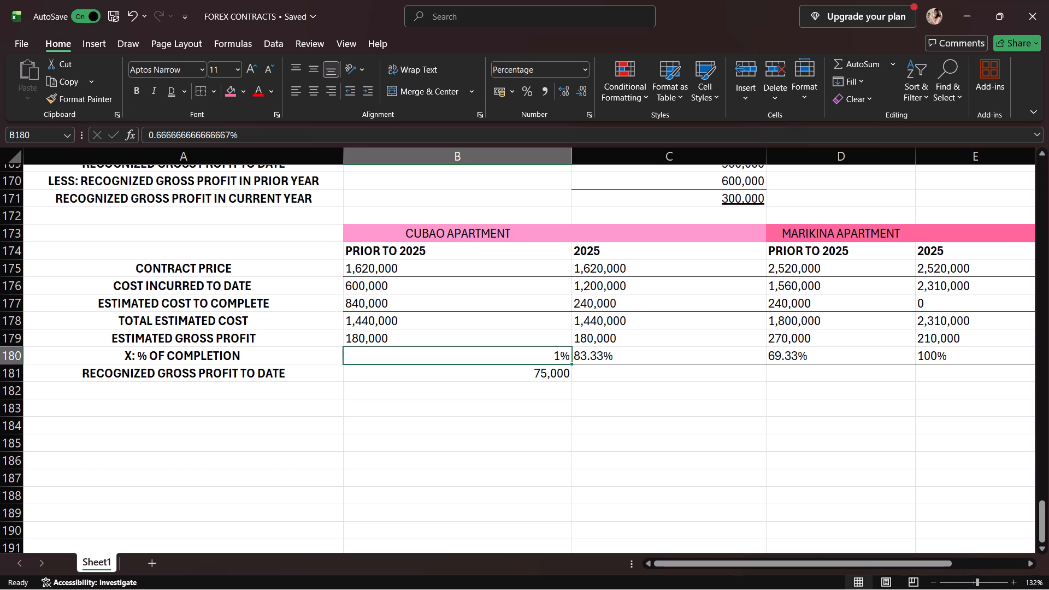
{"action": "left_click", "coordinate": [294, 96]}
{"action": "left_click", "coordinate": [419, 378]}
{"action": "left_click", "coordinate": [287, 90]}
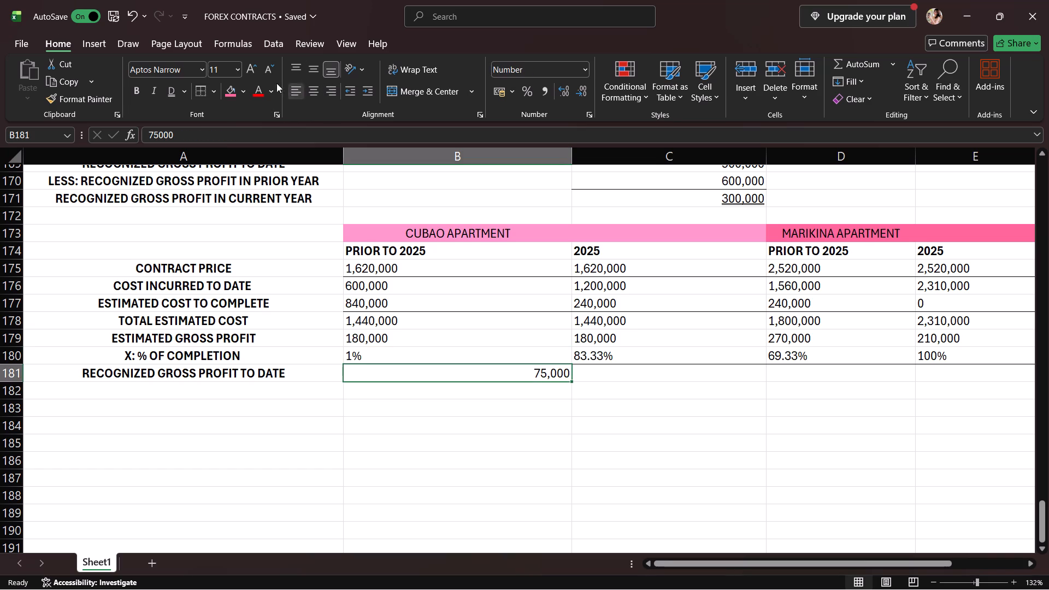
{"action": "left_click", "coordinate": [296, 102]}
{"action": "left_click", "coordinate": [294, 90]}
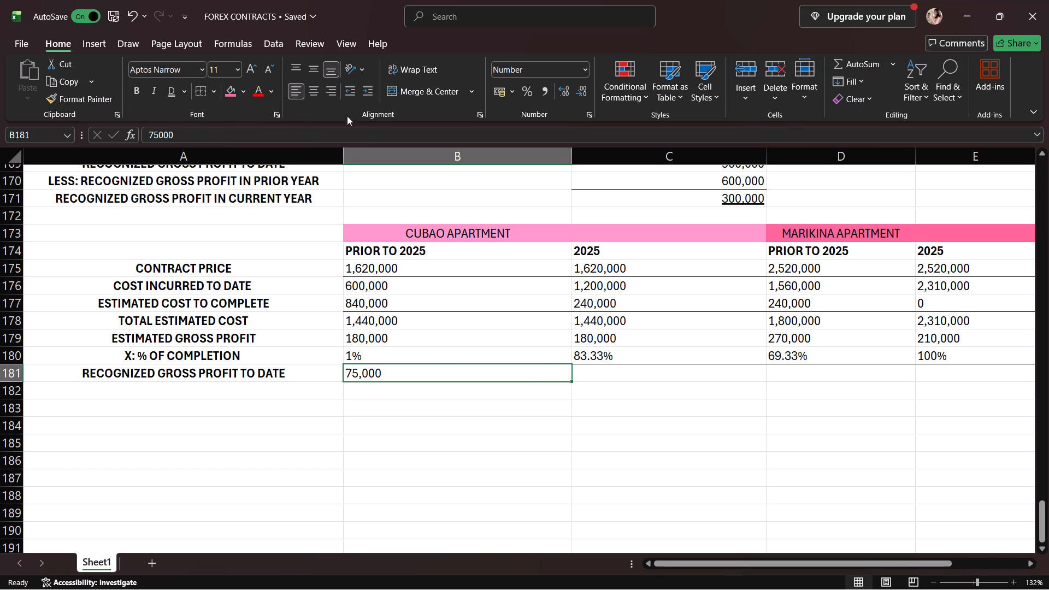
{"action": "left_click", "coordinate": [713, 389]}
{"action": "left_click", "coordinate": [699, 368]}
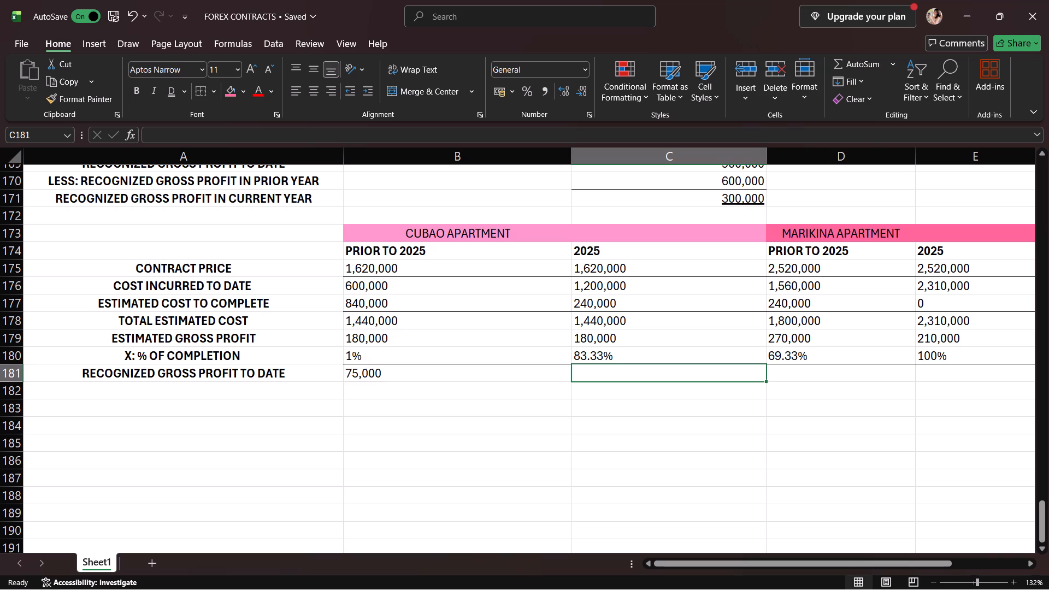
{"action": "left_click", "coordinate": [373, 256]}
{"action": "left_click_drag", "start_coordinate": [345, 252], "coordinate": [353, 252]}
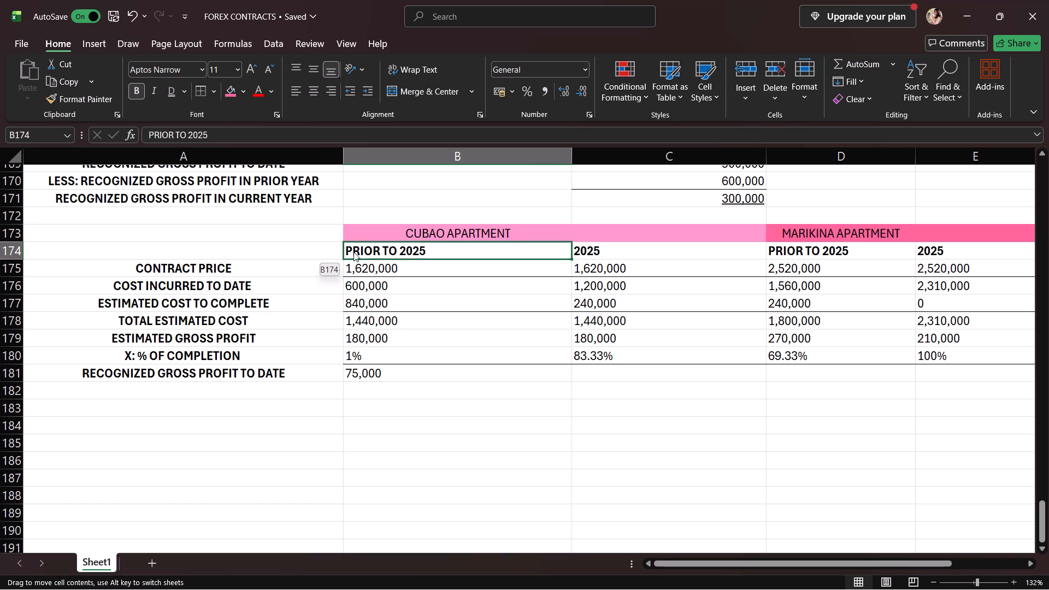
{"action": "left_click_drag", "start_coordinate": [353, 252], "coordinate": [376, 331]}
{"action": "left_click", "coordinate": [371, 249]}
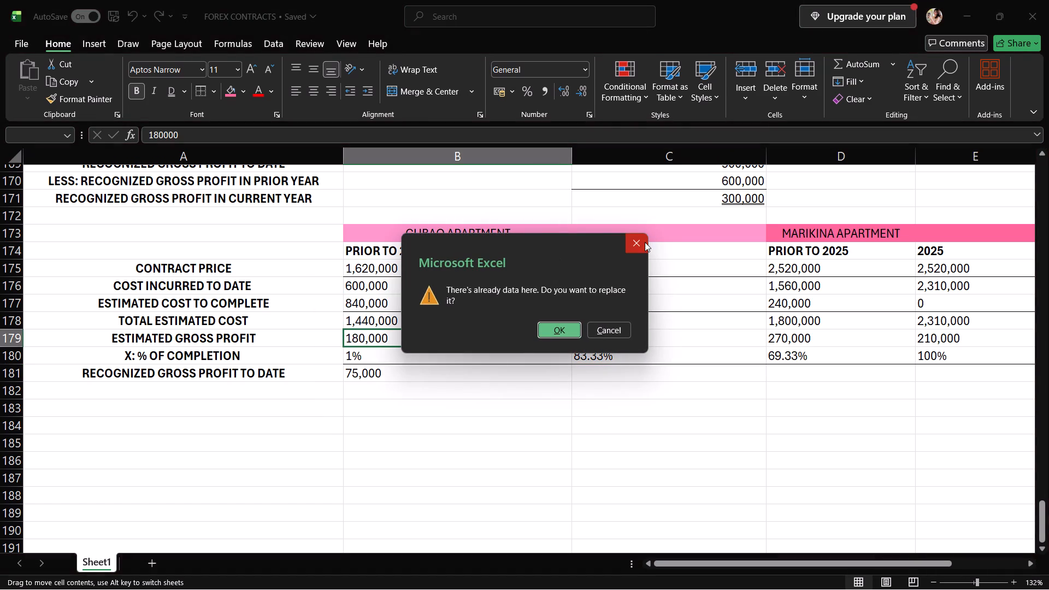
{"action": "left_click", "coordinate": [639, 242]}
Center-align the year headings and figures of both apartments in B174:B181 and C174:E180.
{"action": "left_click_drag", "start_coordinate": [443, 248], "coordinate": [454, 367]}
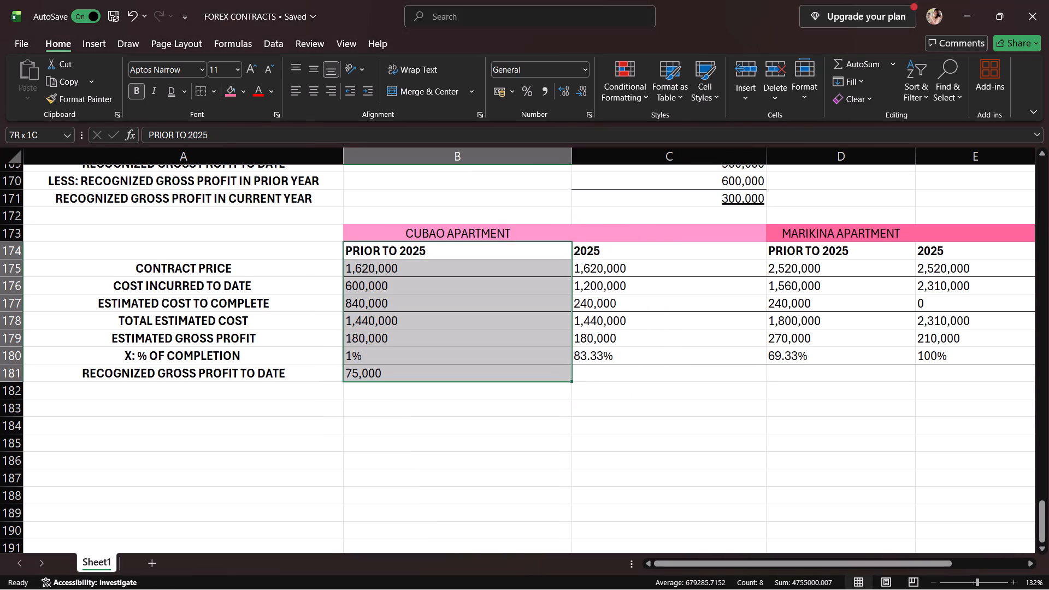
{"action": "left_click_drag", "start_coordinate": [454, 367], "coordinate": [451, 373]}
{"action": "left_click", "coordinate": [314, 95]}
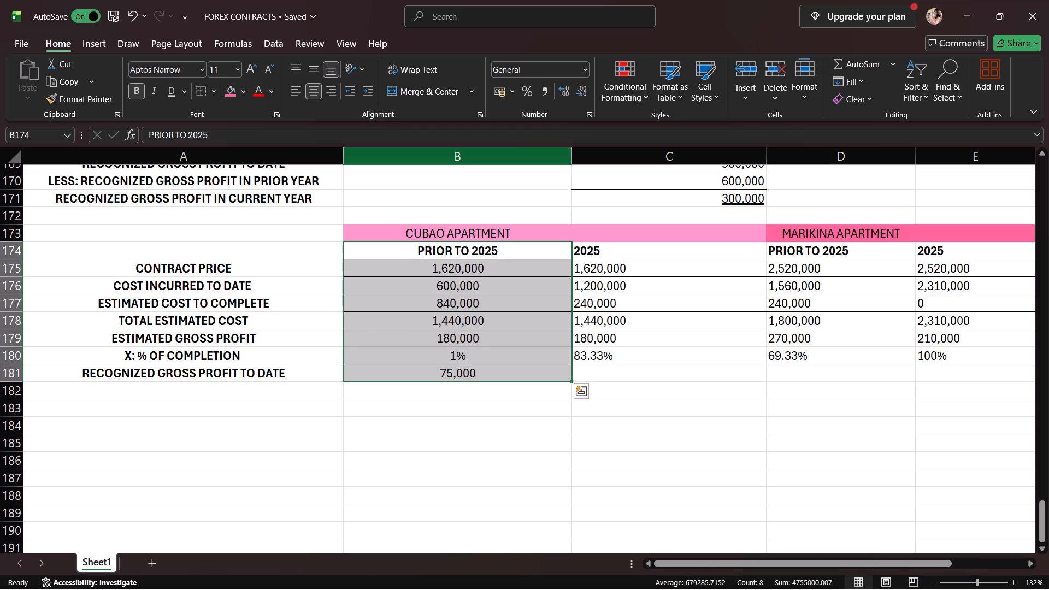
{"action": "left_click_drag", "start_coordinate": [628, 250], "coordinate": [654, 357]}
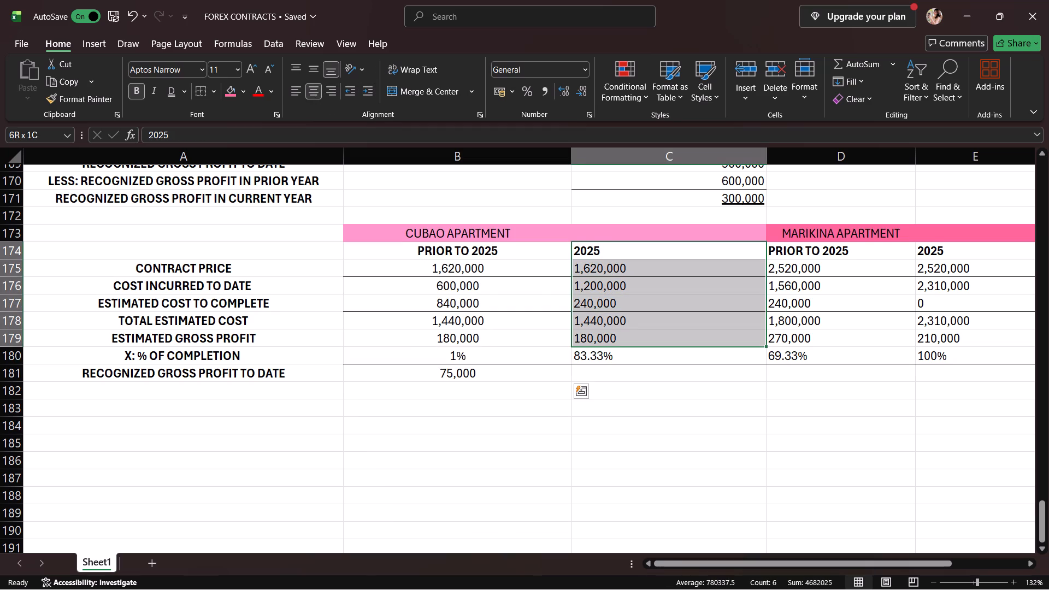
{"action": "left_click_drag", "start_coordinate": [654, 357], "coordinate": [655, 358]}
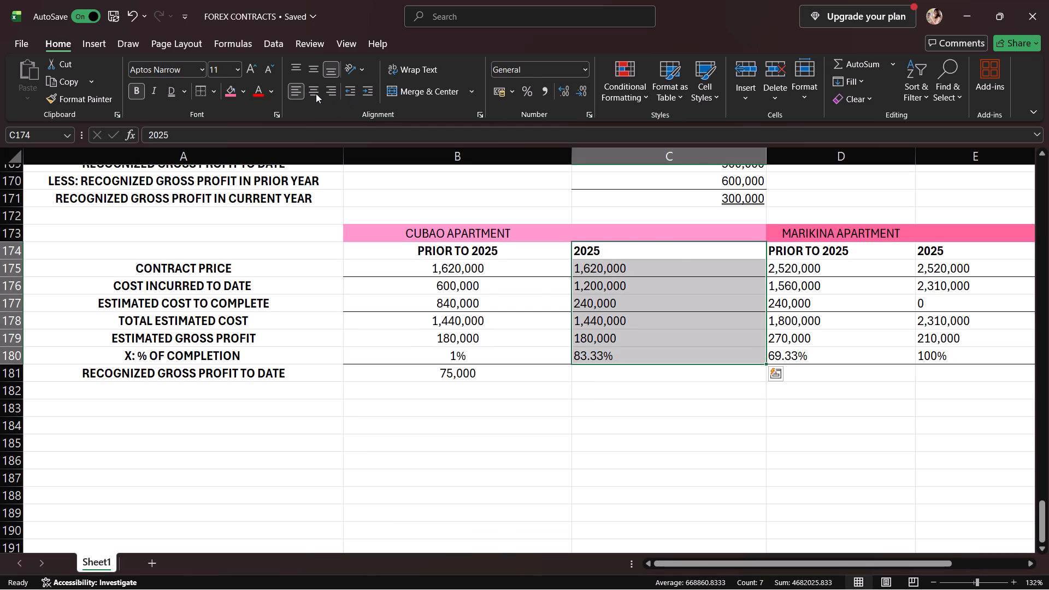
{"action": "left_click", "coordinate": [316, 93]}
{"action": "left_click_drag", "start_coordinate": [806, 256], "coordinate": [818, 320]}
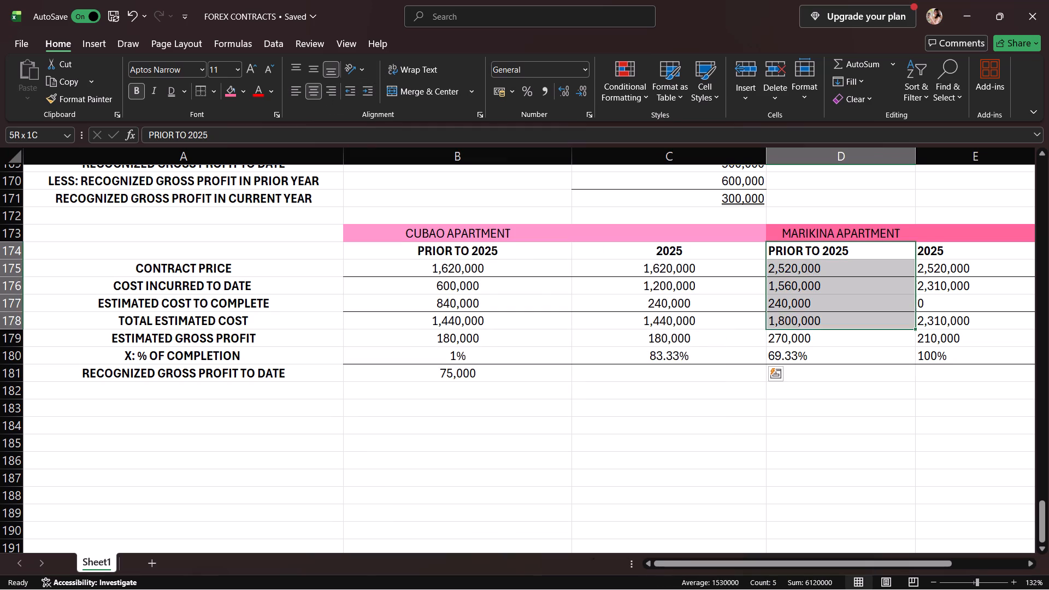
{"action": "left_click_drag", "start_coordinate": [818, 320], "coordinate": [824, 354]}
{"action": "left_click", "coordinate": [320, 90]}
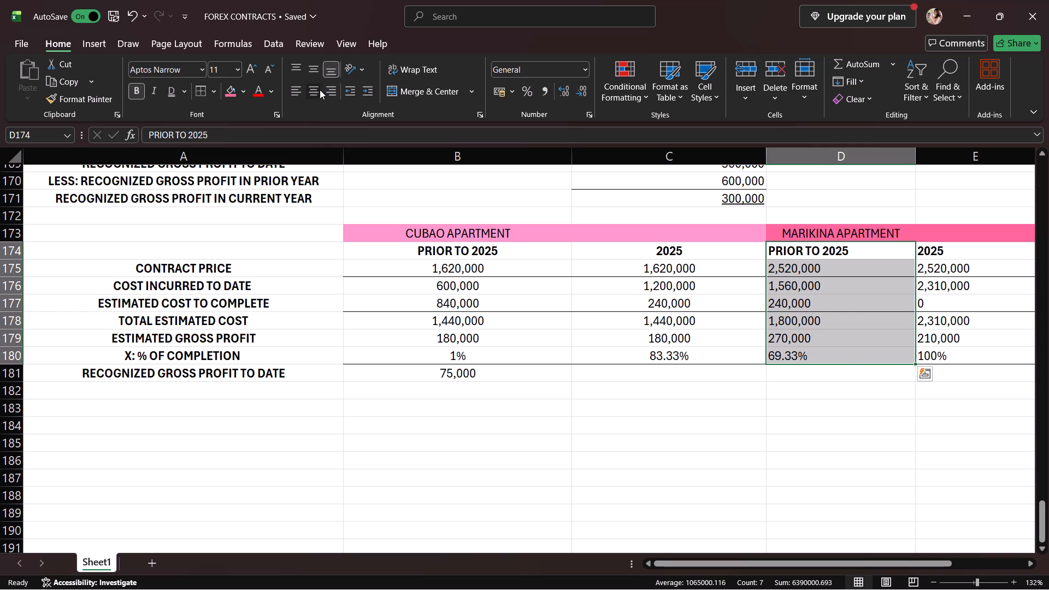
{"action": "left_click_drag", "start_coordinate": [948, 254], "coordinate": [951, 321]}
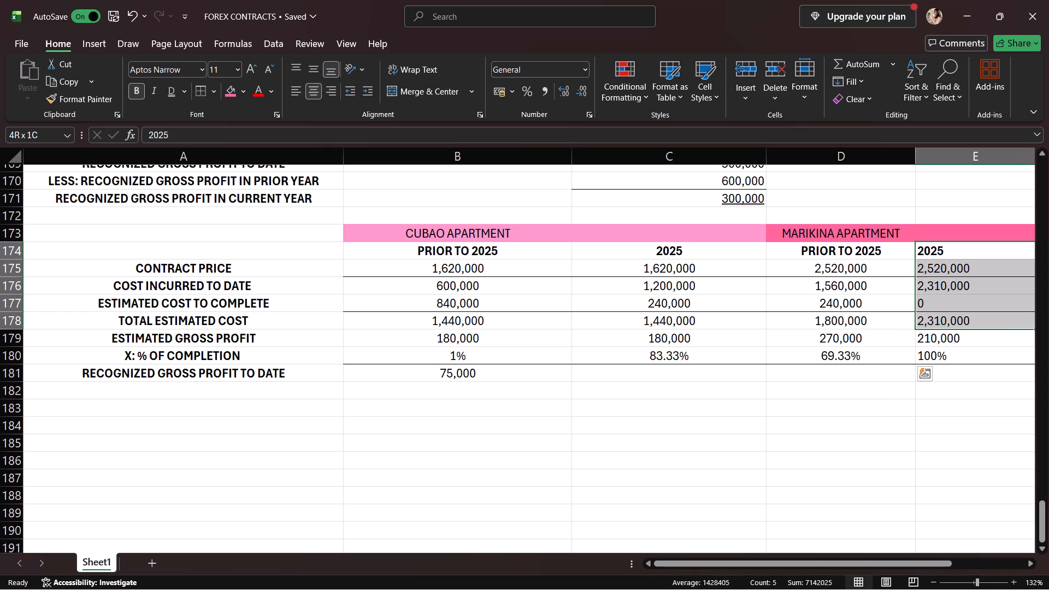
{"action": "left_click_drag", "start_coordinate": [951, 321], "coordinate": [957, 348]}
{"action": "left_click", "coordinate": [310, 89]}
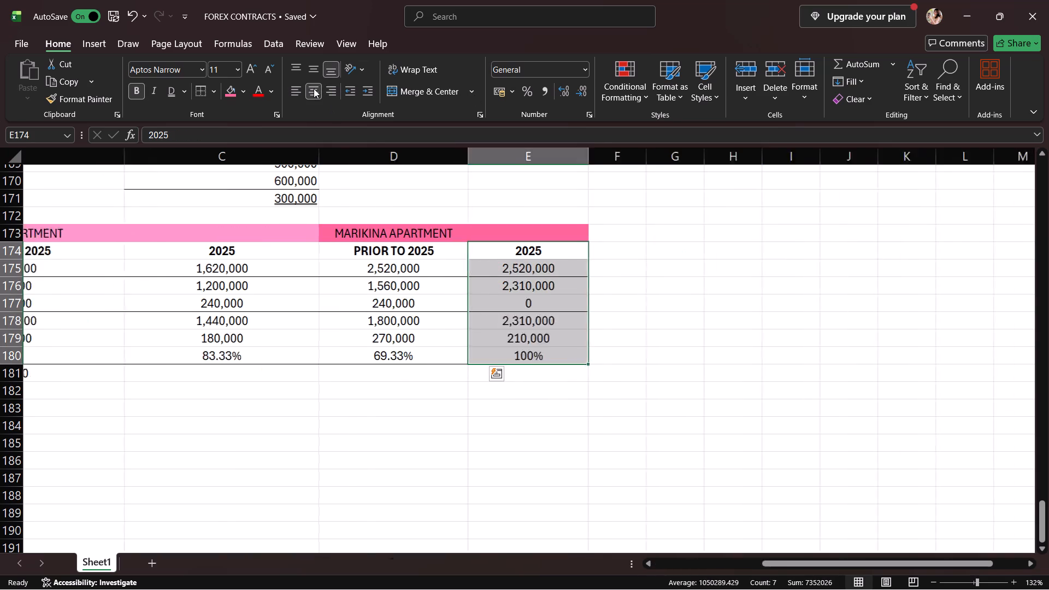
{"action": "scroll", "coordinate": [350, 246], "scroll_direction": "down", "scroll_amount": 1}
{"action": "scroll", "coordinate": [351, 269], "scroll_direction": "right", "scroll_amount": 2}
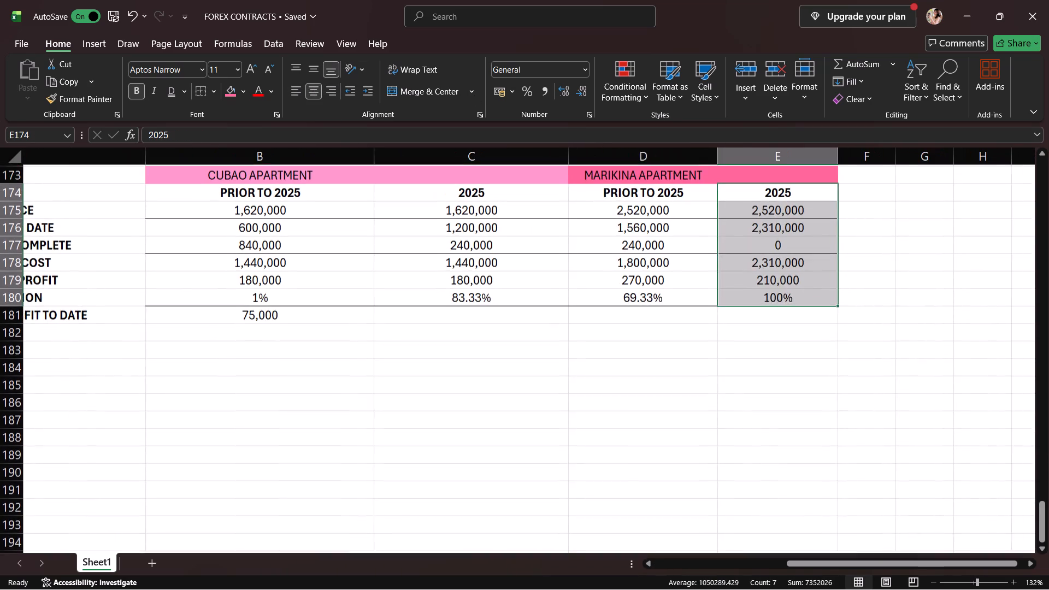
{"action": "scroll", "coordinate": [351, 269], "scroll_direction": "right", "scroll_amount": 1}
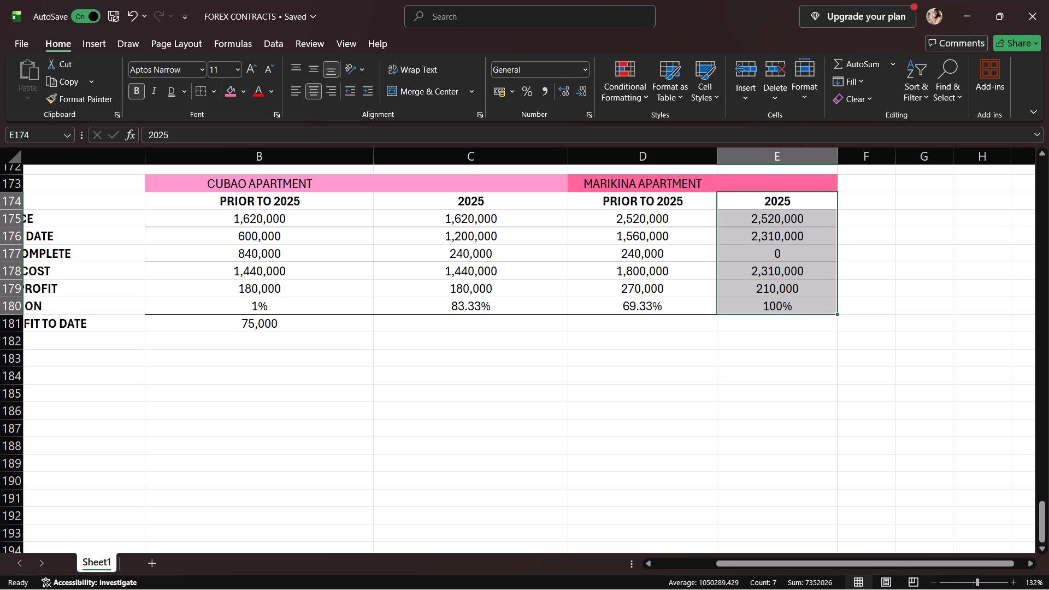
Calculate Cubao's 2025 recognized gross profit to date in C181 with the formula =C179*C180.
{"action": "left_click", "coordinate": [458, 329]}
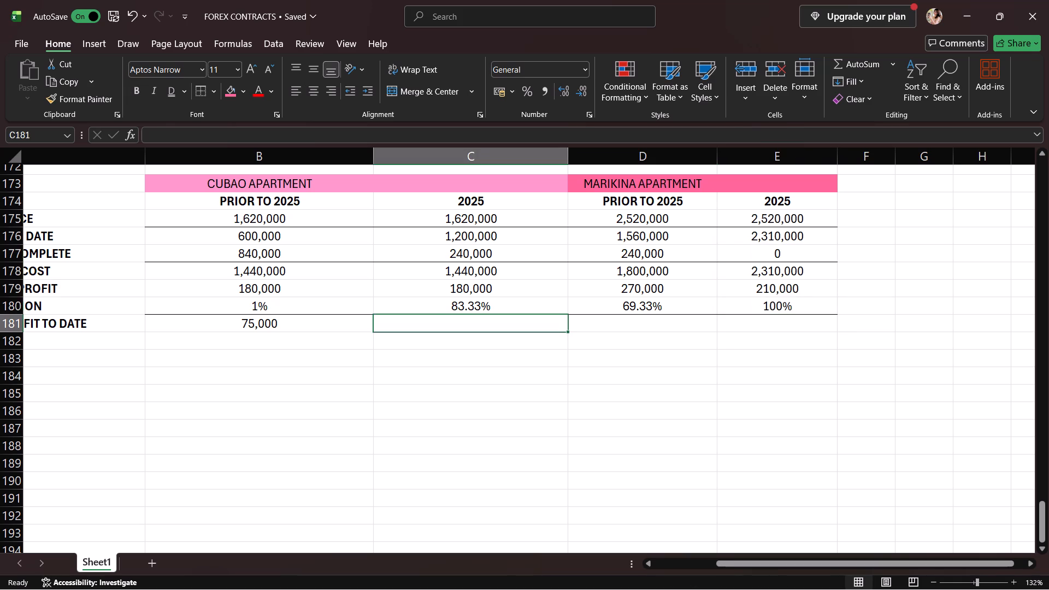
{"action": "key", "text": "equal"}
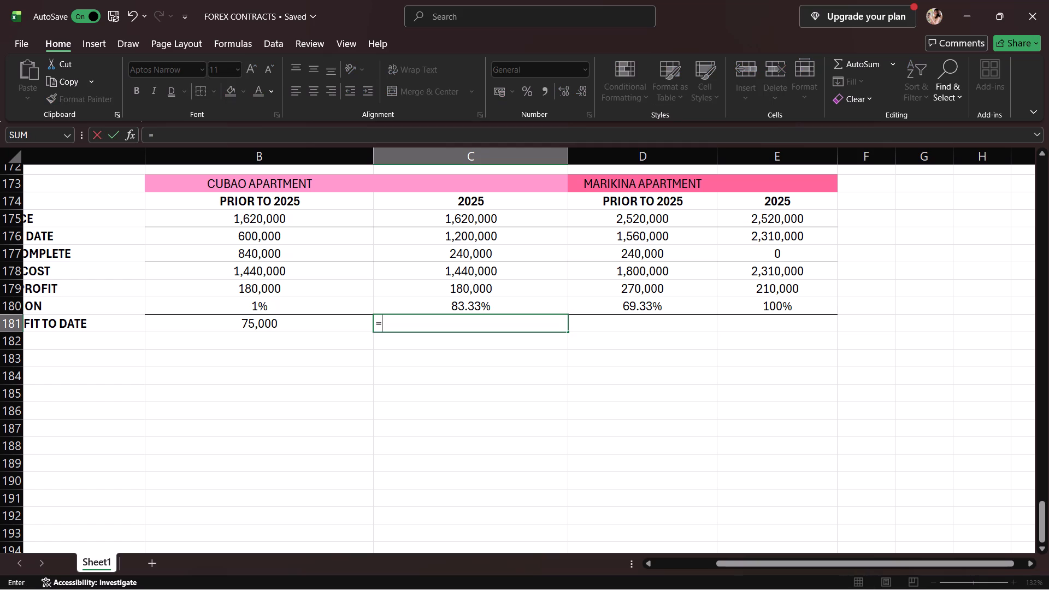
{"action": "left_click", "coordinate": [486, 292]}
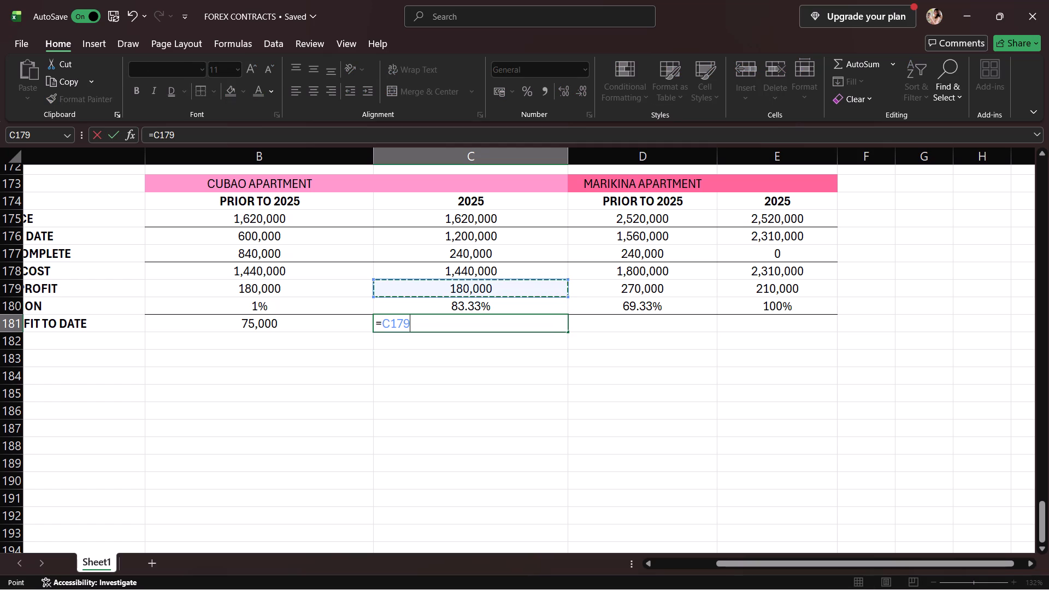
{"action": "key", "text": "asterisk"}
{"action": "left_click", "coordinate": [497, 309]}
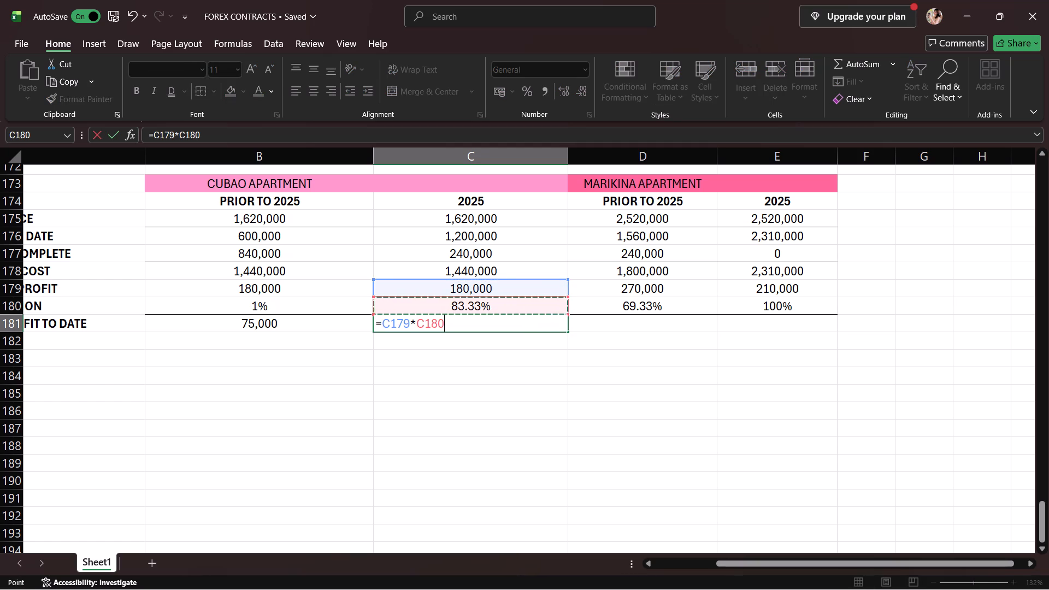
{"action": "key", "text": "Return"}
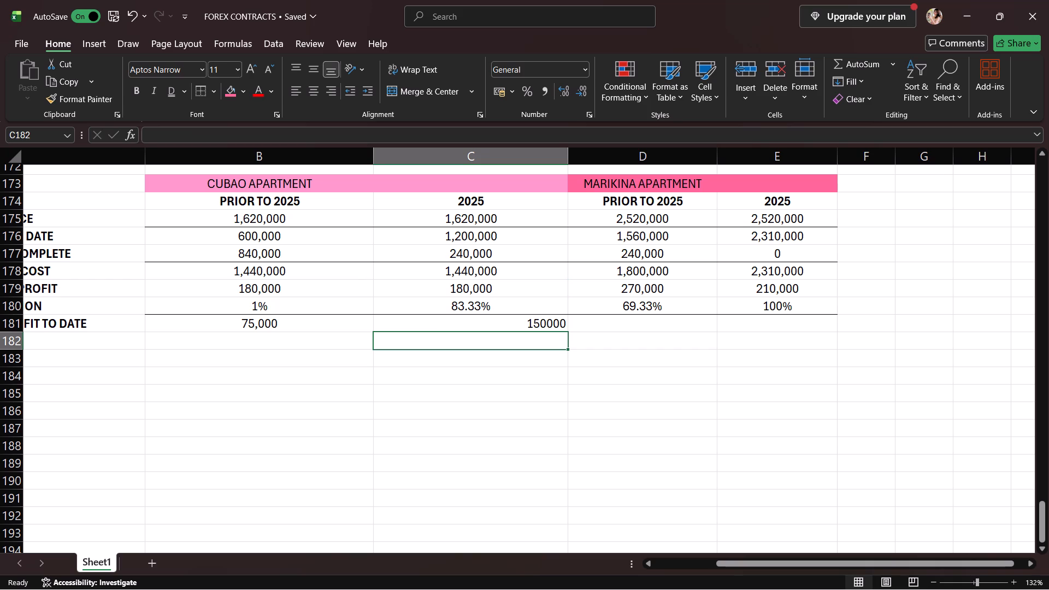
Format Cubao's 2025 recognized gross profit in C181 with the comma number style.
{"action": "left_click", "coordinate": [518, 321]}
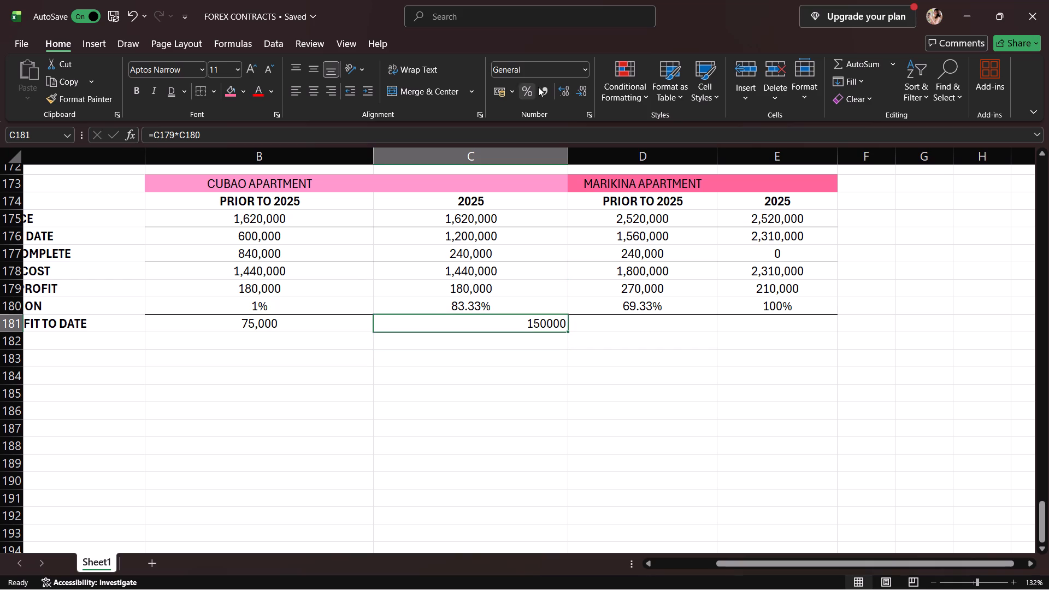
{"action": "left_click", "coordinate": [541, 91]}
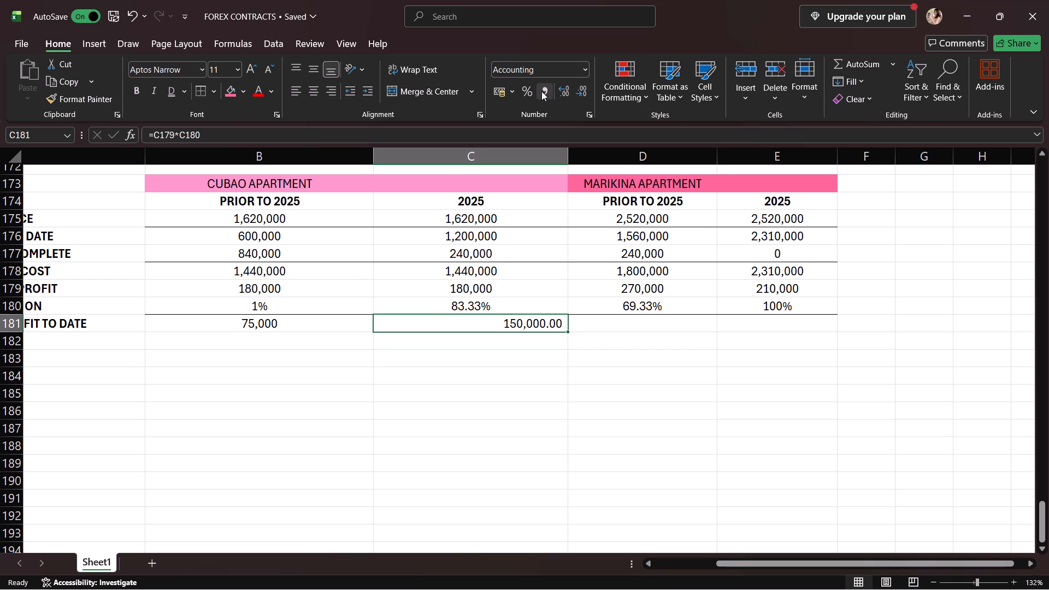
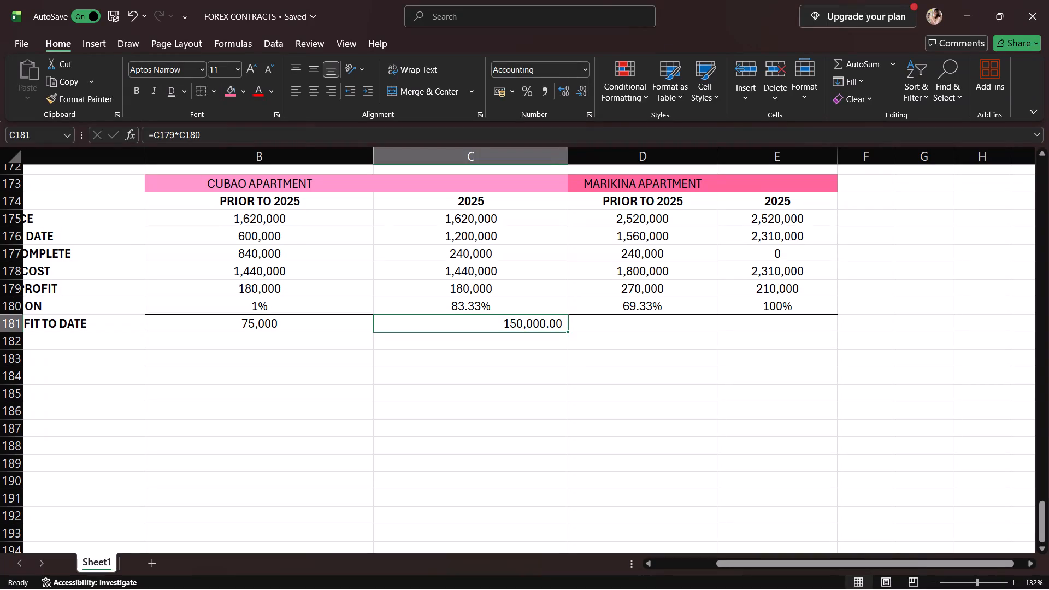
Calculate Marikina's prior-to-2025 recognized gross profit to date in D181 with the formula =D179*D180.
{"action": "left_click", "coordinate": [630, 329]}
{"action": "left_click", "coordinate": [618, 293]}
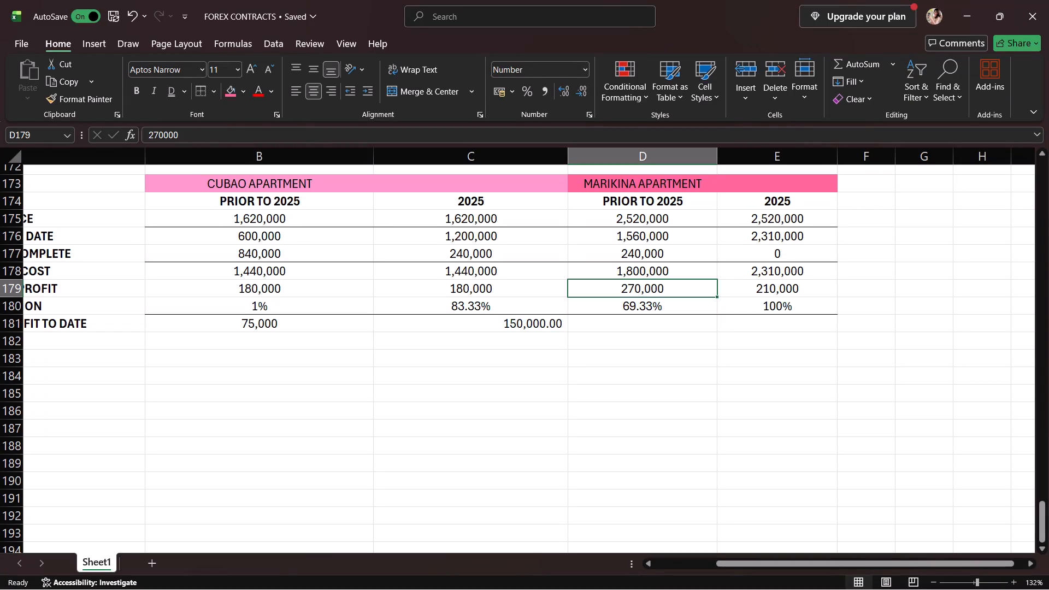
{"action": "left_click_drag", "start_coordinate": [614, 331], "coordinate": [616, 321]}
{"action": "key", "text": "equal"}
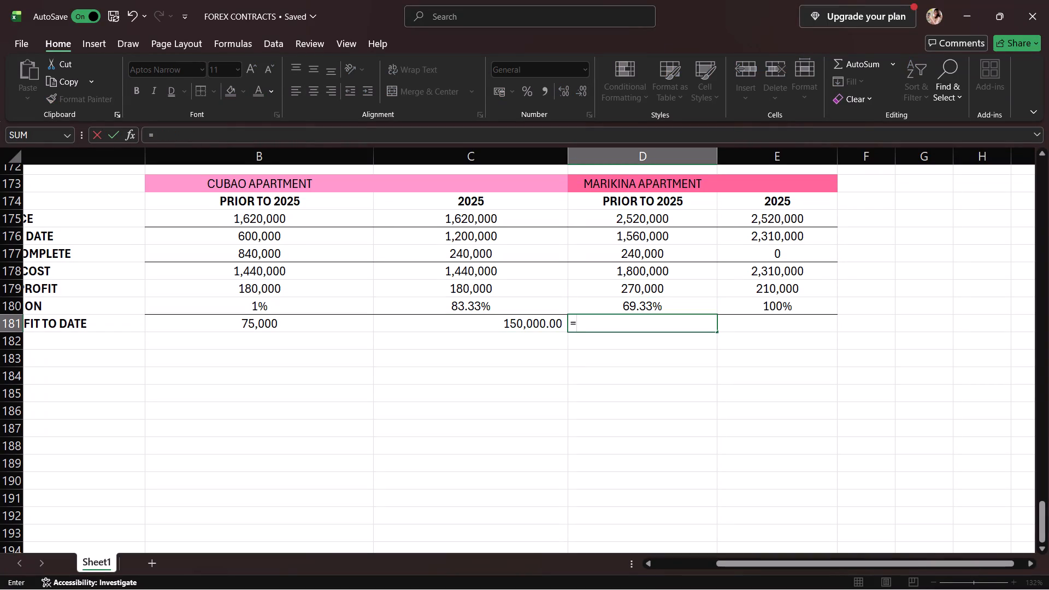
{"action": "left_click", "coordinate": [678, 296]}
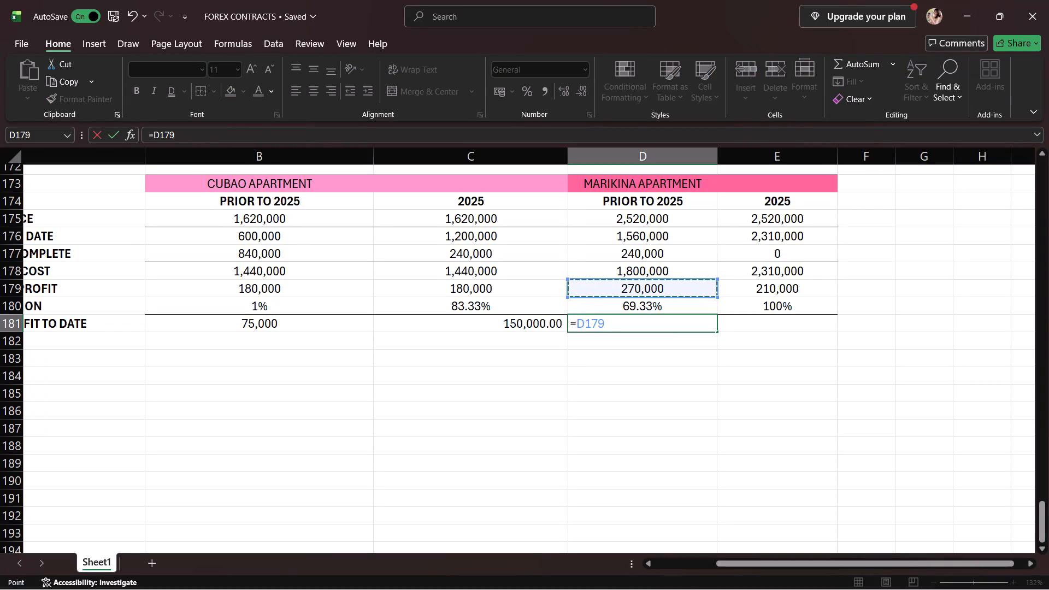
{"action": "key", "text": "asterisk"}
{"action": "left_click", "coordinate": [674, 309]}
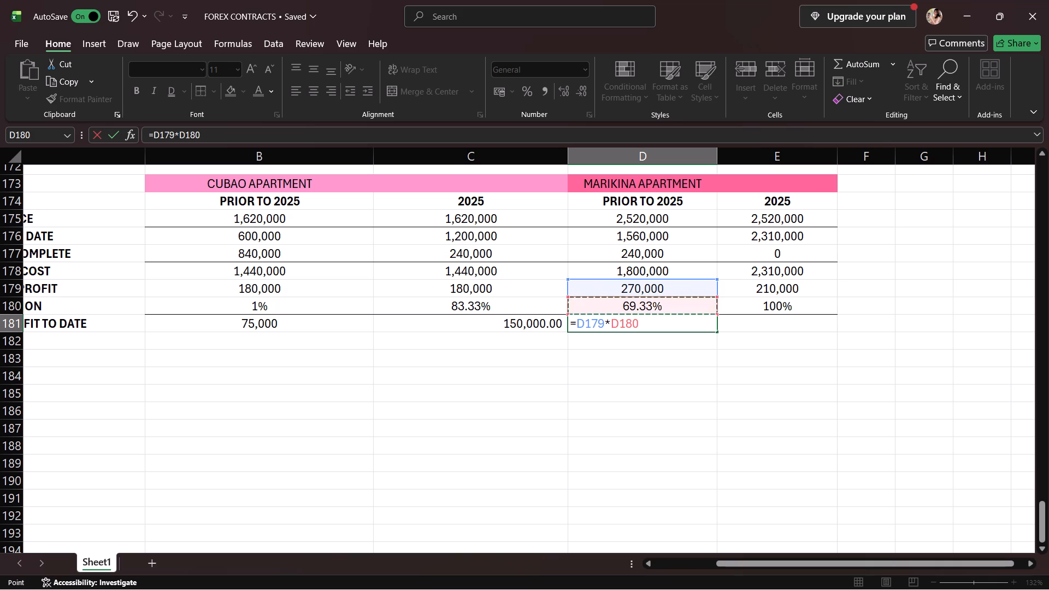
{"action": "key", "text": "Return"}
Format Marikina's prior-to-2025 recognized gross profit in D181 with the comma number style.
{"action": "left_click", "coordinate": [693, 323]}
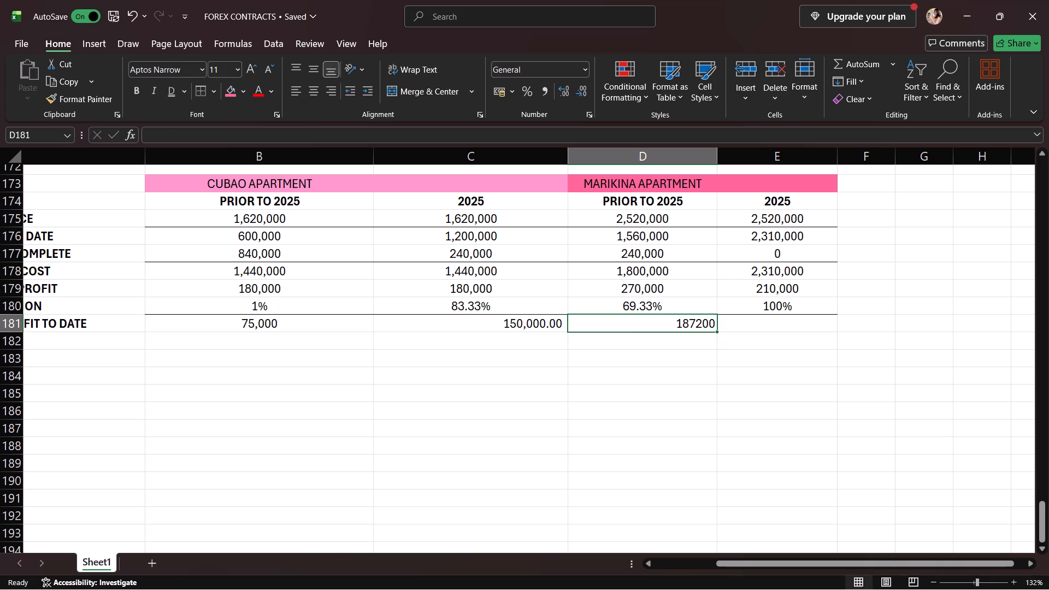
{"action": "left_click", "coordinate": [542, 88]}
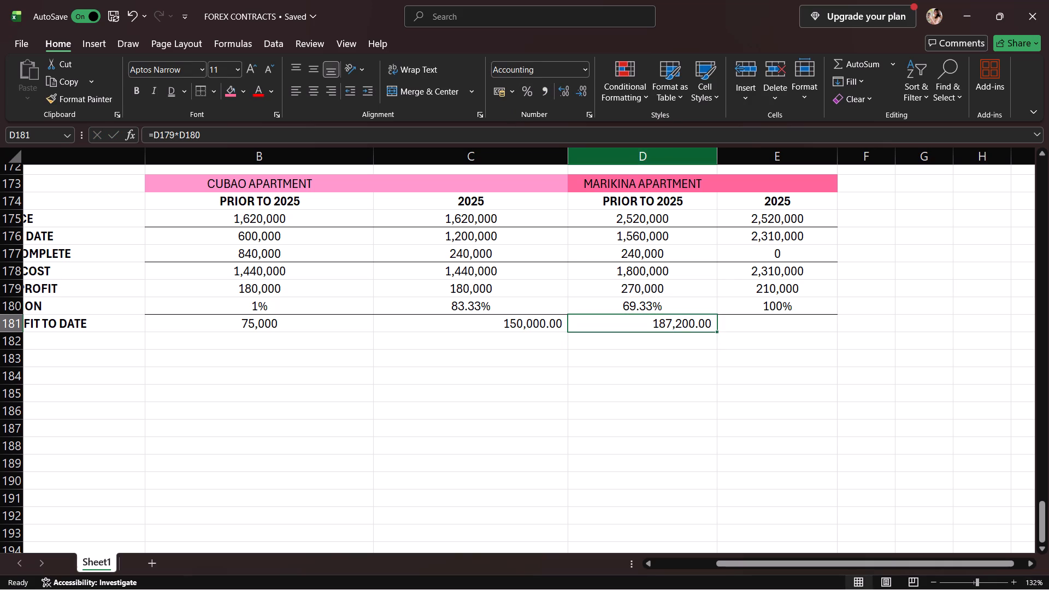
Try to center-align the recognized gross profit figures in C181 and D181.
{"action": "left_click", "coordinate": [777, 329]}
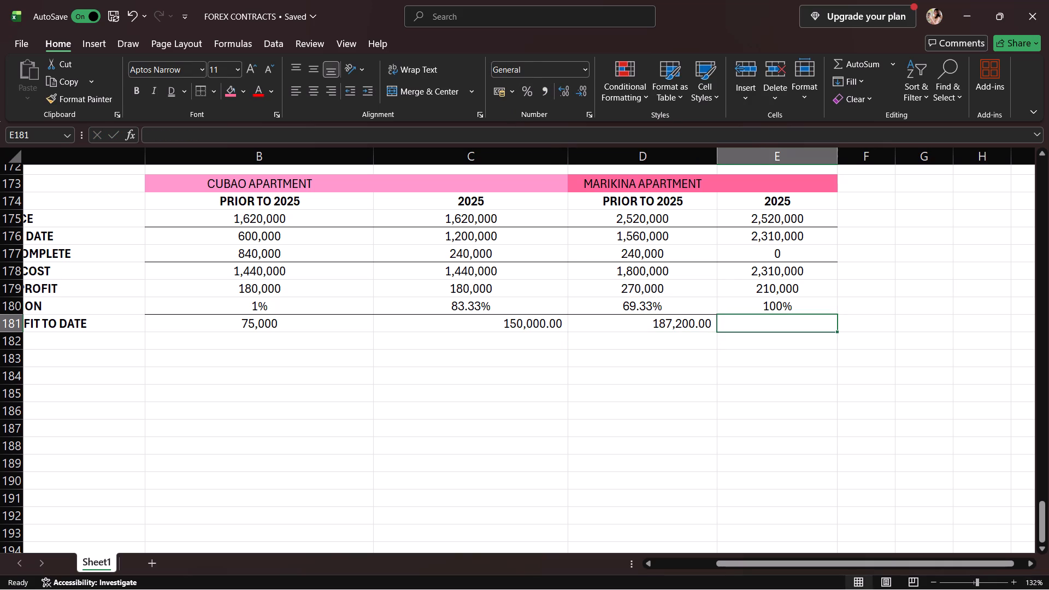
{"action": "left_click", "coordinate": [694, 322]}
{"action": "left_click", "coordinate": [557, 333]}
{"action": "left_click", "coordinate": [546, 328]}
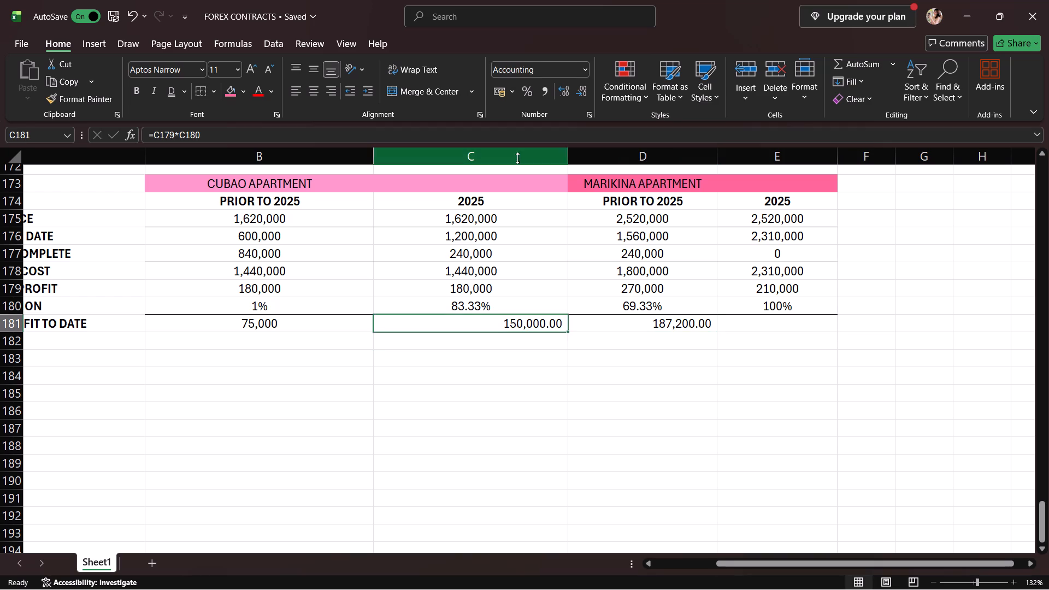
{"action": "left_click", "coordinate": [312, 93]}
{"action": "left_click", "coordinate": [538, 326]}
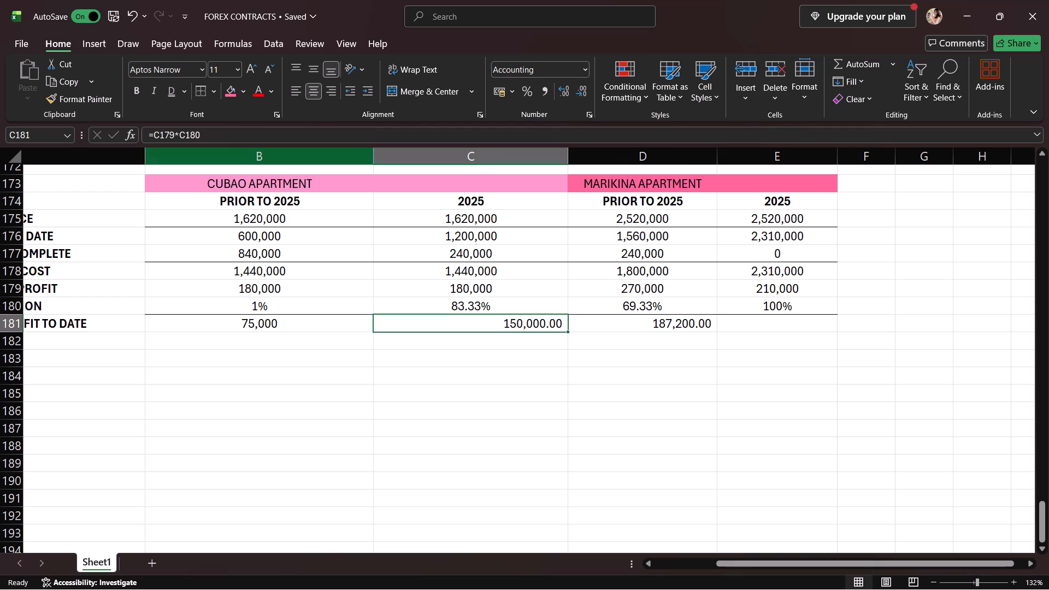
{"action": "left_click", "coordinate": [314, 93]}
{"action": "left_click", "coordinate": [610, 328]}
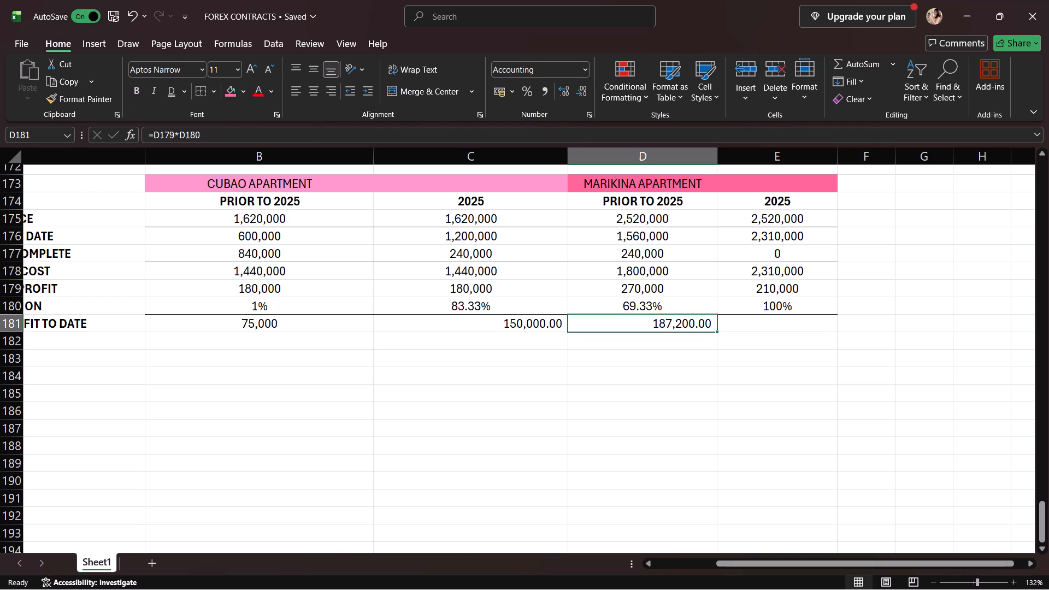
{"action": "left_click", "coordinate": [570, 322]}
{"action": "left_click", "coordinate": [315, 94]}
Try to center-align Cubao's 2025 figures in C177:C181 together.
{"action": "left_click", "coordinate": [679, 310]}
{"action": "left_click", "coordinate": [490, 279]}
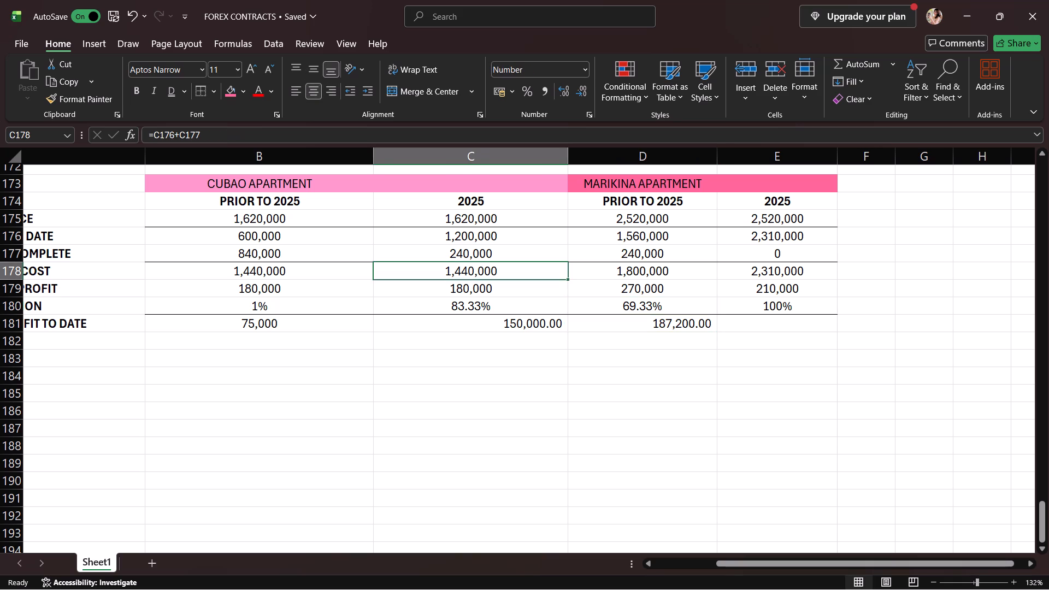
{"action": "left_click_drag", "start_coordinate": [488, 272], "coordinate": [509, 334]}
{"action": "left_click", "coordinate": [509, 322]}
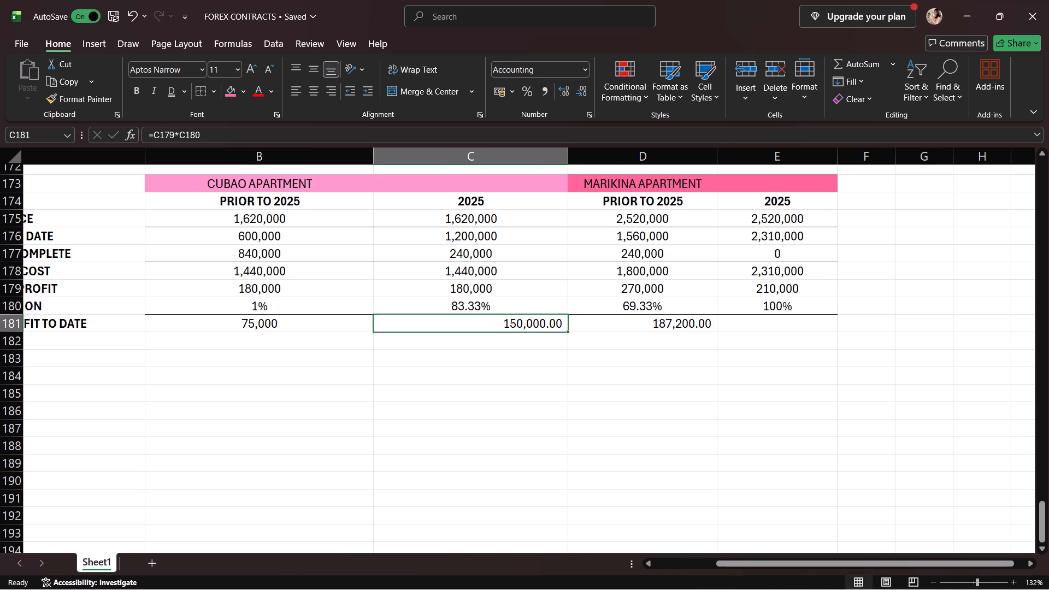
{"action": "left_click_drag", "start_coordinate": [492, 261], "coordinate": [511, 321]}
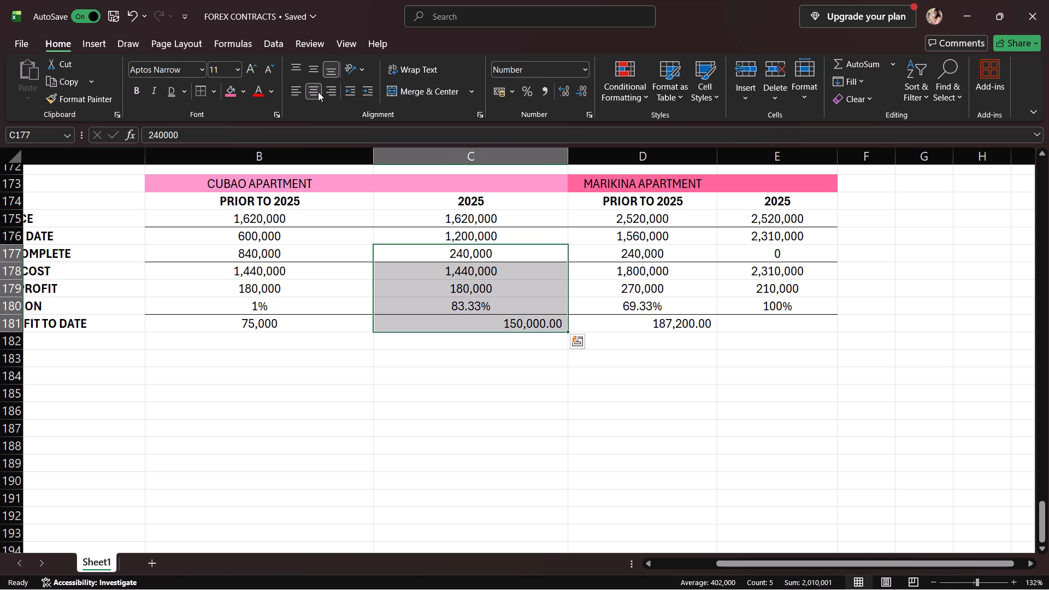
{"action": "left_click", "coordinate": [315, 90]}
{"action": "left_click", "coordinate": [320, 85]}
{"action": "left_click", "coordinate": [565, 329]}
{"action": "left_click", "coordinate": [594, 323]}
{"action": "left_click", "coordinate": [596, 323]}
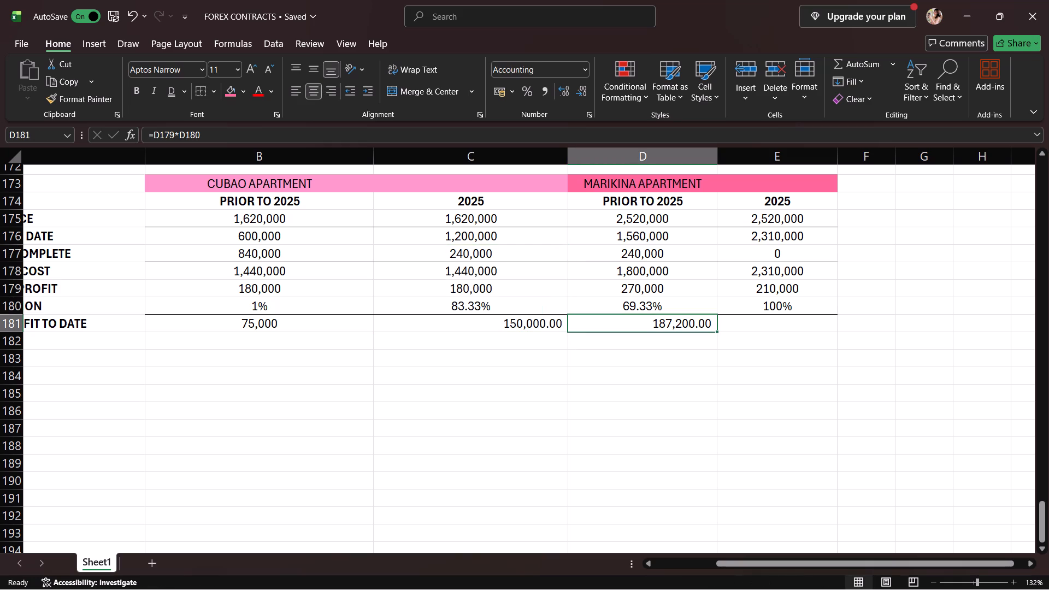
Try adjusting the horizontal and vertical alignment of Cubao's 2025 recognized gross profit in C181.
{"action": "left_click", "coordinate": [559, 325]}
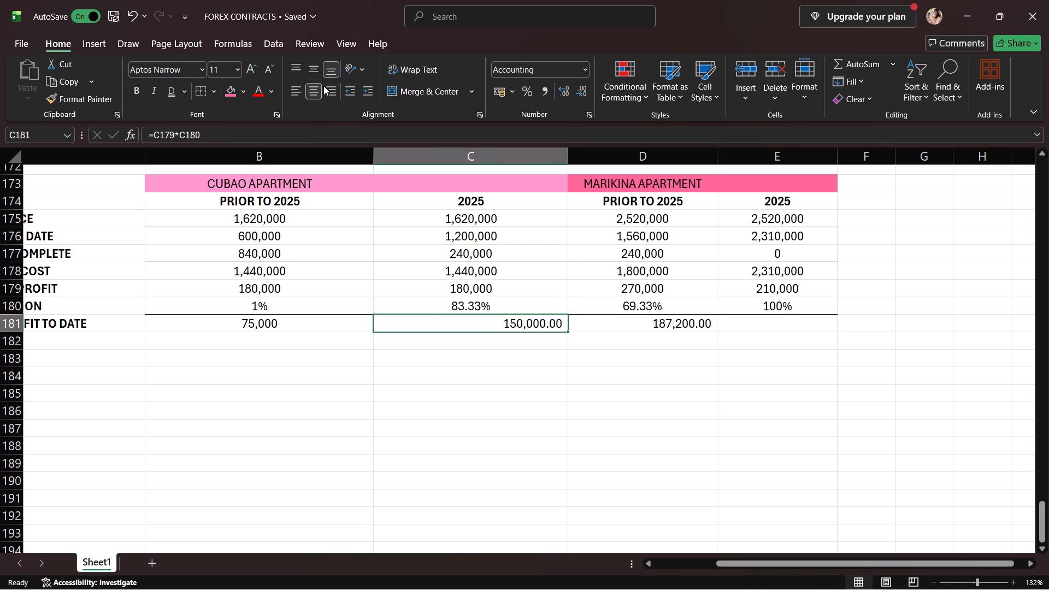
{"action": "left_click", "coordinate": [328, 70]}
{"action": "left_click", "coordinate": [316, 90]}
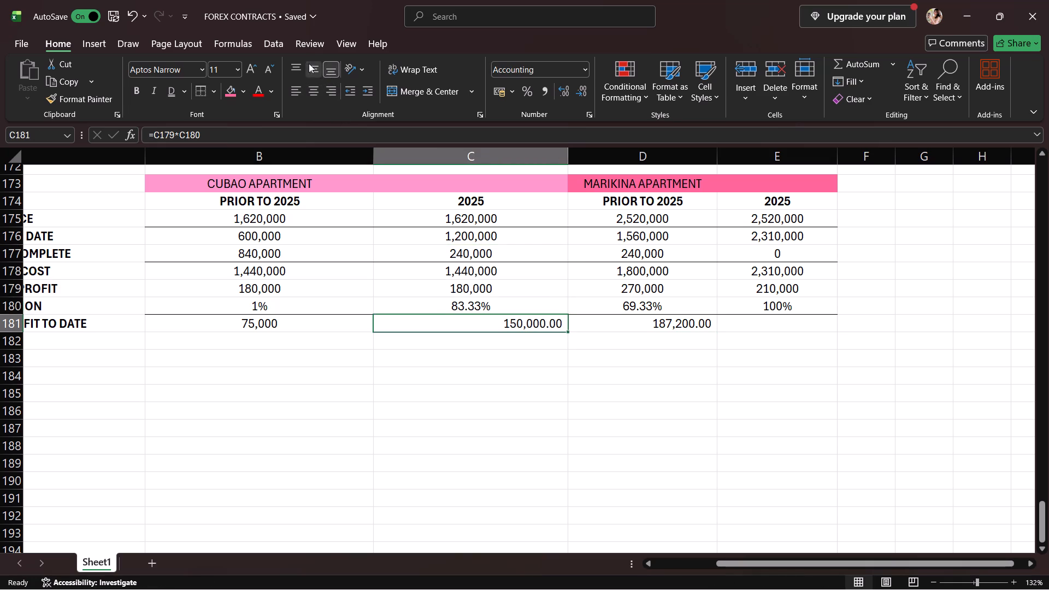
{"action": "left_click", "coordinate": [311, 65]}
{"action": "left_click", "coordinate": [630, 332]}
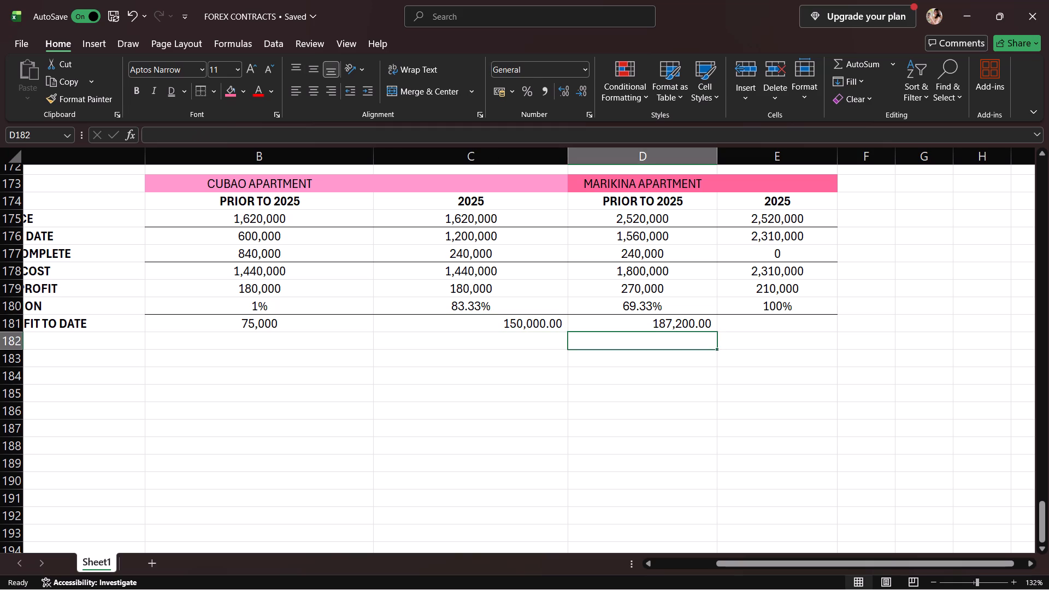
{"action": "left_click", "coordinate": [635, 325]}
Calculate Marikina's 2025 recognized gross profit to date in E181 with the formula =E179*E180.
{"action": "left_click", "coordinate": [741, 316]}
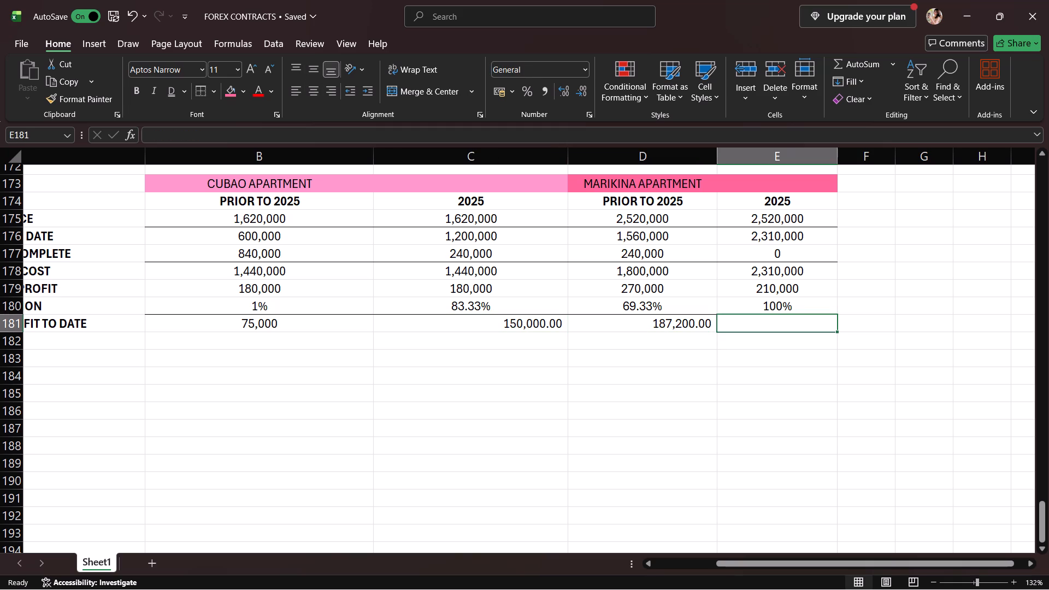
{"action": "key", "text": "Print"}
{"action": "key", "text": "equal"}
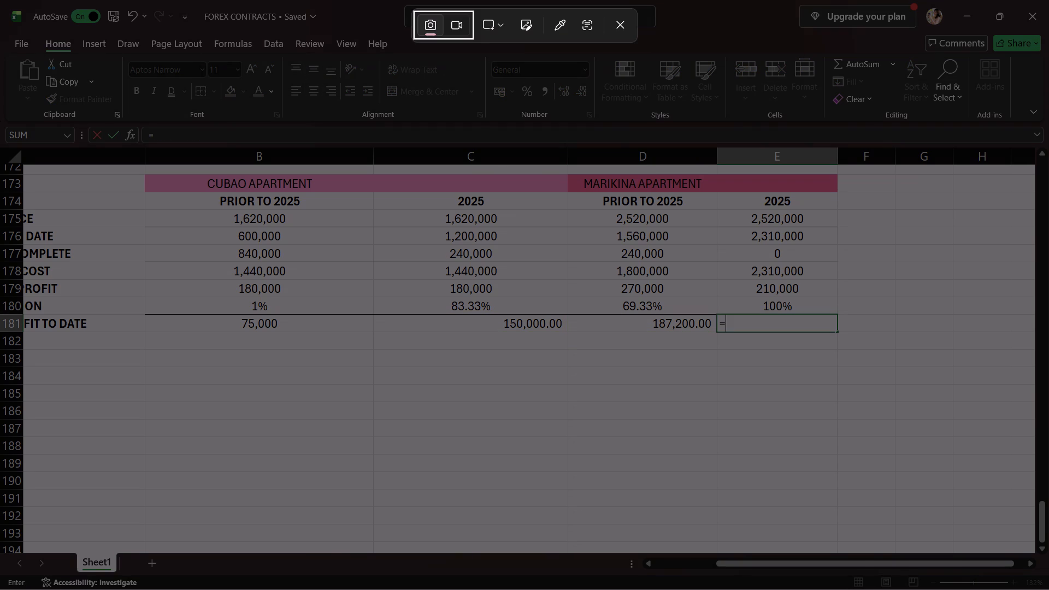
{"action": "left_click", "coordinate": [618, 23]}
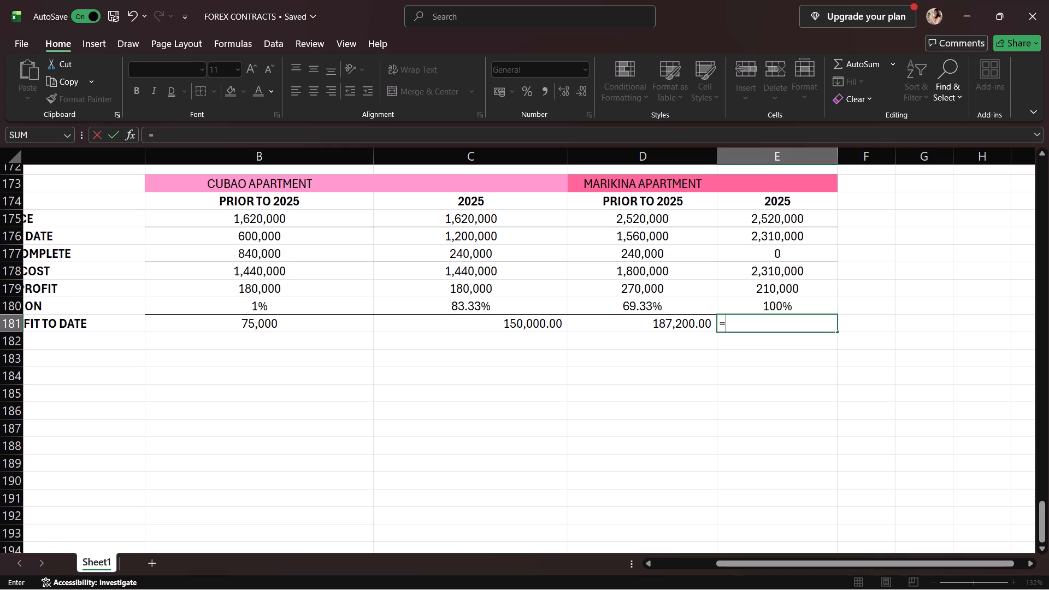
{"action": "left_click", "coordinate": [754, 292]}
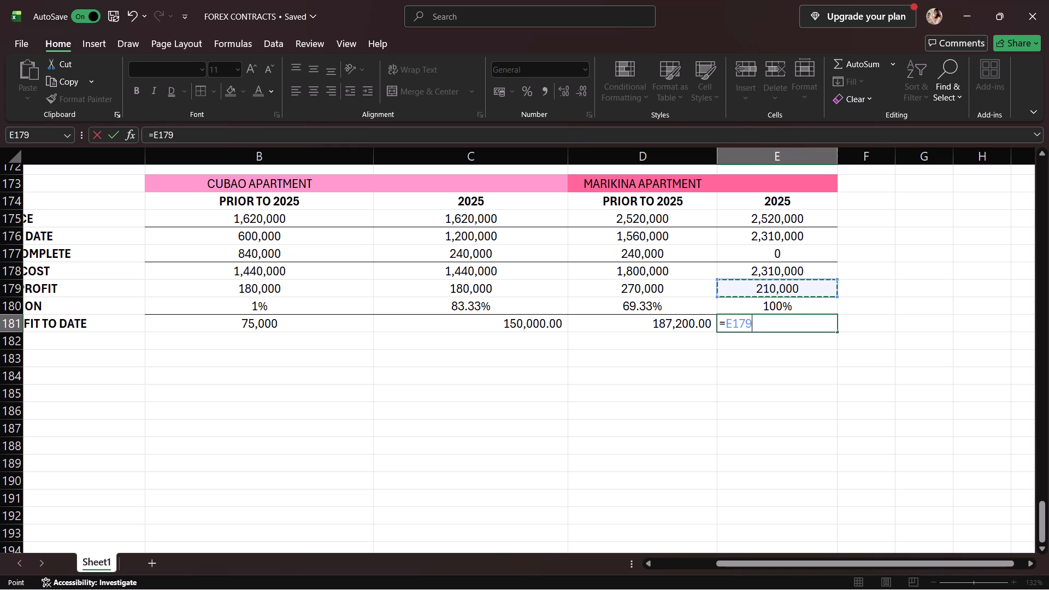
{"action": "key", "text": "asterisk"}
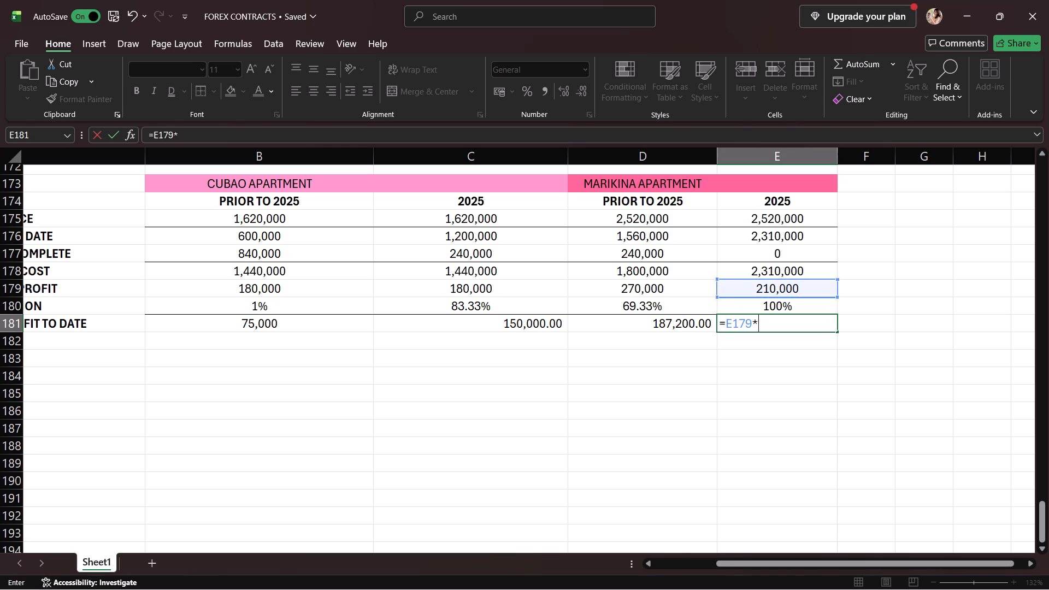
{"action": "left_click", "coordinate": [788, 288]}
{"action": "left_click", "coordinate": [804, 305]}
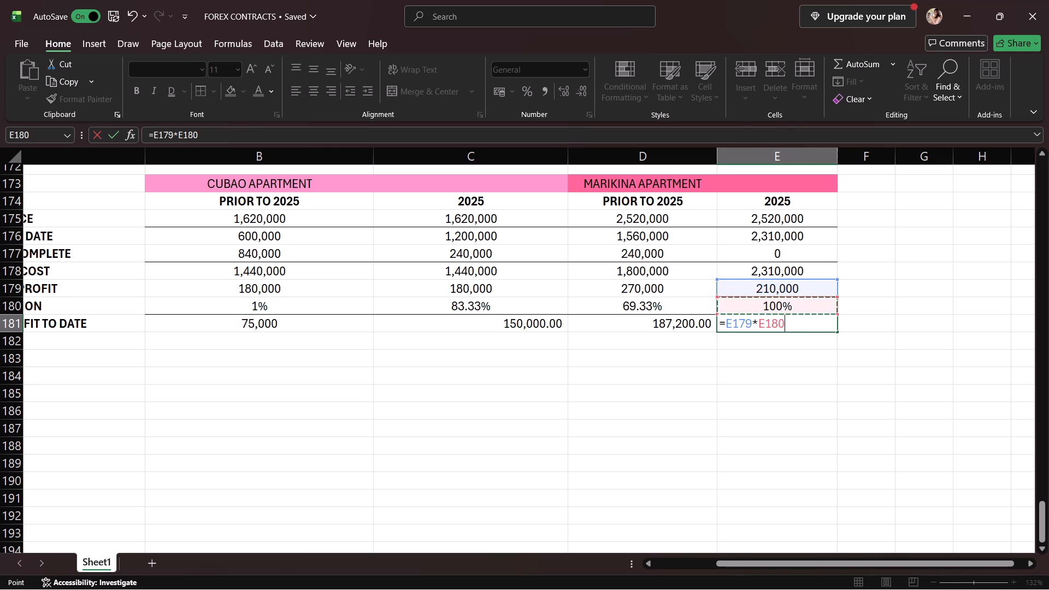
{"action": "key", "text": "Return"}
Format Marikina's 2025 recognized gross profit in E181 with the comma number style.
{"action": "left_click", "coordinate": [793, 331]}
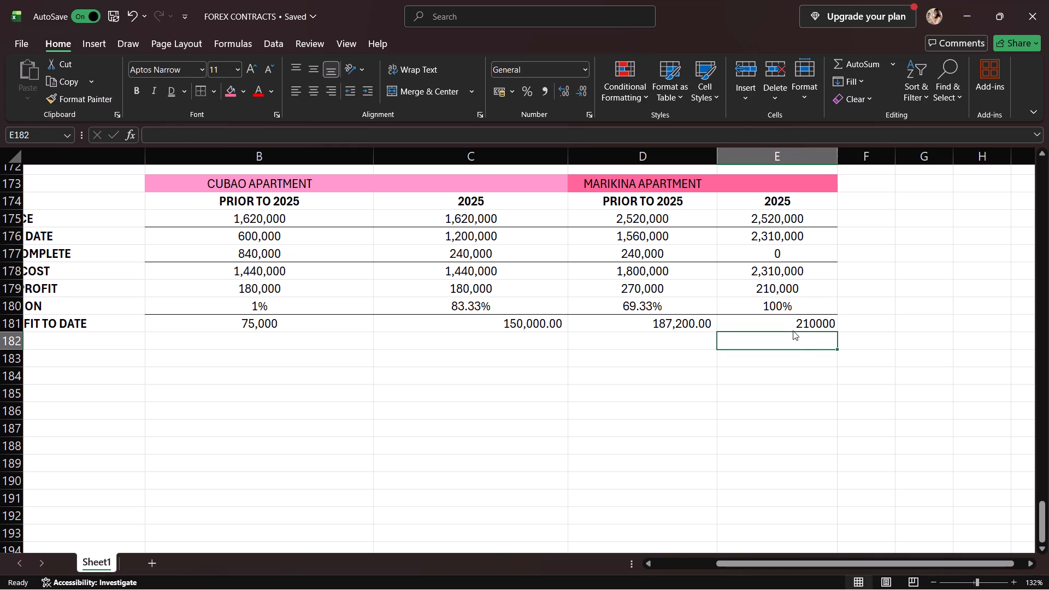
{"action": "left_click", "coordinate": [629, 240]}
{"action": "left_click", "coordinate": [550, 90]}
{"action": "left_click", "coordinate": [772, 327]}
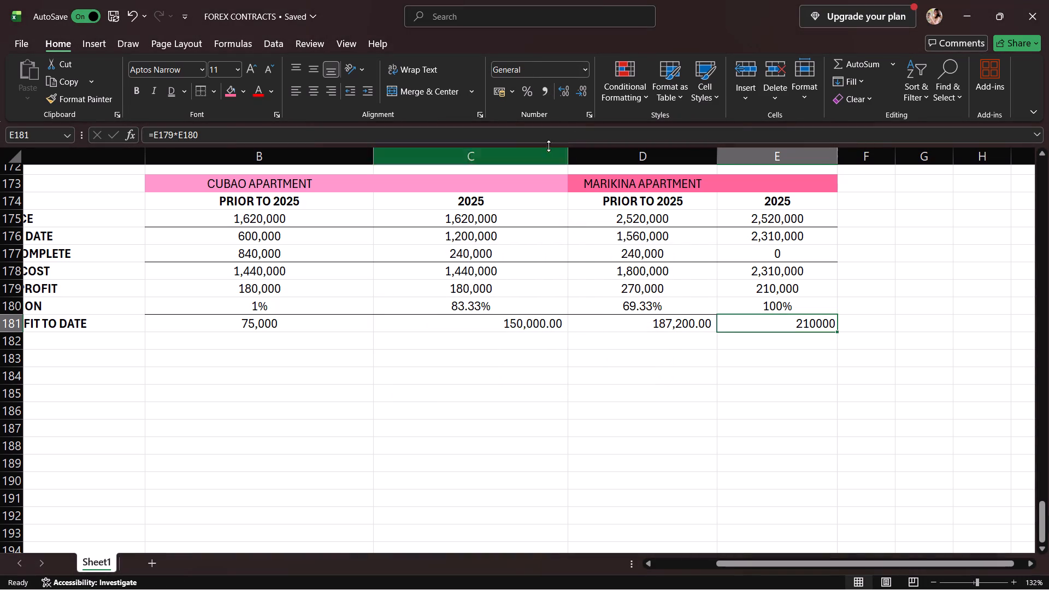
{"action": "left_click", "coordinate": [540, 93]}
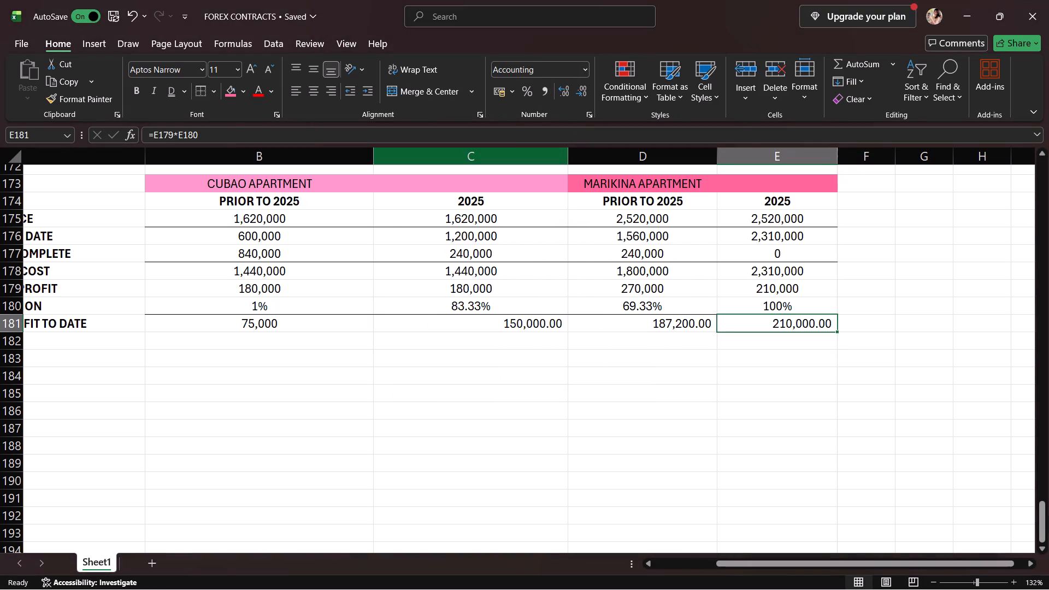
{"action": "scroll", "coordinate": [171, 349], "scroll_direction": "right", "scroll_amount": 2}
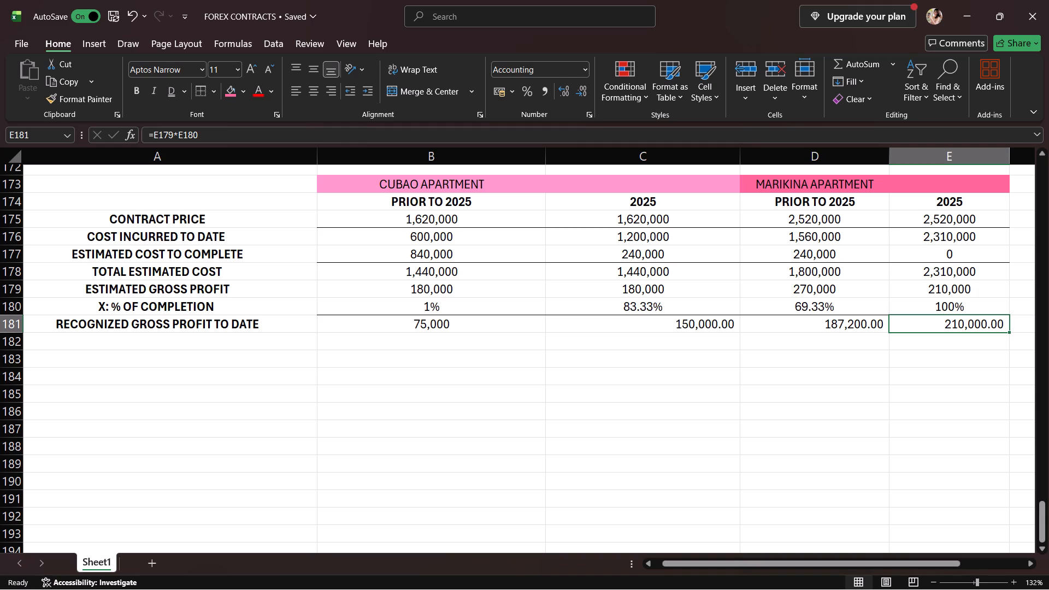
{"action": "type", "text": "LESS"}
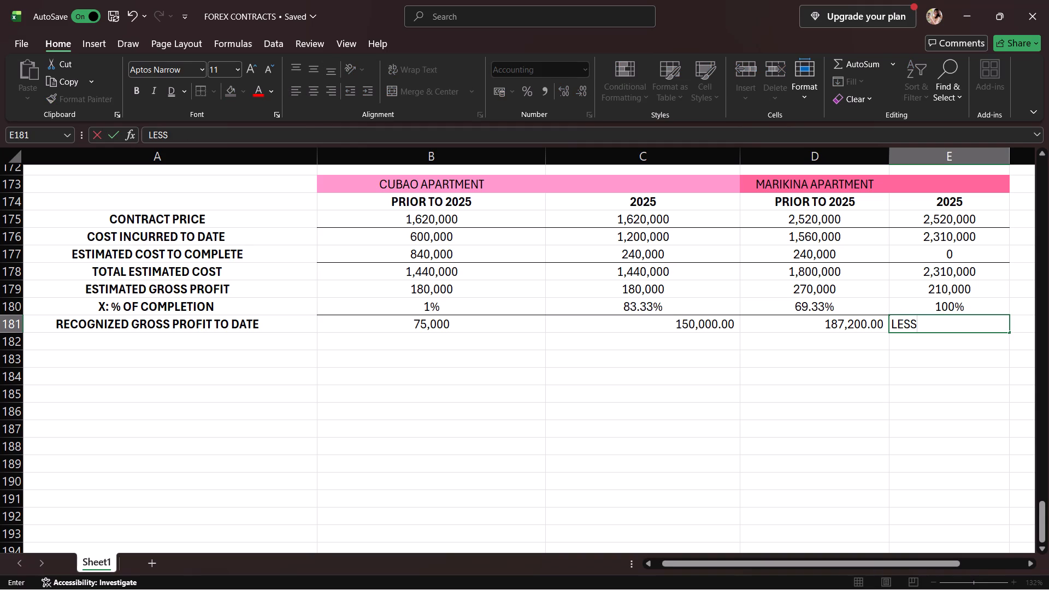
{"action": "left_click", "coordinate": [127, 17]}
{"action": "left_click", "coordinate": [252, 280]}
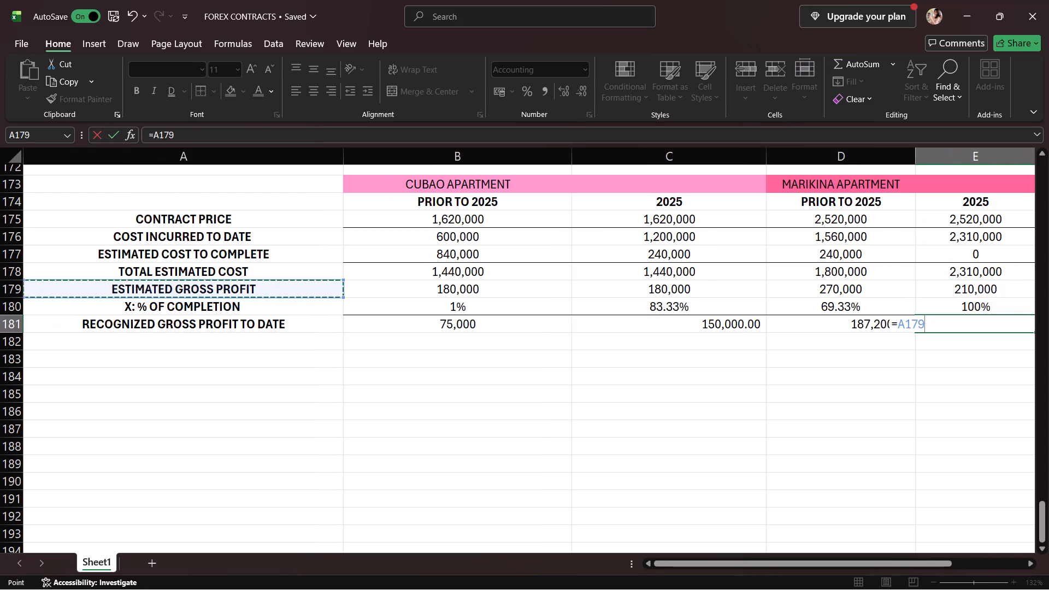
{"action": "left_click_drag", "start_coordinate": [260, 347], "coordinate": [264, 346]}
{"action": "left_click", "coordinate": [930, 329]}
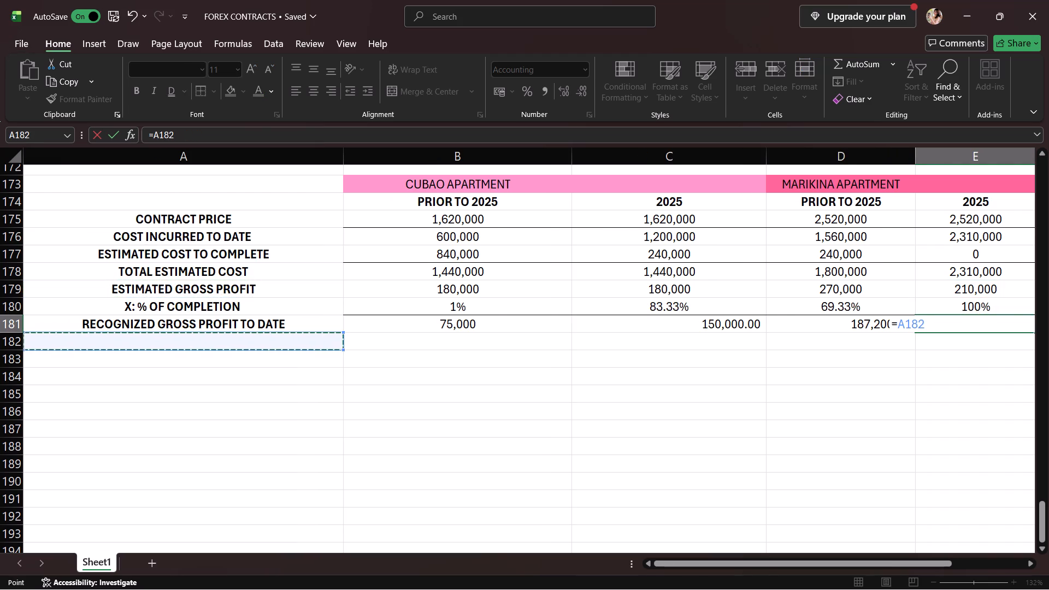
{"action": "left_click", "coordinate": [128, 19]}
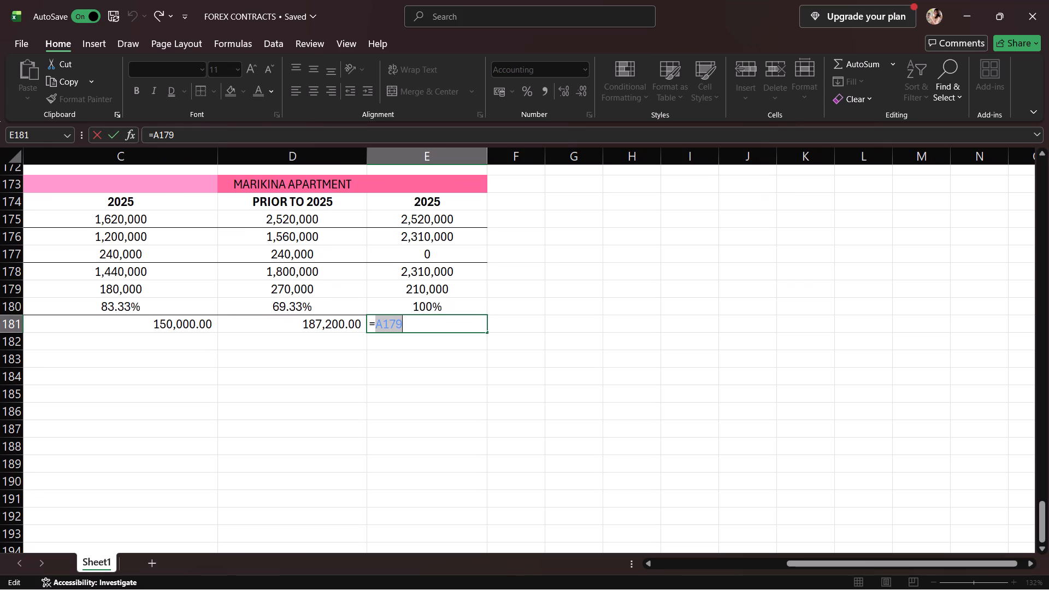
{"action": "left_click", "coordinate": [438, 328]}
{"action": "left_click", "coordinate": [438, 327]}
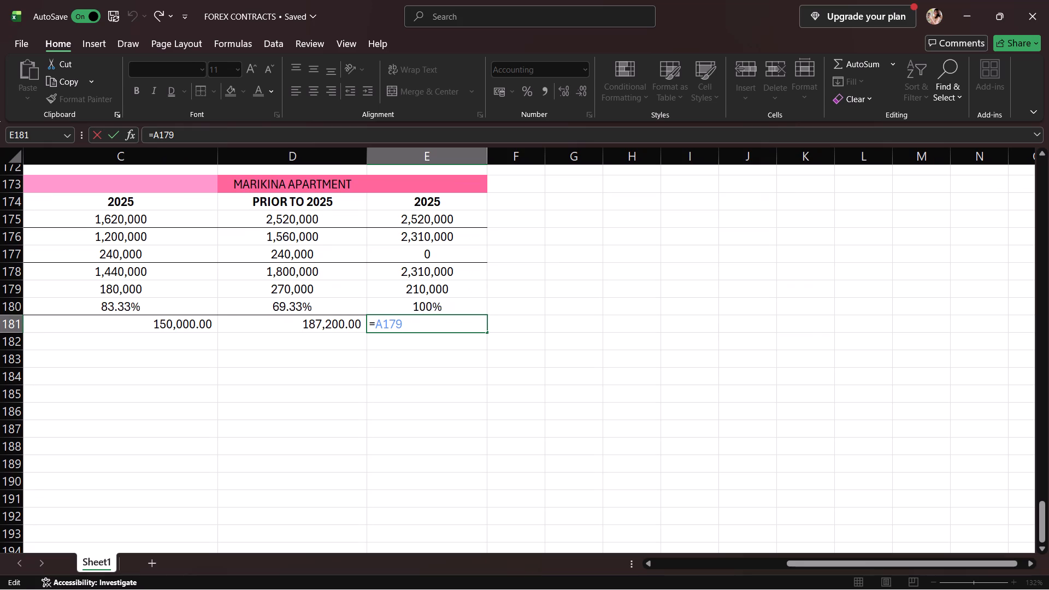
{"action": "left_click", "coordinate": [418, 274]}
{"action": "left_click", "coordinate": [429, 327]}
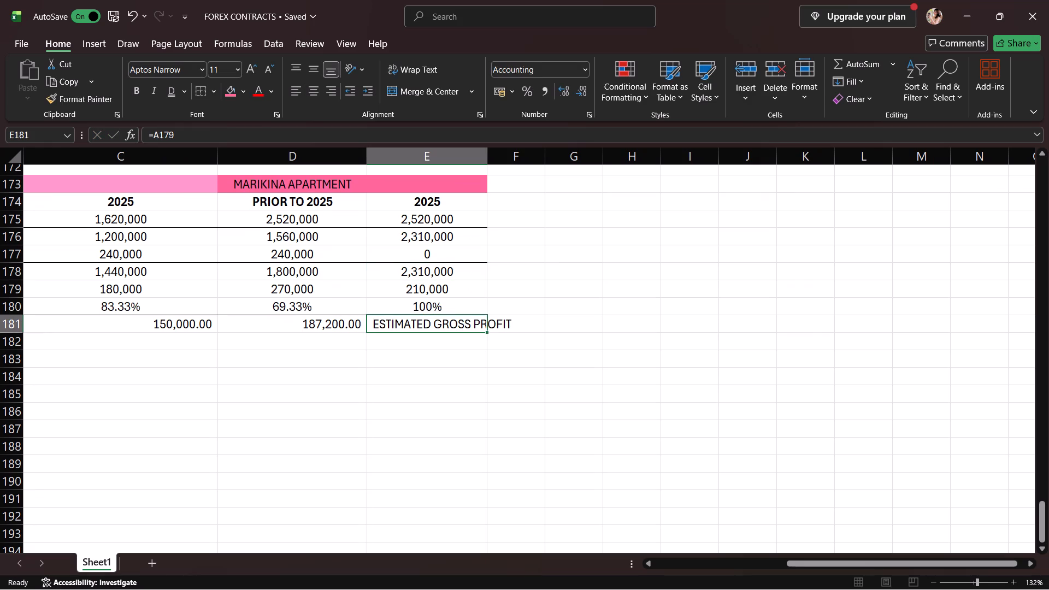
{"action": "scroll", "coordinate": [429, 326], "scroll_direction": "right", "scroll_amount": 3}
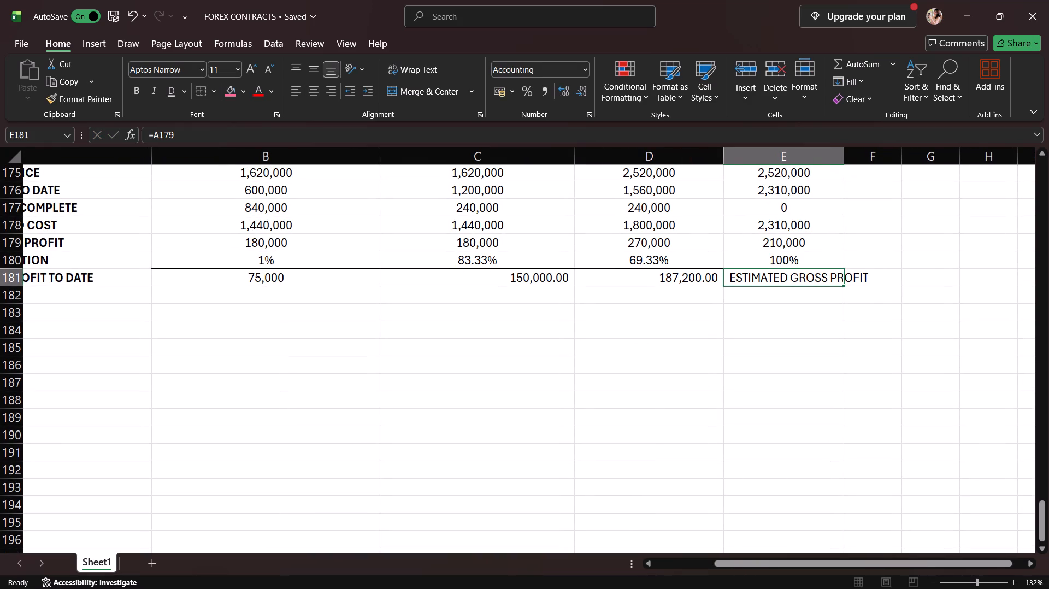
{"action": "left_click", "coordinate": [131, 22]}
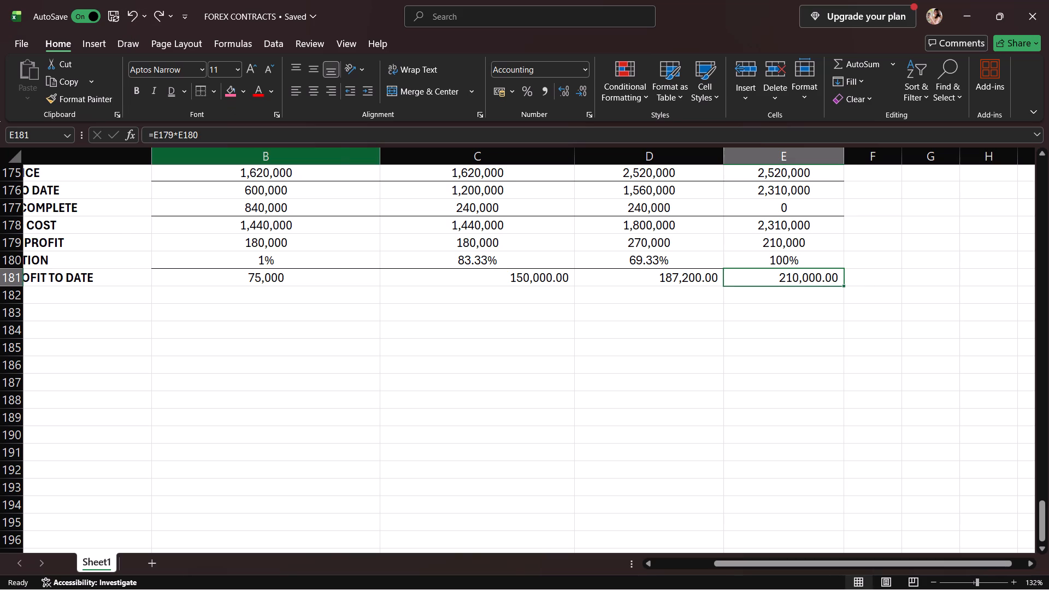
Enter the row label "LESS: ESTIMATED GROSS PROFIT IN PRIOR YEAR" in A182.
{"action": "left_click", "coordinate": [125, 299]}
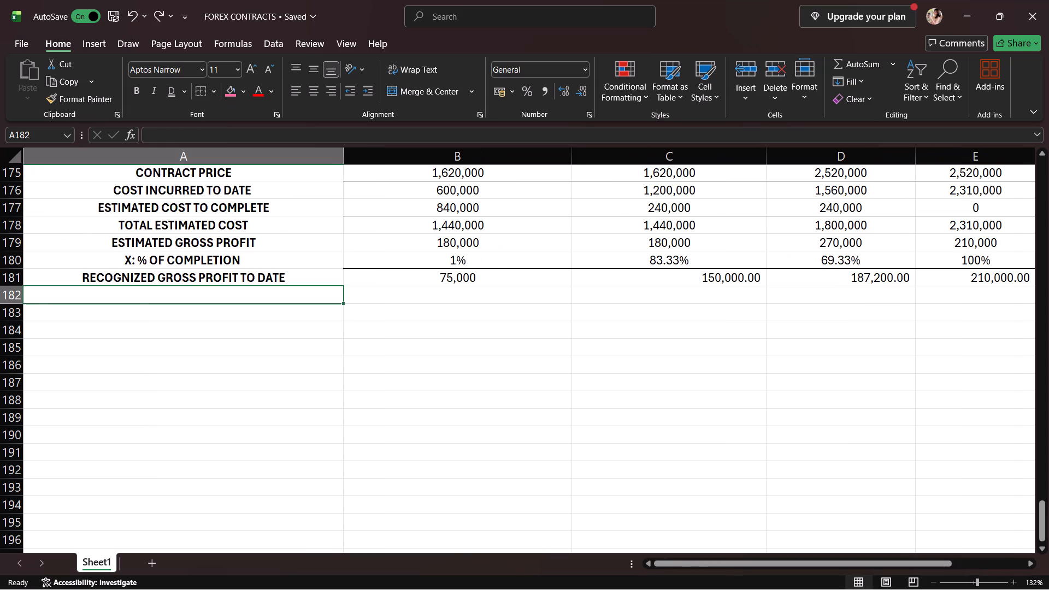
{"action": "type", "text": "LESS"}
{"action": "key", "text": "space"}
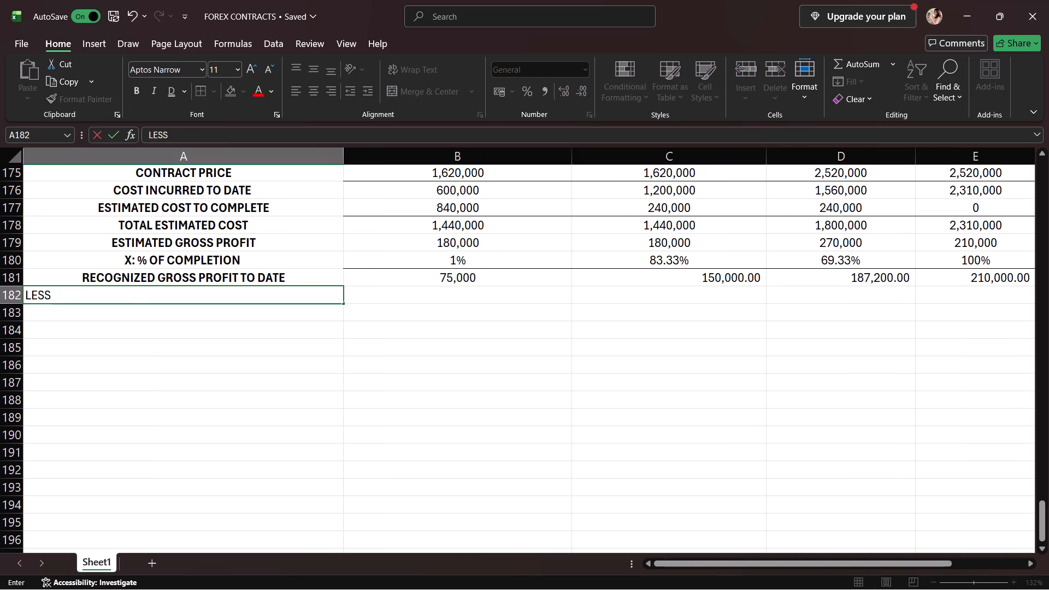
{"action": "key", "text": "BackSpace"}
{"action": "type", "text": ": ESTIMATED GROSS PROFIT"}
{"action": "key", "text": "space"}
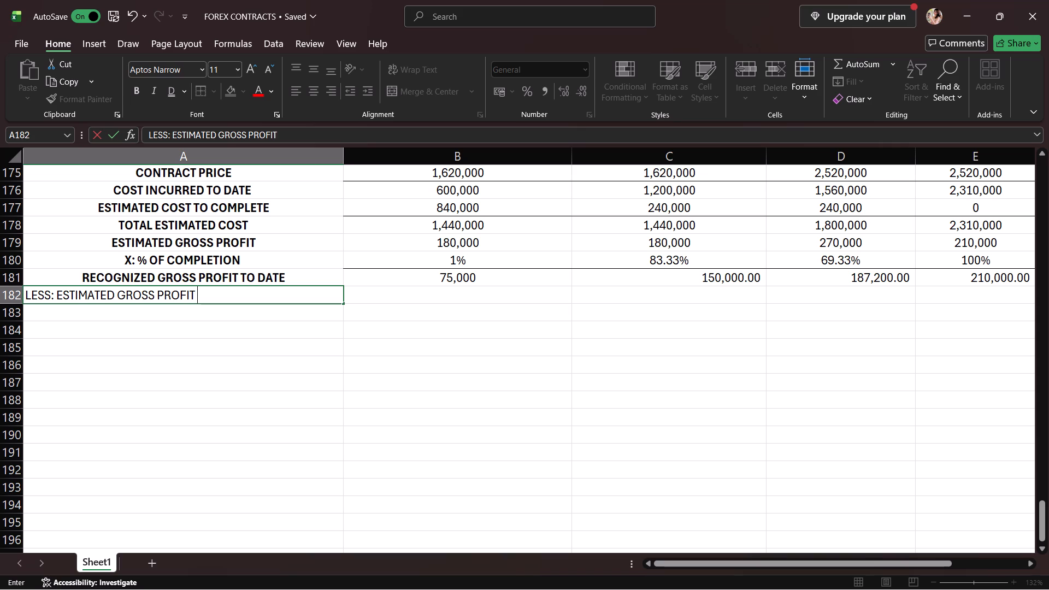
{"action": "type", "text": "IN PRIOR YEAR"}
{"action": "key", "text": "Return"}
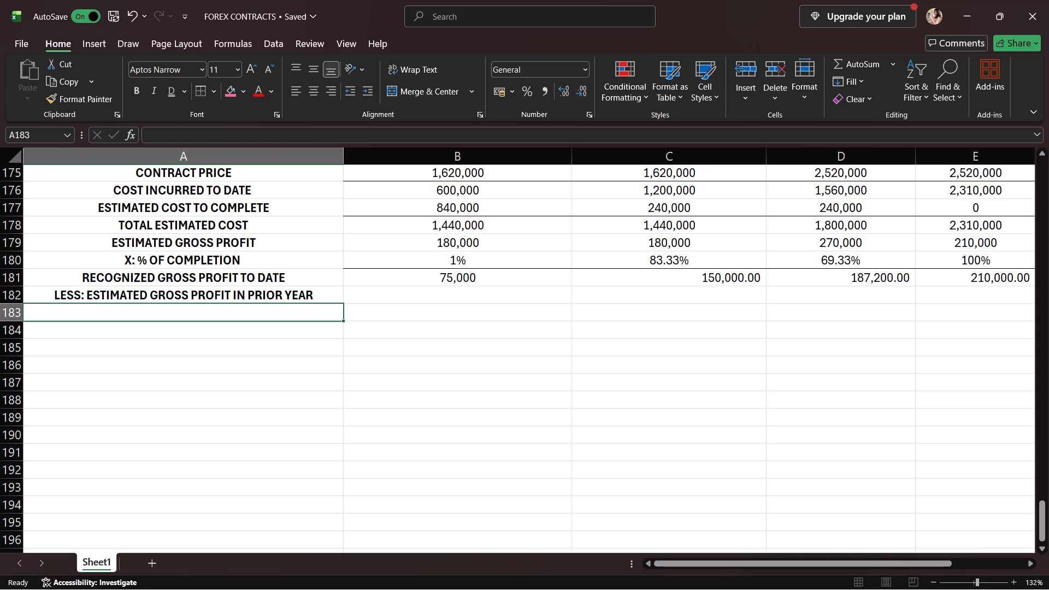
Fill the prior-year deduction row B182:E182 with 0 and 75,000 for Cubao, and 0 and 187,200 for Marikina.
{"action": "left_click", "coordinate": [401, 292]}
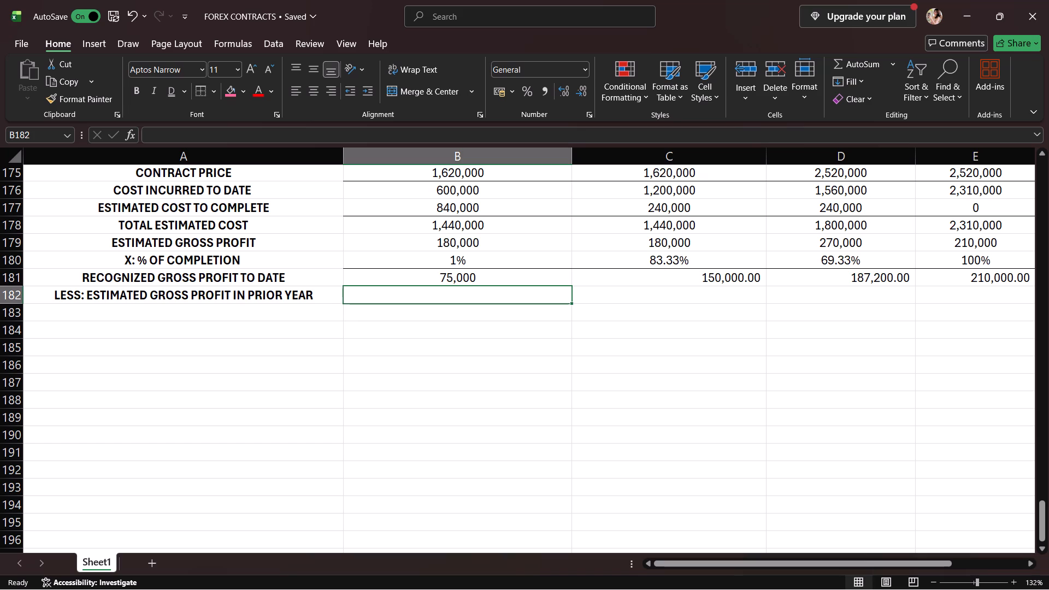
{"action": "key", "text": "0"}
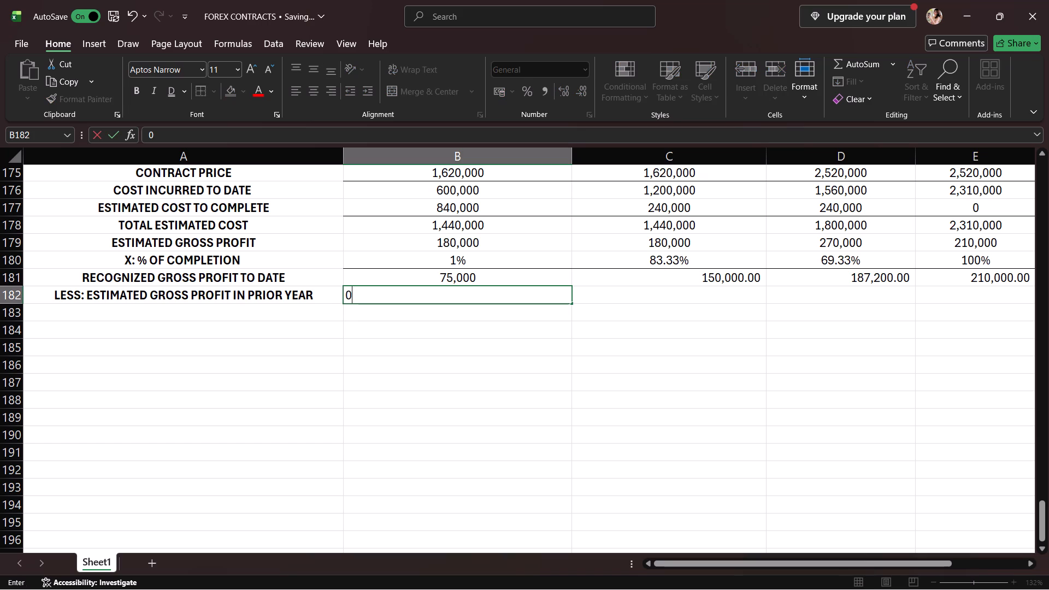
{"action": "left_click", "coordinate": [606, 293]}
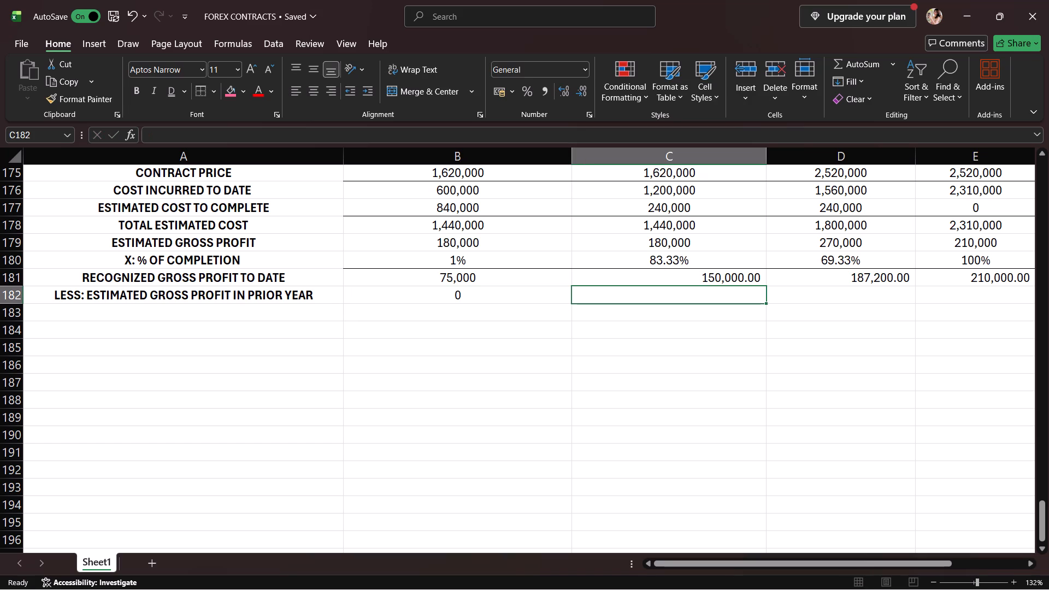
{"action": "type", "text": "75,000"}
{"action": "key", "text": "Return"}
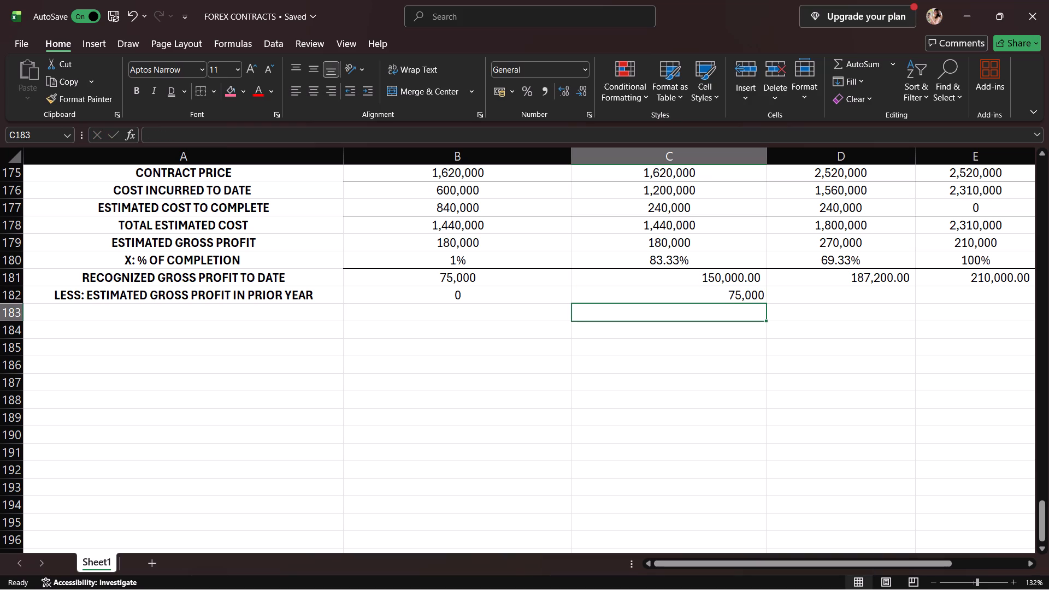
{"action": "left_click", "coordinate": [815, 299]}
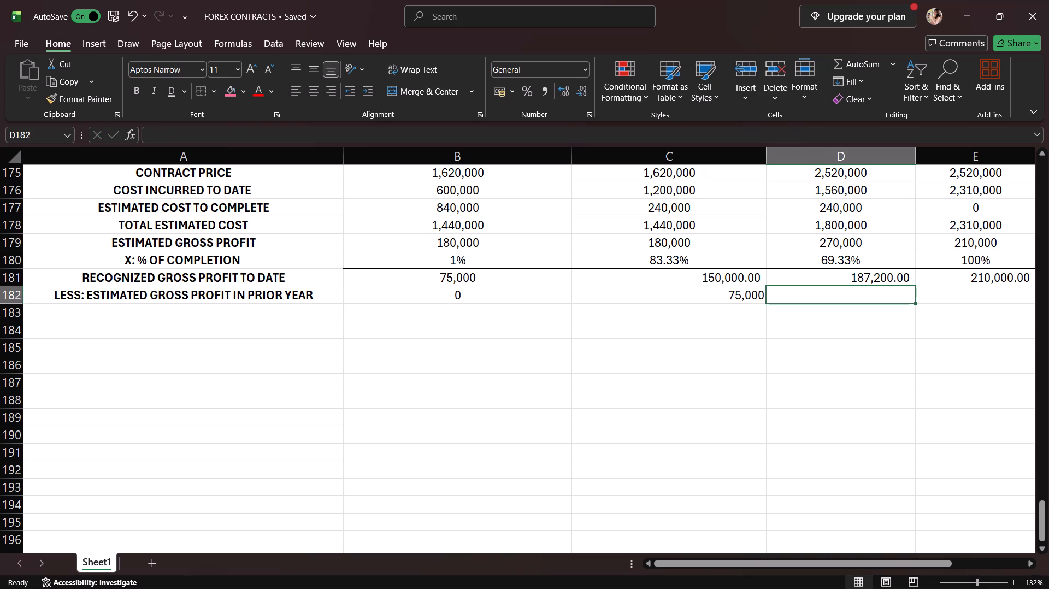
{"action": "key", "text": "0"}
{"action": "left_click", "coordinate": [977, 297]}
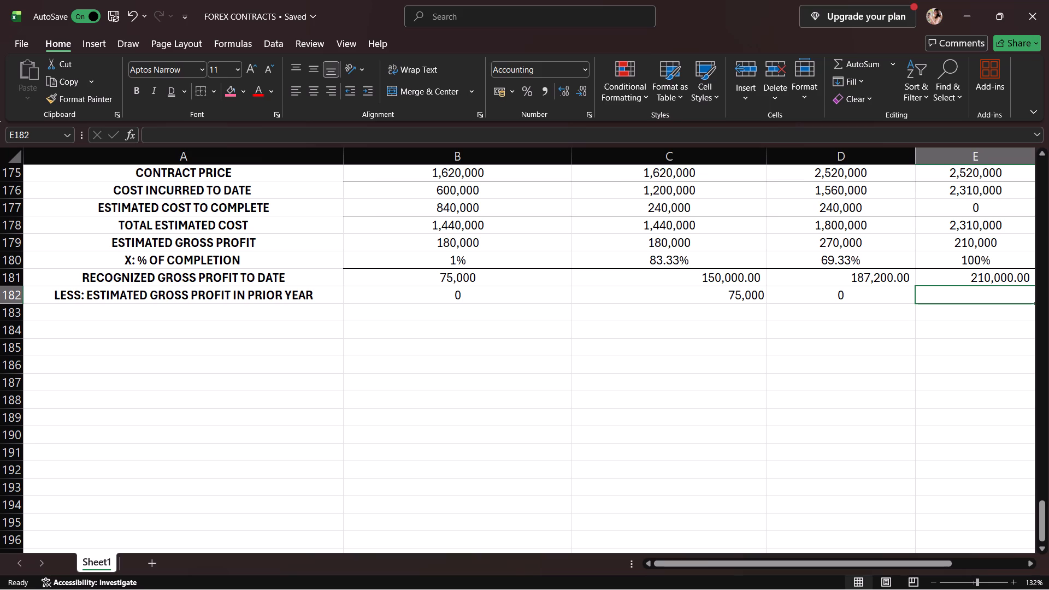
{"action": "type", "text": "187,200"}
{"action": "key", "text": "Return"}
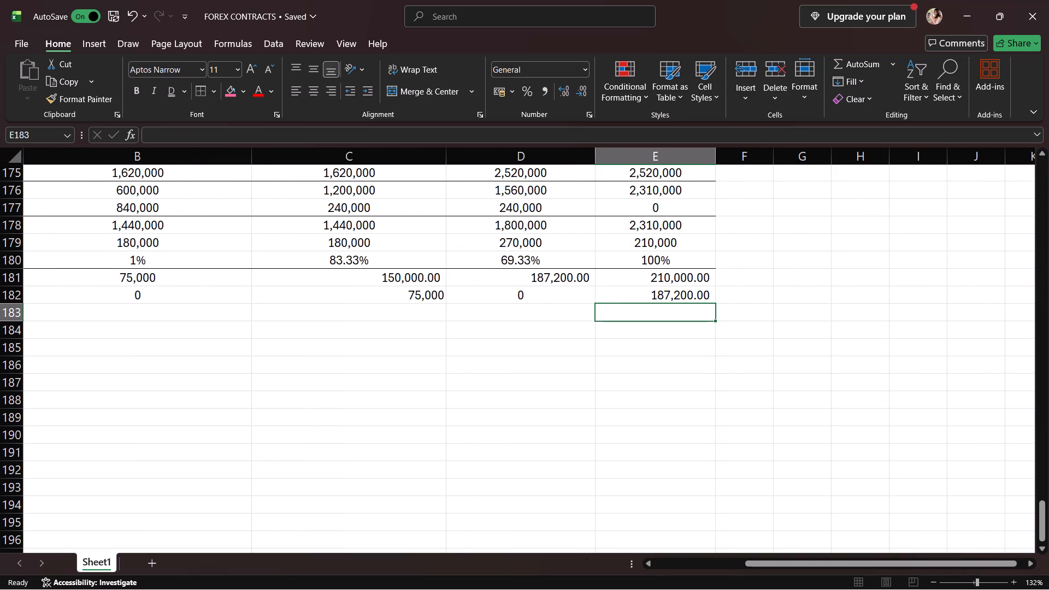
Try to center-align Marikina's 2025 recognized gross profit and prior-year deduction in E181:E182.
{"action": "left_click_drag", "start_coordinate": [614, 278], "coordinate": [620, 299]}
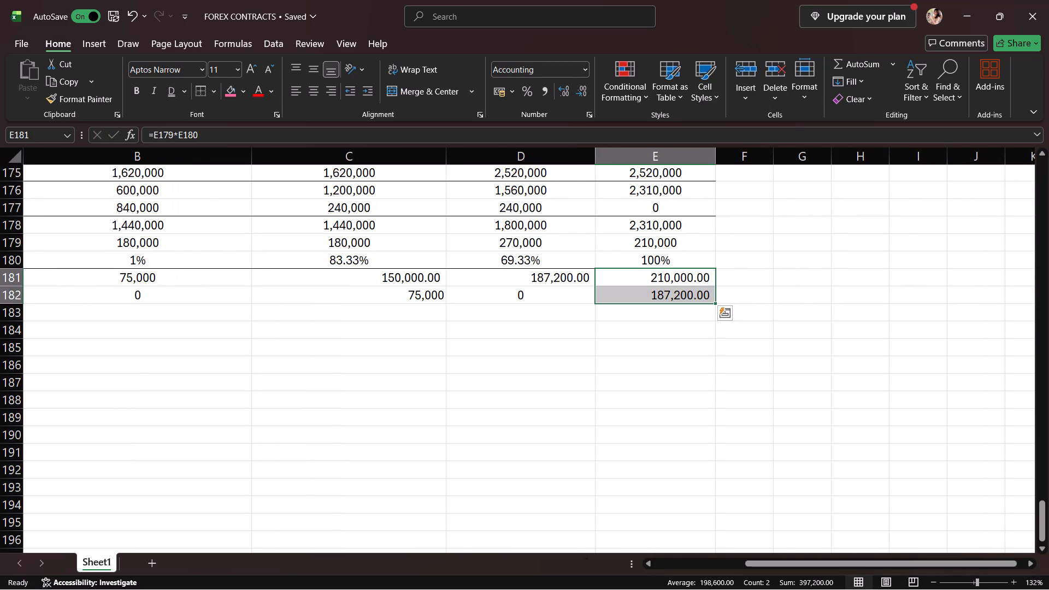
{"action": "left_click_drag", "start_coordinate": [308, 95], "coordinate": [311, 90]}
{"action": "left_click", "coordinate": [370, 372]}
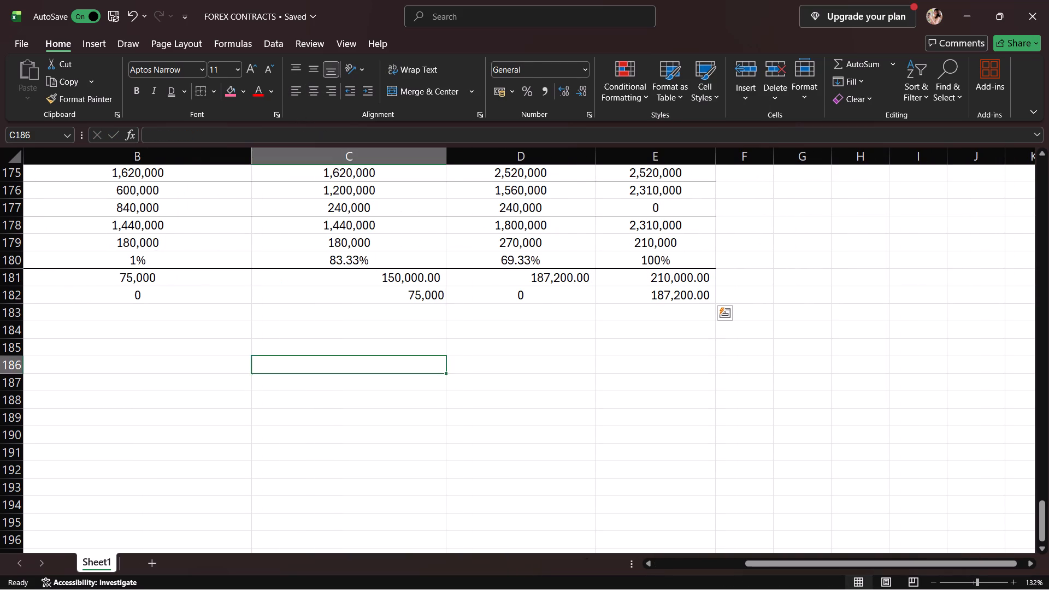
{"action": "left_click", "coordinate": [281, 333]}
Enter the row label "RECOGNIZED GROSS PROFIT TO DATE" in A183 below the LESS row.
{"action": "scroll", "coordinate": [113, 337], "scroll_direction": "right", "scroll_amount": 2}
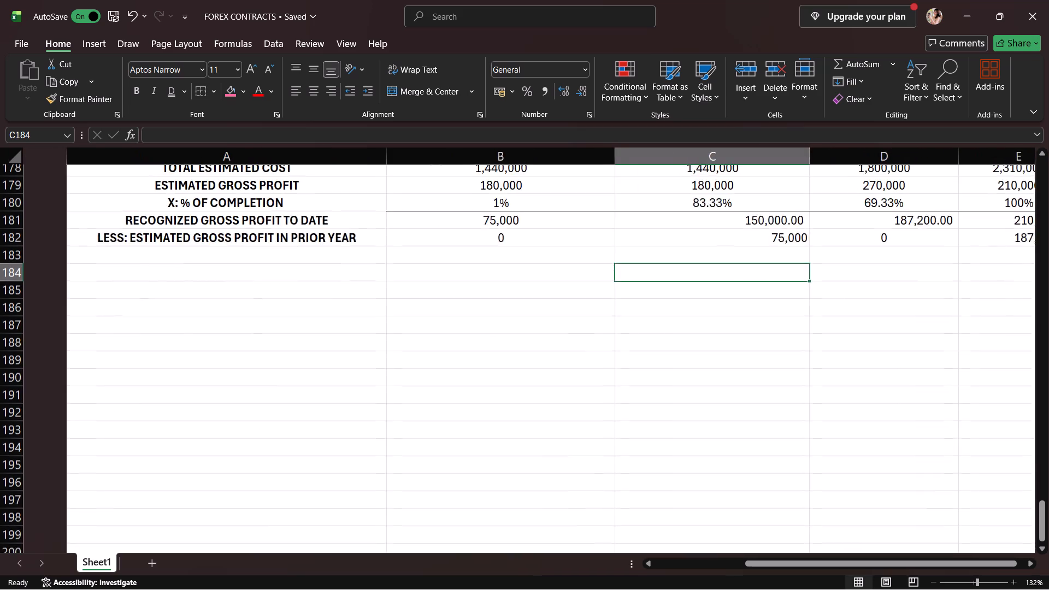
{"action": "scroll", "coordinate": [113, 337], "scroll_direction": "right", "scroll_amount": 1}
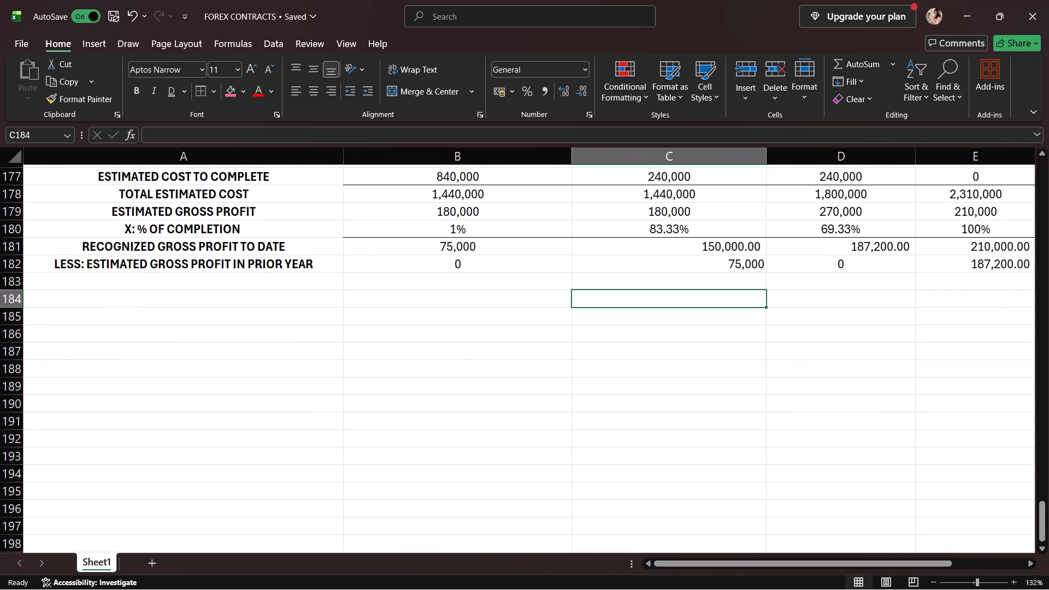
{"action": "left_click", "coordinate": [191, 290]}
{"action": "left_click", "coordinate": [210, 270]}
{"action": "left_click", "coordinate": [205, 281]}
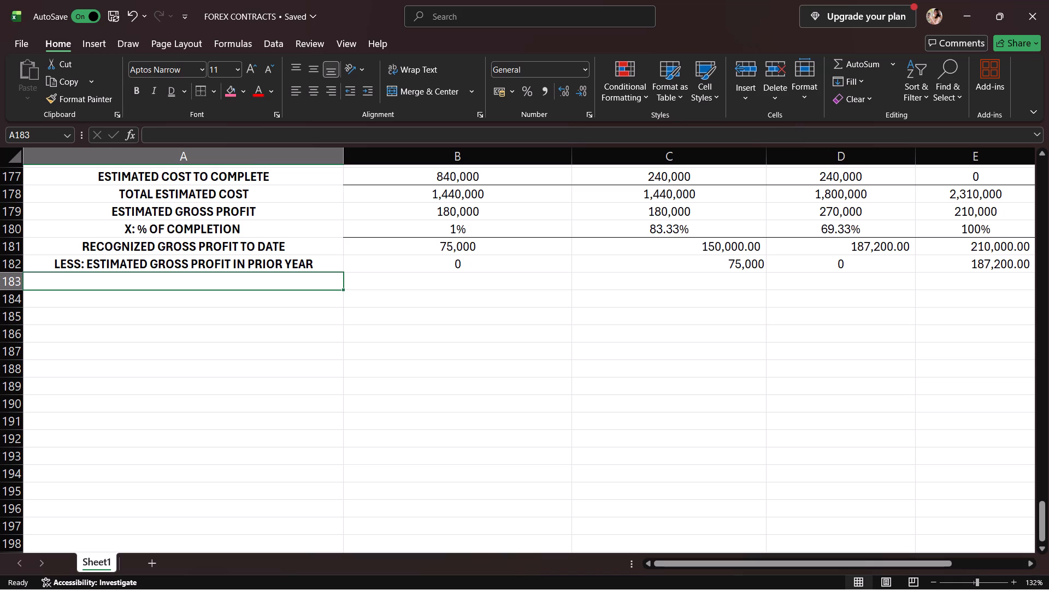
{"action": "type", "text": "REC"}
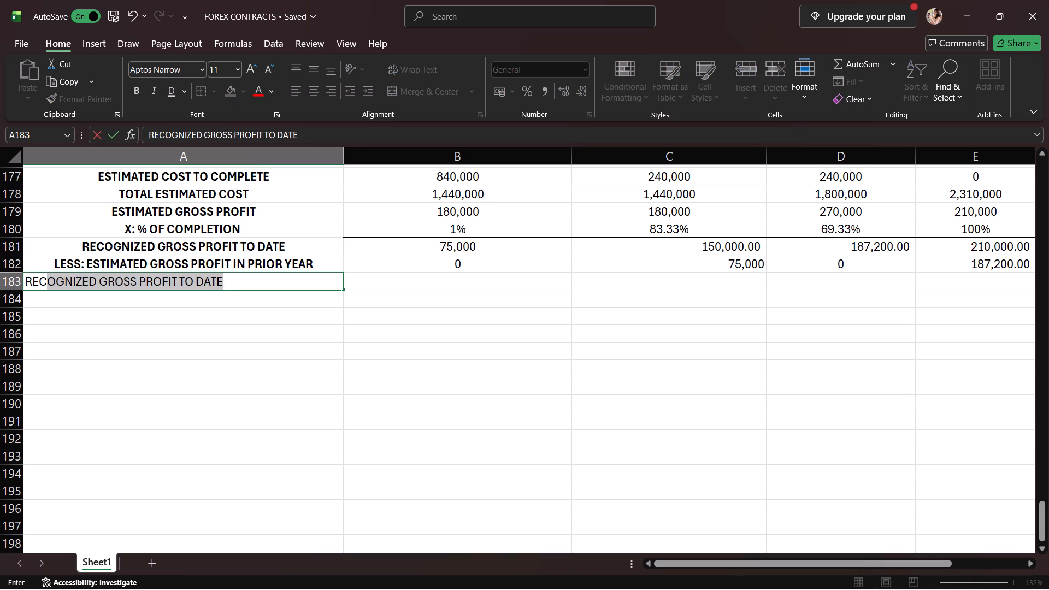
{"action": "key", "text": "Return"}
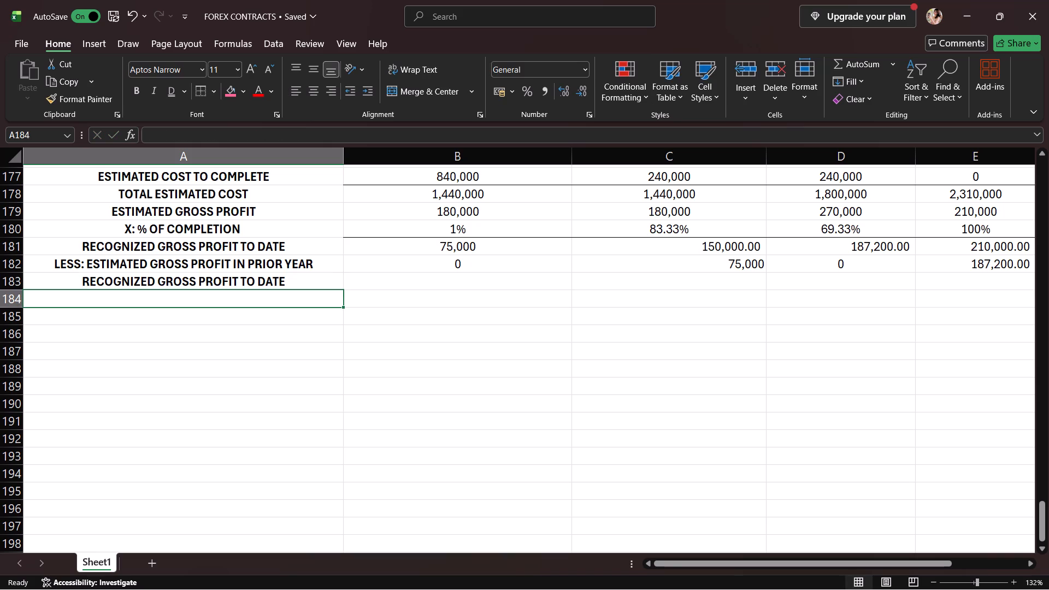
Change the label in A183 to "RECOGNIZED GROSS PROFIT EACH YEAR".
{"action": "left_click", "coordinate": [291, 281]}
{"action": "left_click", "coordinate": [332, 139]}
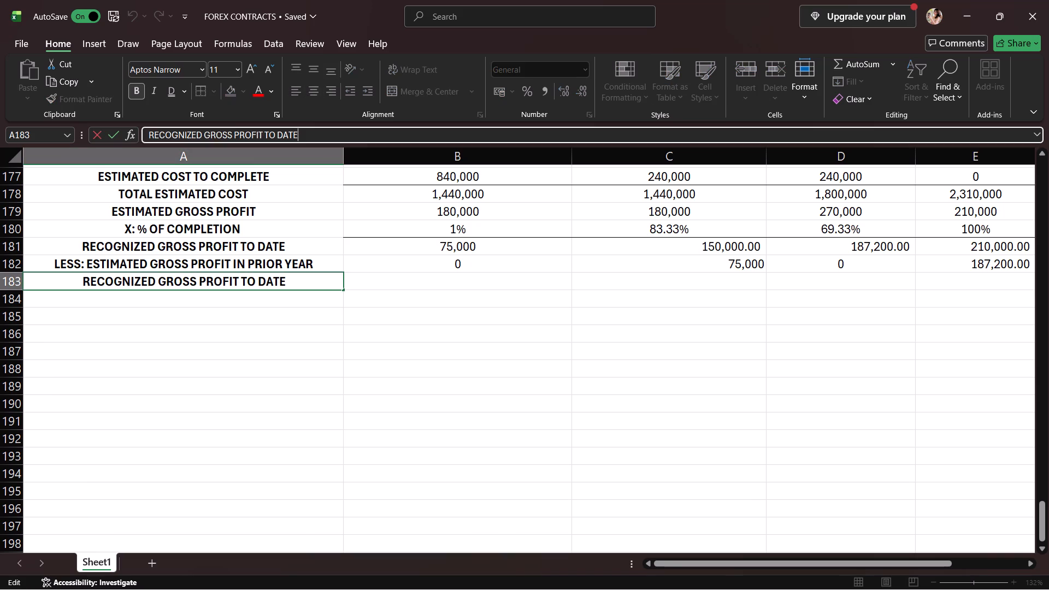
{"action": "key", "text": "BackSpace"}
{"action": "key", "text": "BackSpace"}
{"action": "key", "text": "BackSpace"}
{"action": "key", "text": "BackSpace"}
{"action": "key", "text": "BackSpace"}
{"action": "key", "text": "BackSpace"}
{"action": "key", "text": "BackSpace"}
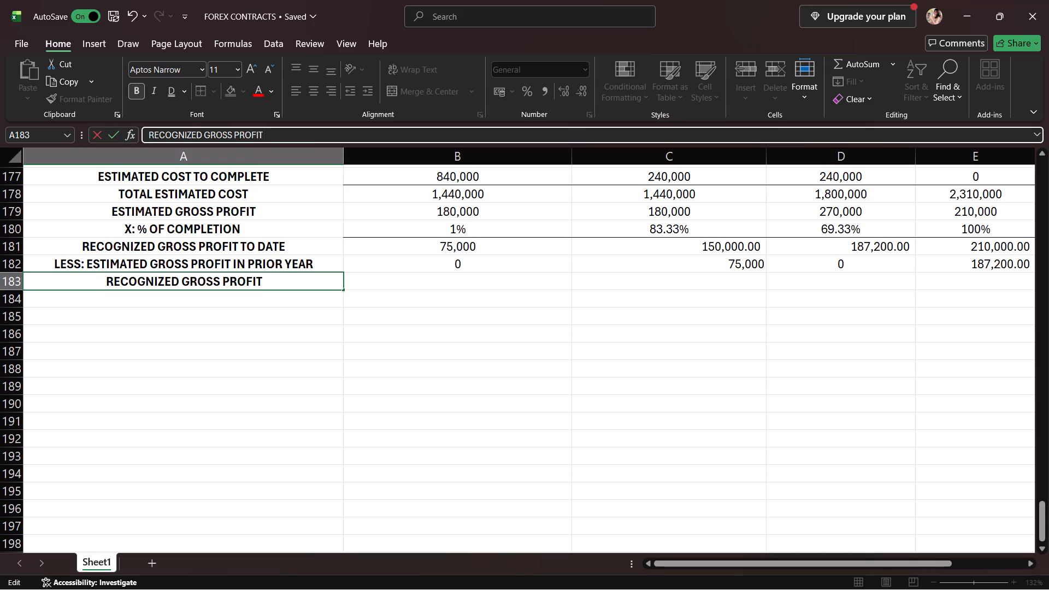
{"action": "type", "text": "EACH YEAR"}
{"action": "key", "text": "Return"}
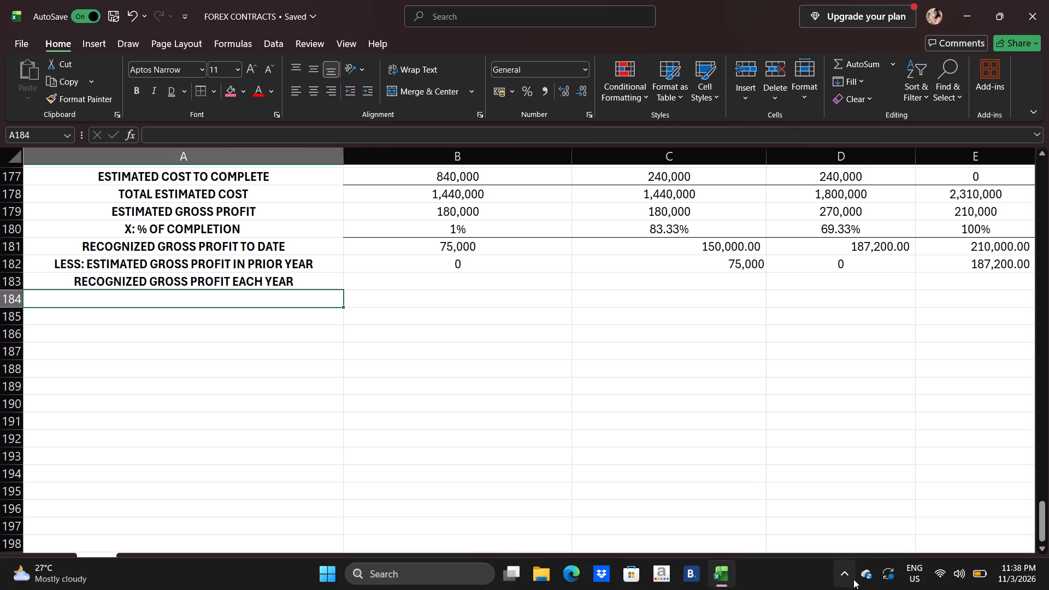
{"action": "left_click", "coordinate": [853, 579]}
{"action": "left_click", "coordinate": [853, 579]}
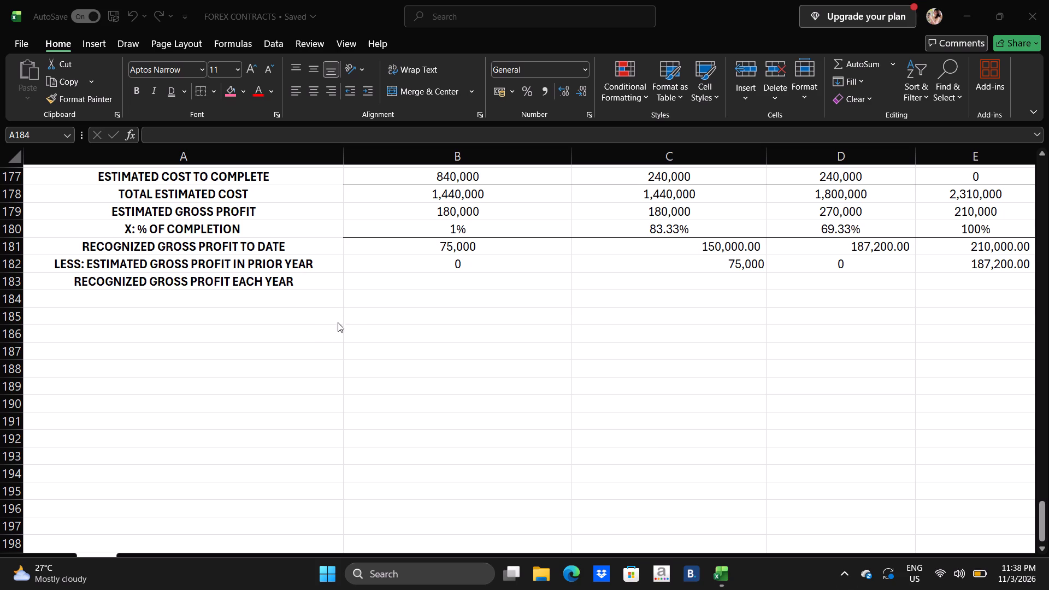
Apply a border to the empty value cells B183:E183 in the RECOGNIZED GROSS PROFIT EACH YEAR row.
{"action": "left_click", "coordinate": [422, 273]}
{"action": "left_click", "coordinate": [423, 280]}
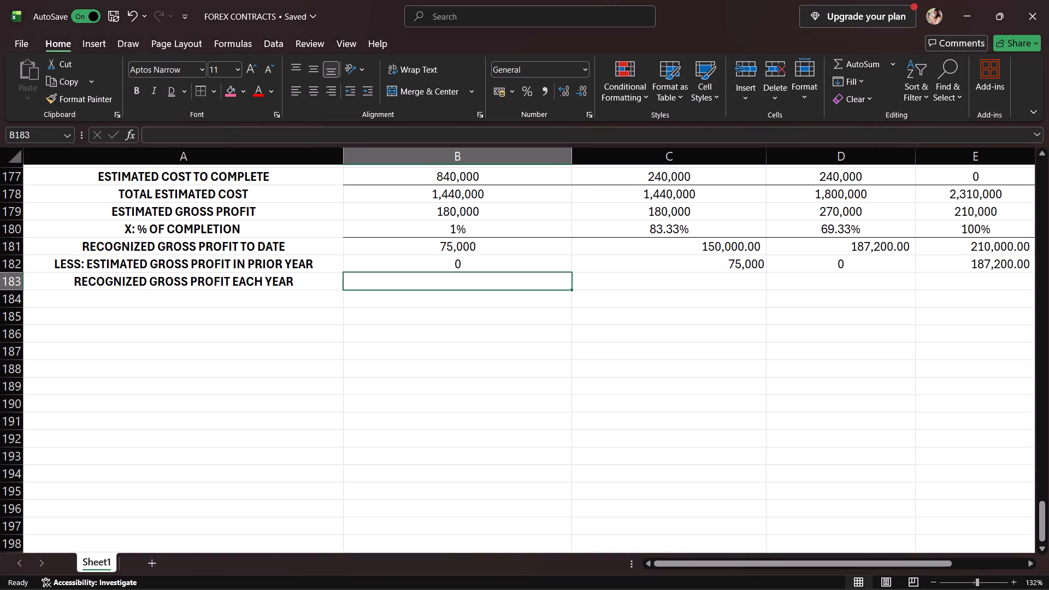
{"action": "left_click_drag", "start_coordinate": [423, 281], "coordinate": [434, 284]}
{"action": "left_click_drag", "start_coordinate": [469, 284], "coordinate": [772, 299]}
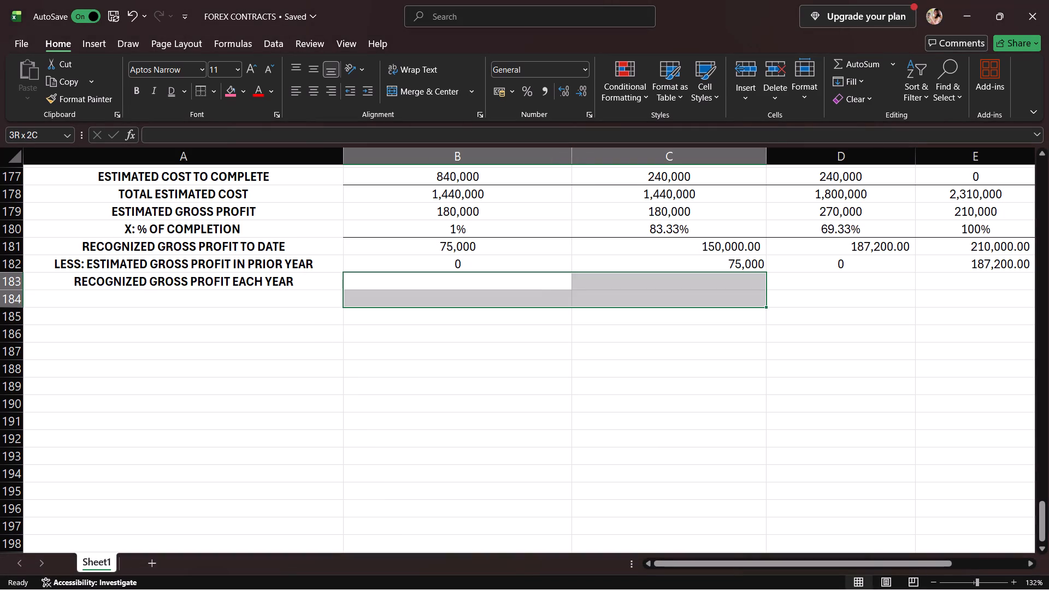
{"action": "left_click_drag", "start_coordinate": [772, 299], "coordinate": [932, 276]}
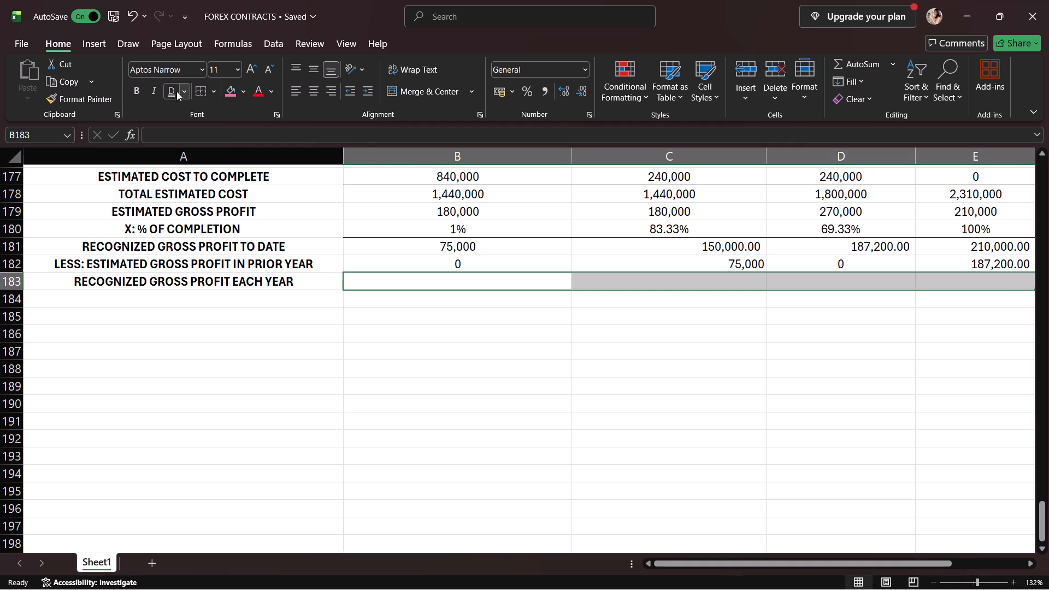
{"action": "left_click", "coordinate": [203, 92]}
{"action": "left_click", "coordinate": [440, 288]}
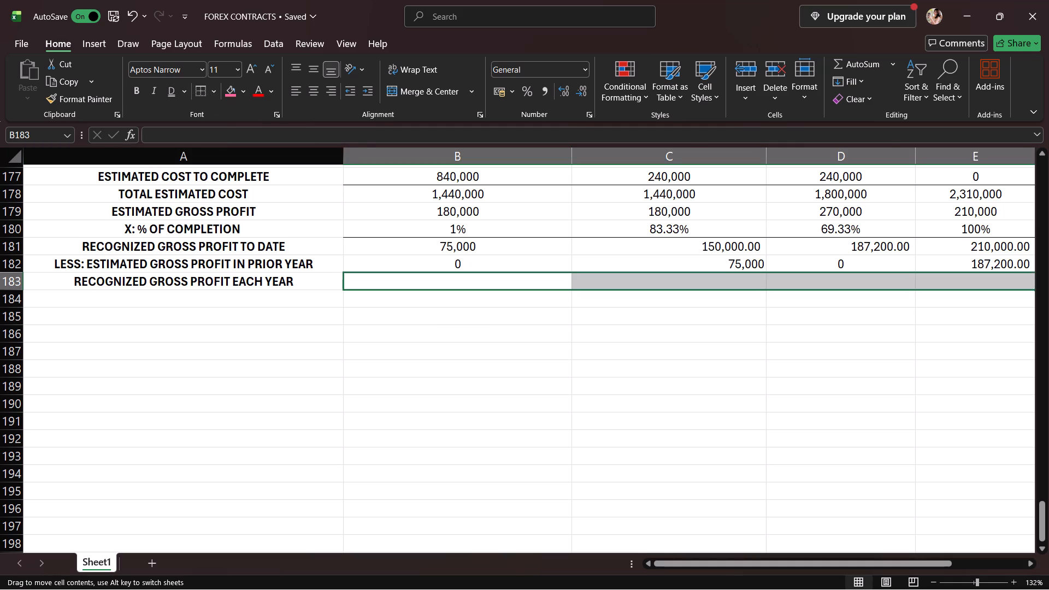
Fill the RECOGNIZED GROSS PROFIT EACH YEAR row B183:E183 with 75,000, 75,000, 187,200 and 22,800.
{"action": "left_click", "coordinate": [445, 278]}
{"action": "left_click", "coordinate": [447, 319]}
{"action": "left_click", "coordinate": [449, 287]}
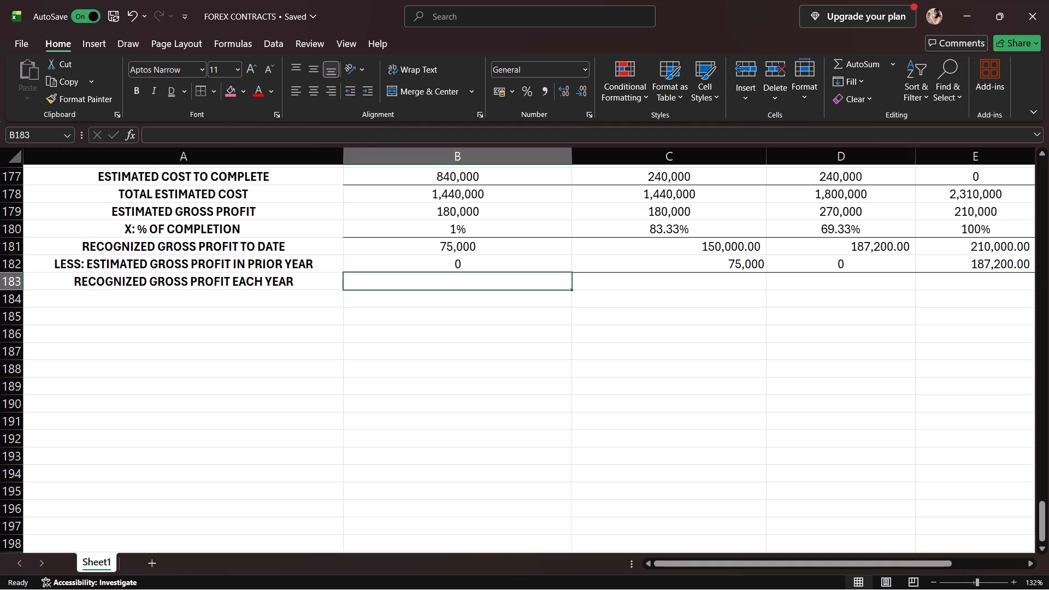
{"action": "key", "text": "7"}
{"action": "type", "text": "5,000"}
{"action": "key", "text": "Return"}
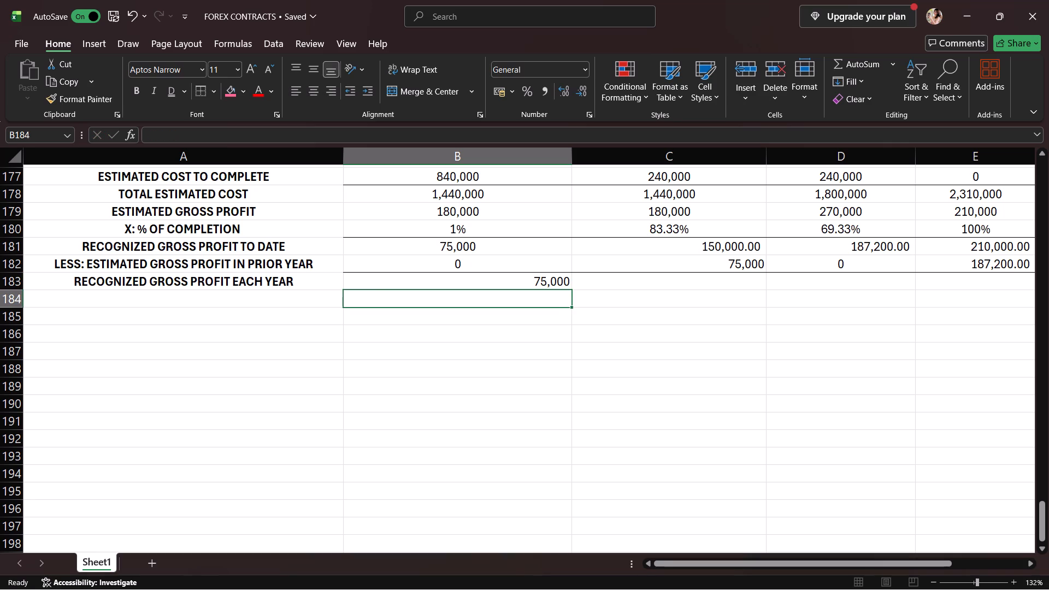
{"action": "left_click", "coordinate": [582, 282]}
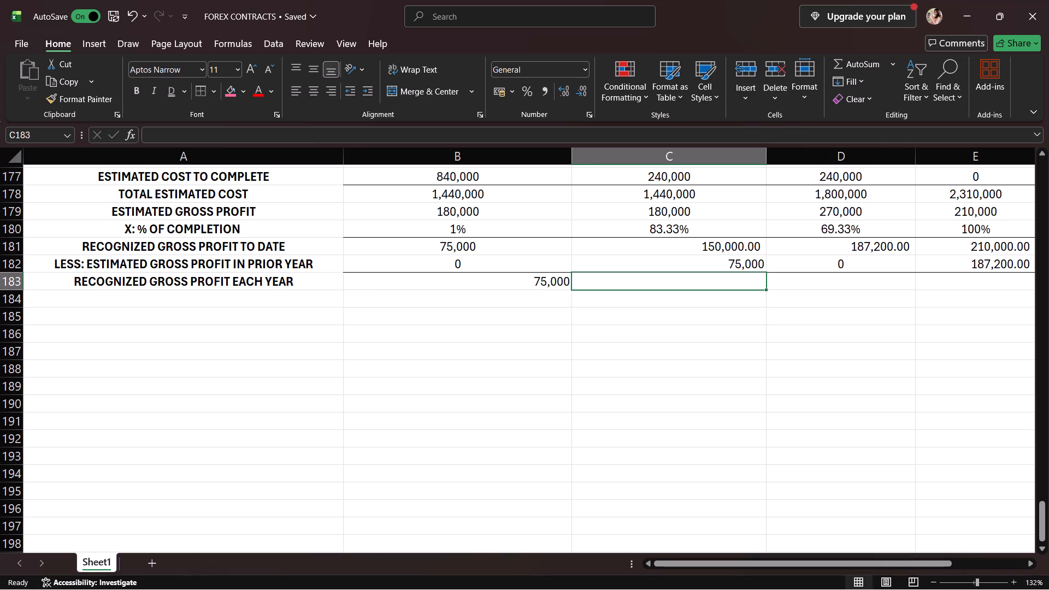
{"action": "type", "text": "75,000"}
{"action": "key", "text": "Return"}
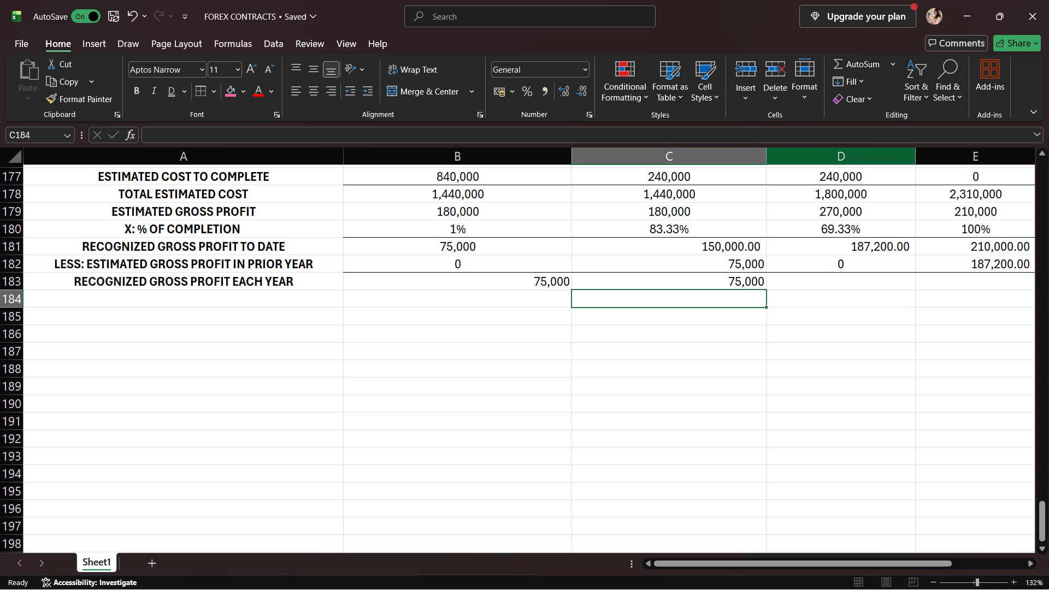
{"action": "left_click", "coordinate": [831, 285]}
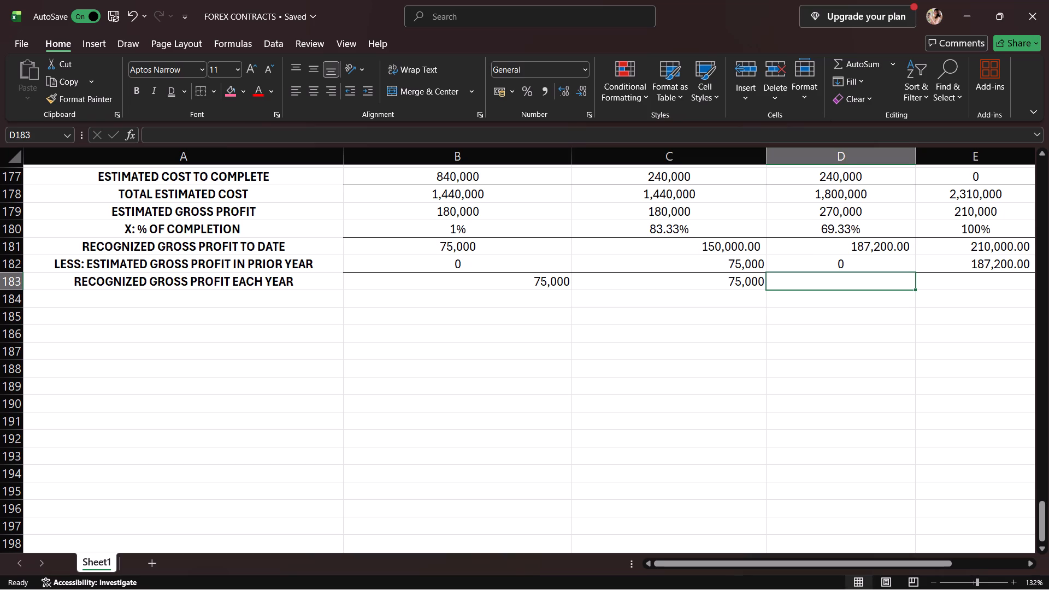
{"action": "type", "text": "187,2000"}
{"action": "key", "text": "BackSpace"}
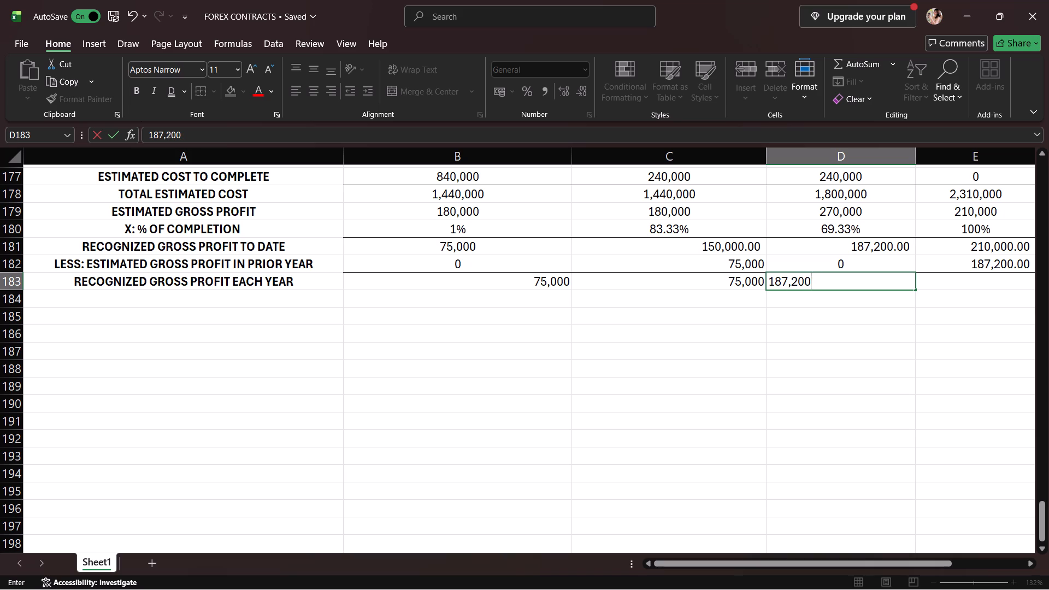
{"action": "left_click", "coordinate": [993, 285]}
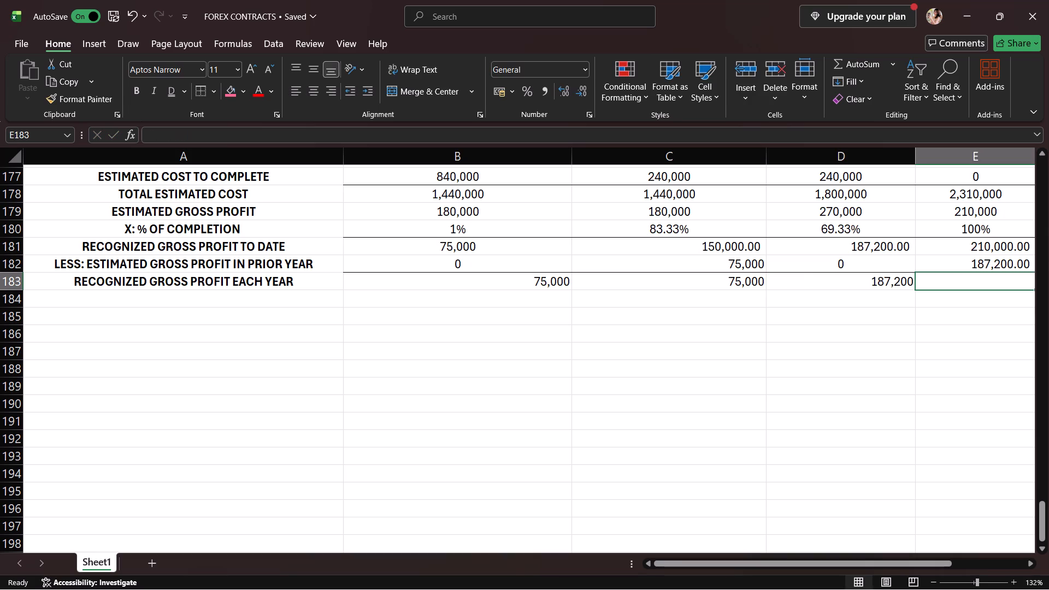
{"action": "type", "text": "22,8-"}
{"action": "key", "text": "BackSpace"}
{"action": "type", "text": "00"}
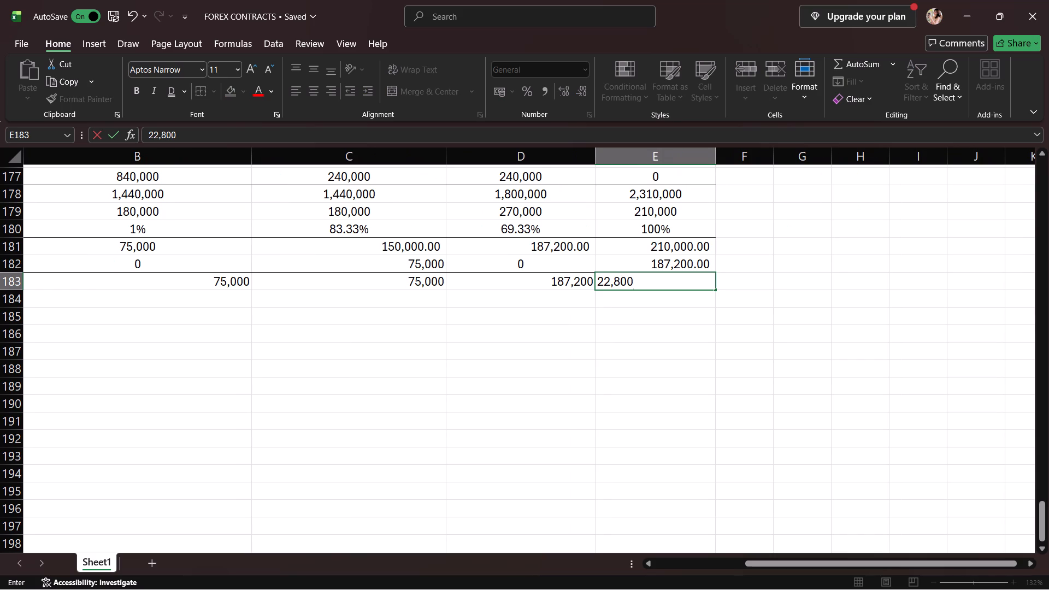
{"action": "key", "text": "Return"}
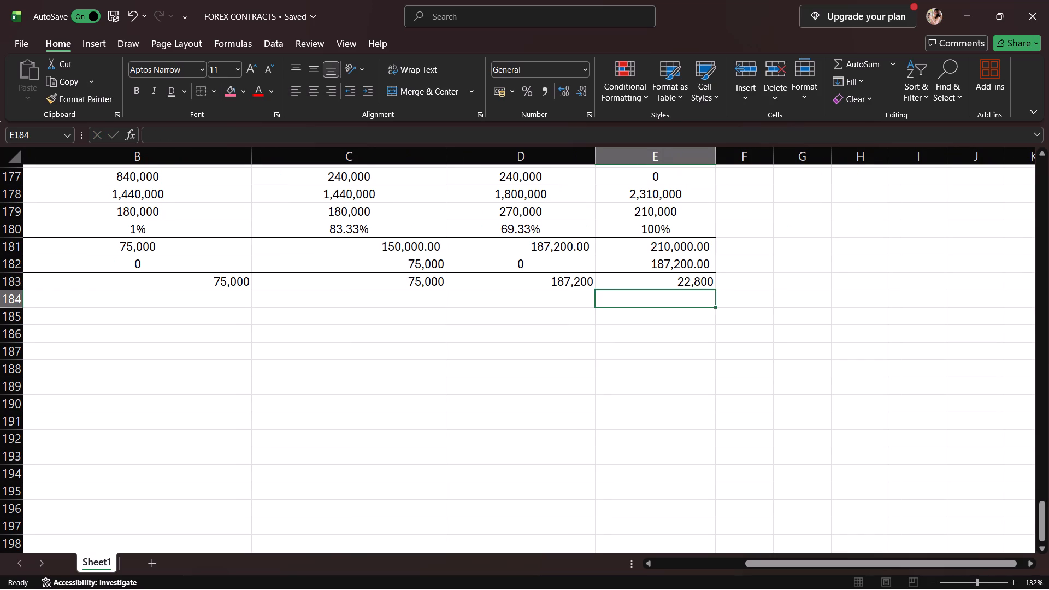
Underline the four recognized gross profit each year amounts in B183:E183.
{"action": "scroll", "coordinate": [683, 451], "scroll_direction": "right", "scroll_amount": 2}
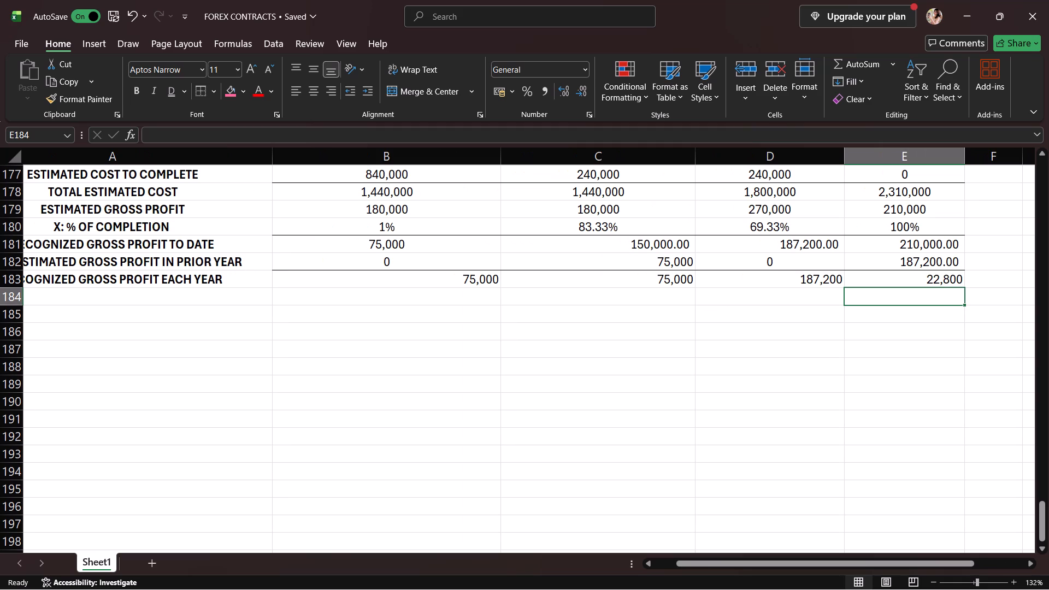
{"action": "left_click", "coordinate": [494, 270]}
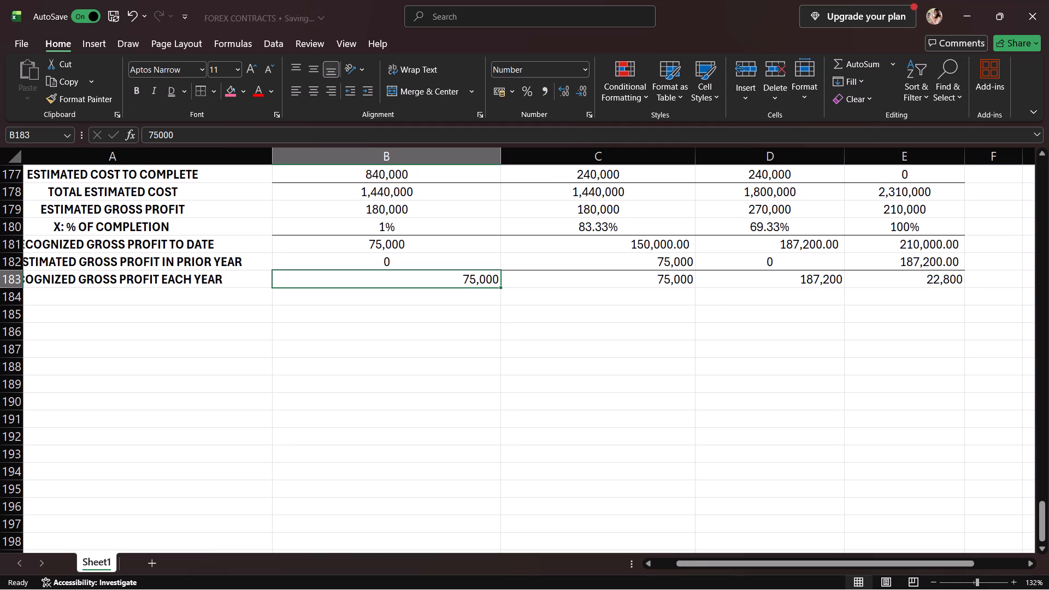
{"action": "left_click", "coordinate": [173, 97]}
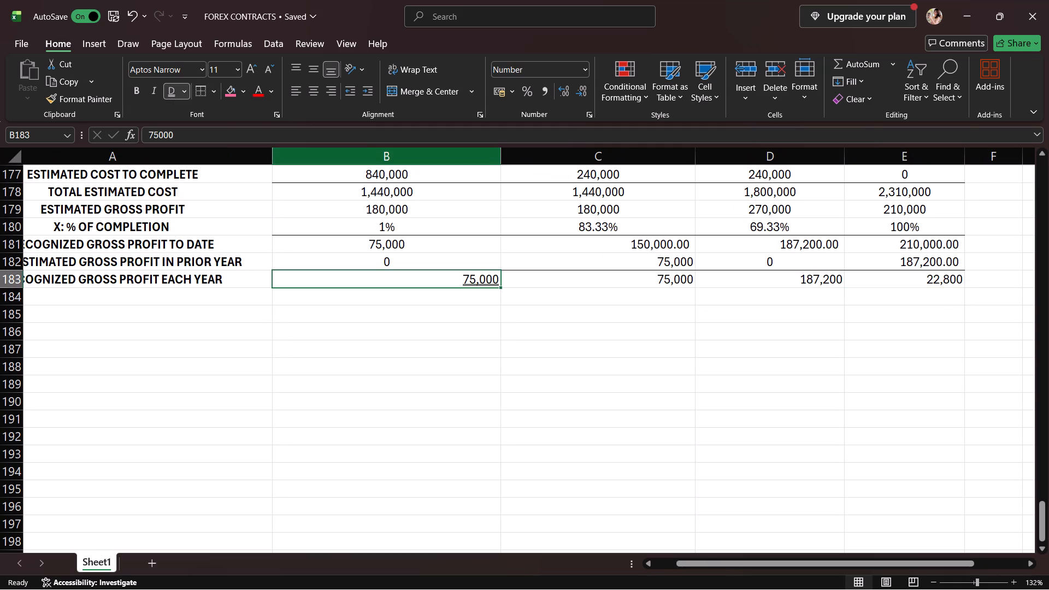
{"action": "left_click", "coordinate": [655, 276]}
{"action": "left_click_drag", "start_coordinate": [673, 284], "coordinate": [886, 274]}
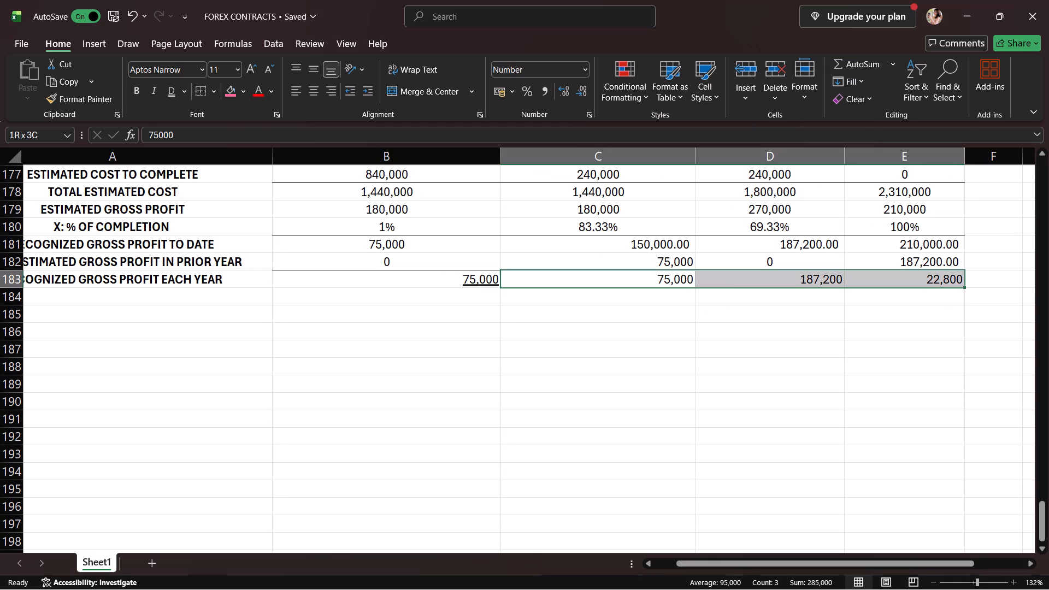
{"action": "left_click_drag", "start_coordinate": [886, 274], "coordinate": [918, 274]}
{"action": "left_click", "coordinate": [168, 91]}
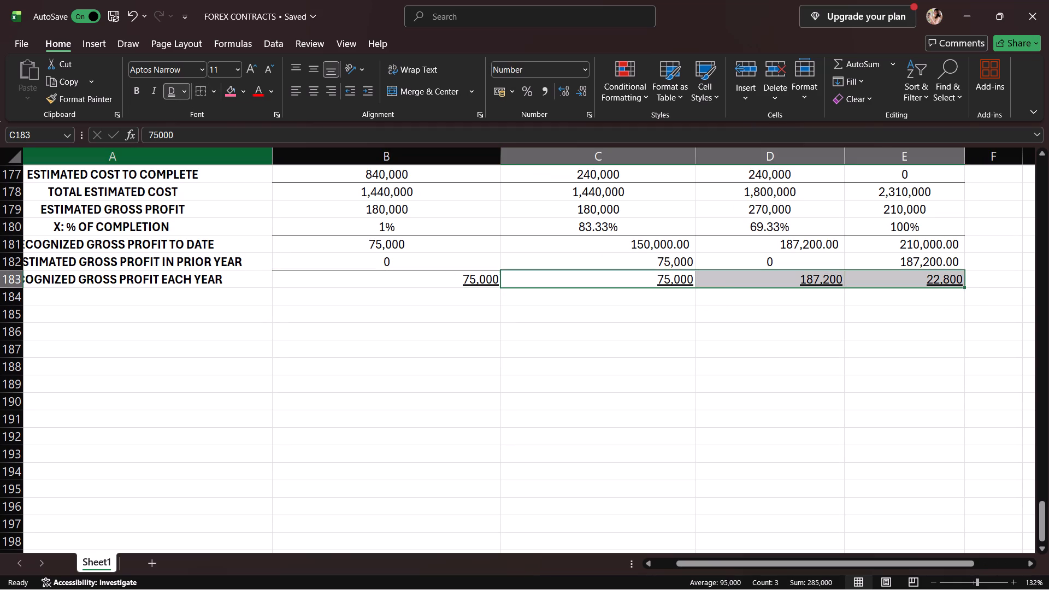
{"action": "left_click", "coordinate": [293, 315]}
{"action": "left_click", "coordinate": [296, 304]}
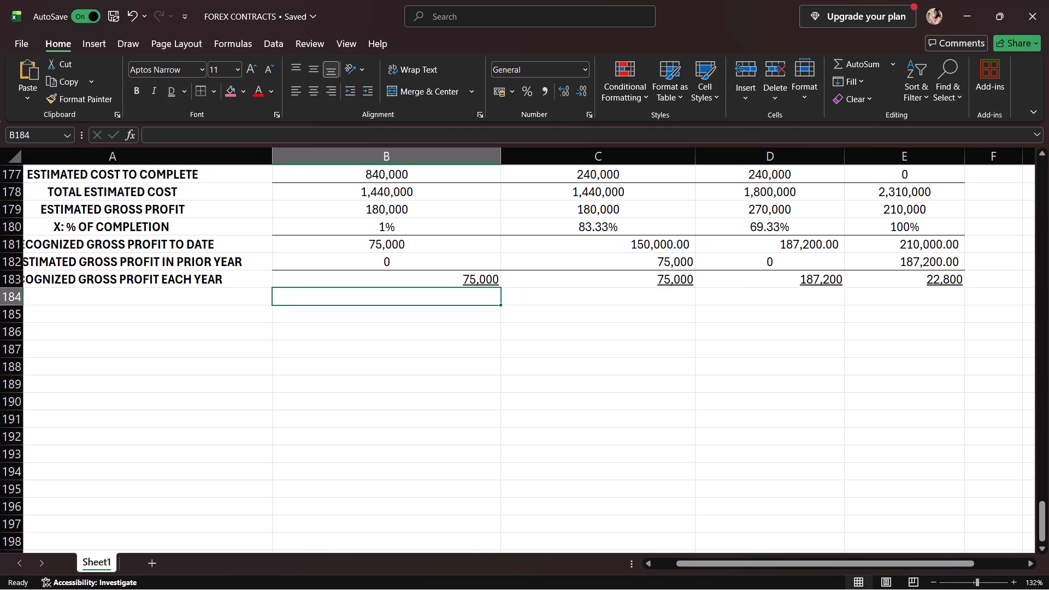
Enter the row labels CUBAO in A185 and MARIKINA in A186, leaving a blank row below the table.
{"action": "left_click", "coordinate": [199, 292]}
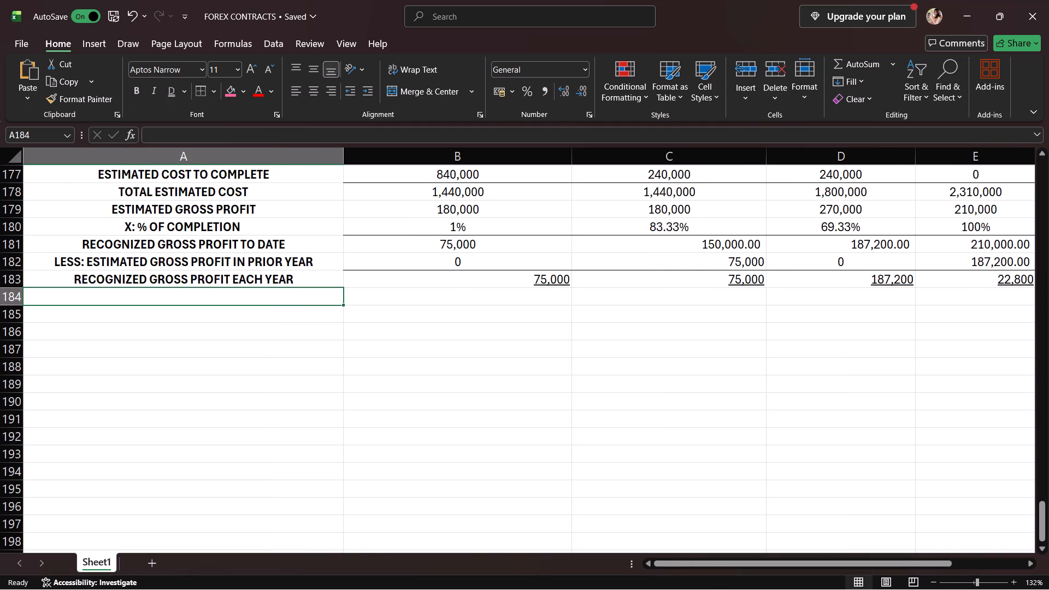
{"action": "left_click", "coordinate": [281, 322]}
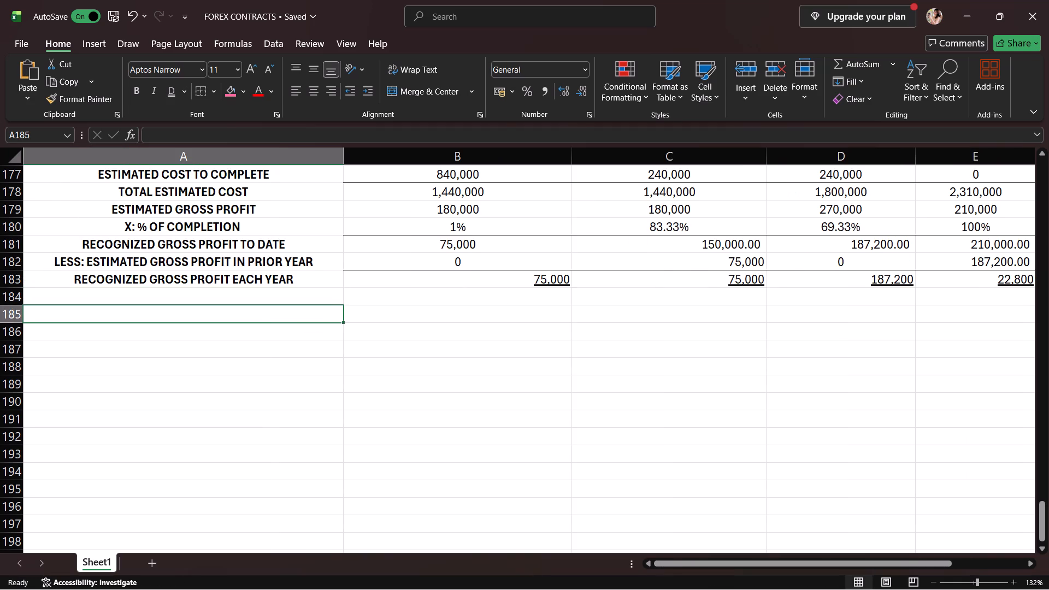
{"action": "type", "text": "CU"}
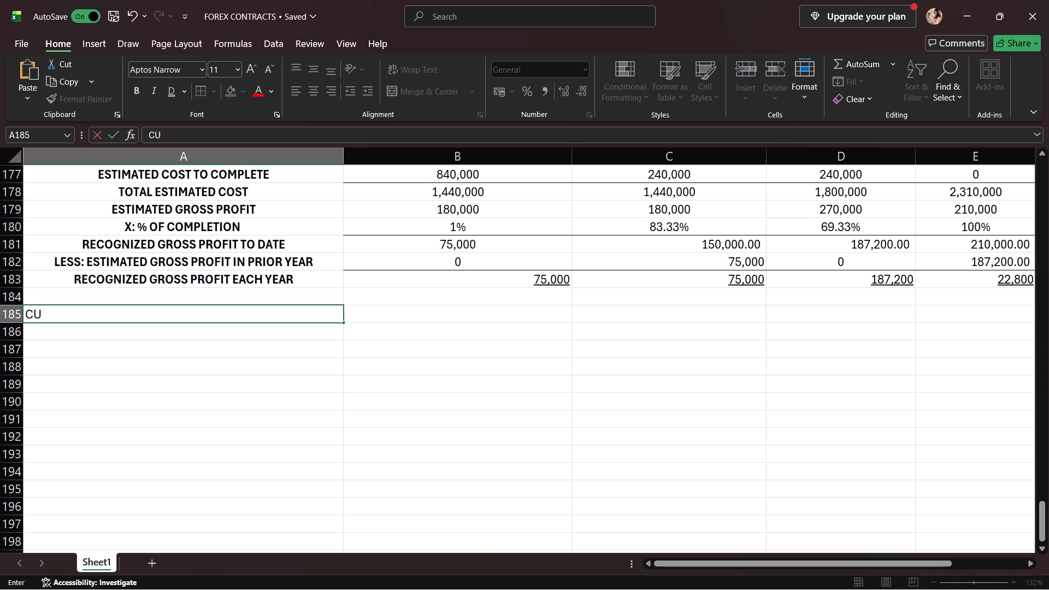
{"action": "type", "text": "BAO"}
{"action": "key", "text": "Return"}
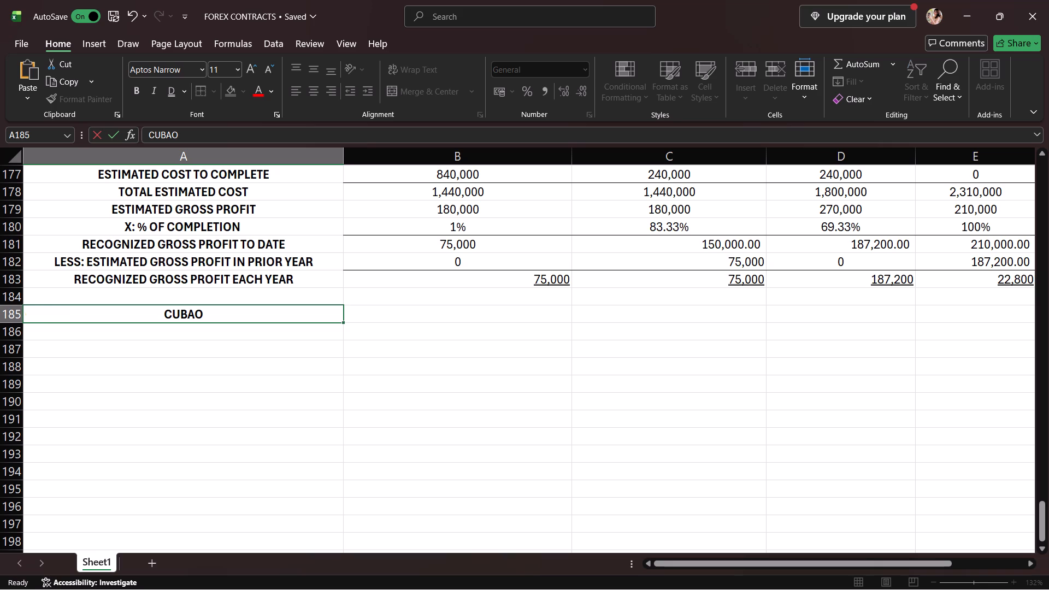
{"action": "type", "text": "MARIKINA"}
{"action": "key", "text": "Return"}
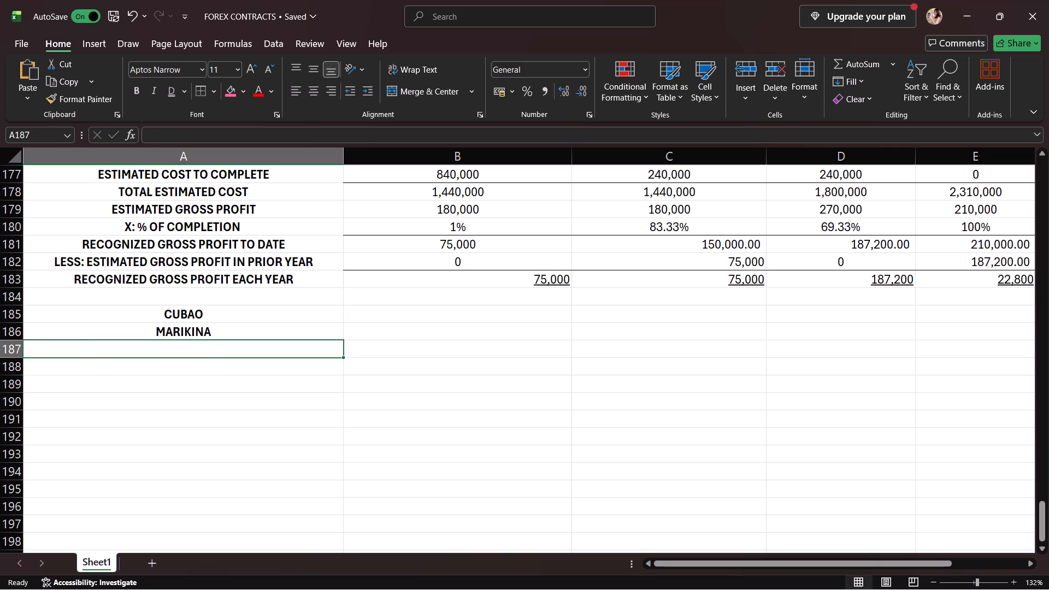
Enter formulas referencing each-year gross profit: =B183 in B185 for CUBAO and =E183 in B186 for MARIKINA.
{"action": "left_click", "coordinate": [382, 311]}
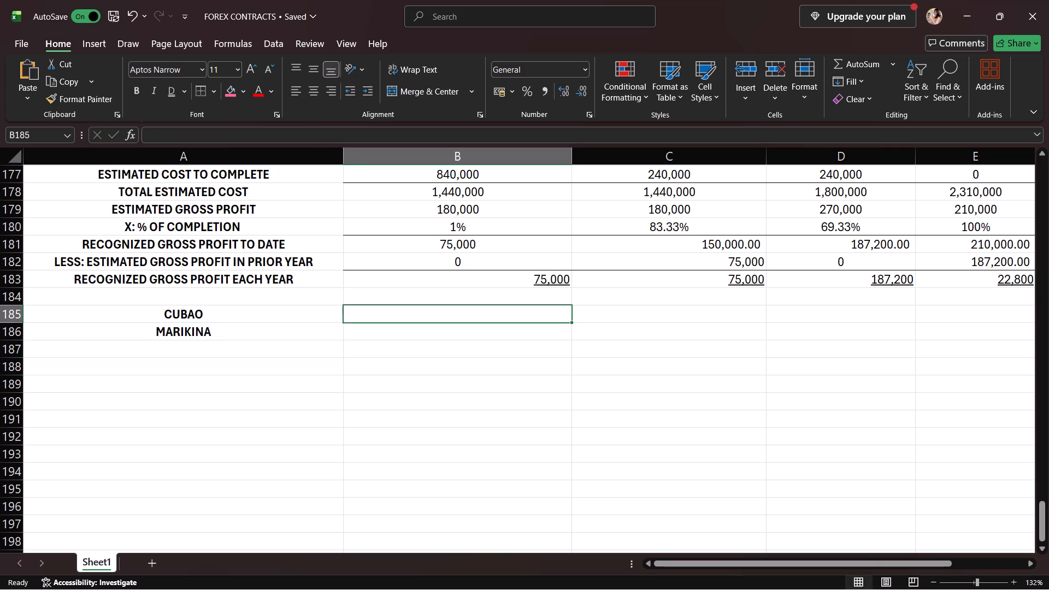
{"action": "left_click", "coordinate": [452, 285]}
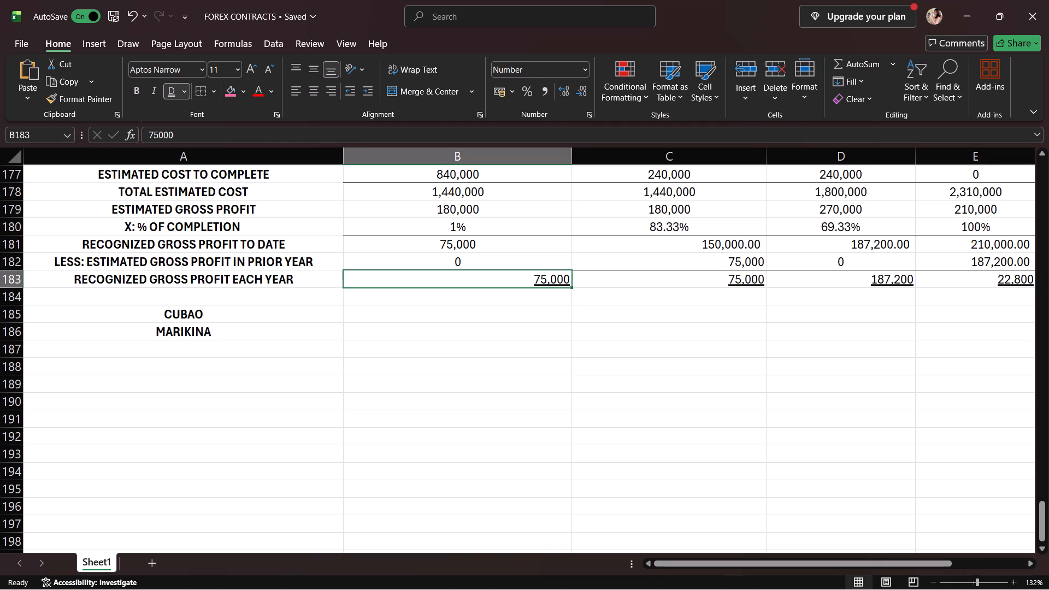
{"action": "left_click", "coordinate": [458, 315]}
{"action": "key", "text": "equal"}
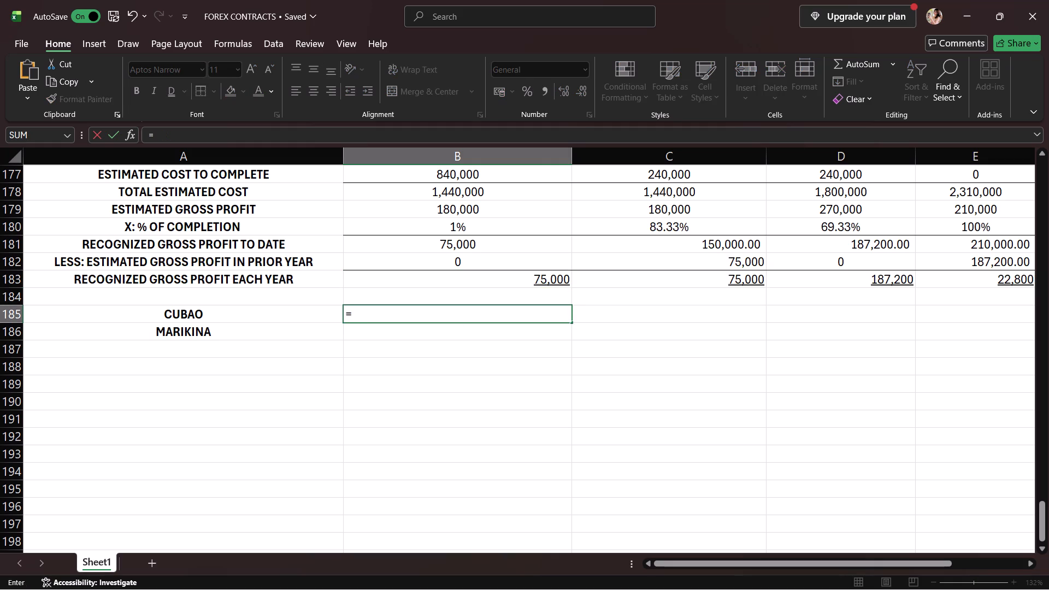
{"action": "left_click", "coordinate": [461, 276]}
{"action": "key", "text": "Return"}
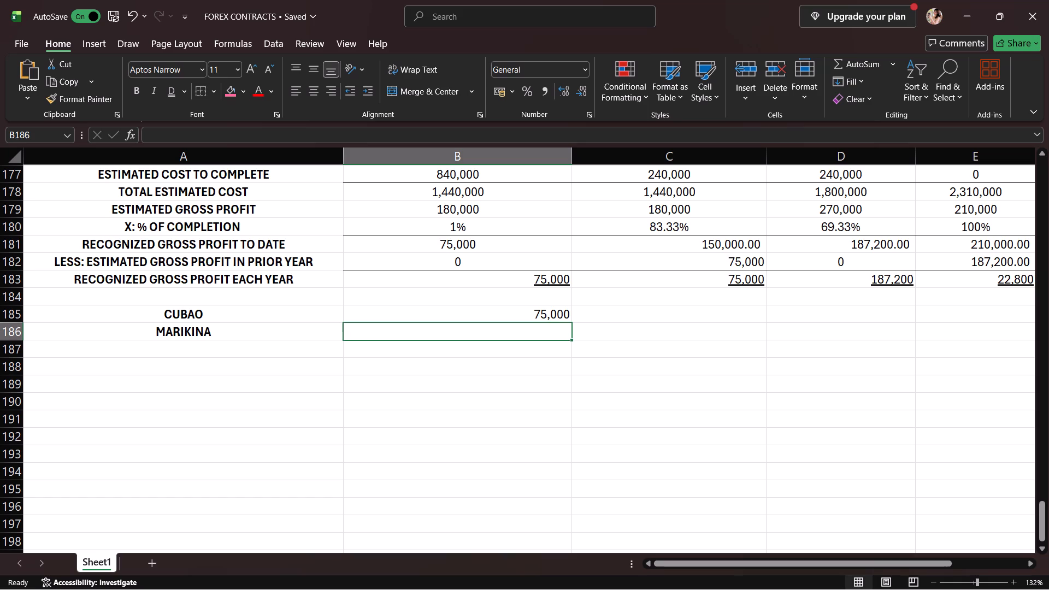
{"action": "key", "text": "equal"}
{"action": "left_click", "coordinate": [1003, 288]}
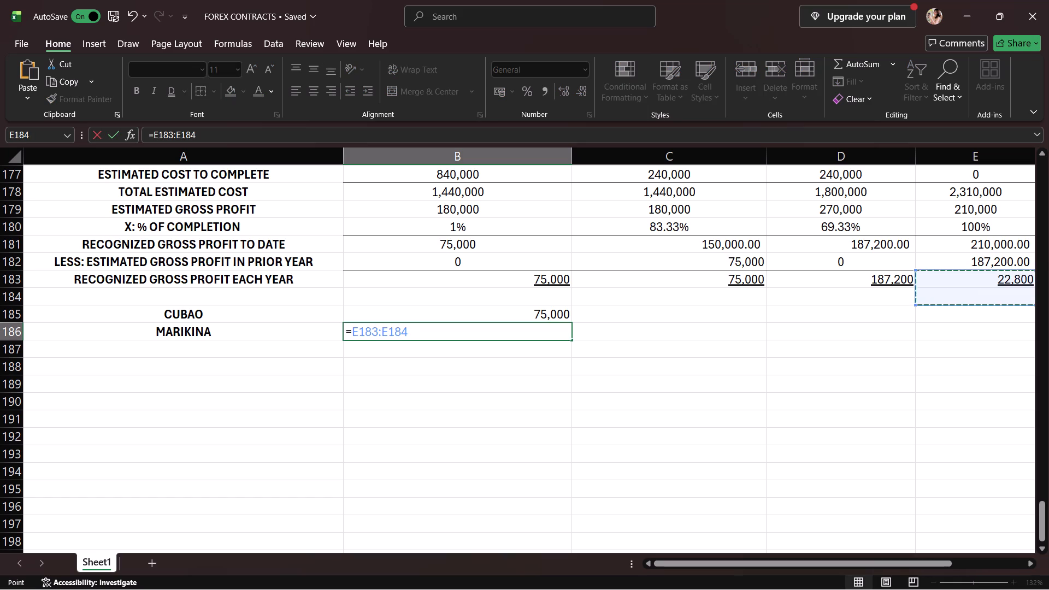
{"action": "left_click", "coordinate": [1003, 278]}
{"action": "key", "text": "Return"}
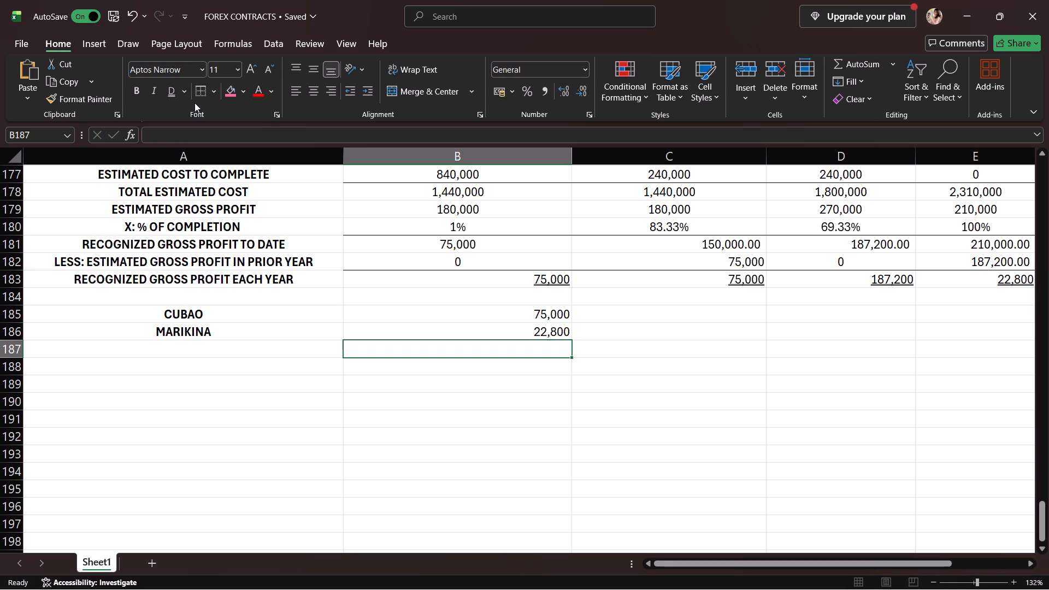
Apply a border to the empty cell B187 below the MARIKINA amount.
{"action": "left_click", "coordinate": [196, 89]}
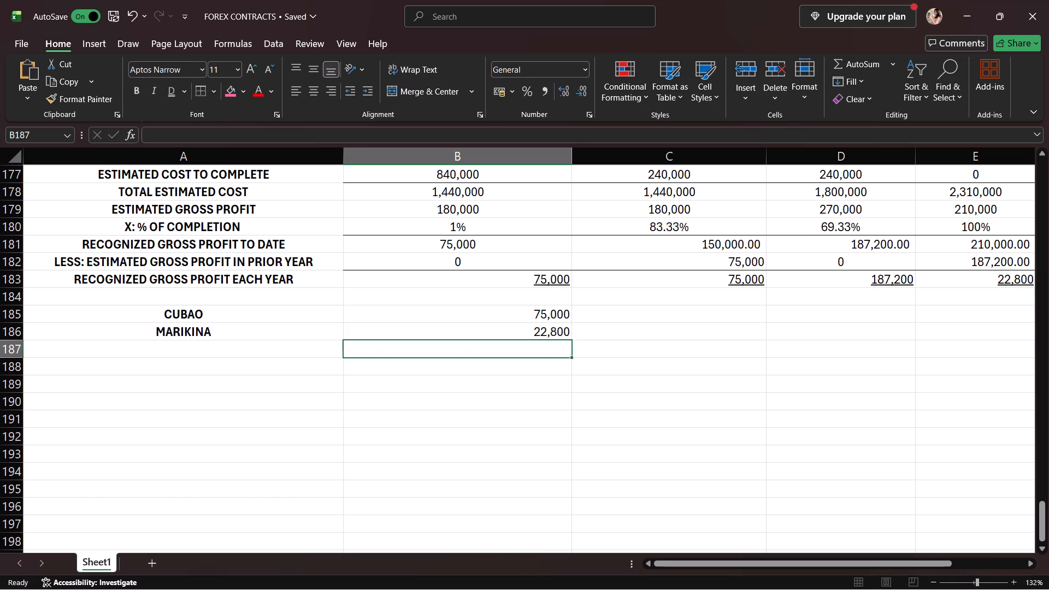
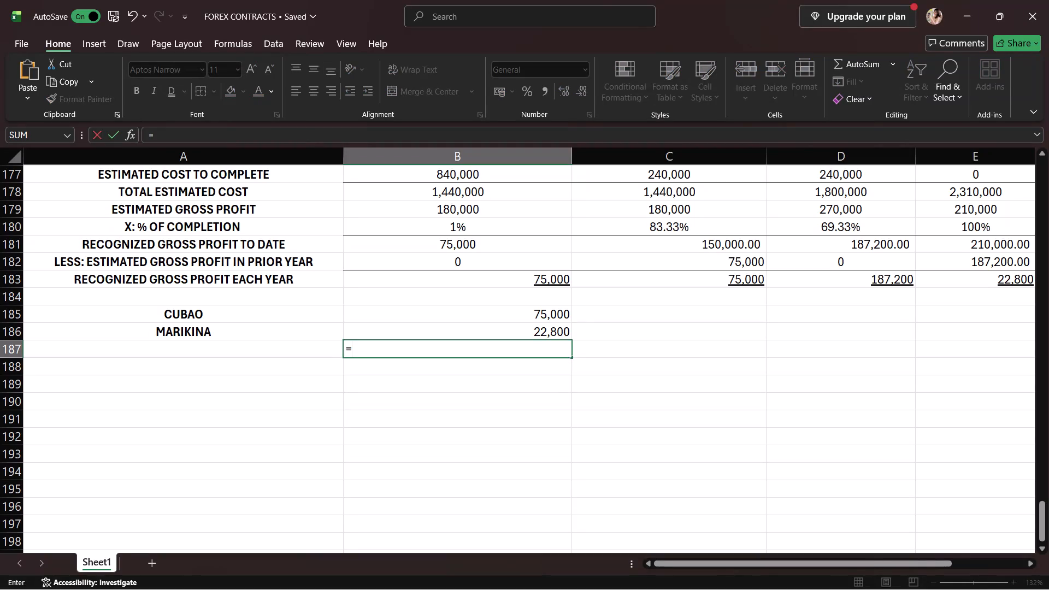
Add the CUBAO and MARIKINA gross profits in B187 with the formula =B185+B186.
{"action": "left_click", "coordinate": [484, 315]}
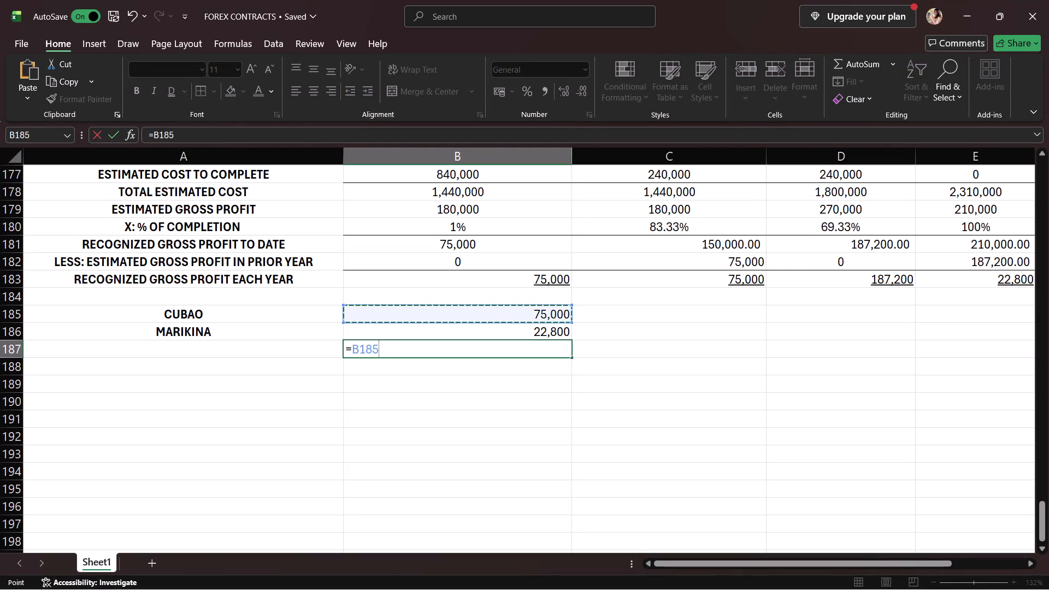
{"action": "key", "text": "plus"}
{"action": "left_click", "coordinate": [517, 339]}
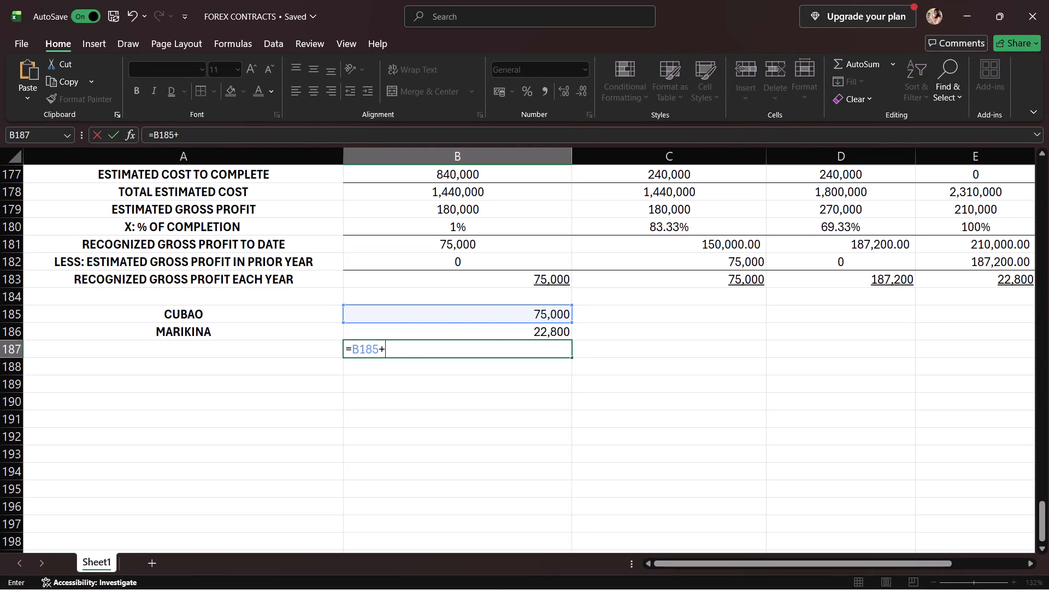
{"action": "left_click", "coordinate": [526, 332]}
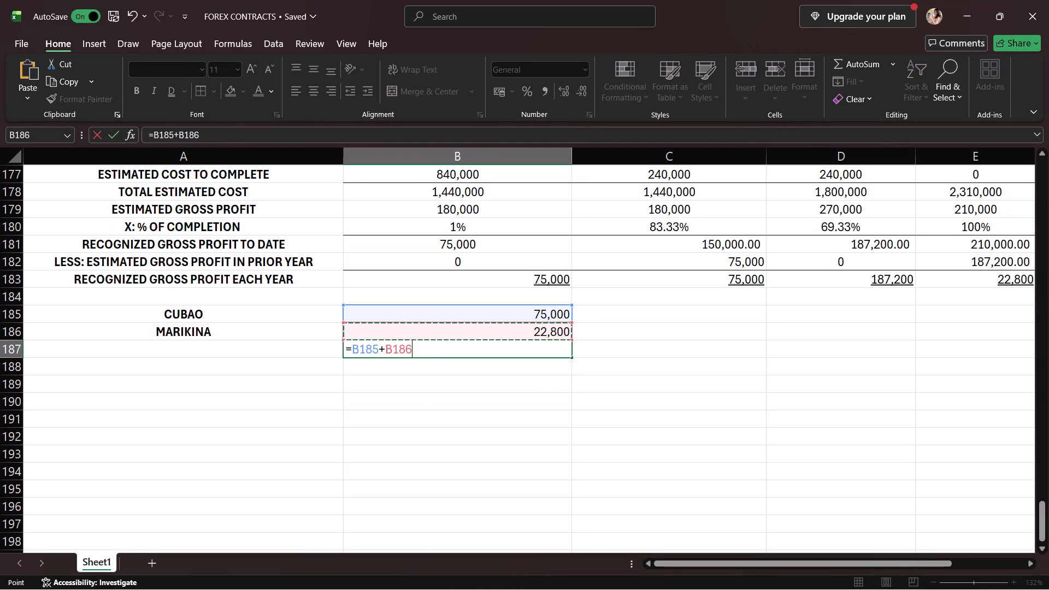
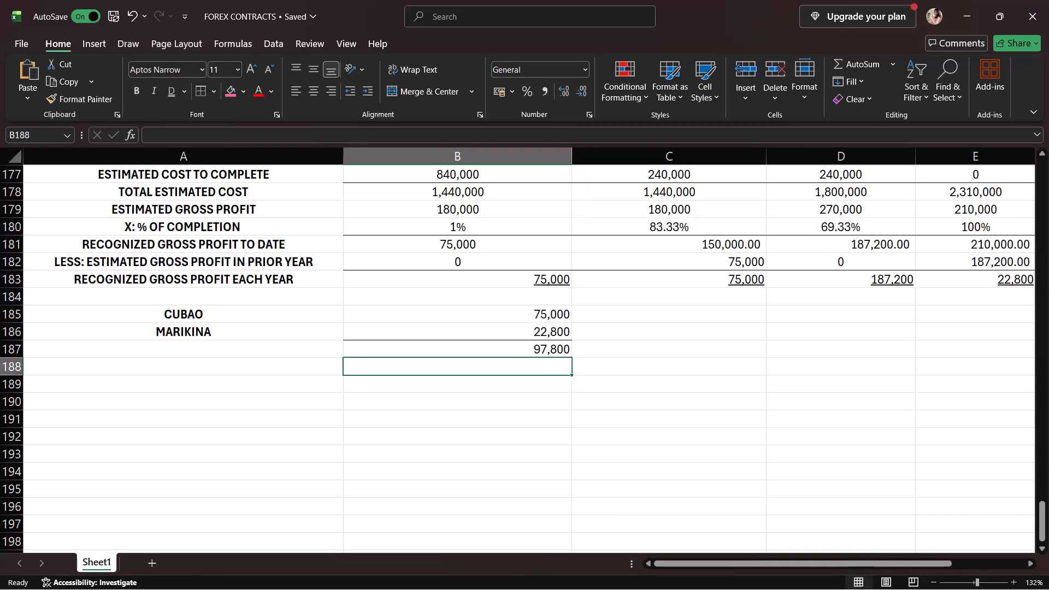
Double-underline the combined CUBAO and MARIKINA gross profit total in B187.
{"action": "left_click", "coordinate": [565, 351]}
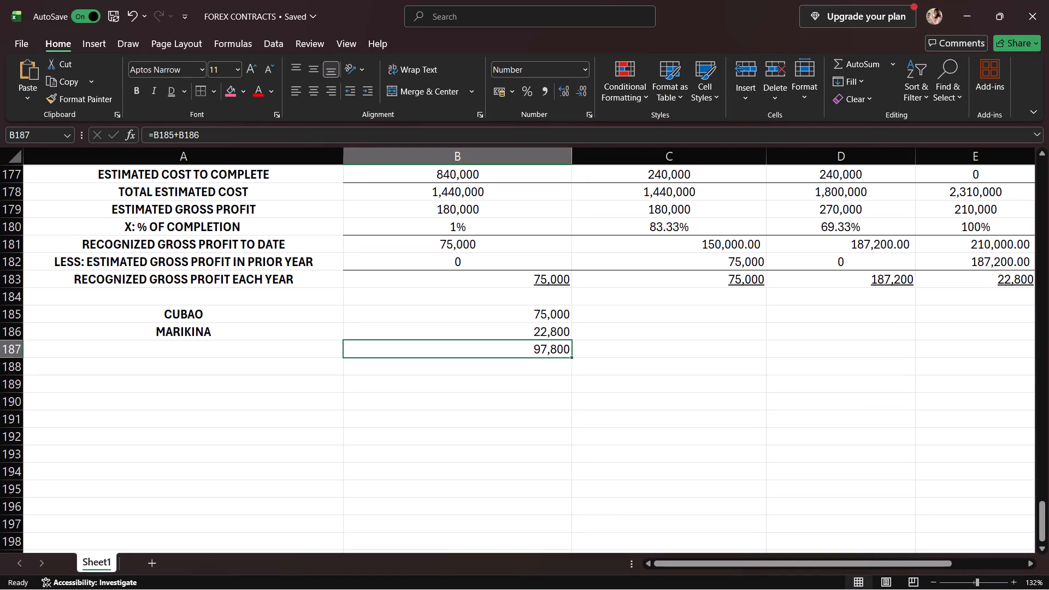
{"action": "left_click", "coordinate": [174, 91]}
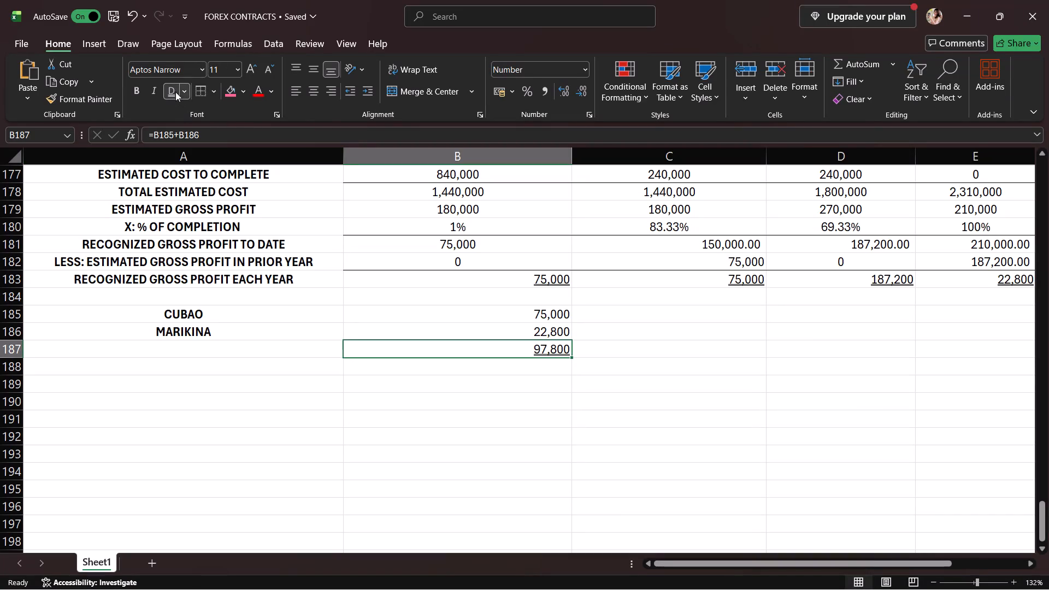
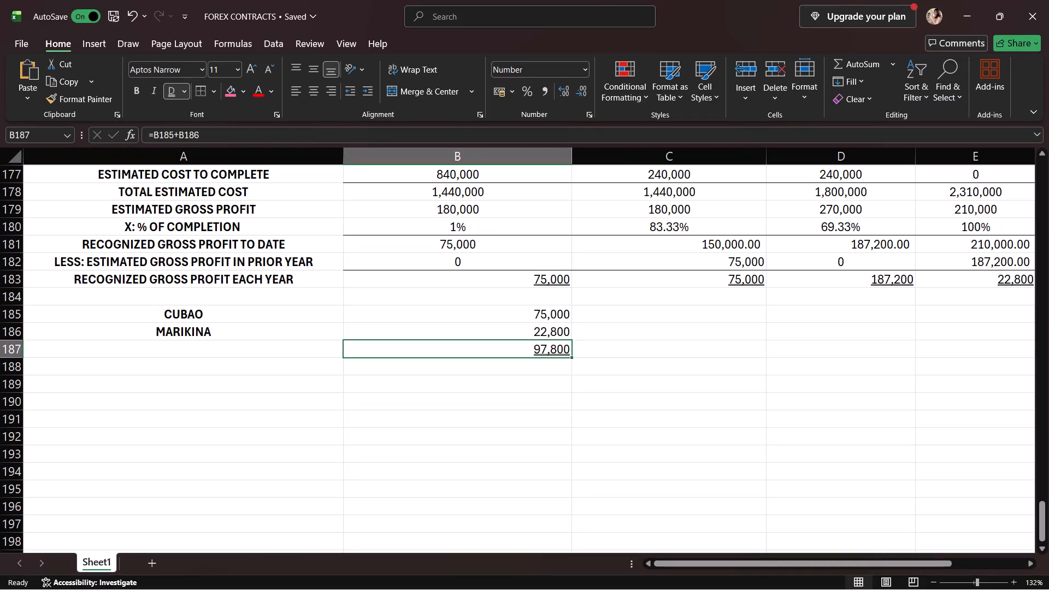
Review the Cubao and Marikina contract table and its recognized gross profit rows, checking individual cell contents.
{"action": "left_click", "coordinate": [161, 351]}
{"action": "left_click", "coordinate": [162, 366]}
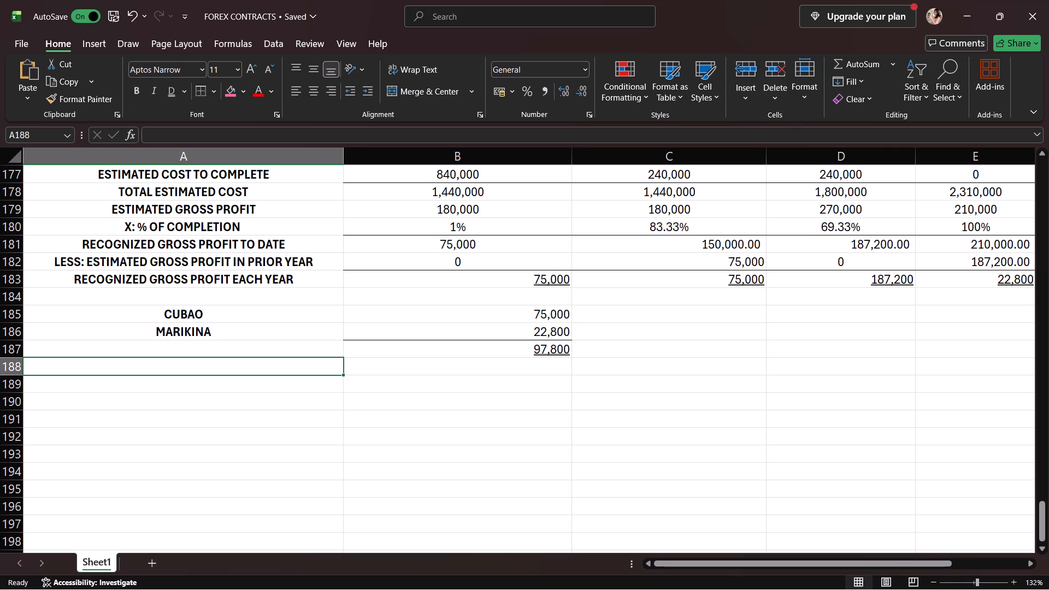
{"action": "scroll", "coordinate": [174, 361], "scroll_direction": "down", "scroll_amount": 1}
{"action": "scroll", "coordinate": [168, 335], "scroll_direction": "up", "scroll_amount": 1}
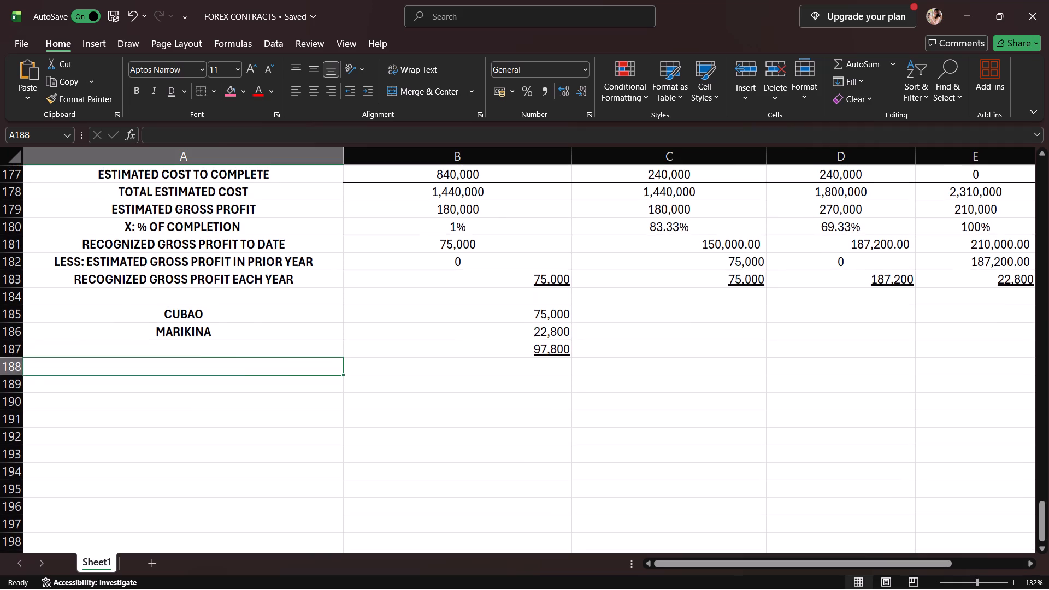
{"action": "scroll", "coordinate": [169, 332], "scroll_direction": "up", "scroll_amount": 3}
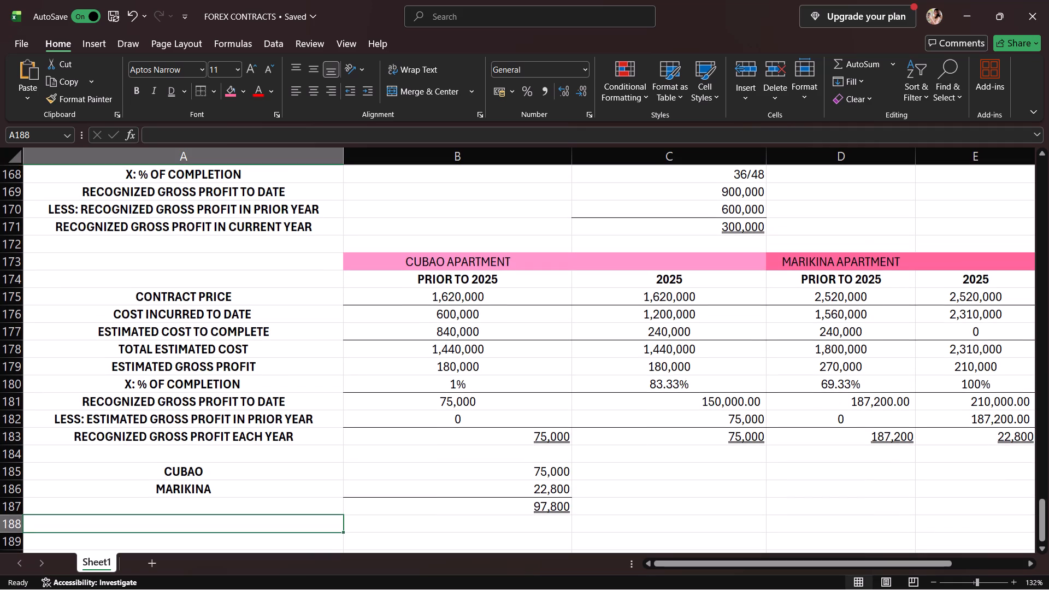
{"action": "left_click", "coordinate": [763, 399]}
{"action": "left_click", "coordinate": [754, 352]}
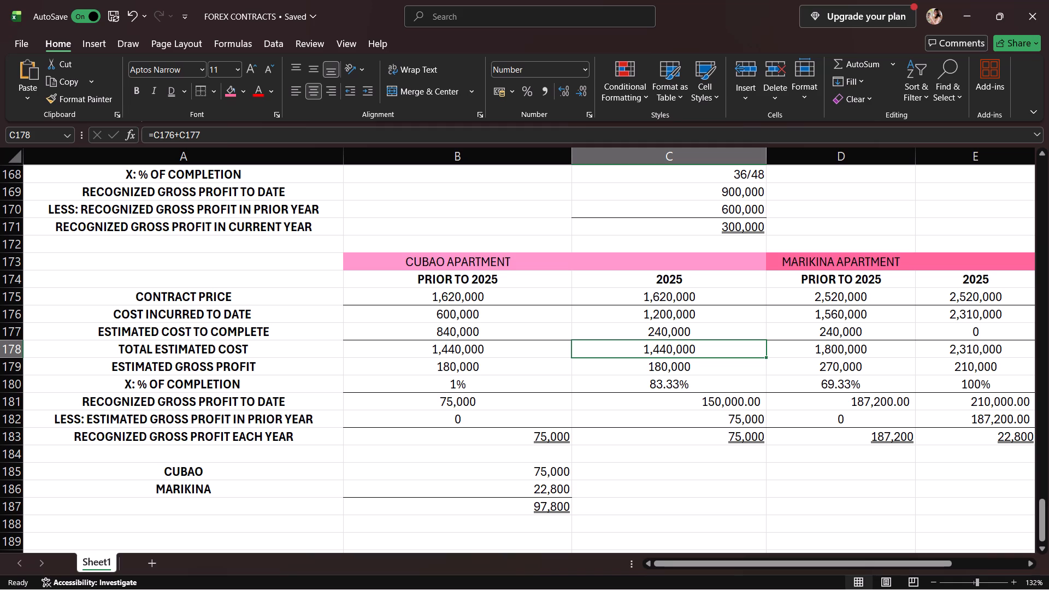
{"action": "left_click", "coordinate": [716, 438]}
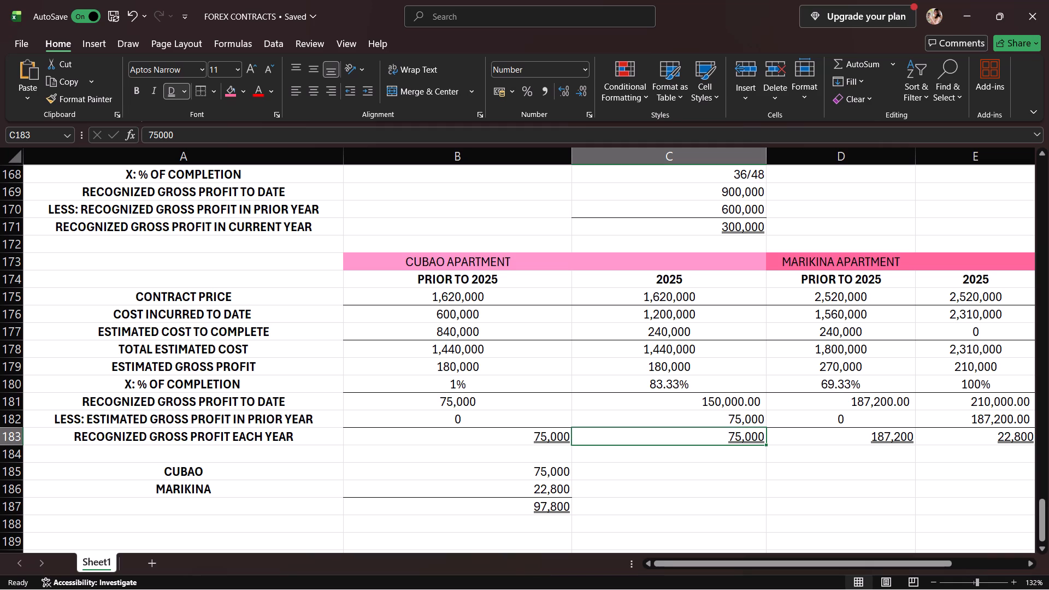
{"action": "left_click", "coordinate": [848, 441]}
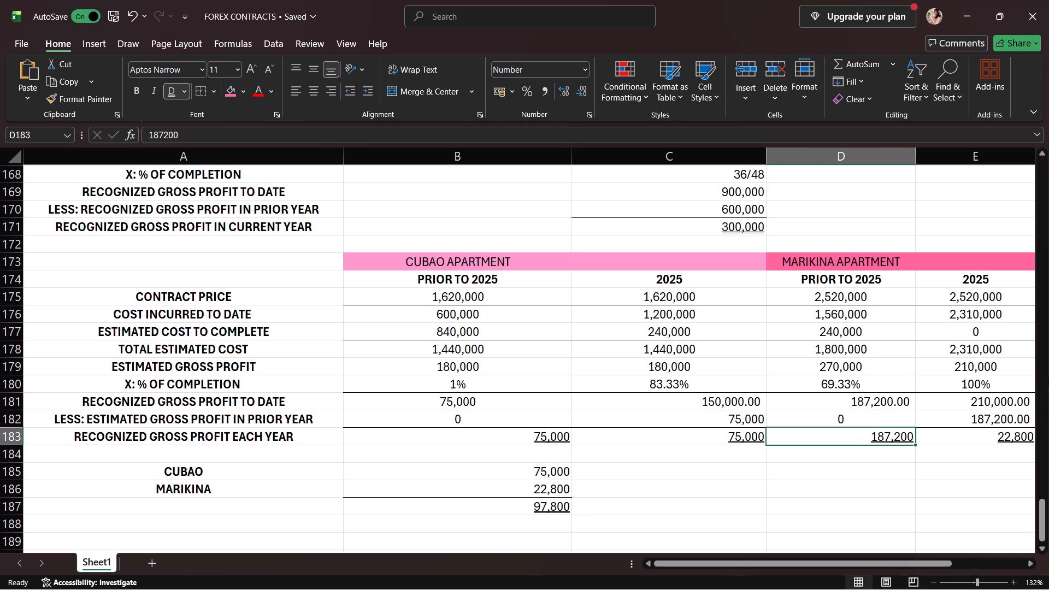
{"action": "left_click", "coordinate": [877, 437]}
{"action": "left_click", "coordinate": [687, 494]}
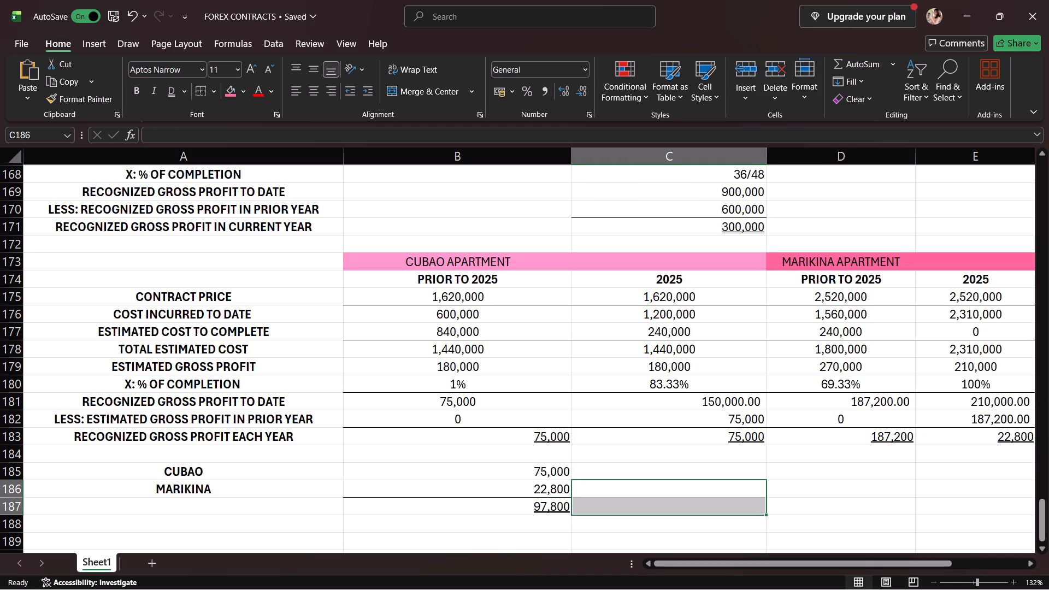
{"action": "left_click_drag", "start_coordinate": [652, 497], "coordinate": [655, 488]}
{"action": "left_click_drag", "start_coordinate": [664, 468], "coordinate": [674, 451]}
{"action": "left_click", "coordinate": [691, 427]}
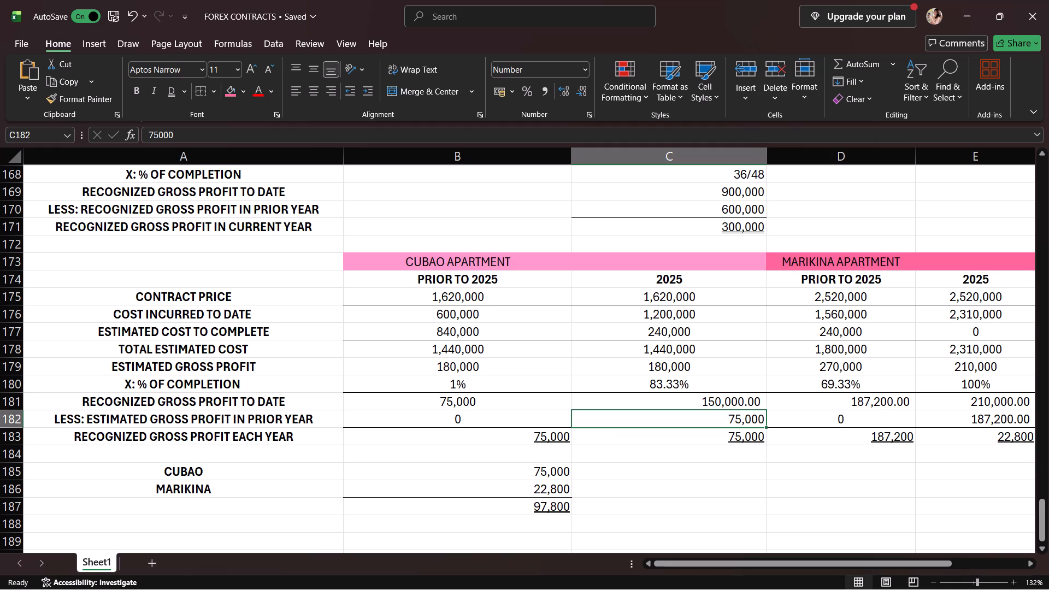
{"action": "scroll", "coordinate": [718, 483], "scroll_direction": "down", "scroll_amount": 2}
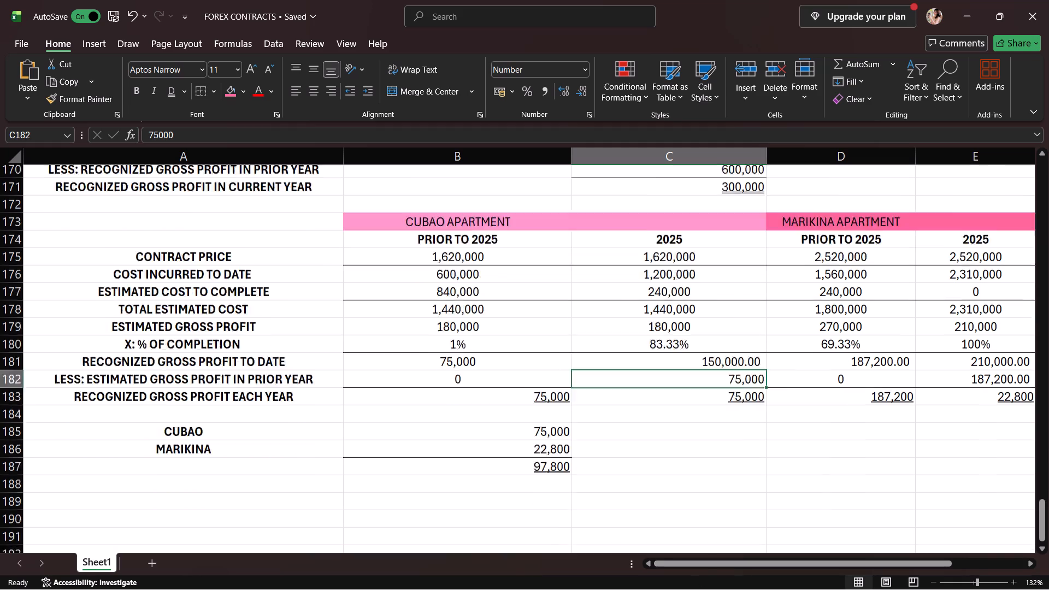
Start a new table below the totals with RECOGNIZED REVENUE in A190 and year headings 2025 in B189 and 2026 in C189.
{"action": "scroll", "coordinate": [719, 482], "scroll_direction": "up", "scroll_amount": 1}
{"action": "left_click", "coordinate": [220, 498]}
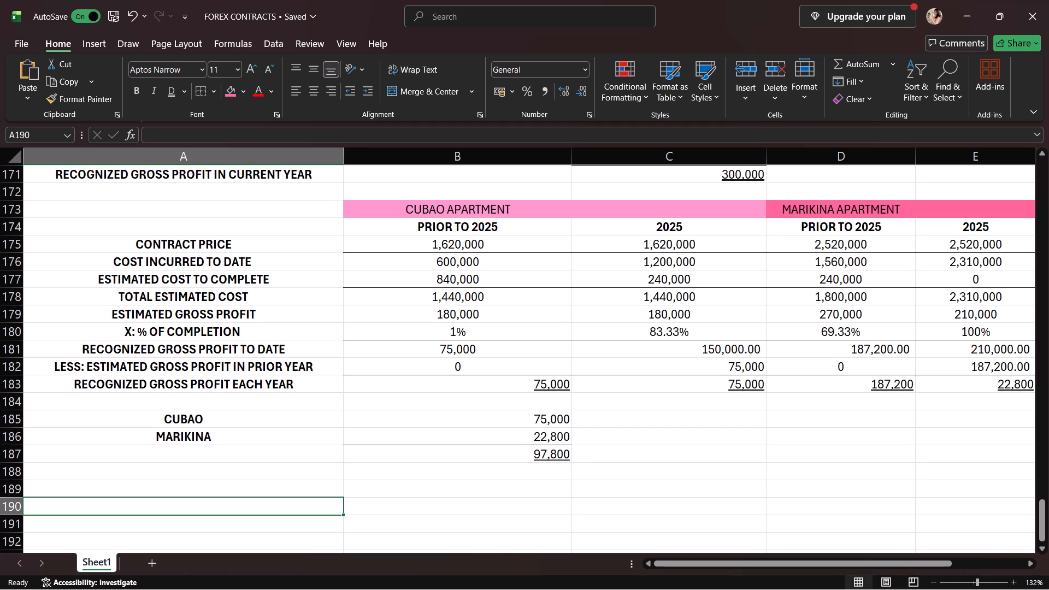
{"action": "type", "text": "RECOGNIZED REVENUE"}
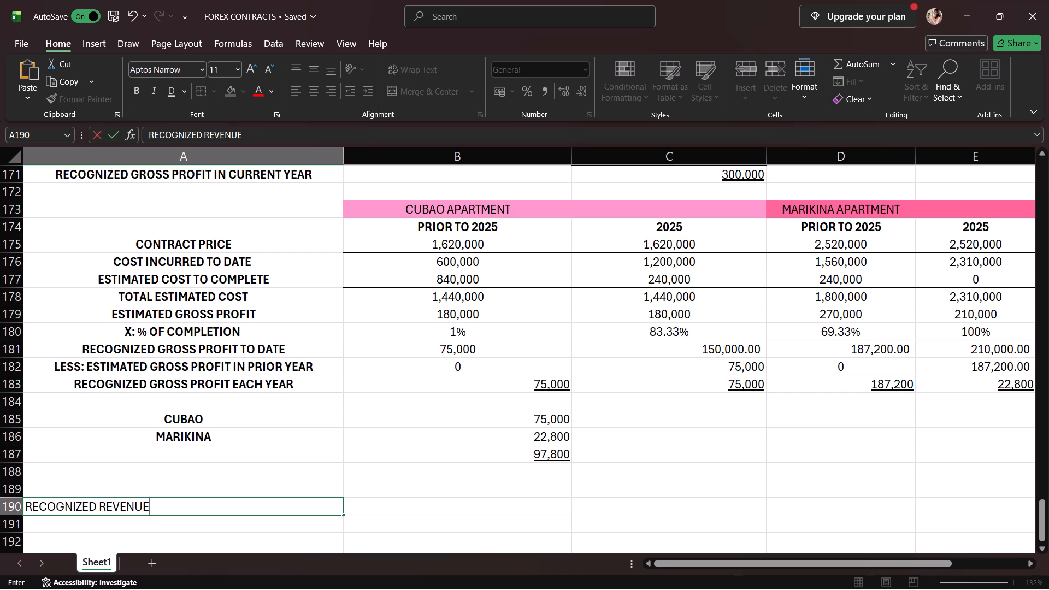
{"action": "left_click", "coordinate": [508, 494]}
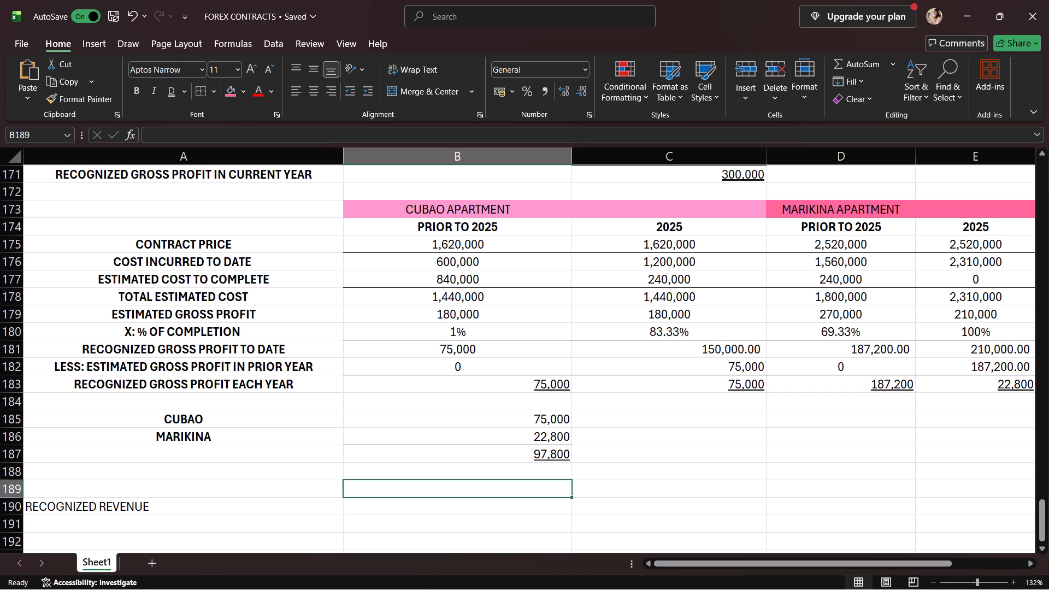
{"action": "type", "text": "2025"}
{"action": "left_click", "coordinate": [614, 493]}
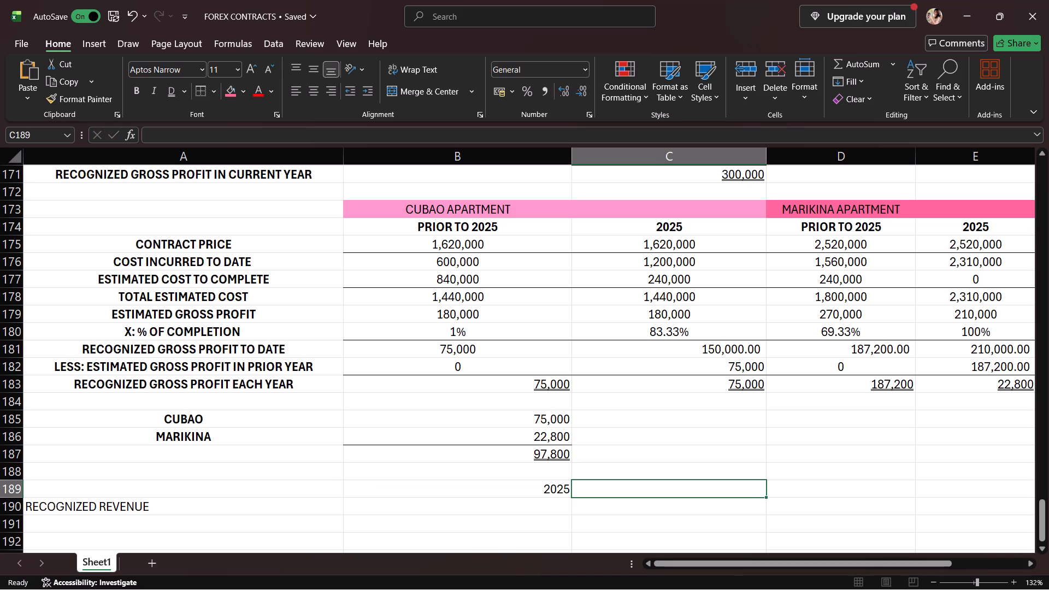
{"action": "type", "text": "2026"}
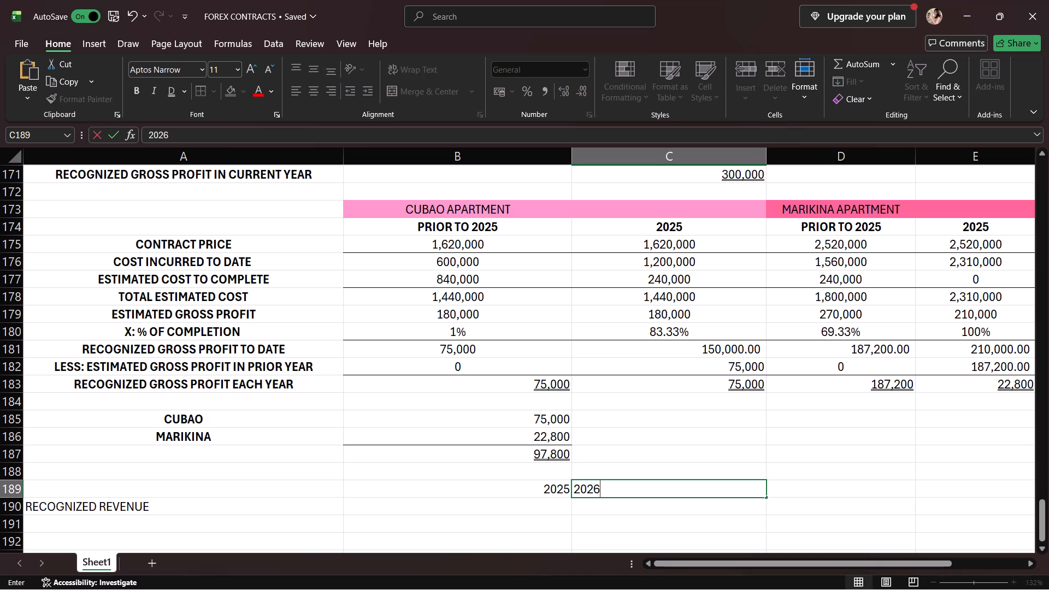
Format the 2025 and 2026 headings in B189 and C189 as bold, centered and filled with dark pink.
{"action": "left_click", "coordinate": [560, 495]}
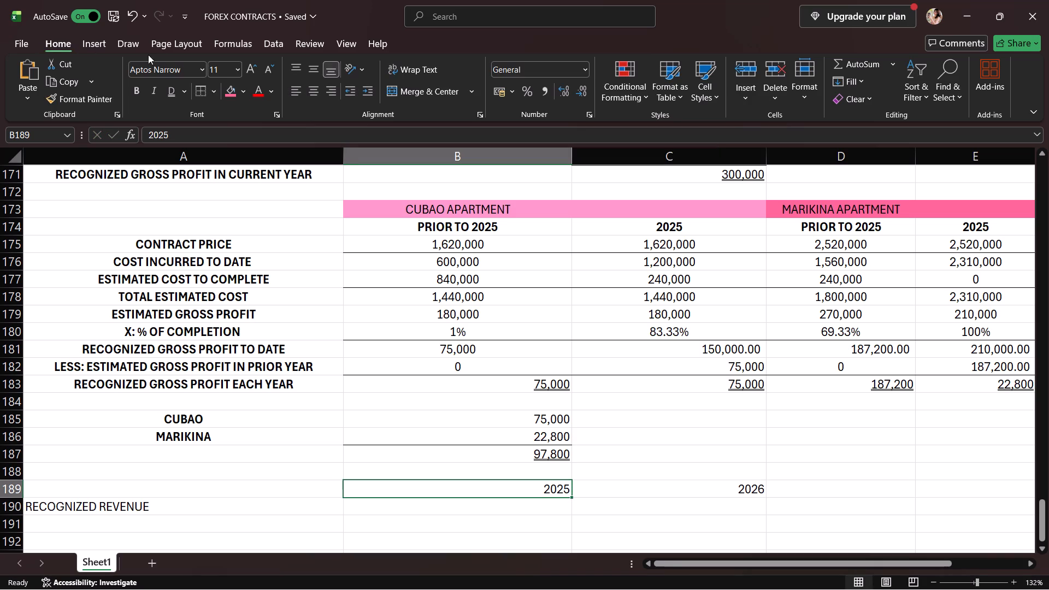
{"action": "left_click", "coordinate": [308, 89]}
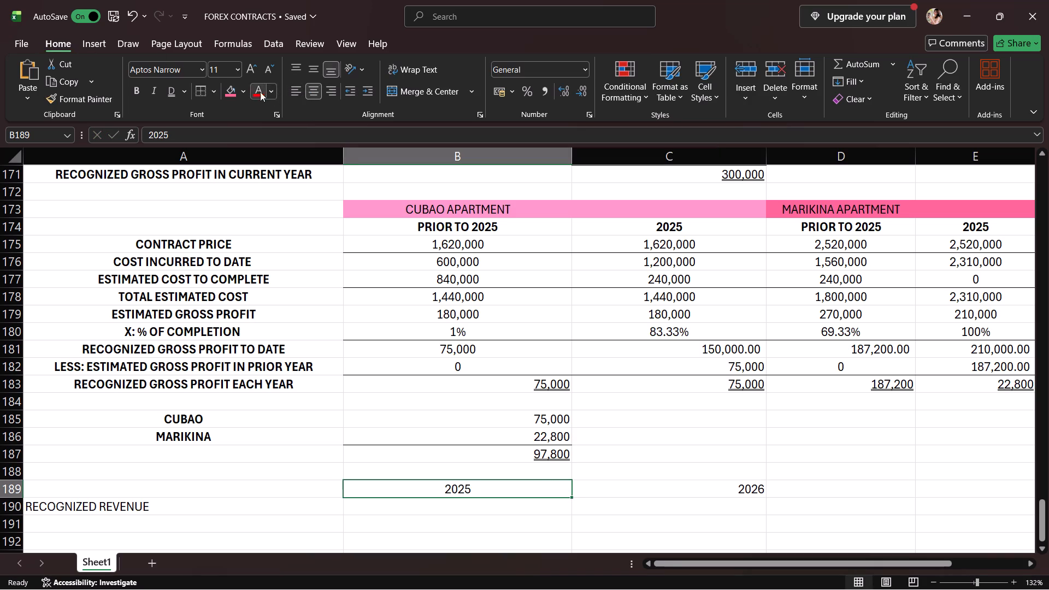
{"action": "left_click", "coordinate": [229, 91]}
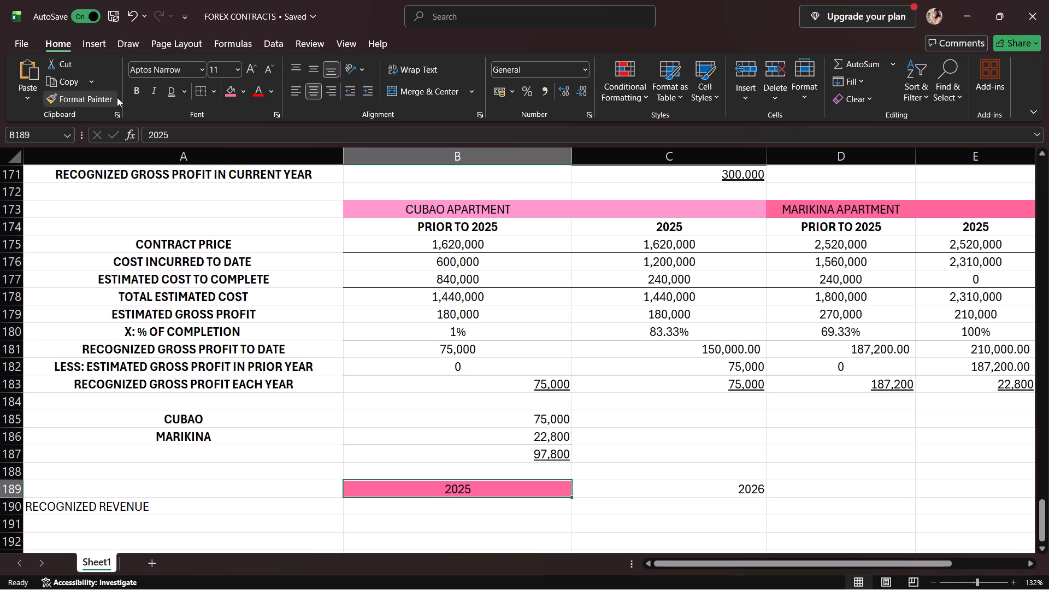
{"action": "left_click", "coordinate": [134, 92]}
{"action": "left_click", "coordinate": [647, 492]}
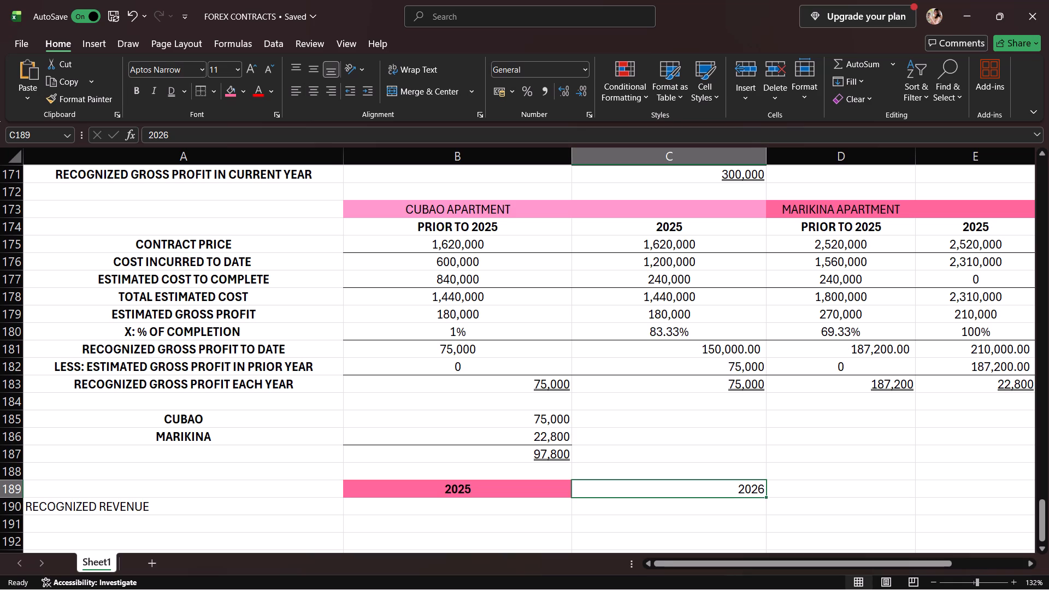
{"action": "left_click", "coordinate": [139, 86]}
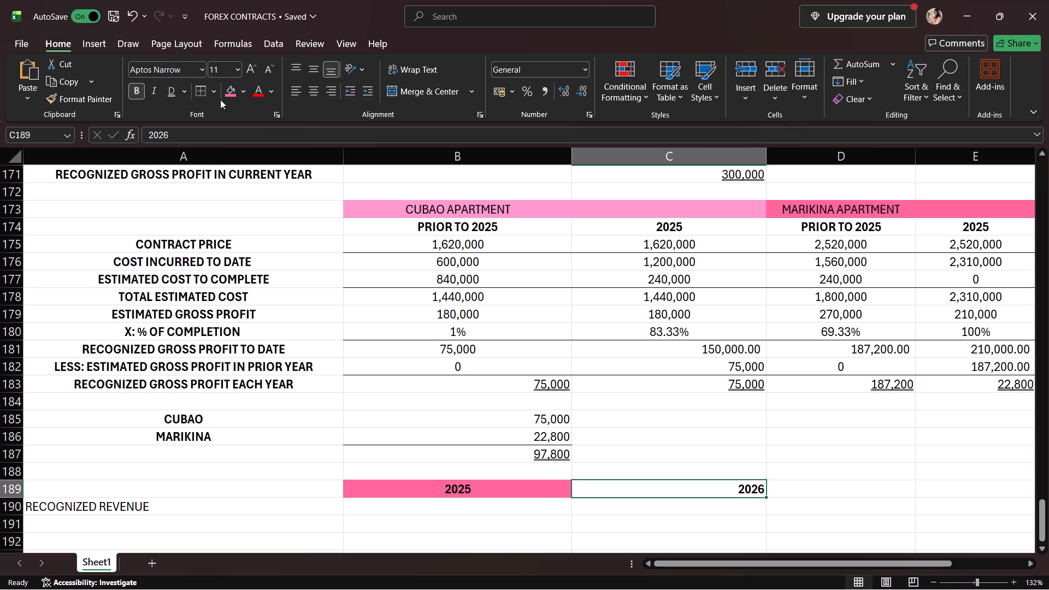
{"action": "left_click", "coordinate": [223, 99]}
{"action": "left_click", "coordinate": [233, 89]}
{"action": "left_click", "coordinate": [313, 91]}
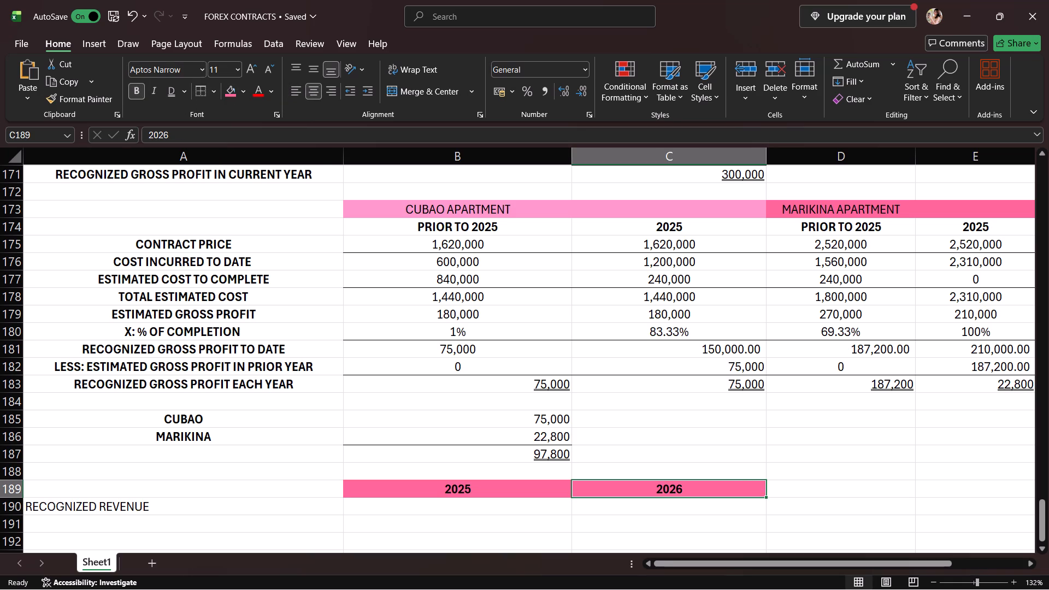
Make the RECOGNIZED REVENUE label in A190 bold and centered.
{"action": "scroll", "coordinate": [554, 419], "scroll_direction": "down", "scroll_amount": 1}
{"action": "left_click", "coordinate": [237, 454]}
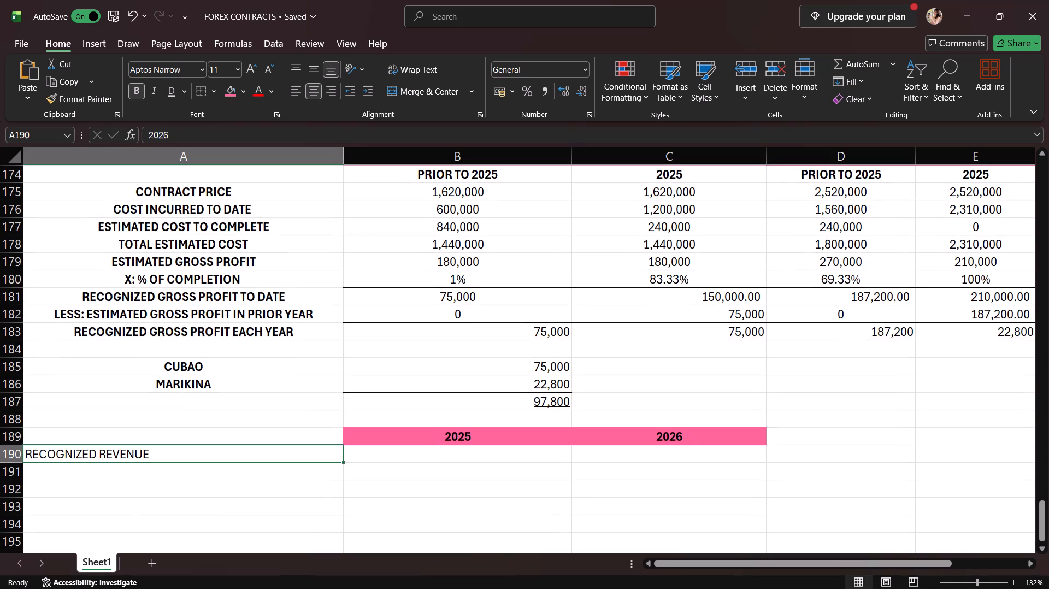
{"action": "left_click", "coordinate": [137, 96]}
{"action": "left_click", "coordinate": [310, 90]}
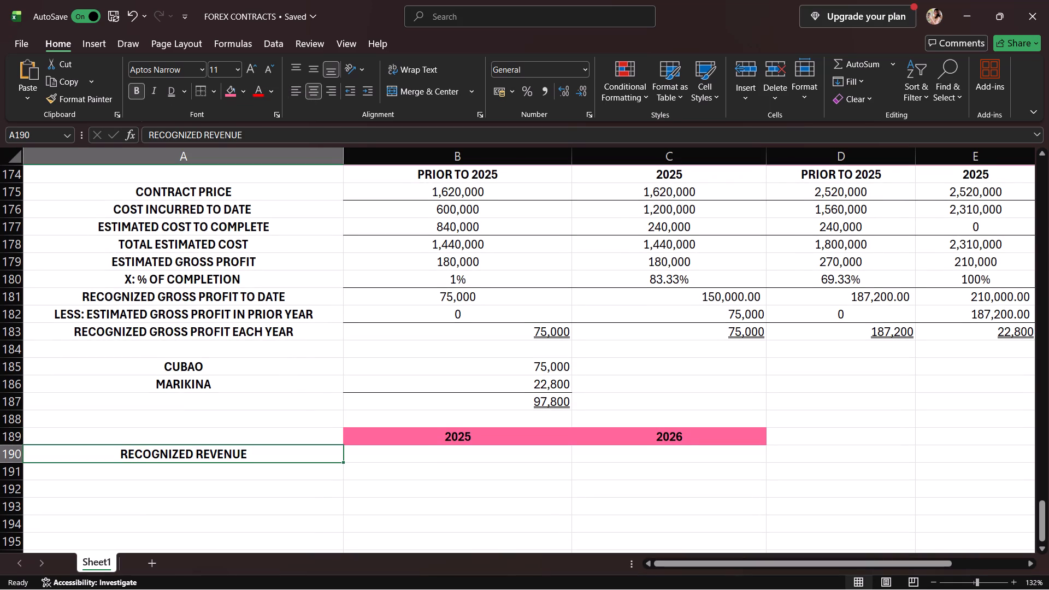
Enter recognized revenue of 225,000 for 2025 in B190 and 375,000 for 2026 in C190.
{"action": "left_click", "coordinate": [374, 462]}
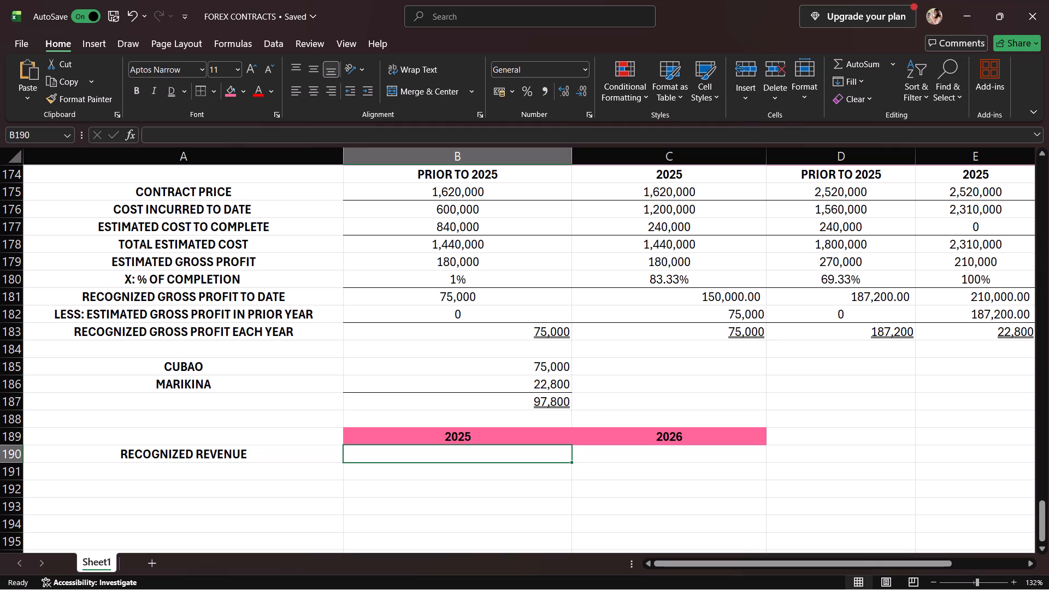
{"action": "type", "text": "225"}
{"action": "type", "text": ",000"}
{"action": "left_click", "coordinate": [588, 446]}
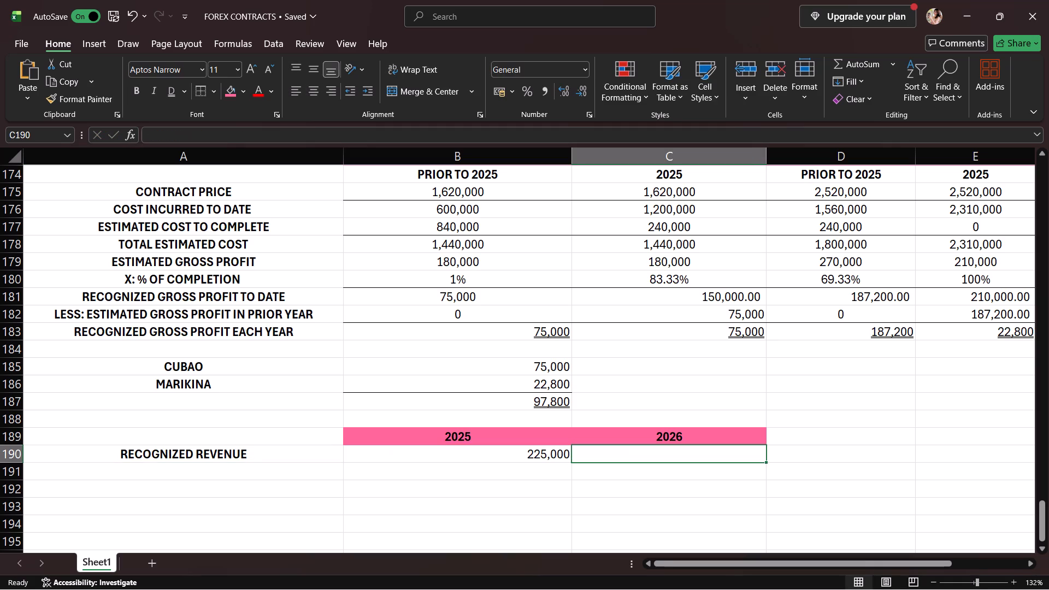
{"action": "type", "text": "375,000"}
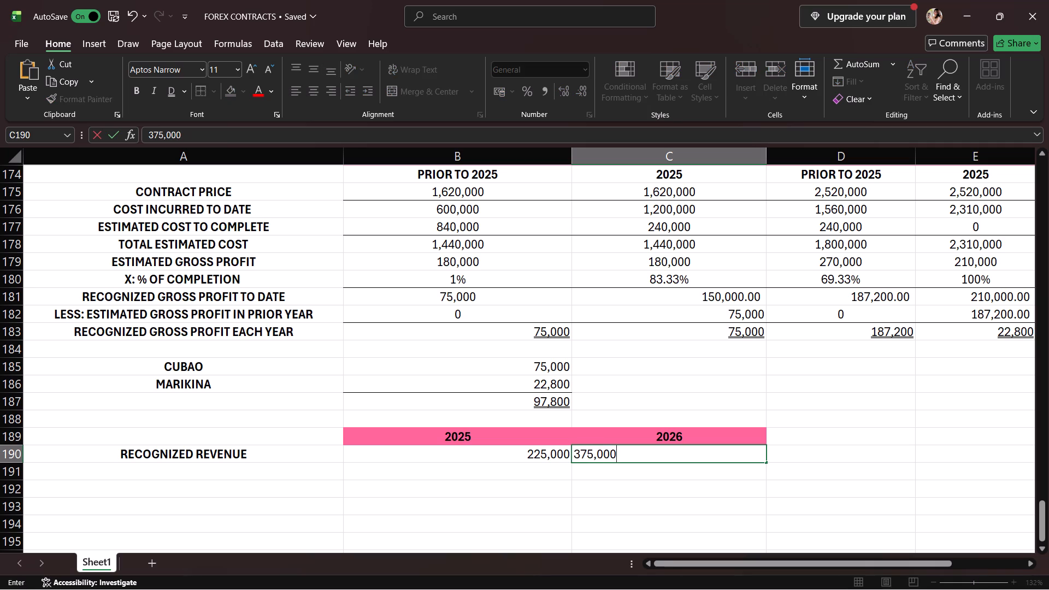
{"action": "key", "text": "Return"}
Add the row label LESS: COST OF LONG TERM CONSTRUCTION CONTRACT in A191.
{"action": "left_click", "coordinate": [309, 467]}
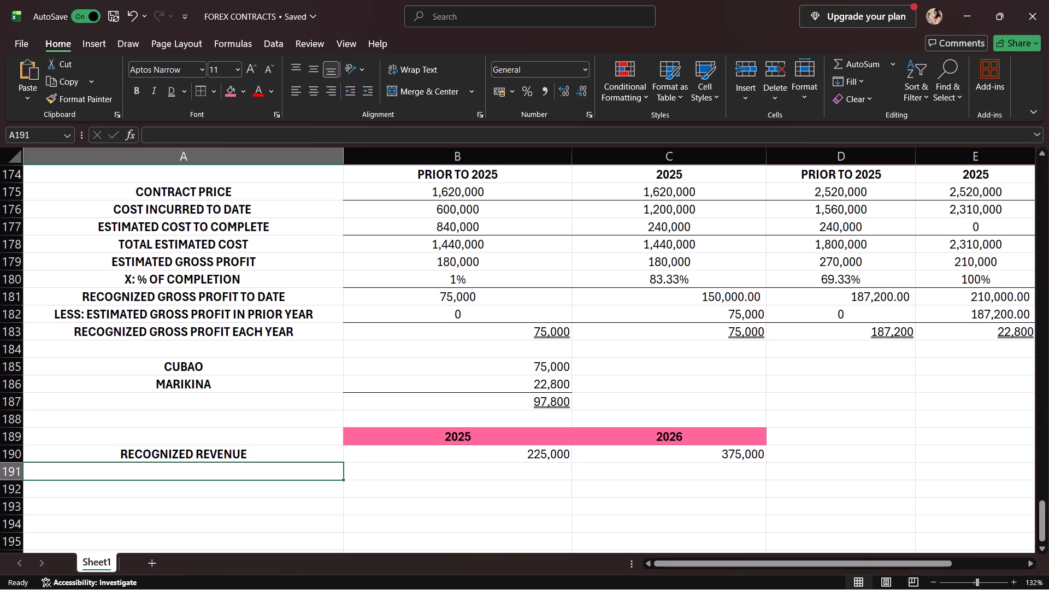
{"action": "type", "text": "LESS"}
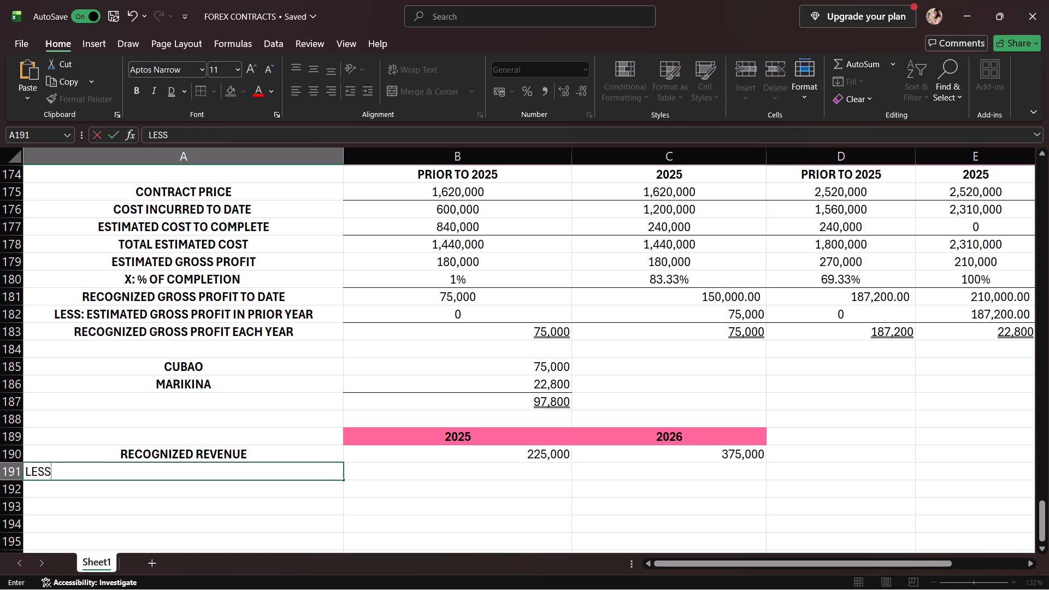
{"action": "key", "text": "shift+colon"}
{"action": "key", "text": "space"}
{"action": "type", "text": "COST OF LONG TER"}
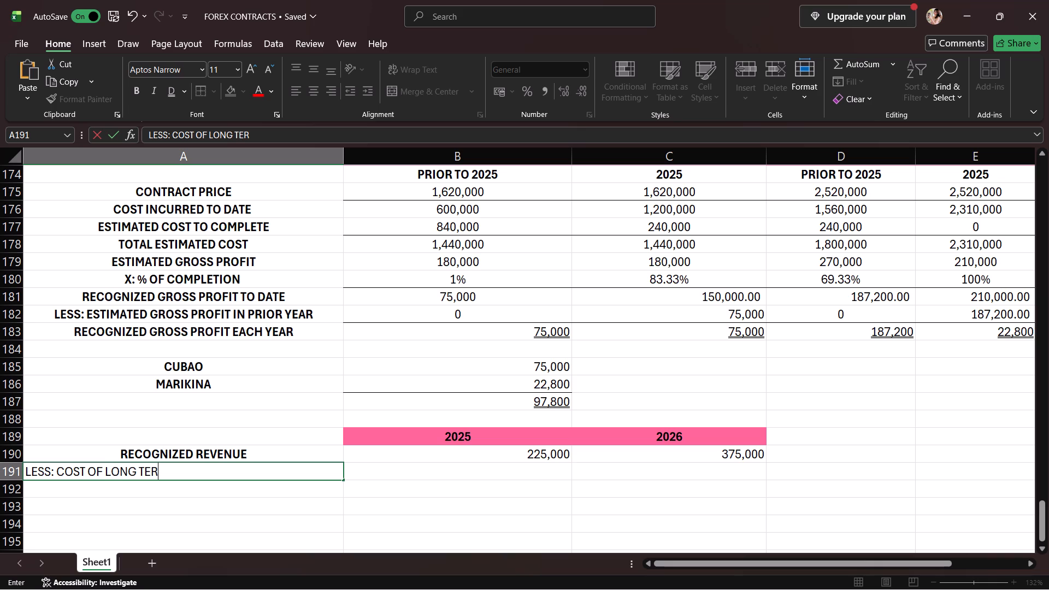
{"action": "key", "text": "m"}
{"action": "key", "text": "space"}
{"action": "type", "text": "CONSTRUCTION"}
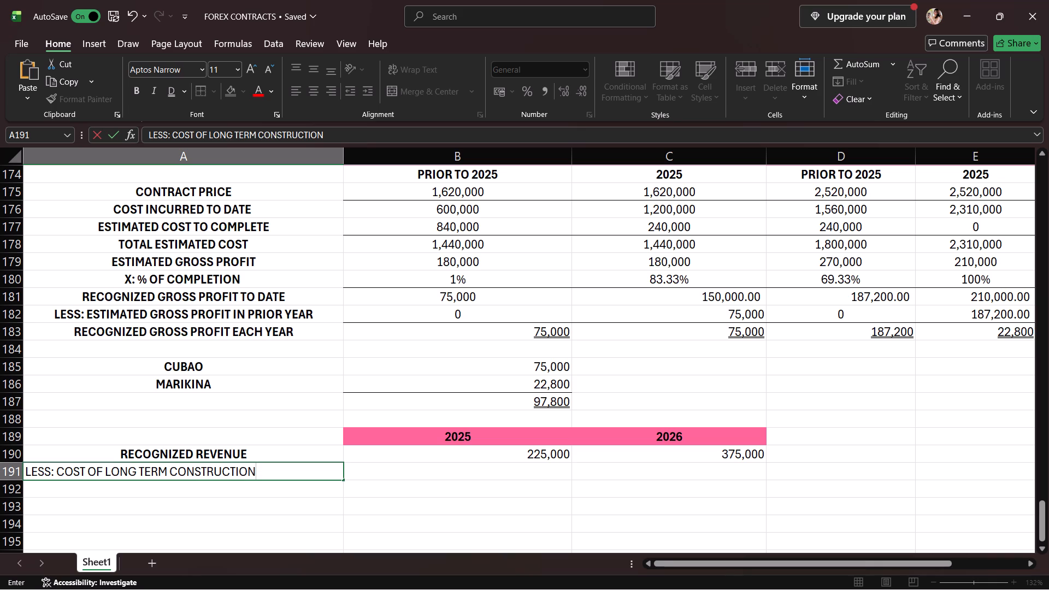
{"action": "key", "text": "space"}
{"action": "type", "text": "CONTRACT"}
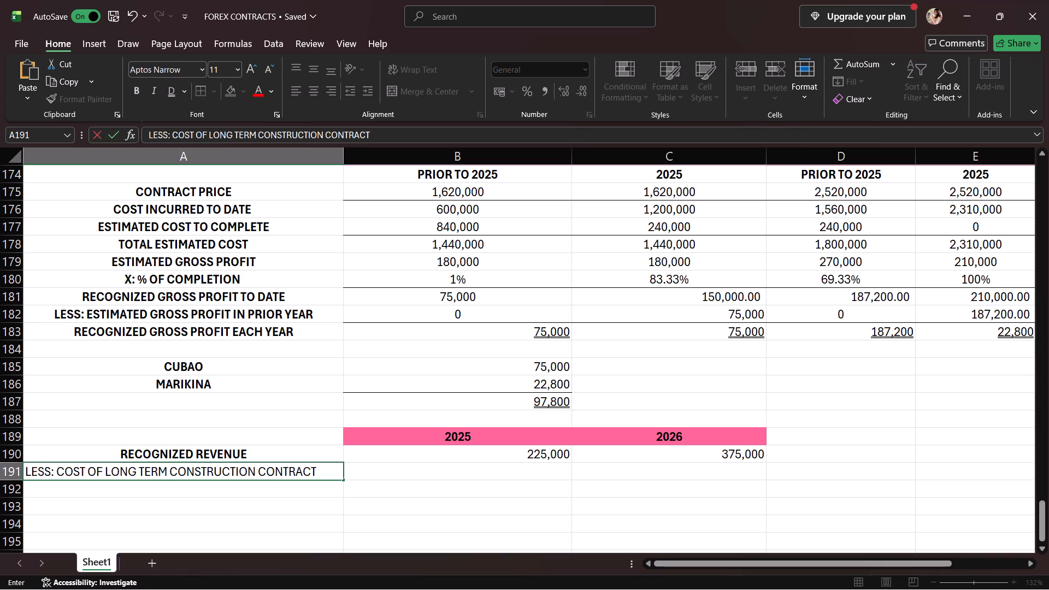
Set the 2025 contract cost in B191 equal to the recognized revenue in B190 with a cell reference.
{"action": "left_click", "coordinate": [389, 477]}
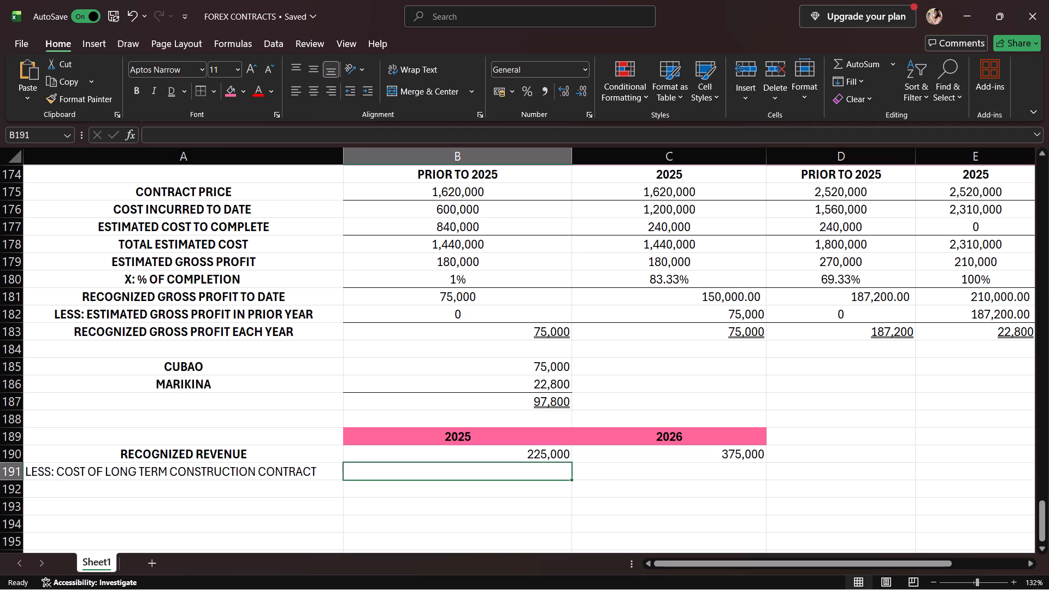
{"action": "key", "text": "equal"}
{"action": "left_click", "coordinate": [439, 447]}
{"action": "key", "text": "Return"}
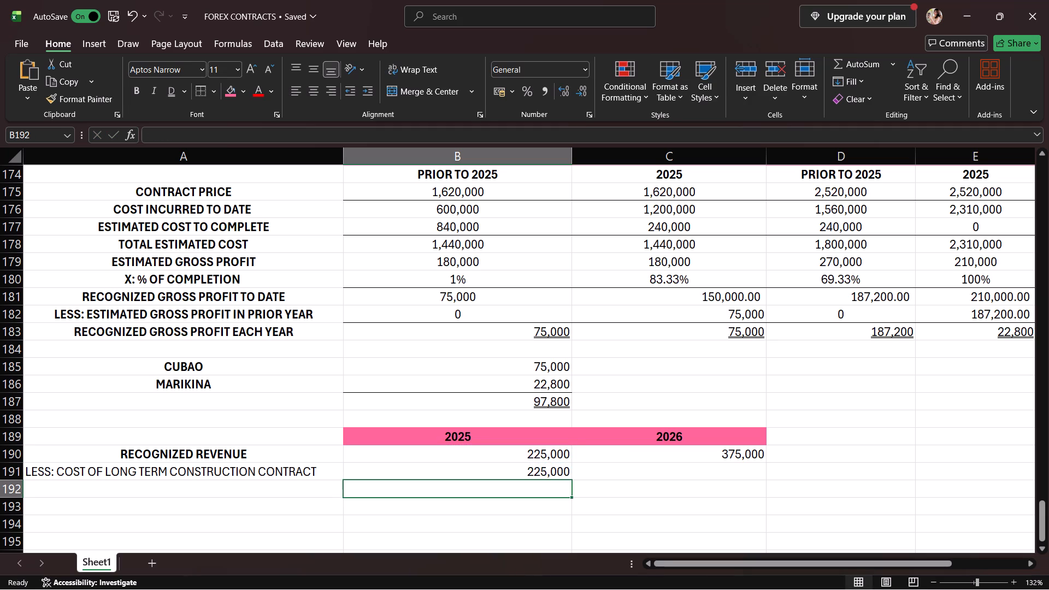
Enter 255,000 in C191 as the 2026 cost of long term construction contract.
{"action": "left_click", "coordinate": [626, 476]}
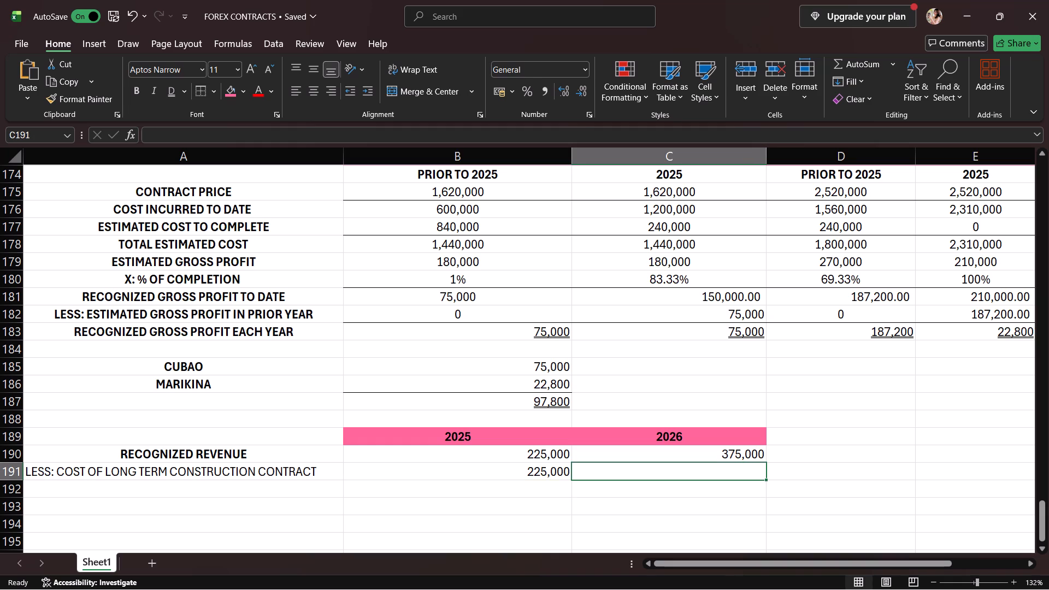
{"action": "type", "text": "255"}
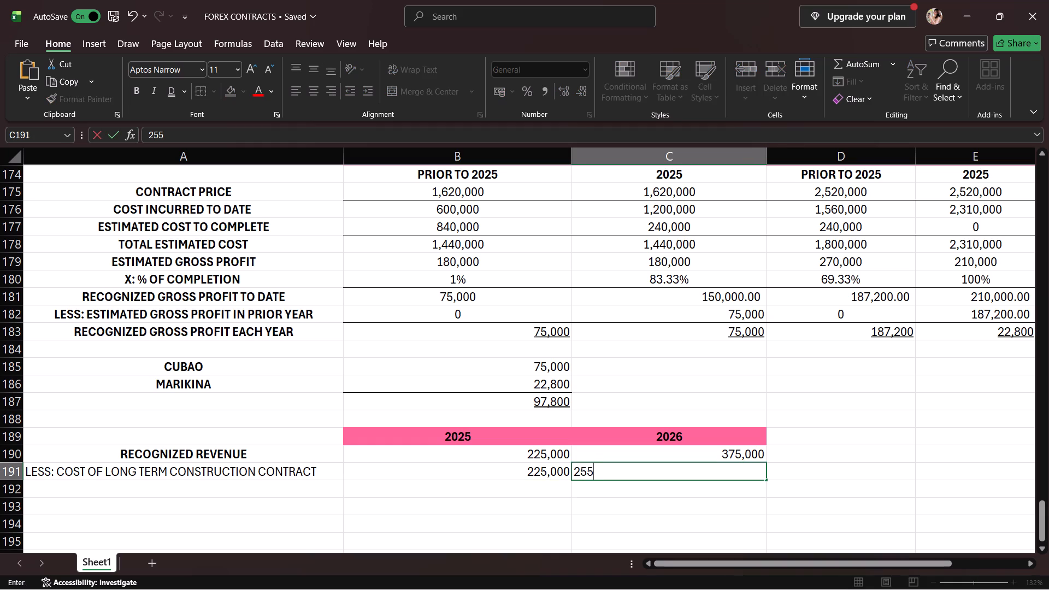
{"action": "type", "text": ",000"}
{"action": "key", "text": "Return"}
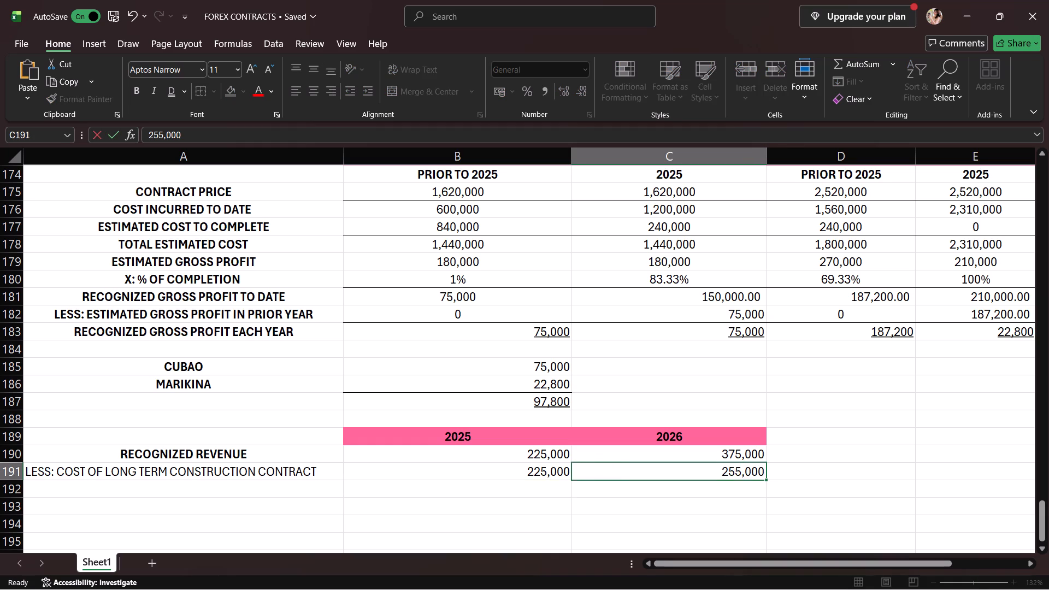
Make the LESS: COST OF LONG TERM CONSTRUCTION CONTRACT label in A191 bold and centered.
{"action": "left_click", "coordinate": [321, 476]}
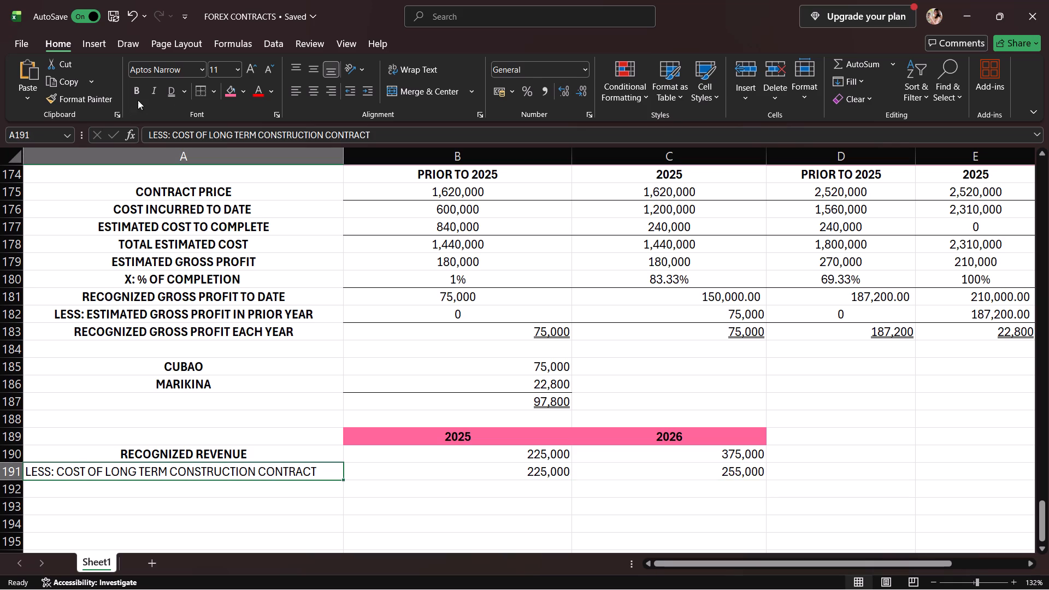
{"action": "left_click", "coordinate": [138, 98]}
{"action": "left_click", "coordinate": [319, 93]}
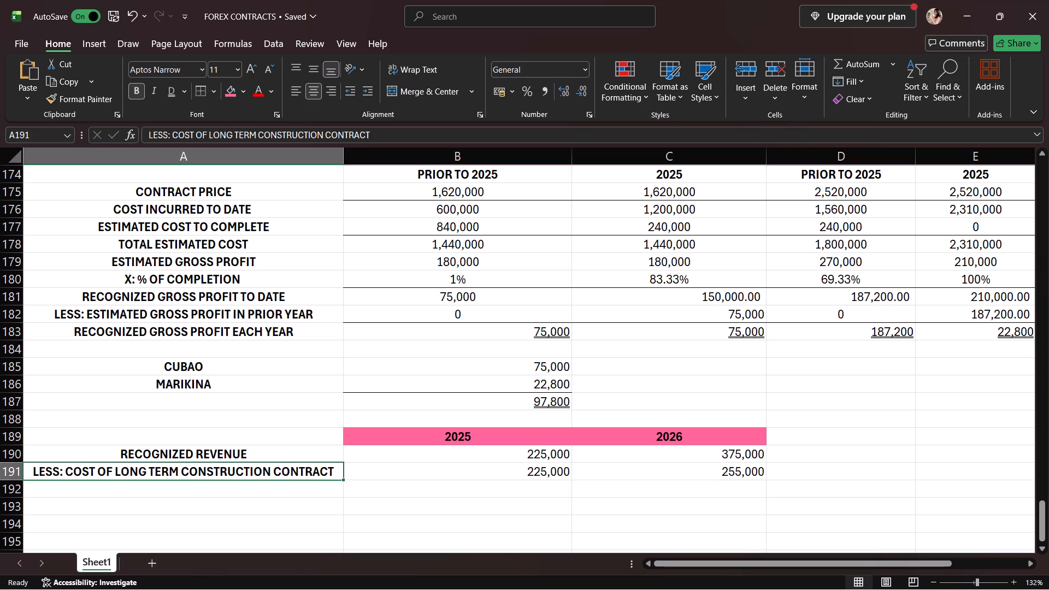
Add the row label RECOGNIZED GROSS PROFIT IN CURRENT YEAR in A192.
{"action": "key", "text": "Return"}
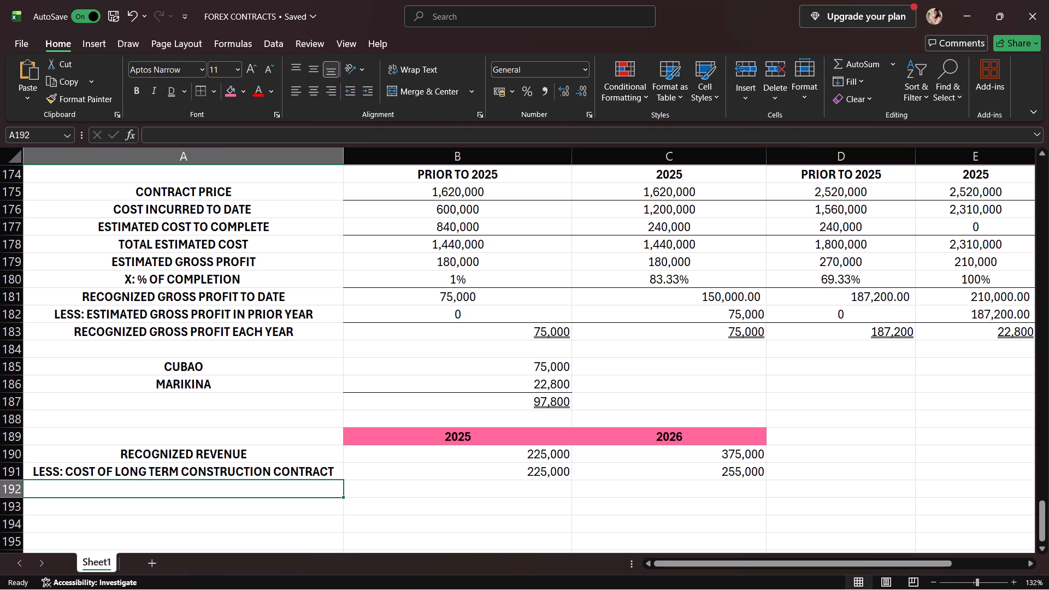
{"action": "type", "text": "RECOG"}
{"action": "type", "text": "NIZED GR"}
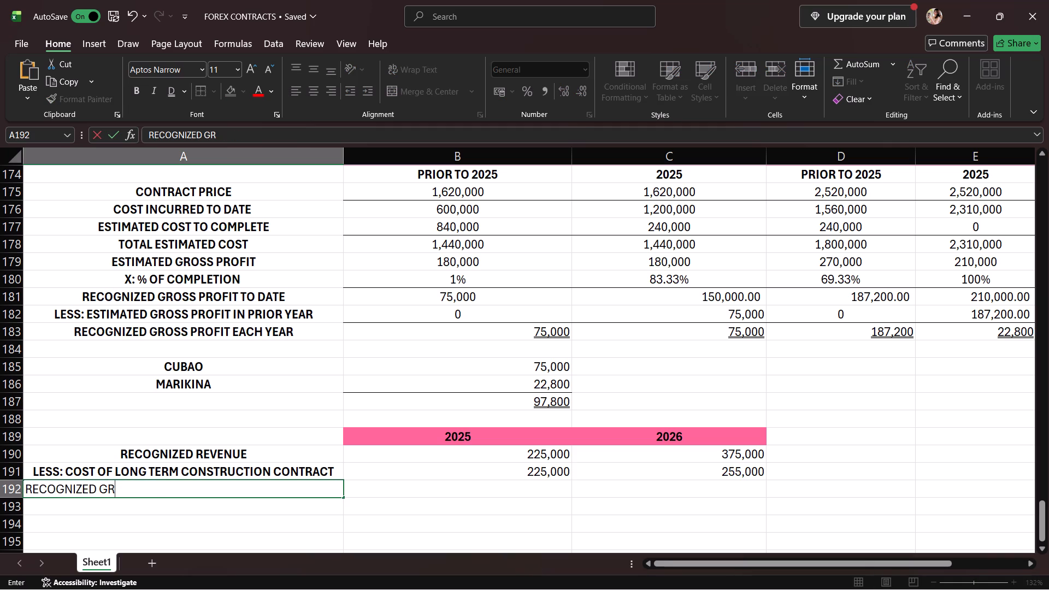
{"action": "type", "text": "OSS PROFIT"}
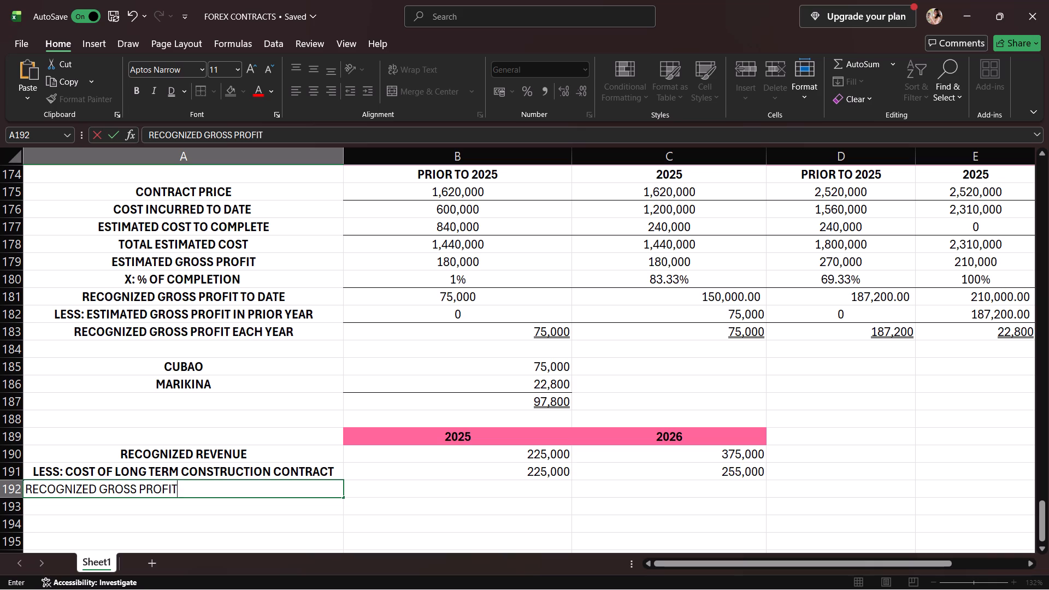
{"action": "key", "text": "space"}
{"action": "type", "text": "IN CURRENT YEAR"}
{"action": "key", "text": "Return"}
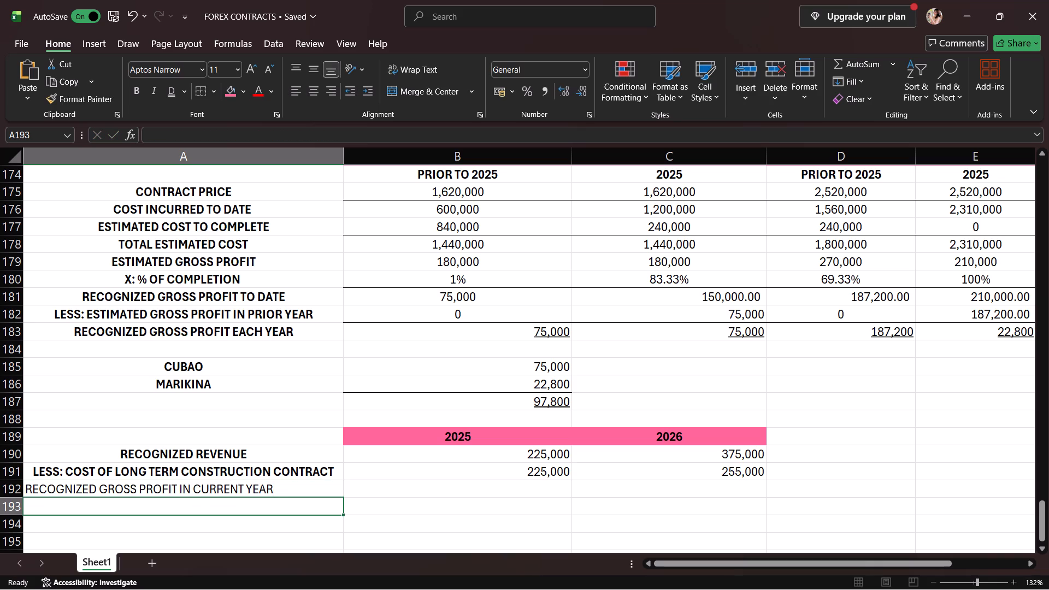
Make the RECOGNIZED GROSS PROFIT IN CURRENT YEAR label in A192 bold and centered.
{"action": "left_click", "coordinate": [282, 477]}
{"action": "left_click", "coordinate": [277, 484]}
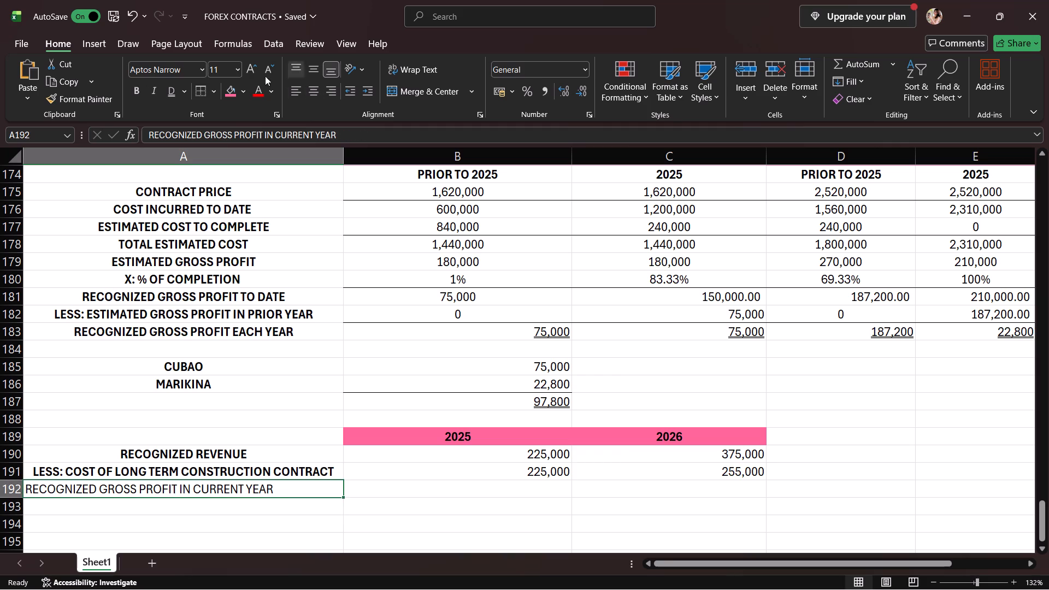
{"action": "left_click", "coordinate": [140, 92]}
{"action": "left_click", "coordinate": [310, 102]}
{"action": "left_click", "coordinate": [314, 95]}
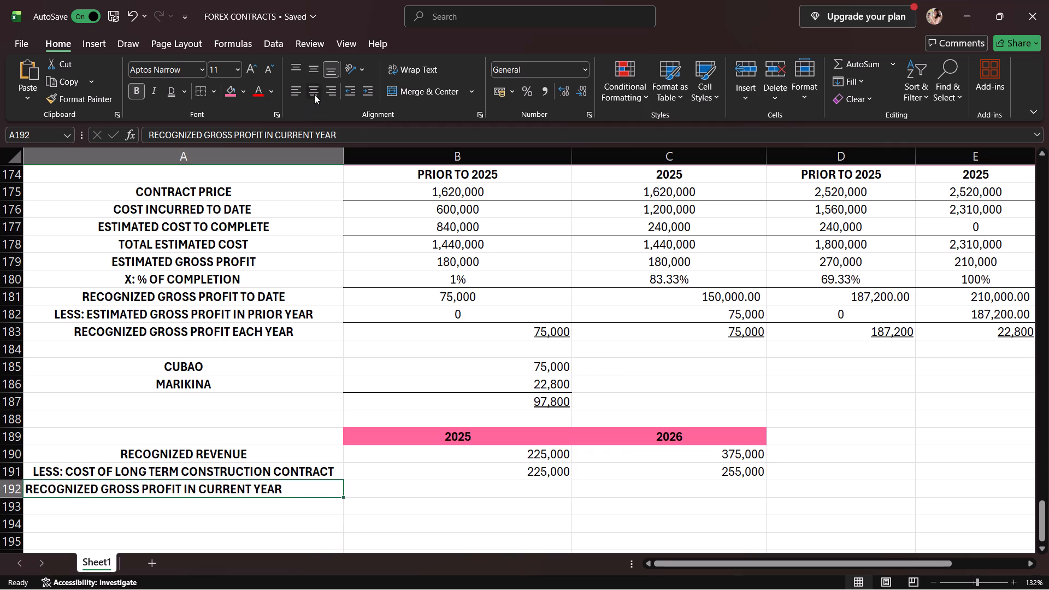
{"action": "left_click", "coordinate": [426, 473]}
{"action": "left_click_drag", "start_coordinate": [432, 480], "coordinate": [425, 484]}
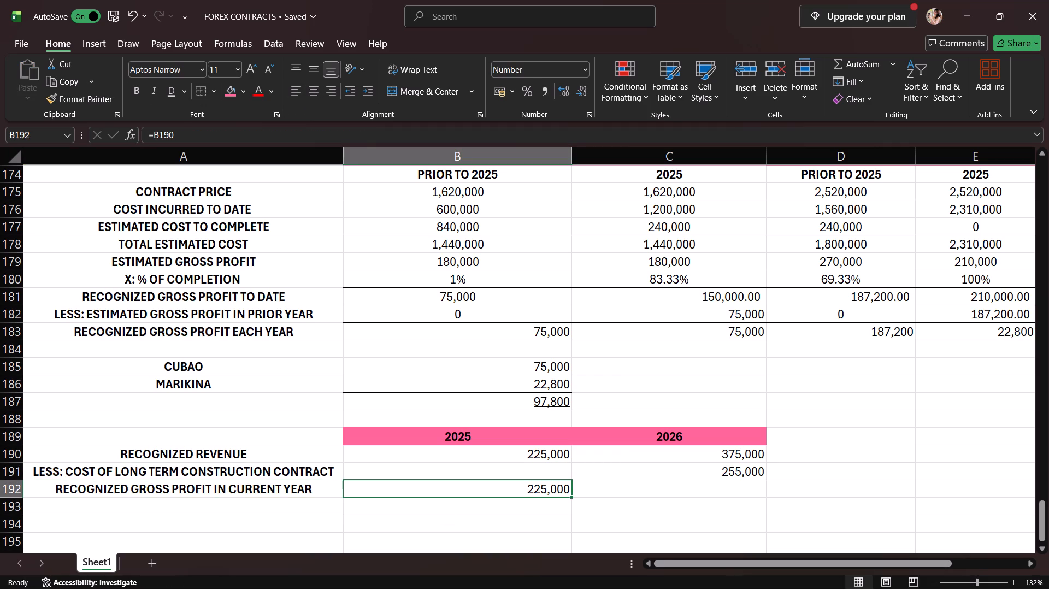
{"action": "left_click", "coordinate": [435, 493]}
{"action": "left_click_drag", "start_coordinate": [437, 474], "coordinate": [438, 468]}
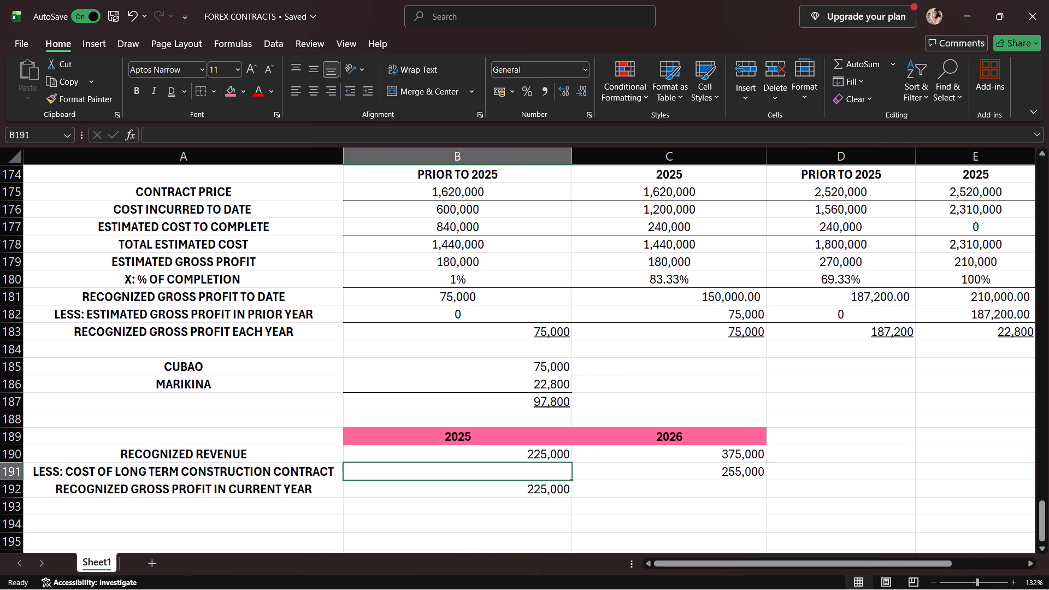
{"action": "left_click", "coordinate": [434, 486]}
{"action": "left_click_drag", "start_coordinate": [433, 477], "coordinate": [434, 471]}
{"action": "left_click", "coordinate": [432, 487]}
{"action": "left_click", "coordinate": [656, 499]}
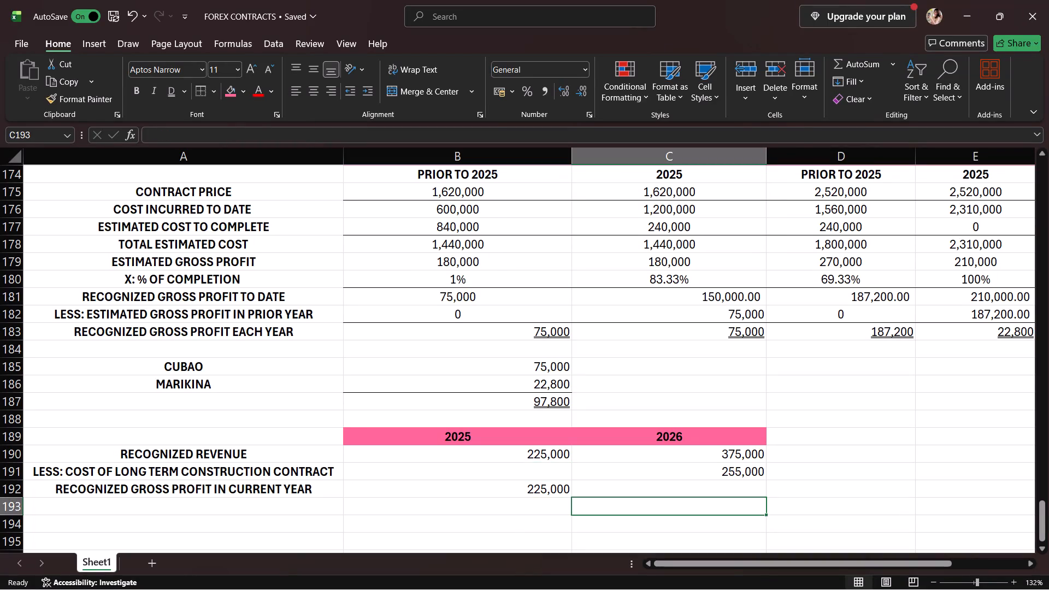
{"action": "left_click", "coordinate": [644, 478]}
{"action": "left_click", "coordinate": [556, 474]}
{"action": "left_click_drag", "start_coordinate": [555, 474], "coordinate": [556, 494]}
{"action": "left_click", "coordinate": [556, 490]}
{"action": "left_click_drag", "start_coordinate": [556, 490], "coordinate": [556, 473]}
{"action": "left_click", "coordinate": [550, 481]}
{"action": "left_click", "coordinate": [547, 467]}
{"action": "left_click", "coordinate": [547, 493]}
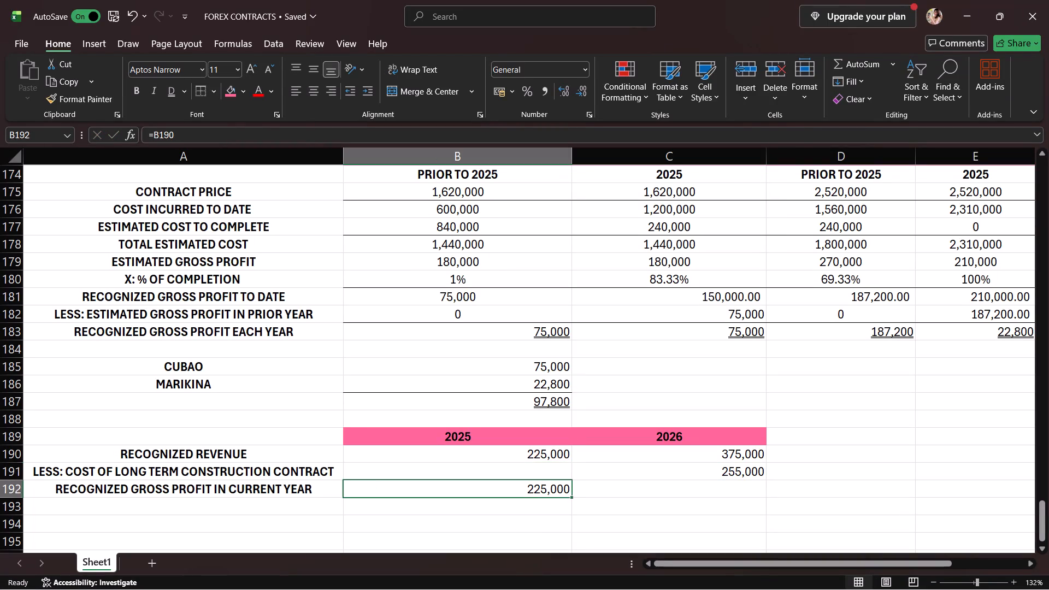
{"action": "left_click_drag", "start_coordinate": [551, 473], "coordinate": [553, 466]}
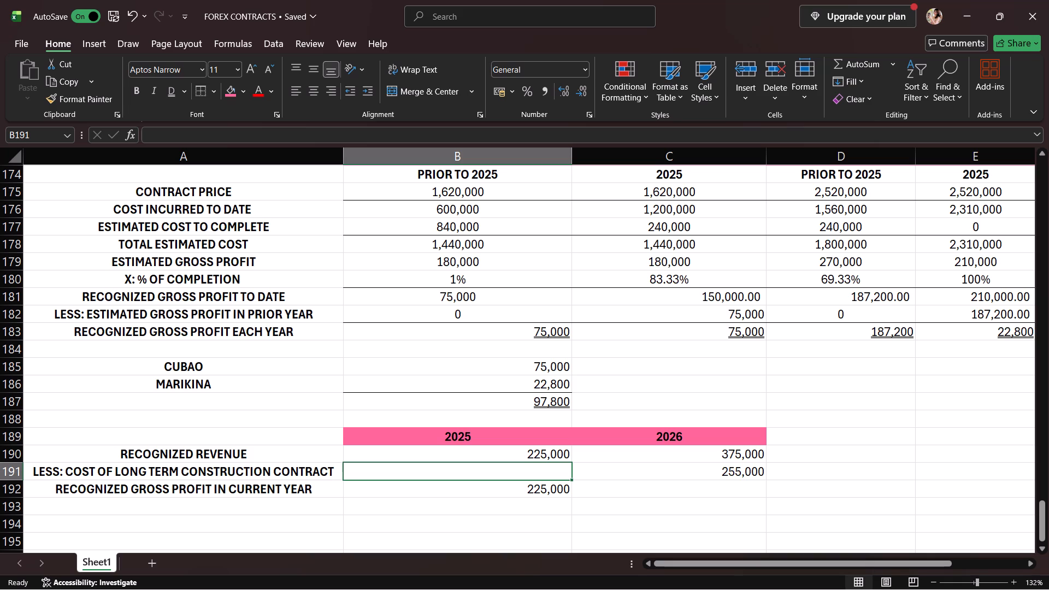
Re-enter the 2025 contract cost in B191 as a cell reference to the recognized revenue in B190.
{"action": "key", "text": "equal"}
{"action": "left_click", "coordinate": [506, 455]}
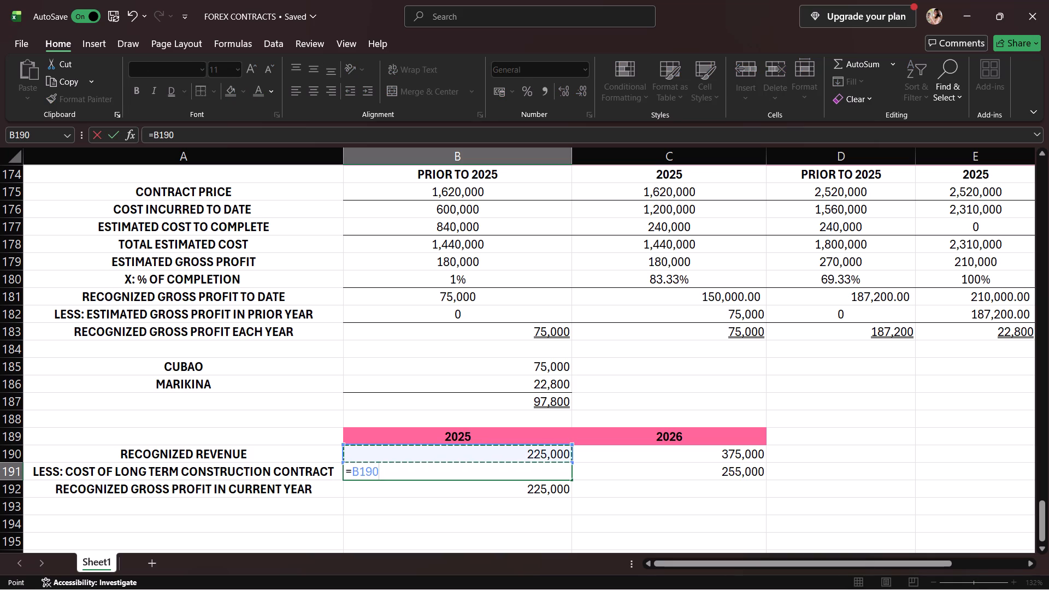
{"action": "key", "text": "Return"}
Clear the misplaced contract cost formula from B192.
{"action": "left_click", "coordinate": [530, 486]}
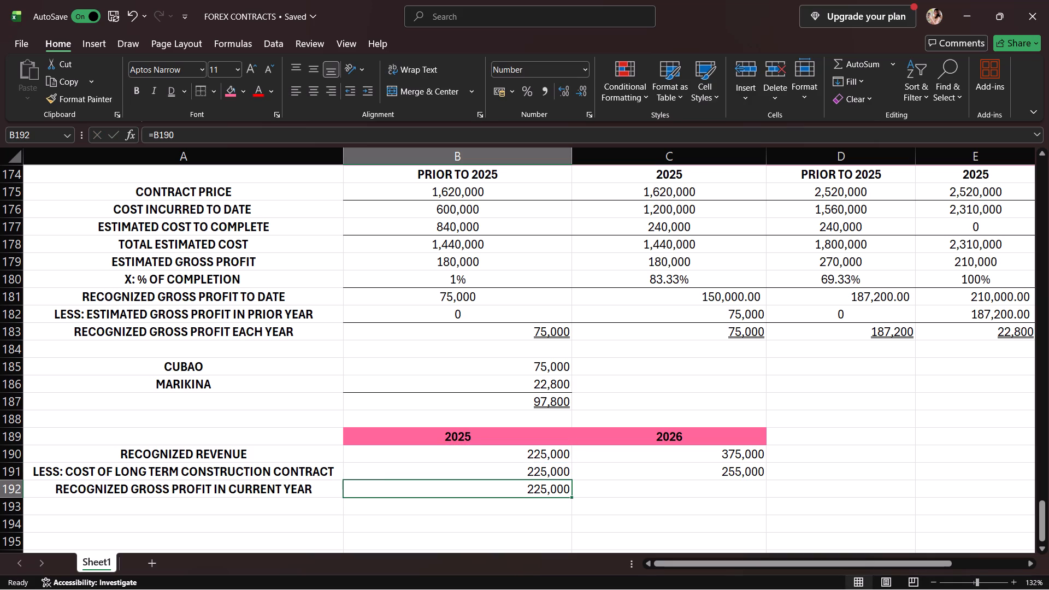
{"action": "key", "text": "BackSpace"}
{"action": "left_click", "coordinate": [484, 486]}
Calculate the 2025 recognized gross profit in B192 with the formula =B190-B191.
{"action": "left_click", "coordinate": [670, 495]}
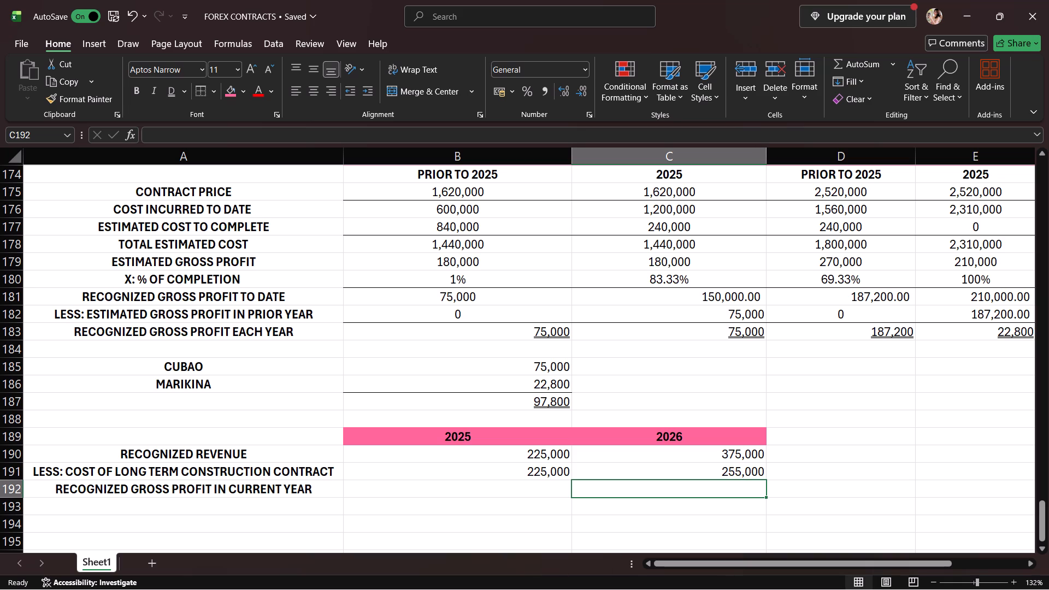
{"action": "left_click", "coordinate": [503, 485]}
{"action": "key", "text": "equal"}
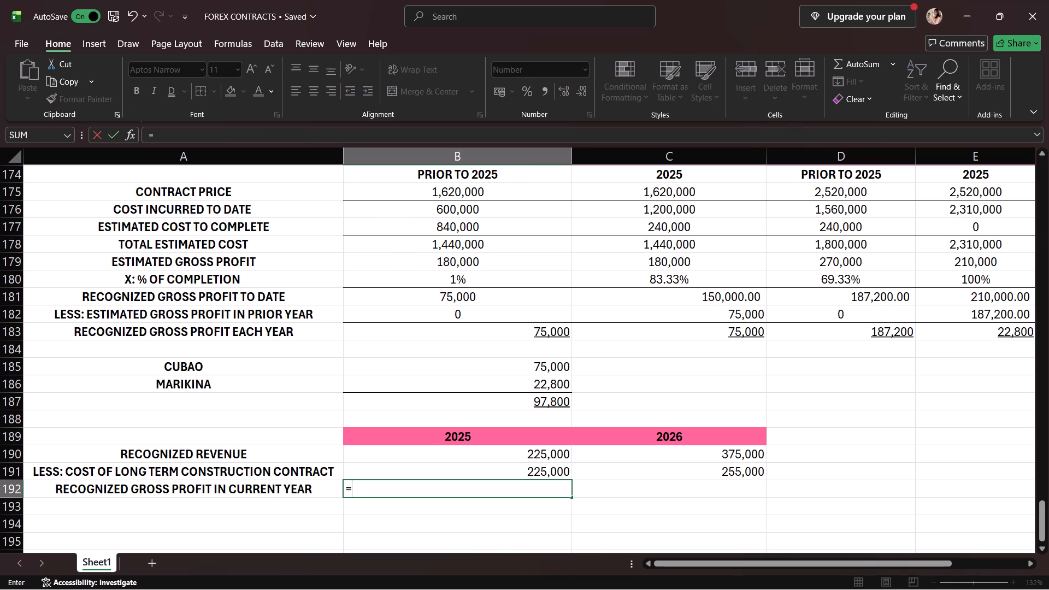
{"action": "left_click", "coordinate": [549, 450]}
{"action": "key", "text": "minus"}
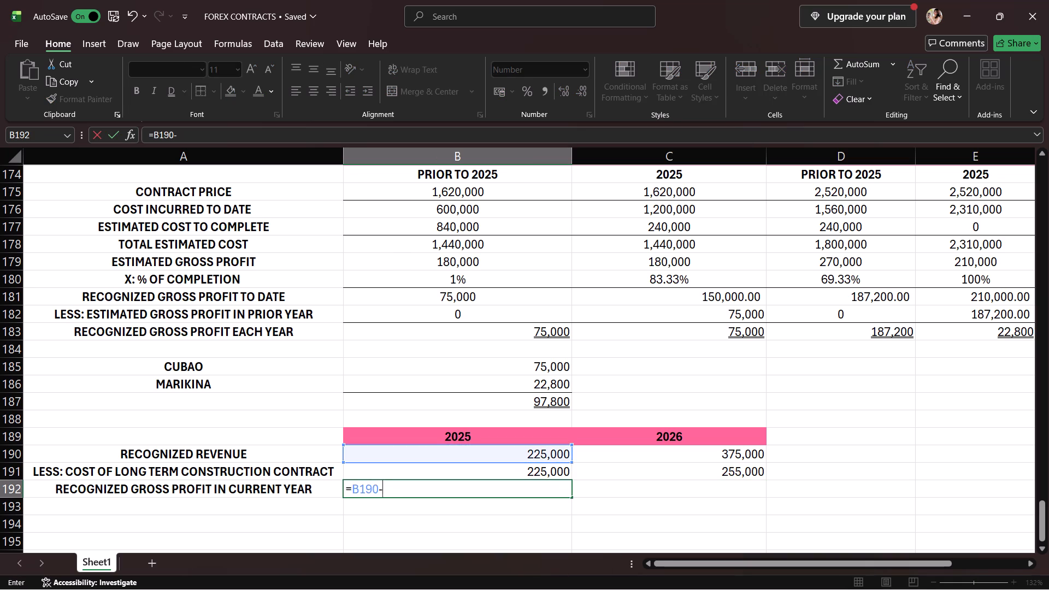
{"action": "left_click", "coordinate": [553, 465]}
{"action": "key", "text": "Return"}
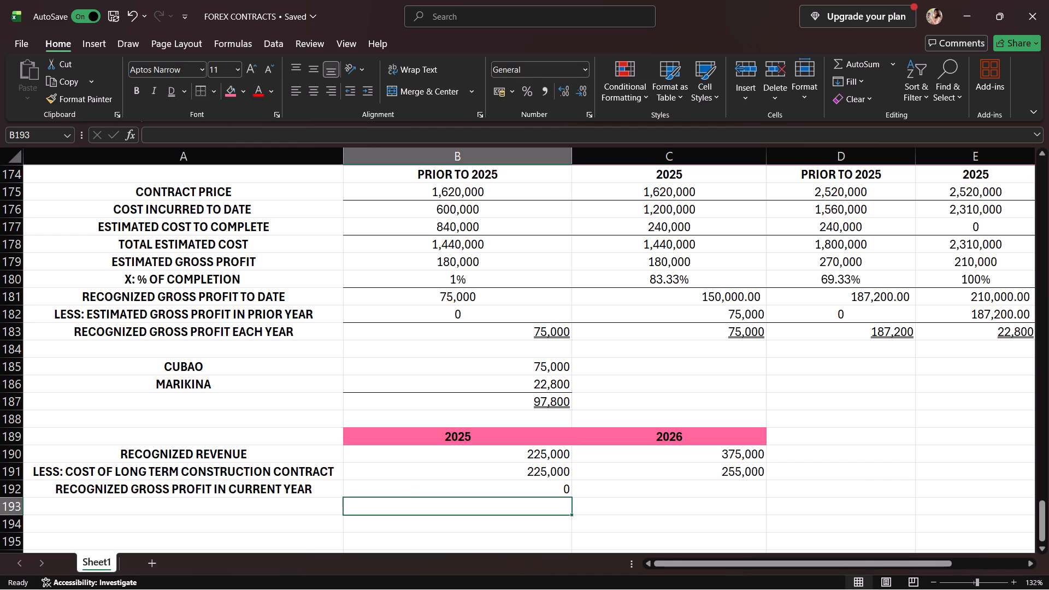
Calculate the 2026 recognized gross profit in C192 with the formula =C190-C191.
{"action": "left_click", "coordinate": [692, 494]}
{"action": "key", "text": "equal"}
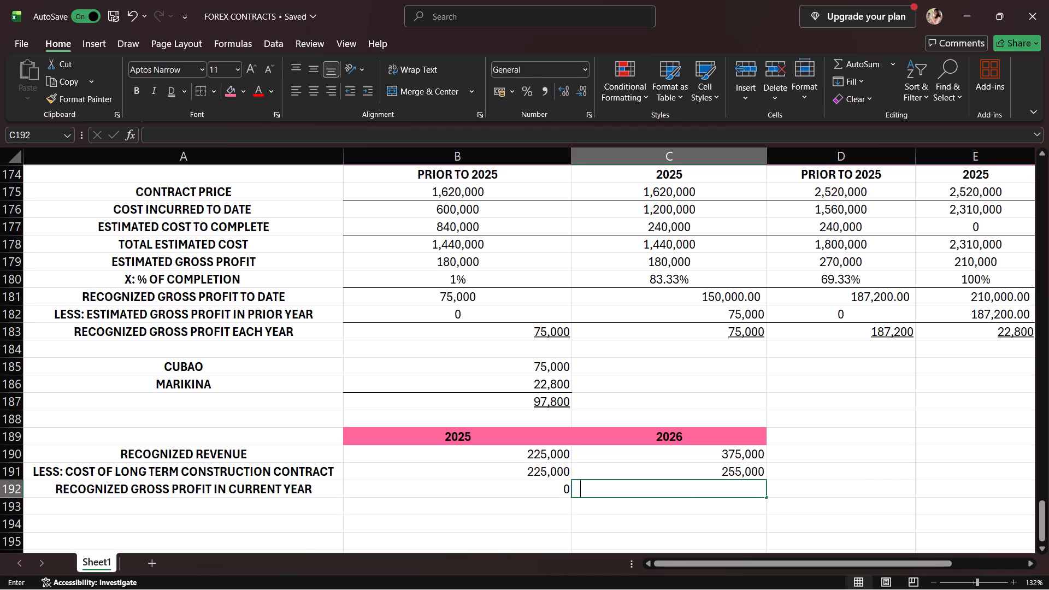
{"action": "left_click", "coordinate": [662, 458]}
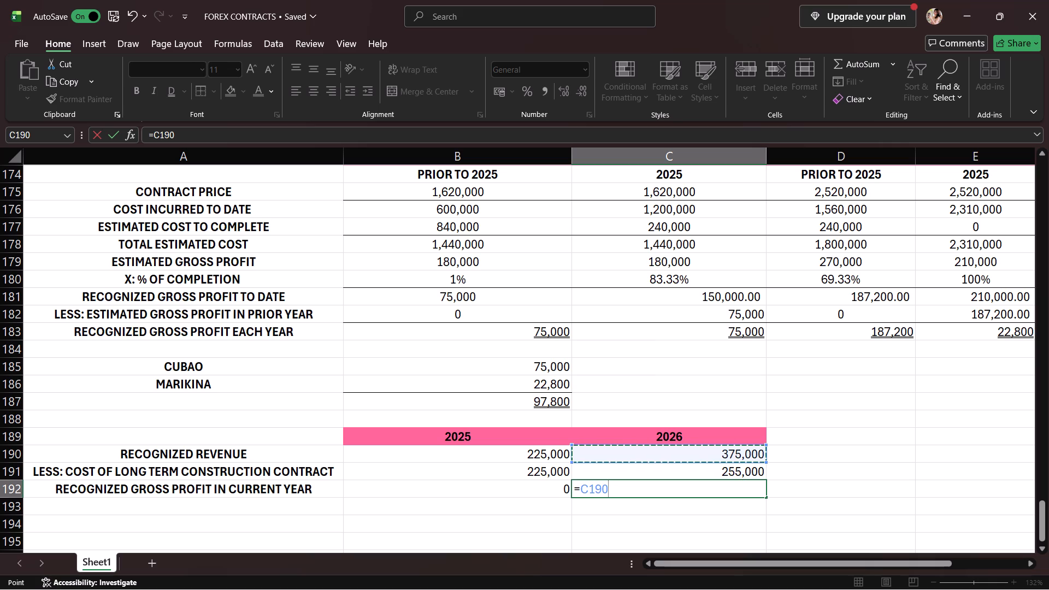
{"action": "key", "text": "minus"}
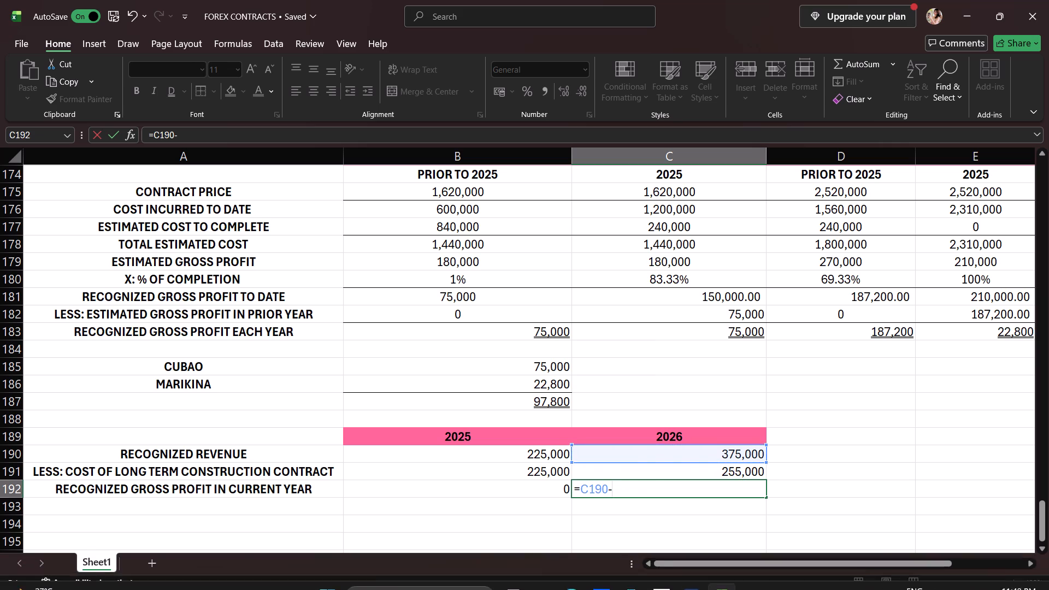
{"action": "left_click", "coordinate": [736, 469]}
{"action": "key", "text": "Return"}
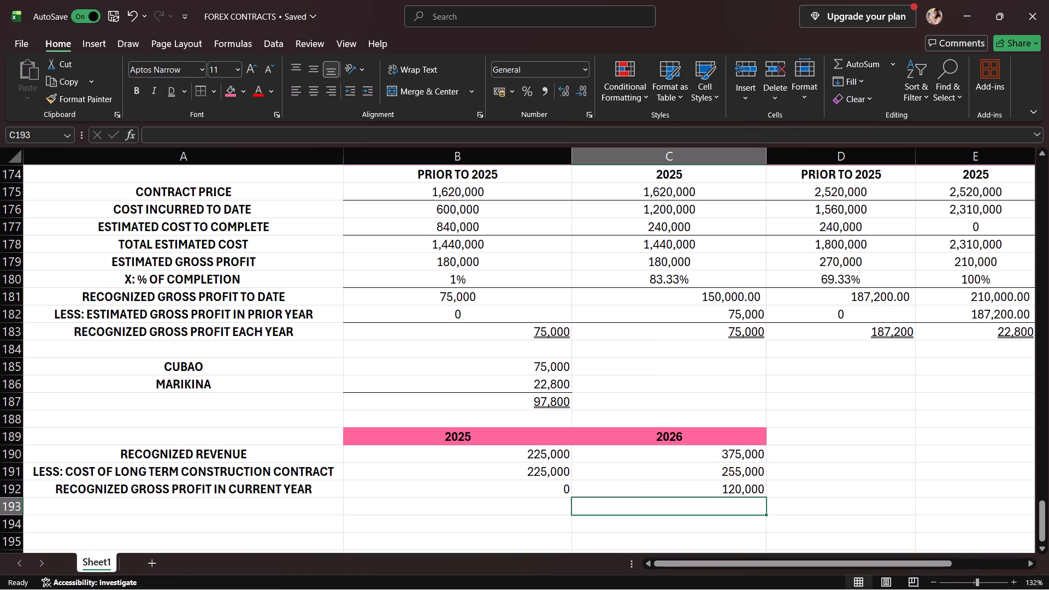
Give the recognized gross profit cells B192:C192 a top border and a double underline.
{"action": "left_click", "coordinate": [538, 482]}
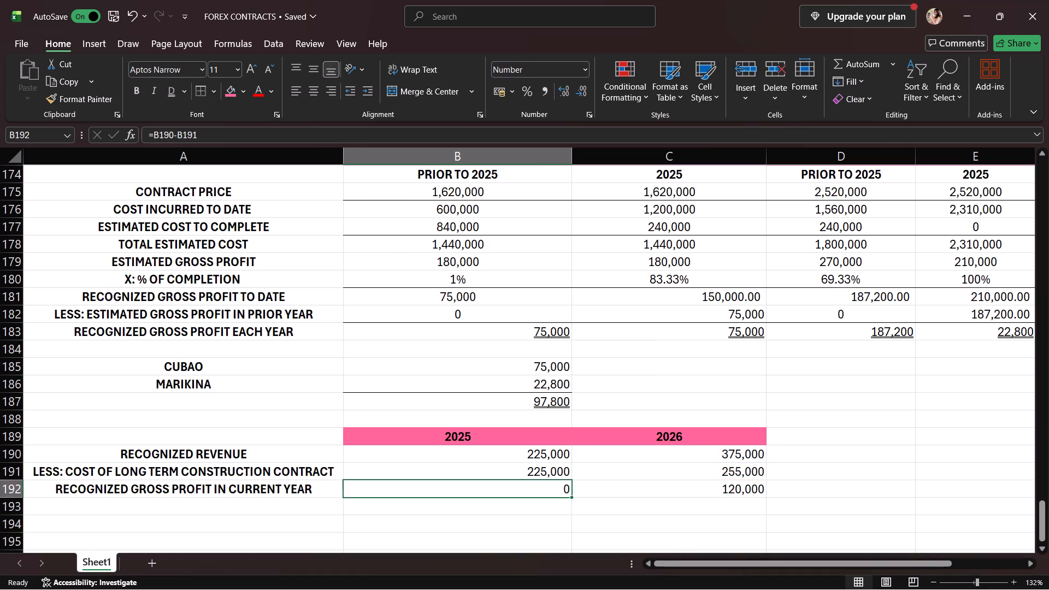
{"action": "left_click_drag", "start_coordinate": [504, 490], "coordinate": [646, 491]}
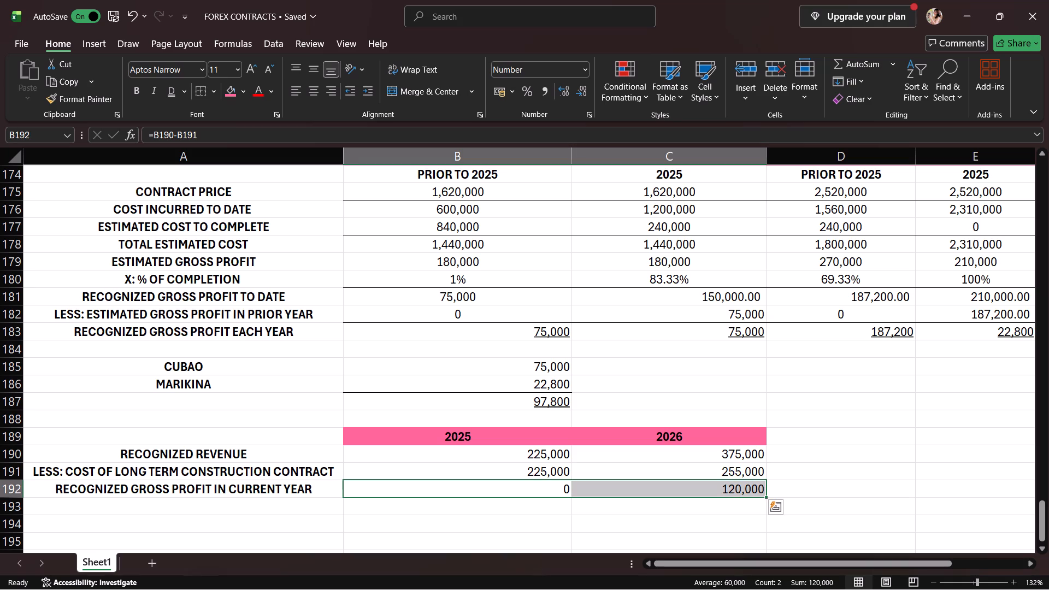
{"action": "left_click", "coordinate": [201, 91]}
{"action": "left_click", "coordinate": [174, 93]}
Add the row label CONTRACT PRICE in A193, directly below the recognized gross profit row.
{"action": "scroll", "coordinate": [447, 410], "scroll_direction": "down", "scroll_amount": 2}
{"action": "left_click", "coordinate": [323, 396]}
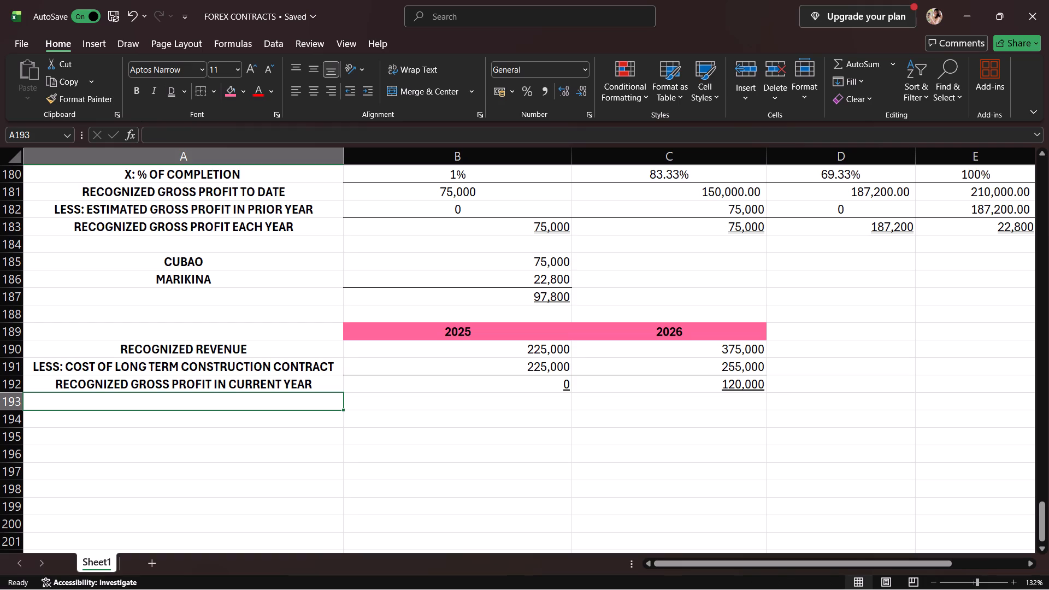
{"action": "type", "text": "CONTRCA"}
{"action": "key", "text": "BackSpace"}
{"action": "key", "text": "BackSpace"}
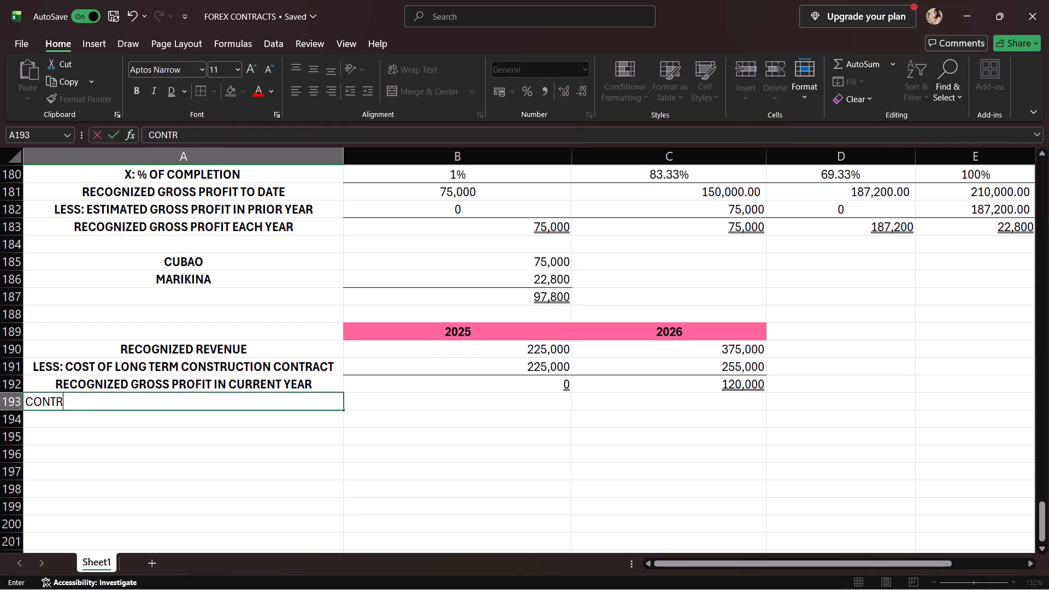
{"action": "type", "text": "ACT PRI"}
{"action": "type", "text": "CE"}
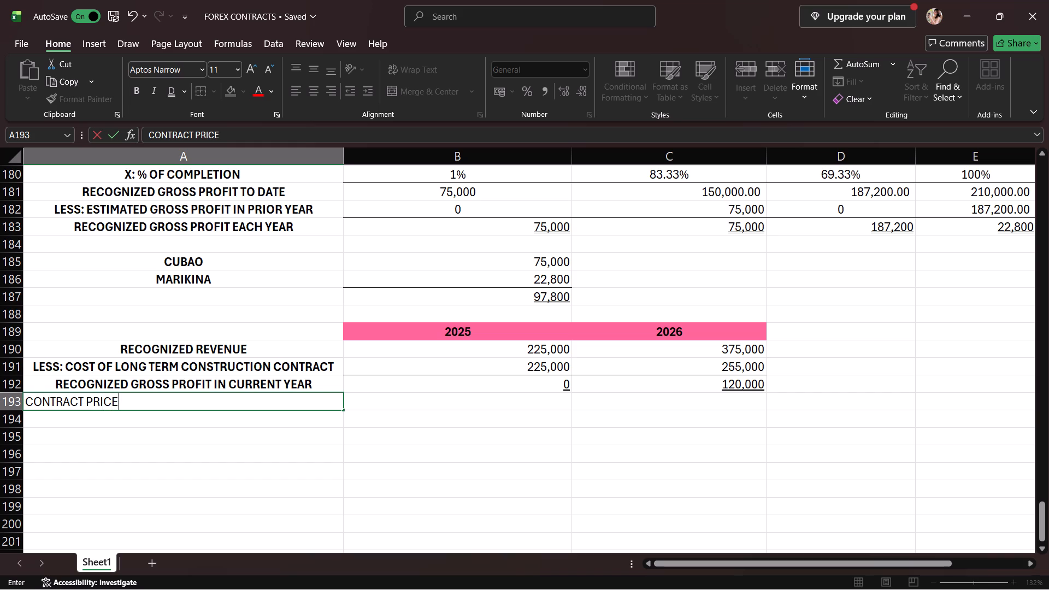
{"action": "key", "text": "Return"}
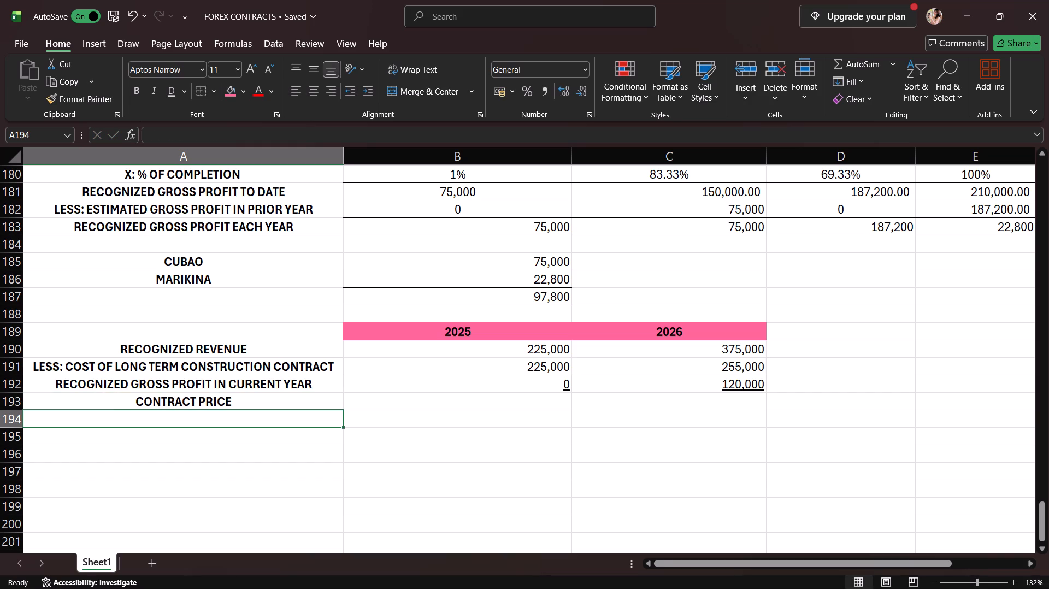
Enter the contract price of 600,000 in C193, under the 2026 column.
{"action": "left_click", "coordinate": [599, 405]}
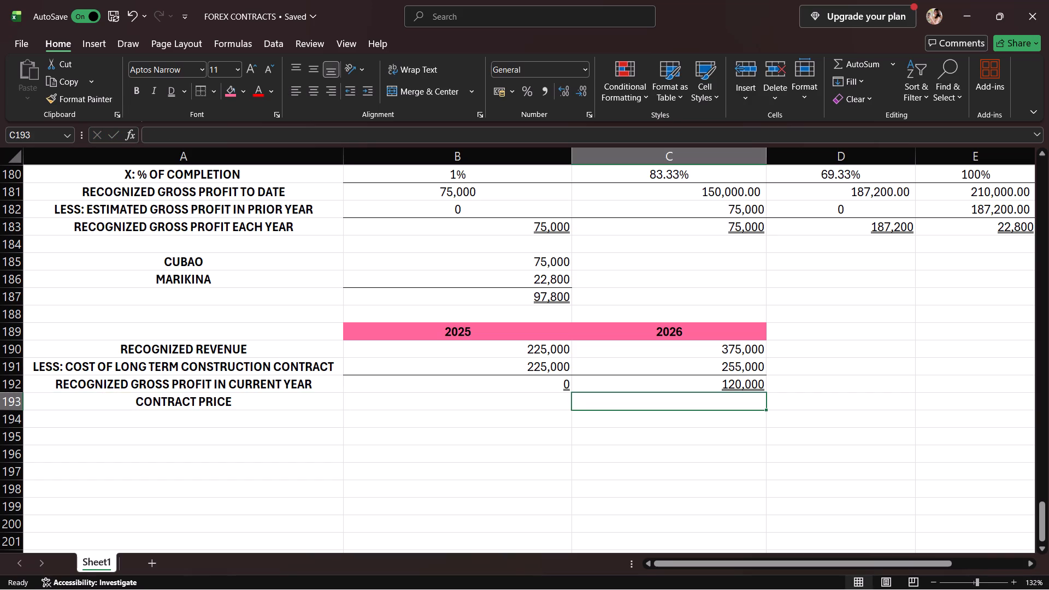
{"action": "type", "text": "600,000"}
{"action": "key", "text": "Return"}
{"action": "left_click", "coordinate": [562, 407]}
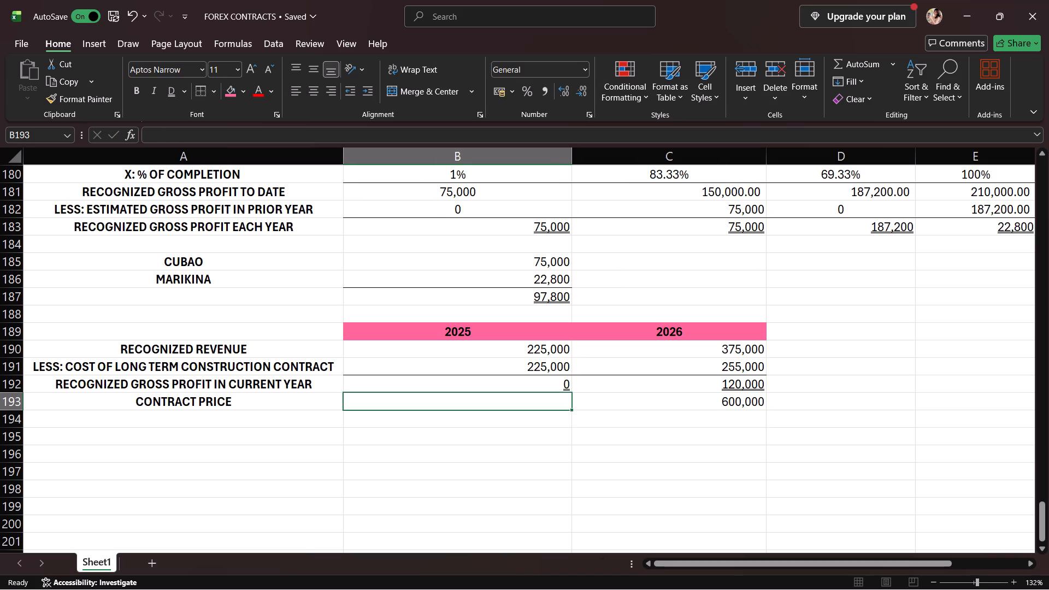
Add the row label LESS: RECOGNIZED REVENUE IN 2025 in A194, below the contract price label.
{"action": "left_click", "coordinate": [276, 421]}
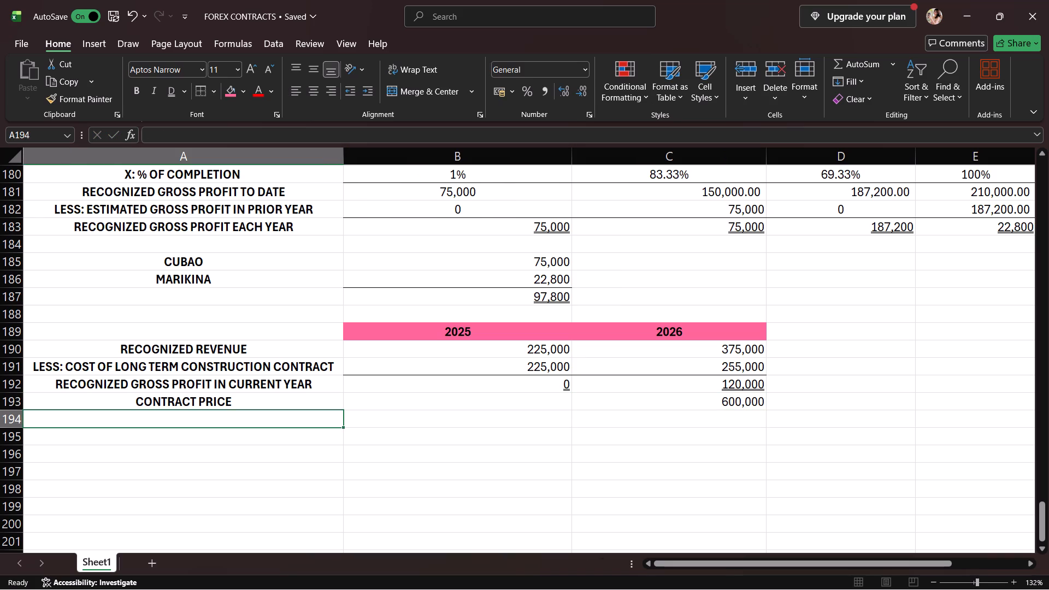
{"action": "type", "text": "LESS"}
{"action": "key", "text": "shift+colon"}
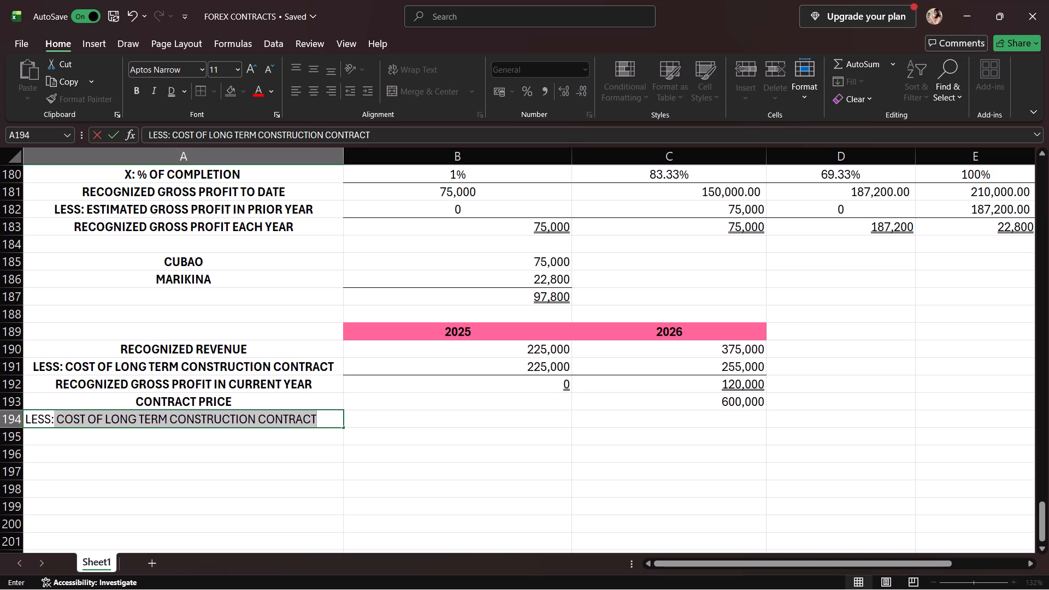
{"action": "key", "text": "space"}
{"action": "type", "text": "RE"}
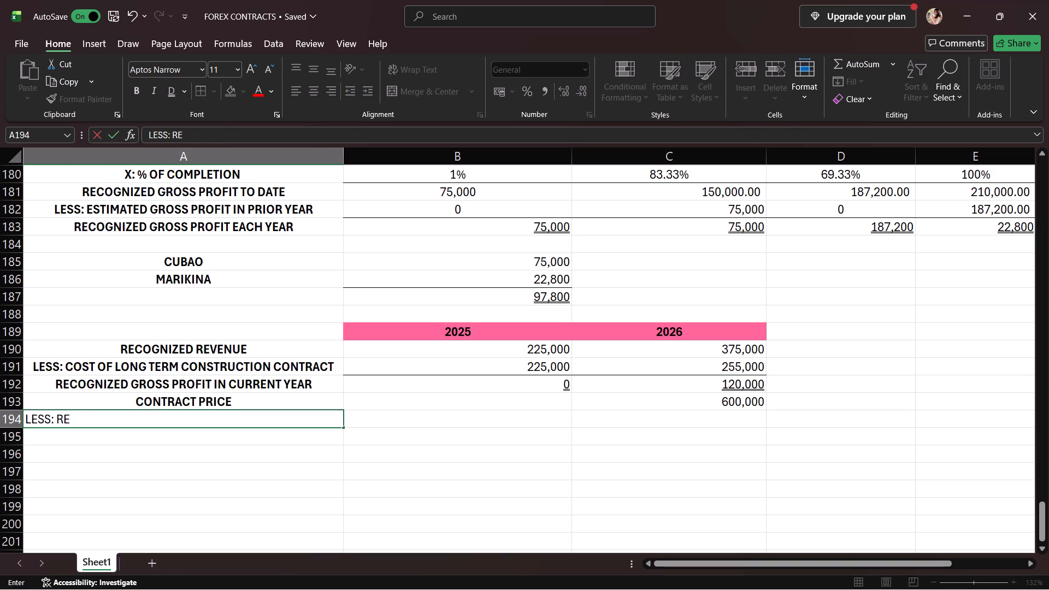
{"action": "type", "text": "COGNIZED REVENUE"}
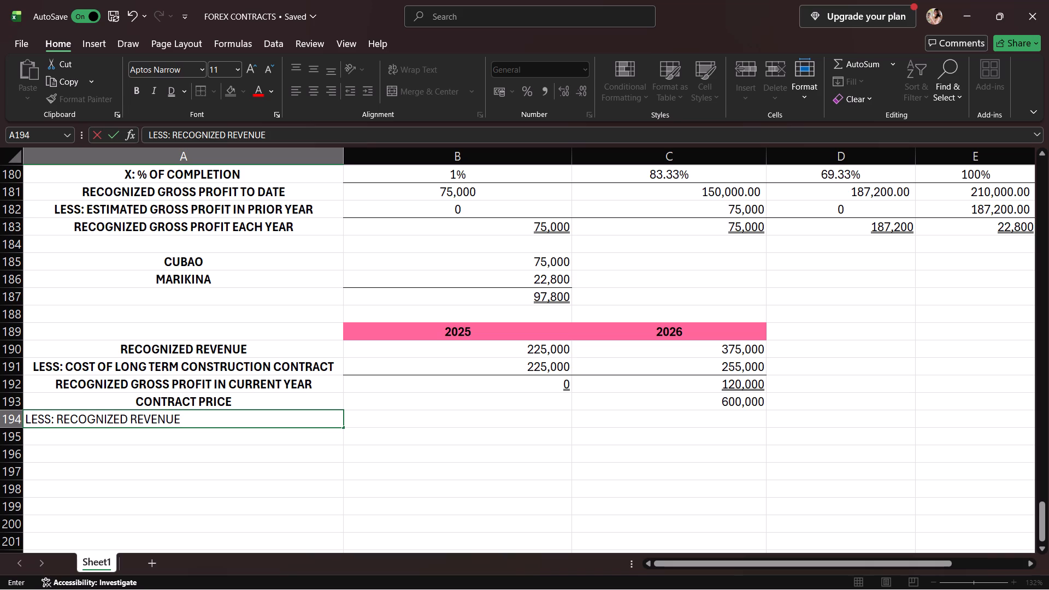
{"action": "key", "text": "space"}
{"action": "type", "text": "IN 2025"}
{"action": "key", "text": "Return"}
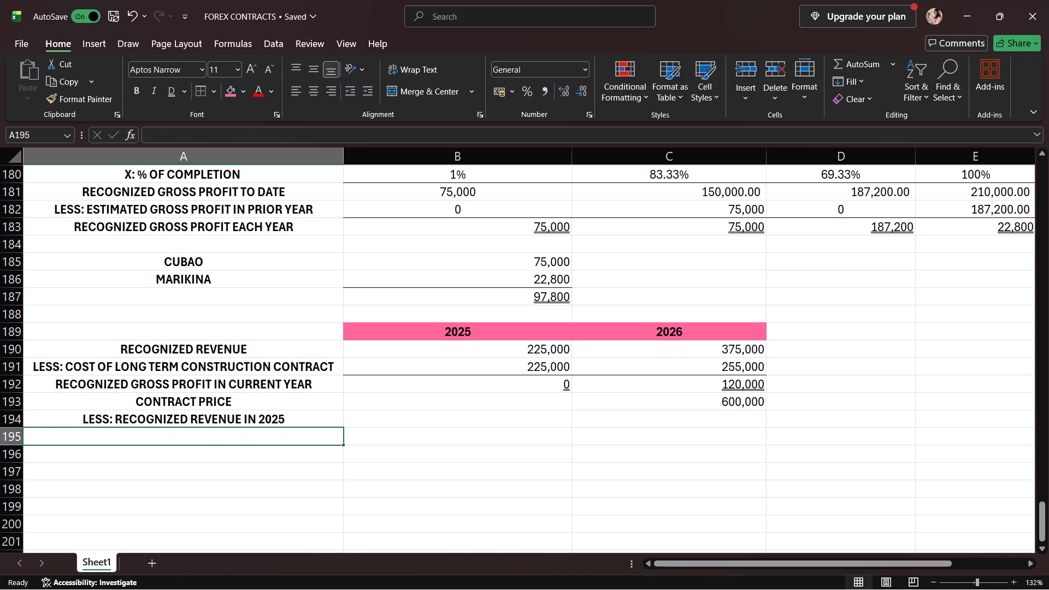
Enter 225,000 in C194 as the recognized revenue in 2025 deducted from the contract price.
{"action": "left_click", "coordinate": [608, 423]}
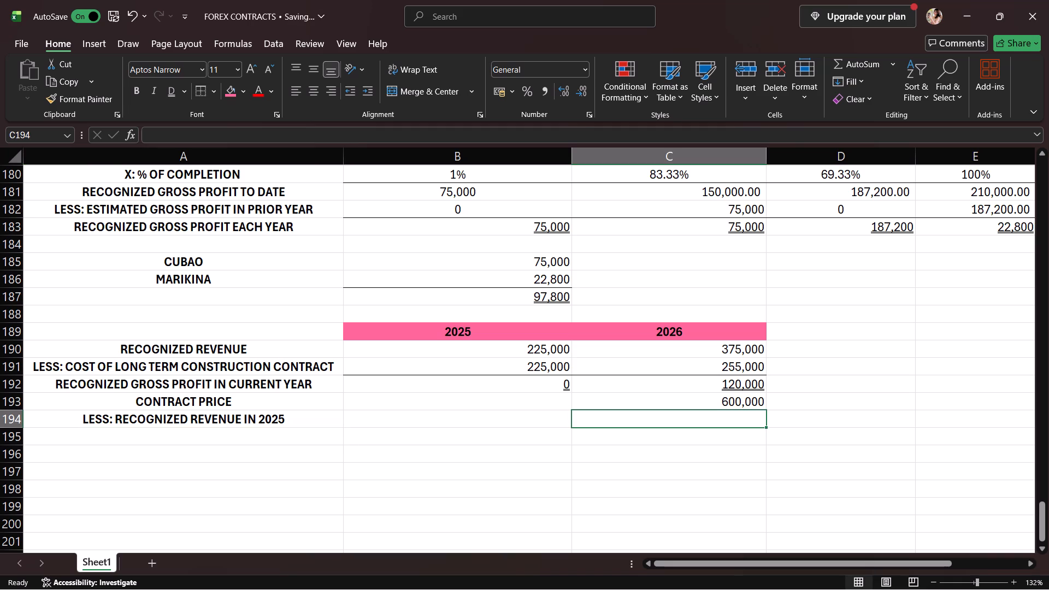
{"action": "type", "text": "225"}
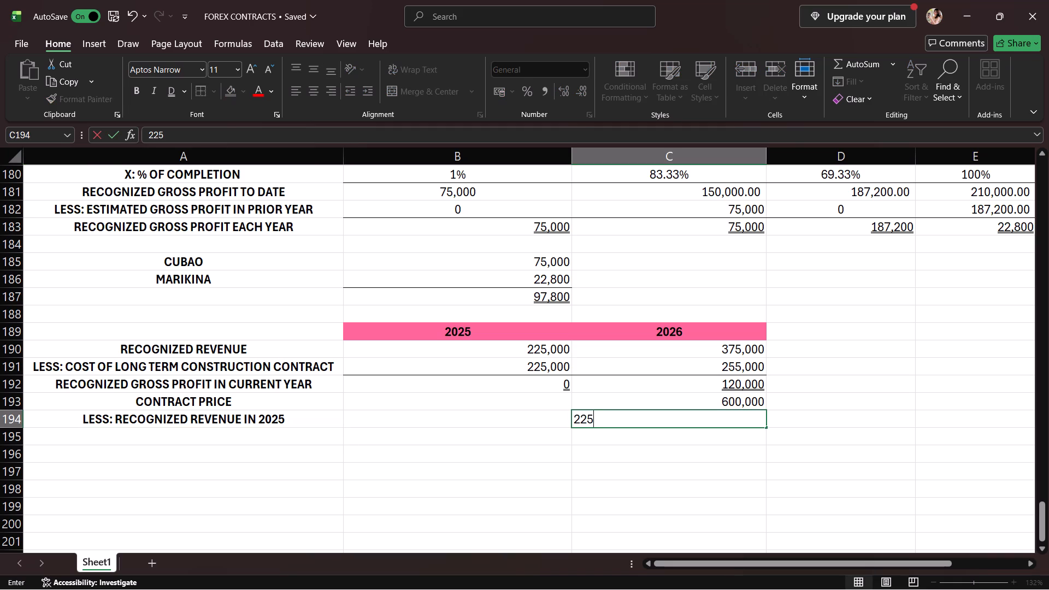
{"action": "type", "text": ",000"}
{"action": "key", "text": "Return"}
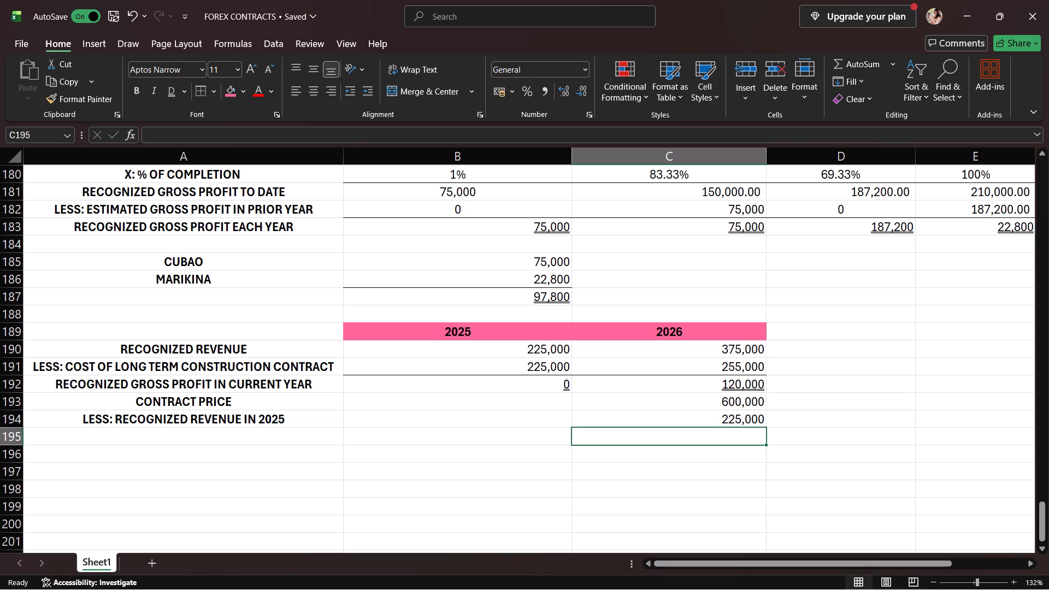
Add the row label RECOGNIZED REVENUE IN 2026 in A195.
{"action": "left_click", "coordinate": [275, 432]}
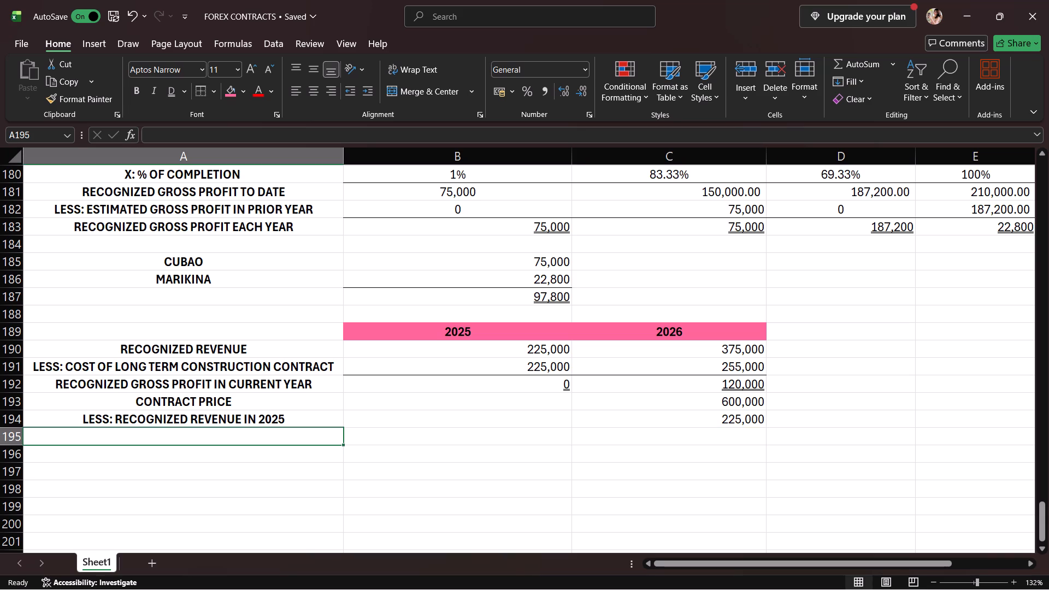
{"action": "type", "text": "RECOGNIZED REVE"}
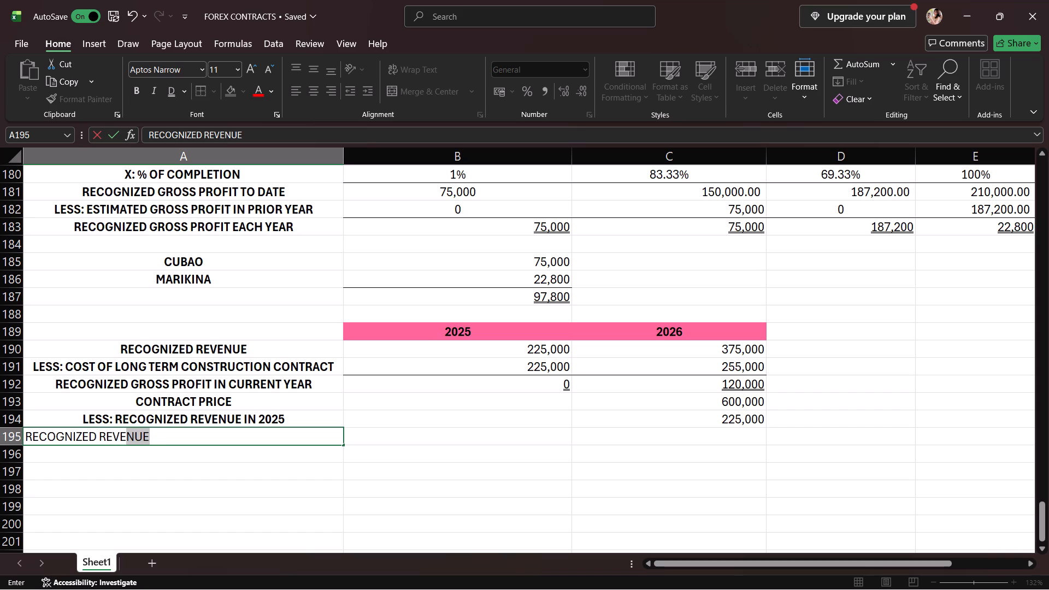
{"action": "type", "text": "NUE IN"}
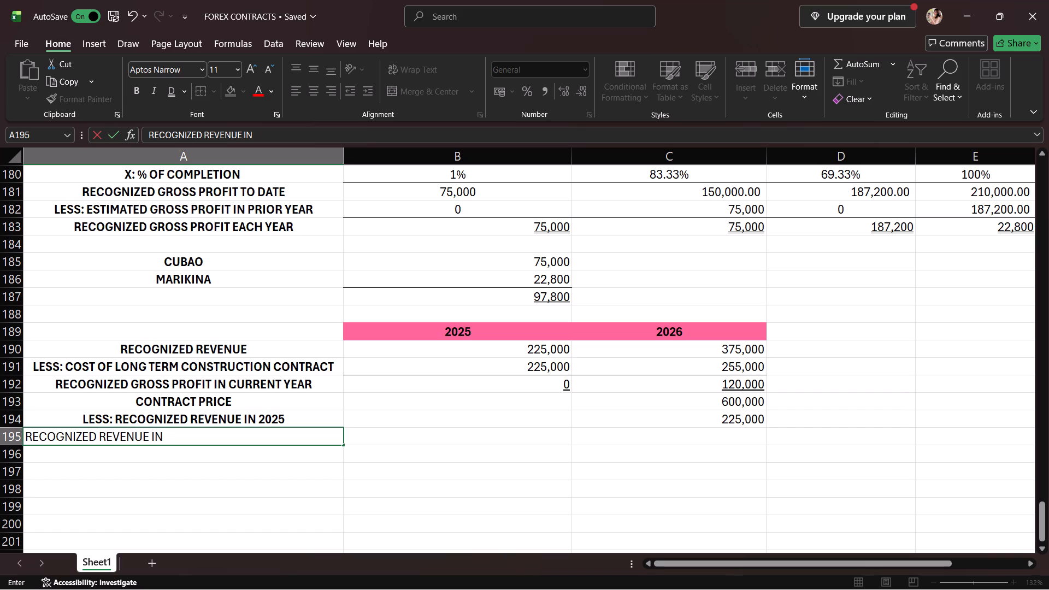
{"action": "key", "text": "space"}
{"action": "type", "text": "2026"}
{"action": "key", "text": "Return"}
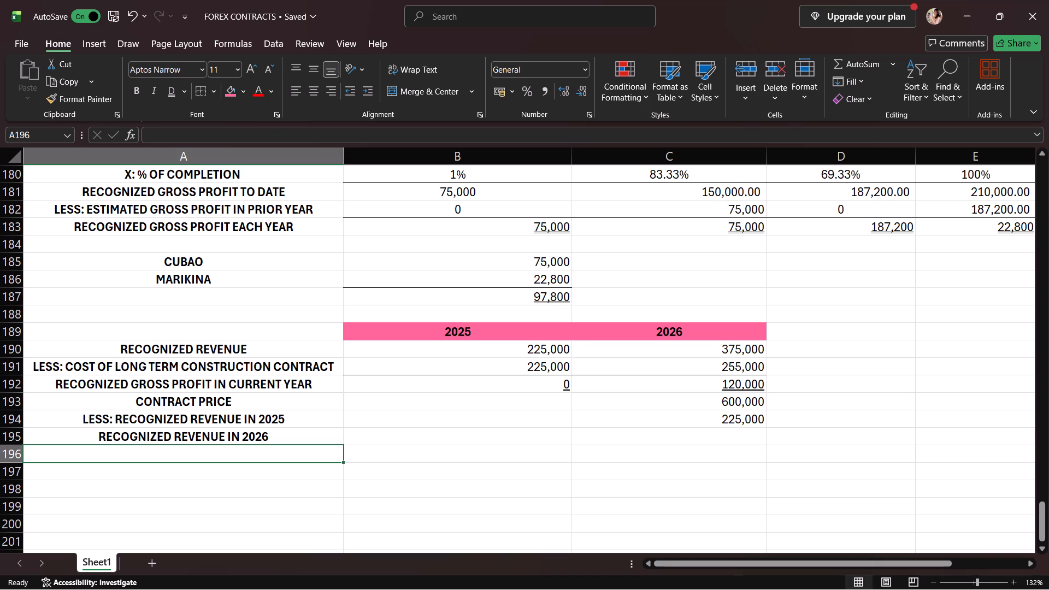
Begin a formula in C195 for the recognized revenue in 2026.
{"action": "left_click", "coordinate": [645, 441]}
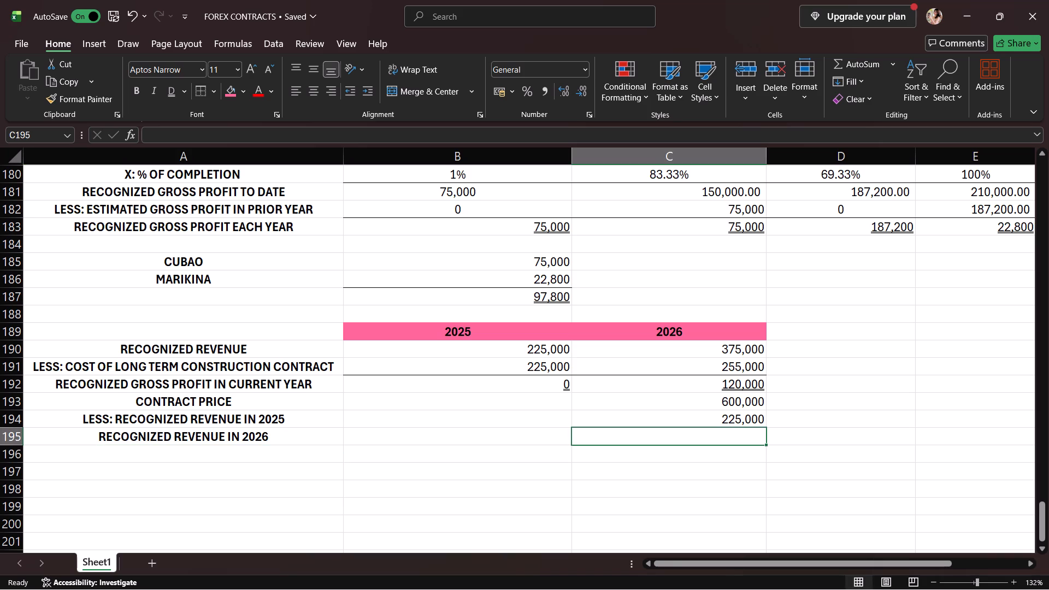
{"action": "left_click", "coordinate": [204, 84]}
{"action": "key", "text": "equal"}
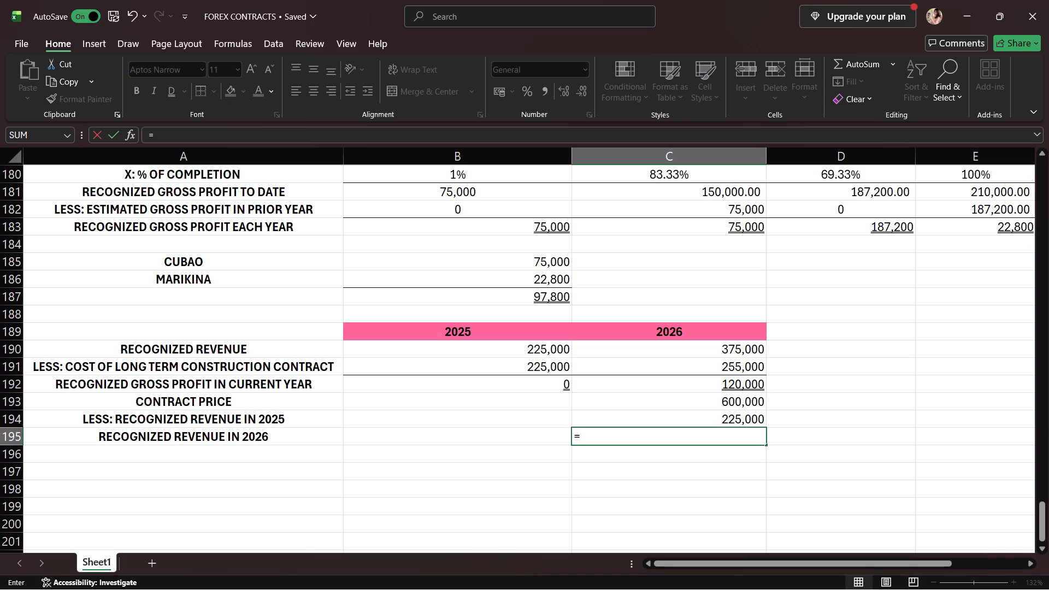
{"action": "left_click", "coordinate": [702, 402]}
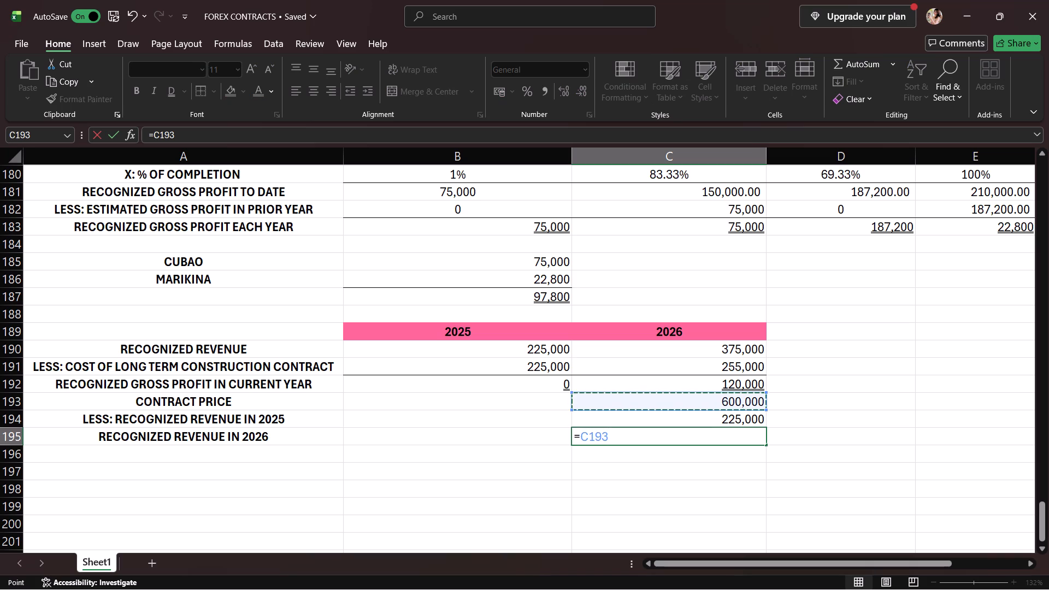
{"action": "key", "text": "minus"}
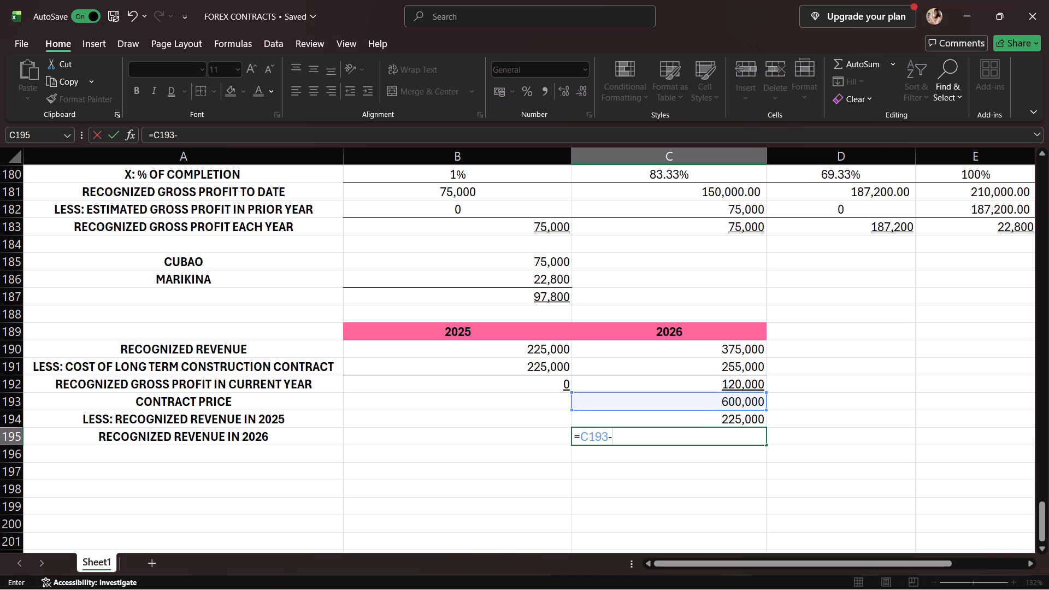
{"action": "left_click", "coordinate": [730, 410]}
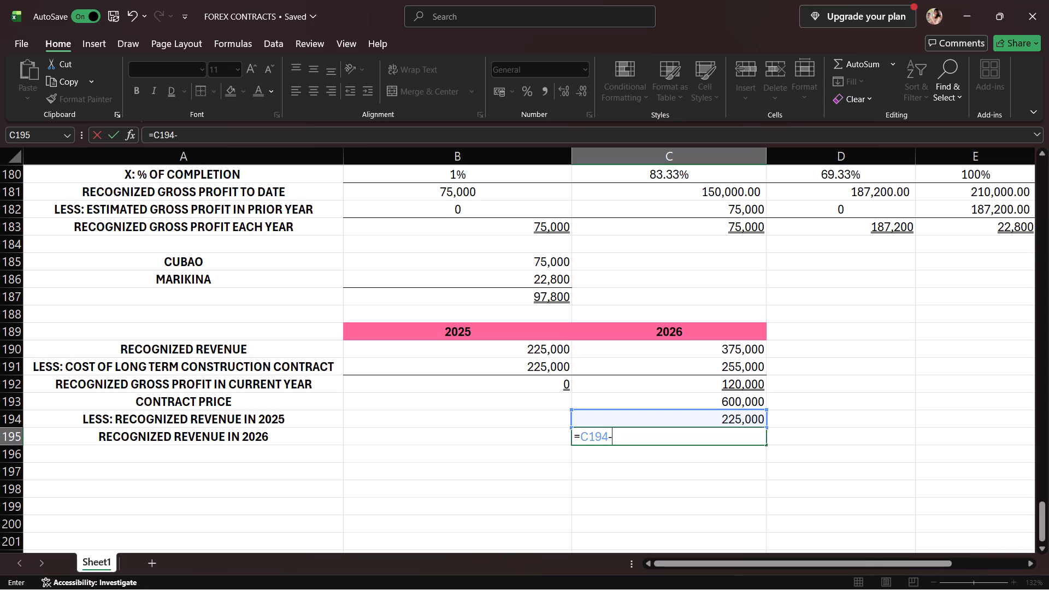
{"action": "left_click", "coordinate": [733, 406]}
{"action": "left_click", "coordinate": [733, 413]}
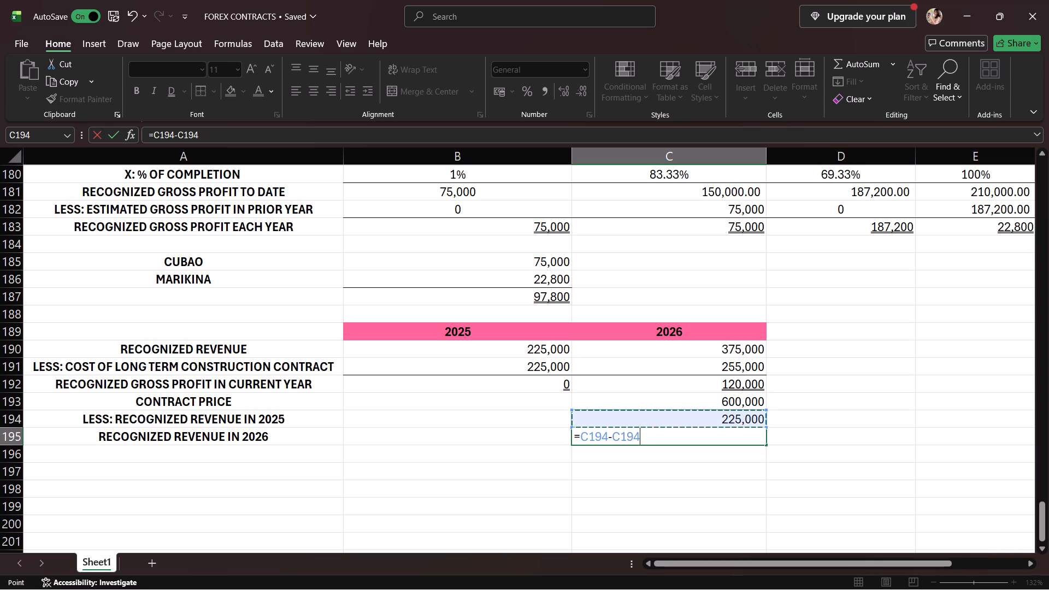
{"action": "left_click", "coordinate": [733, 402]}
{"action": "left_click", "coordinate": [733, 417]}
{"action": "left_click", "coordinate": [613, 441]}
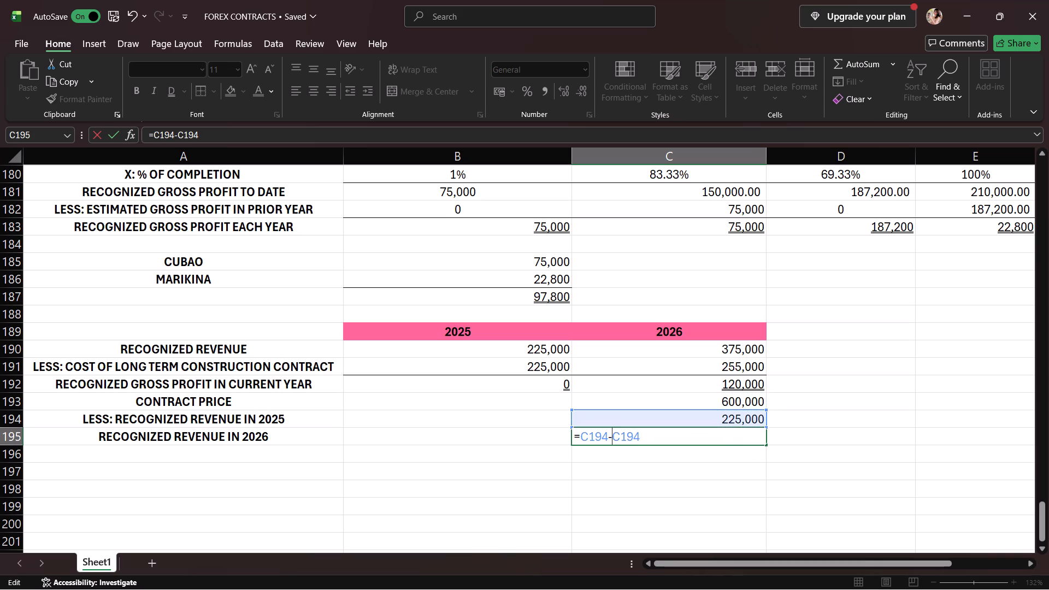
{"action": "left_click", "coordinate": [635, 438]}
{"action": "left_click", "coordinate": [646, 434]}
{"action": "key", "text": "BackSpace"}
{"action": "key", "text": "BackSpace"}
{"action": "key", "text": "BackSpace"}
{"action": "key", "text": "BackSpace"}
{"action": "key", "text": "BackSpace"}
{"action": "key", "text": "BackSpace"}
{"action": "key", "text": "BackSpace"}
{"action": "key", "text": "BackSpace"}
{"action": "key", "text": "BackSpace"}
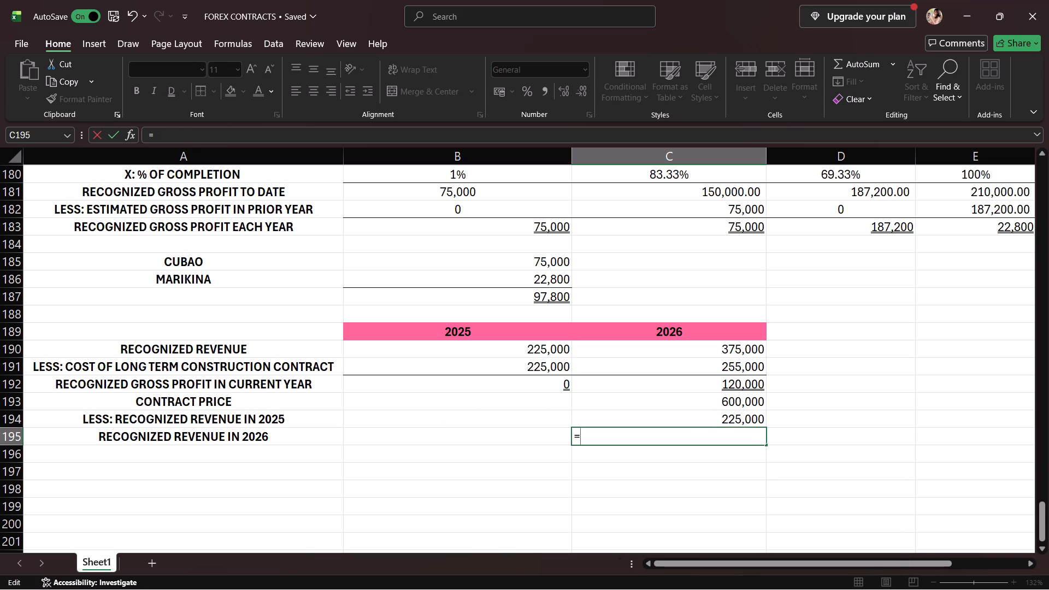
Calculate the recognized revenue in 2026 in C195 as the contract price in C193 minus the 2025 recognized revenue.
{"action": "left_click", "coordinate": [668, 410]}
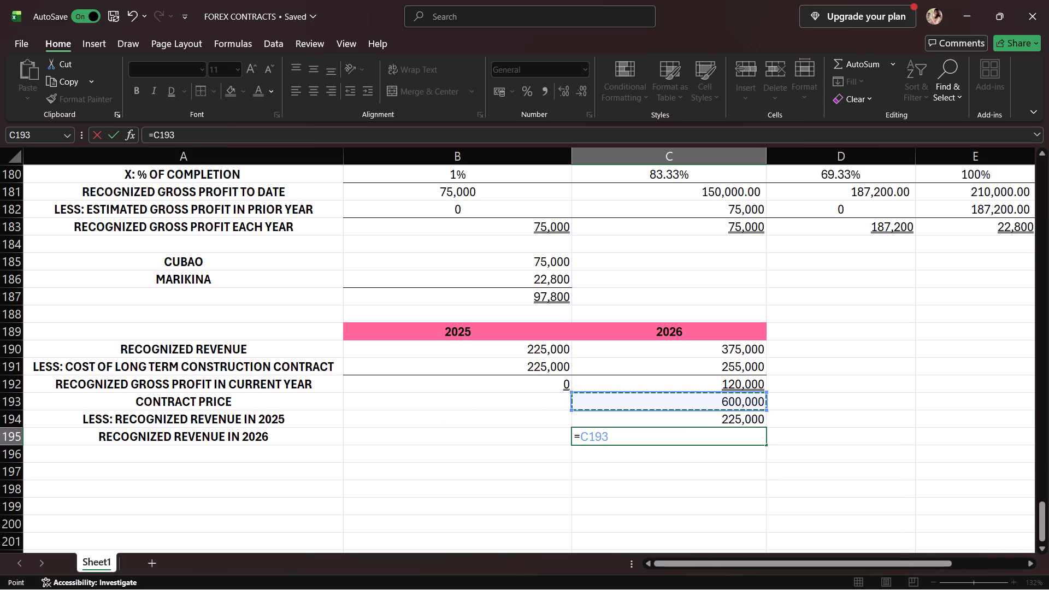
{"action": "key", "text": "minus"}
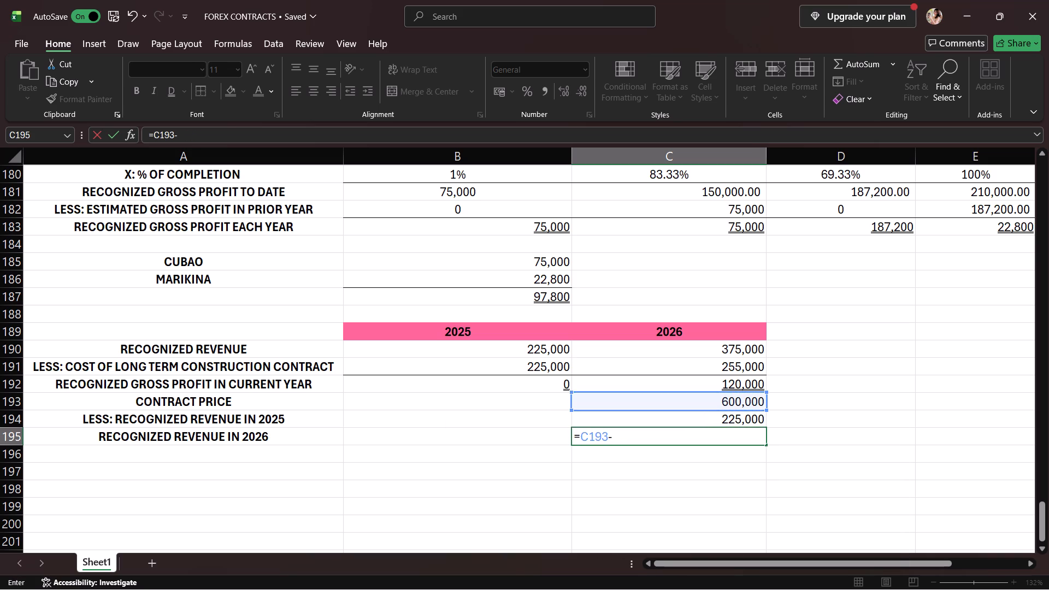
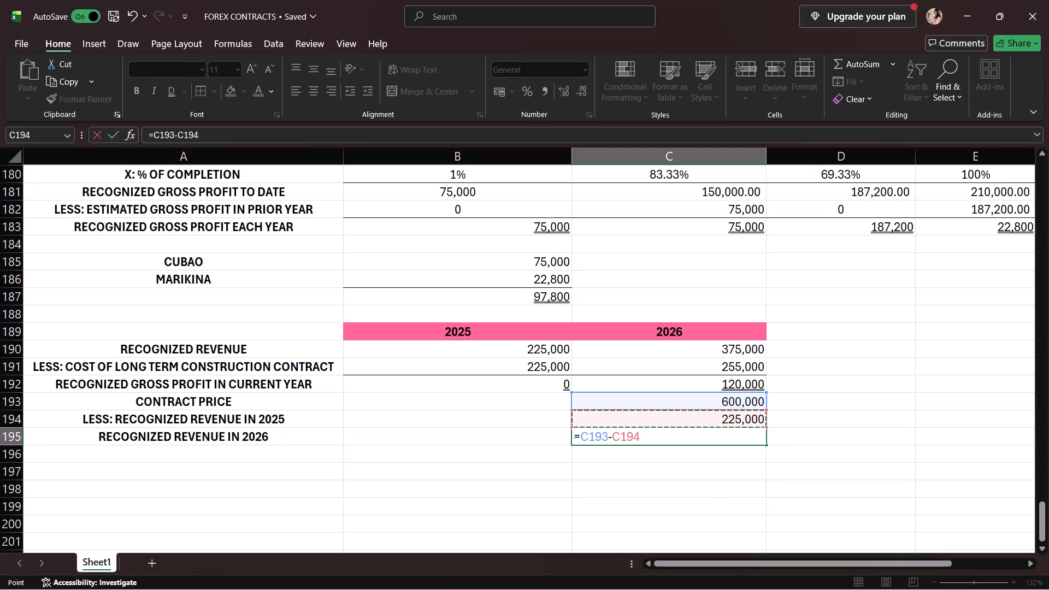
Complete the C195 subtraction formula and double-underline the recognized revenue in 2026.
{"action": "key", "text": "Return"}
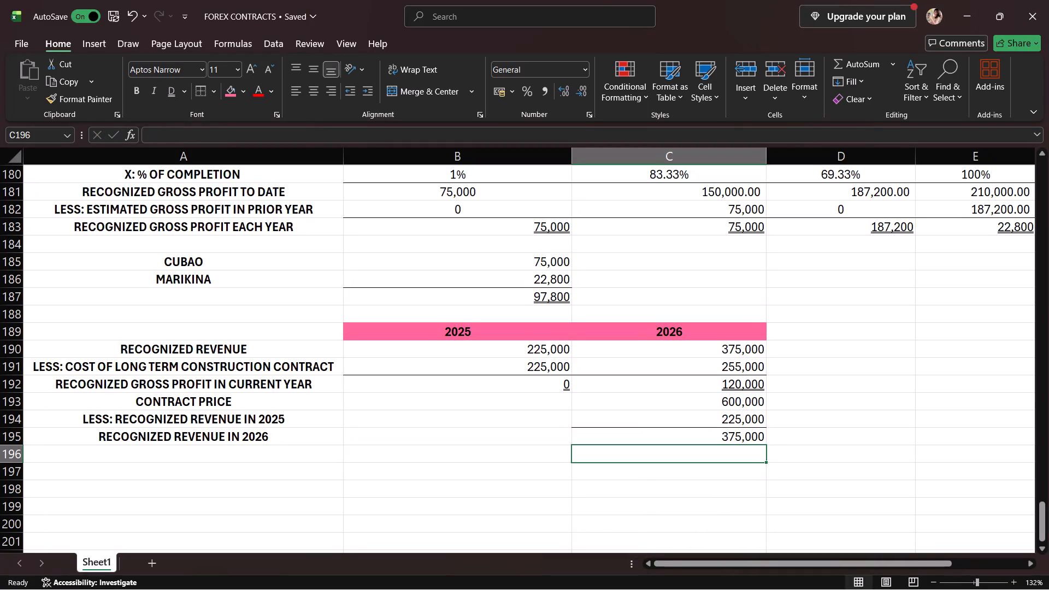
{"action": "left_click", "coordinate": [674, 433]}
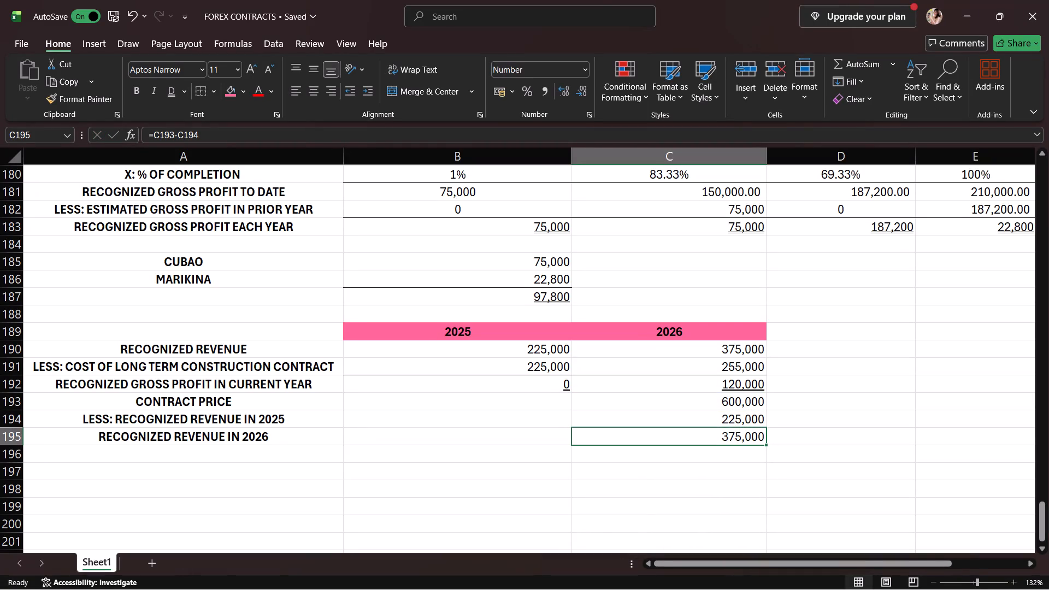
{"action": "left_click", "coordinate": [167, 92]}
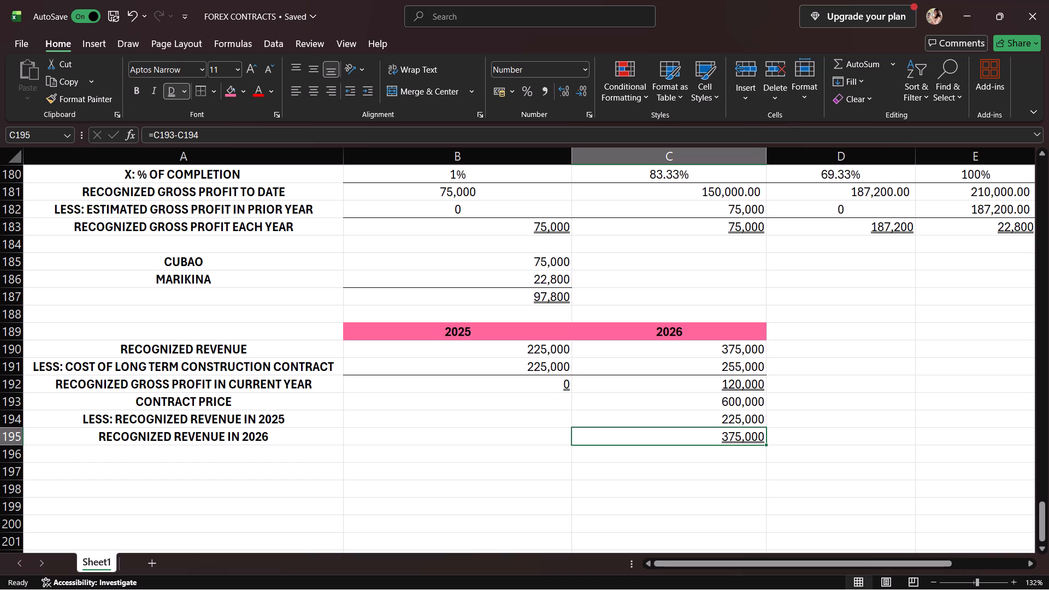
Enter the row label % OF COMPLETION OVERTIME in A198, below the recognized revenue rows.
{"action": "left_click", "coordinate": [316, 456]}
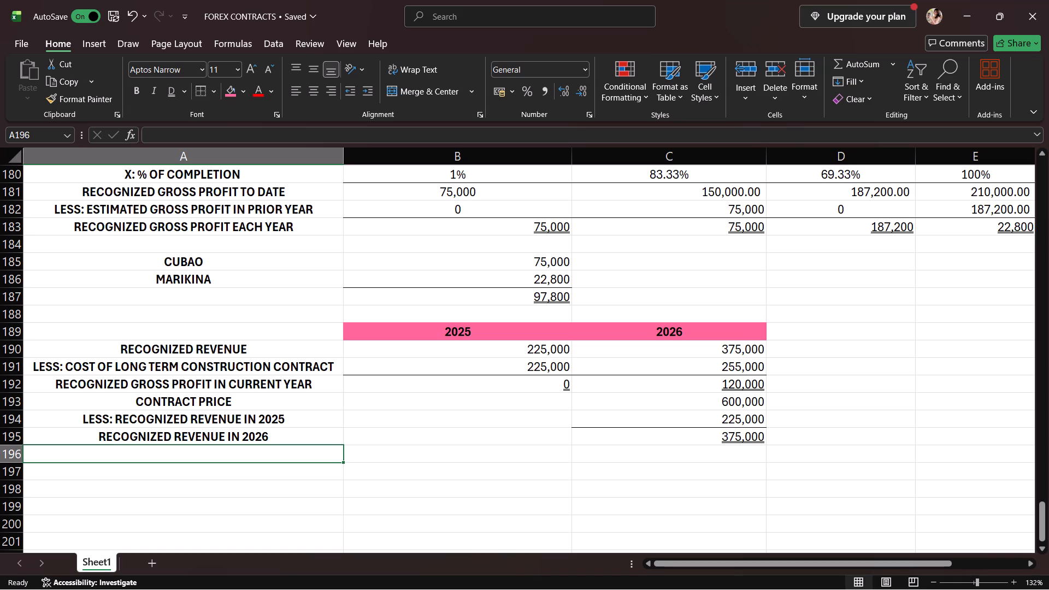
{"action": "scroll", "coordinate": [323, 452], "scroll_direction": "down", "scroll_amount": 1}
{"action": "left_click", "coordinate": [320, 427]}
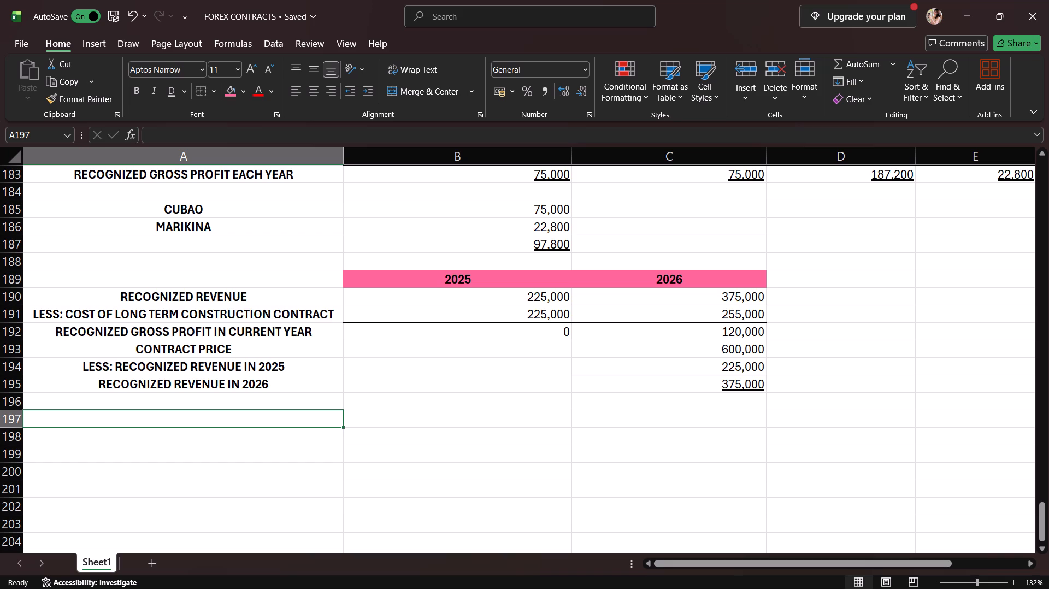
{"action": "scroll", "coordinate": [320, 427], "scroll_direction": "down", "scroll_amount": 1}
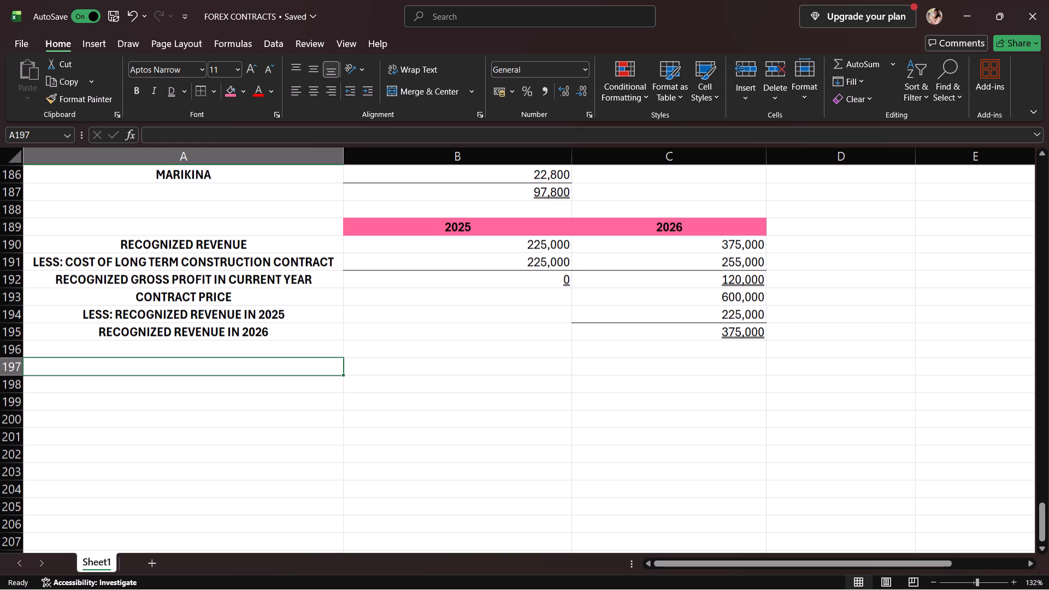
{"action": "left_click", "coordinate": [270, 387]}
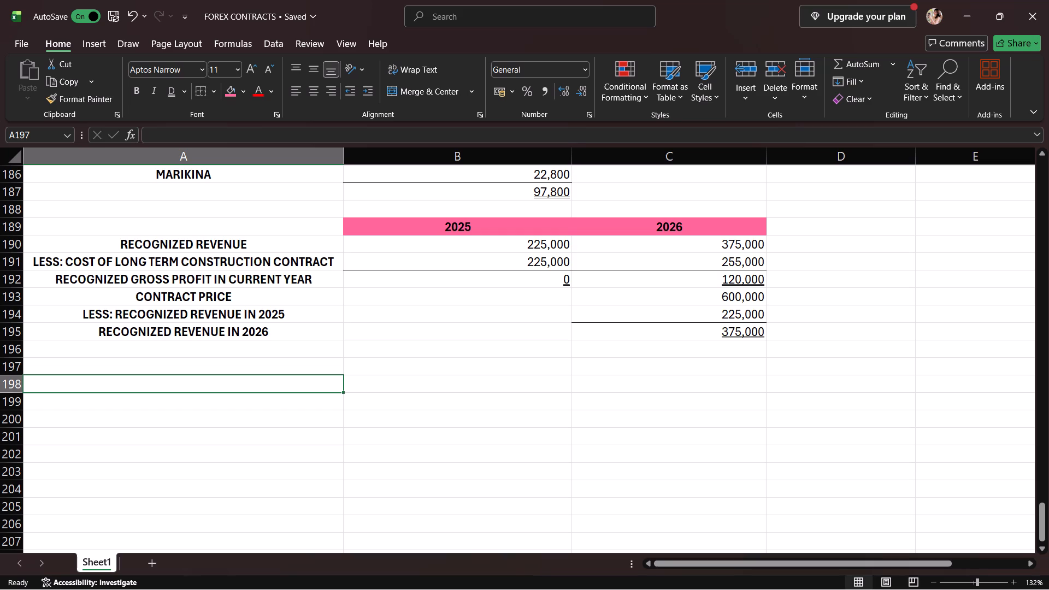
{"action": "type", "text": "% OF COMPLETION OVERTIME"}
{"action": "key", "text": "Return"}
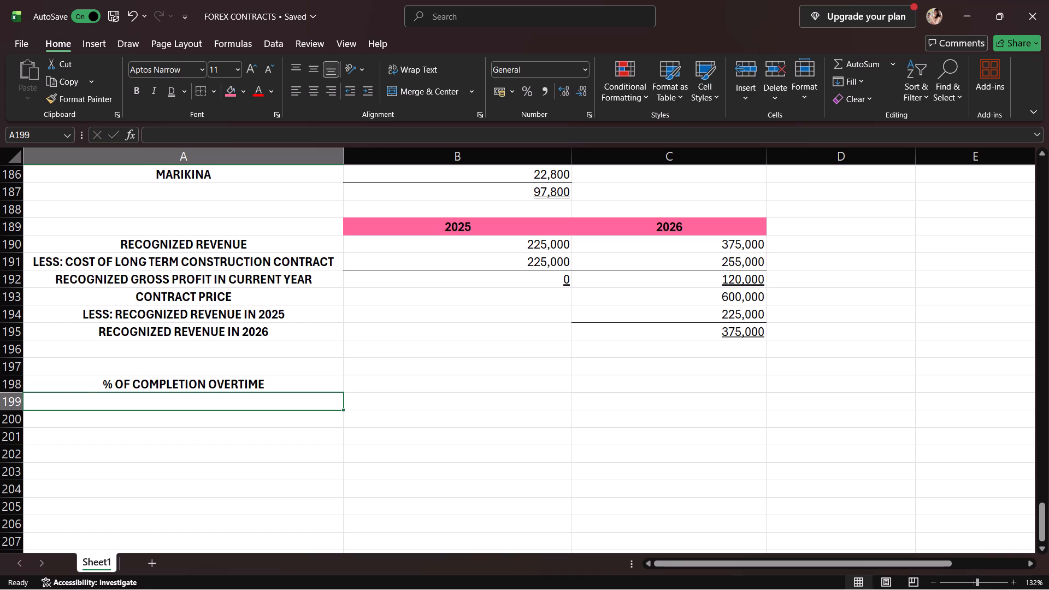
Enter the column headings BATANGAS, LAGUNA and SAN FERNANDO in B197, C197 and D197.
{"action": "left_click", "coordinate": [397, 368]}
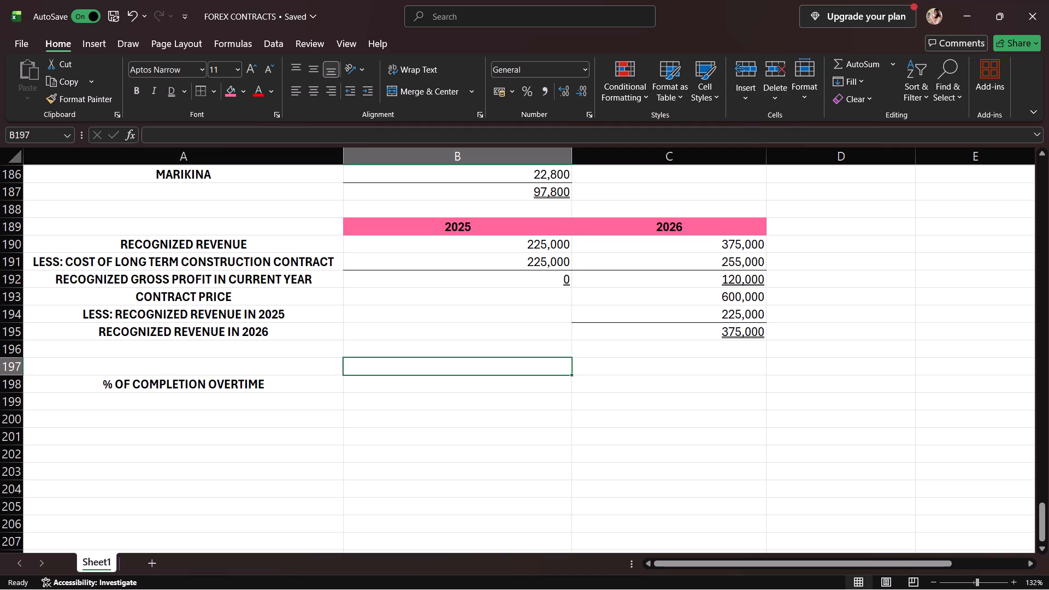
{"action": "type", "text": "BATANGAS"}
{"action": "left_click", "coordinate": [679, 374]}
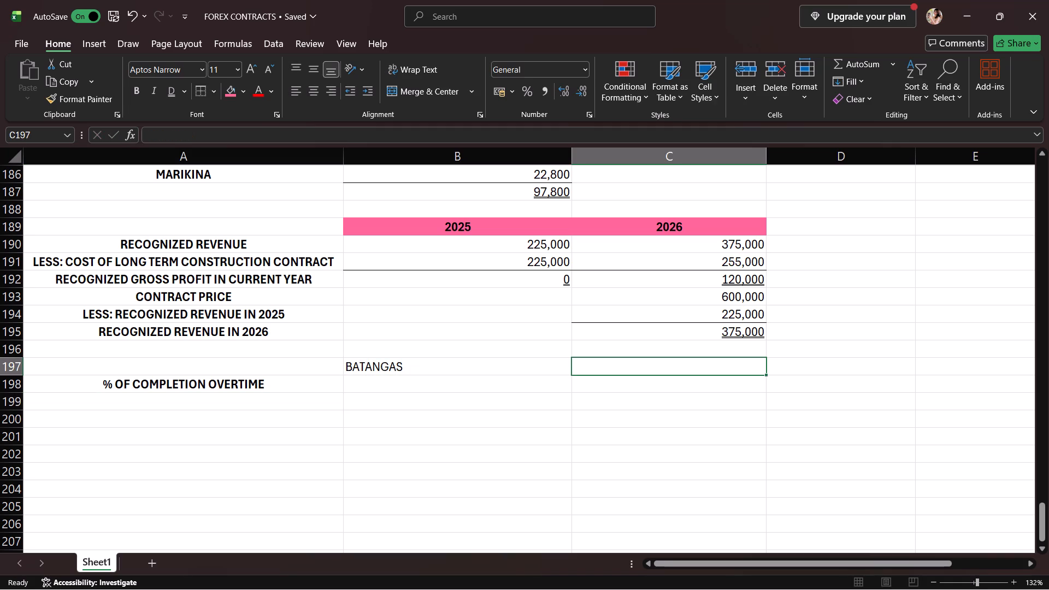
{"action": "type", "text": "LAGUNA"}
{"action": "left_click", "coordinate": [795, 362]}
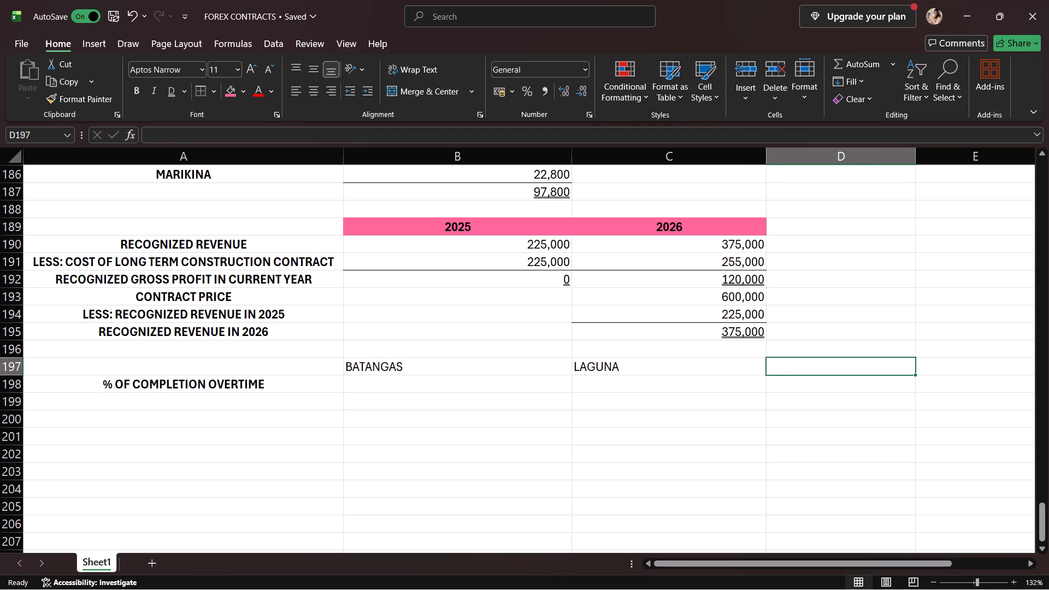
{"action": "type", "text": "SAN FER"}
{"action": "type", "text": "NANDO"}
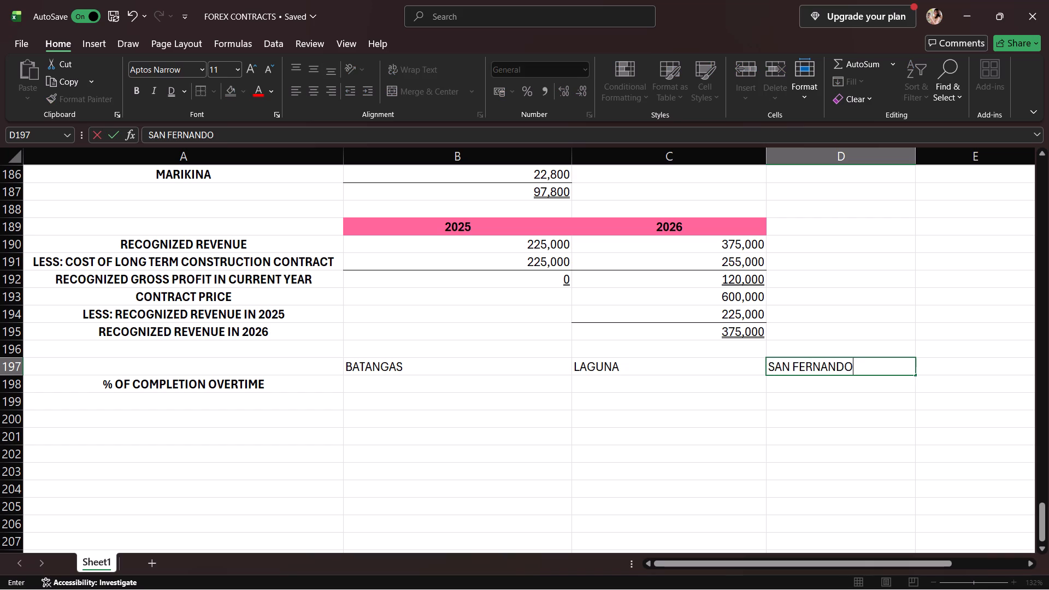
Fill the BATANGAS, LAGUNA and SAN FERNANDO heading cells in row 197 with light pink.
{"action": "left_click", "coordinate": [400, 374]}
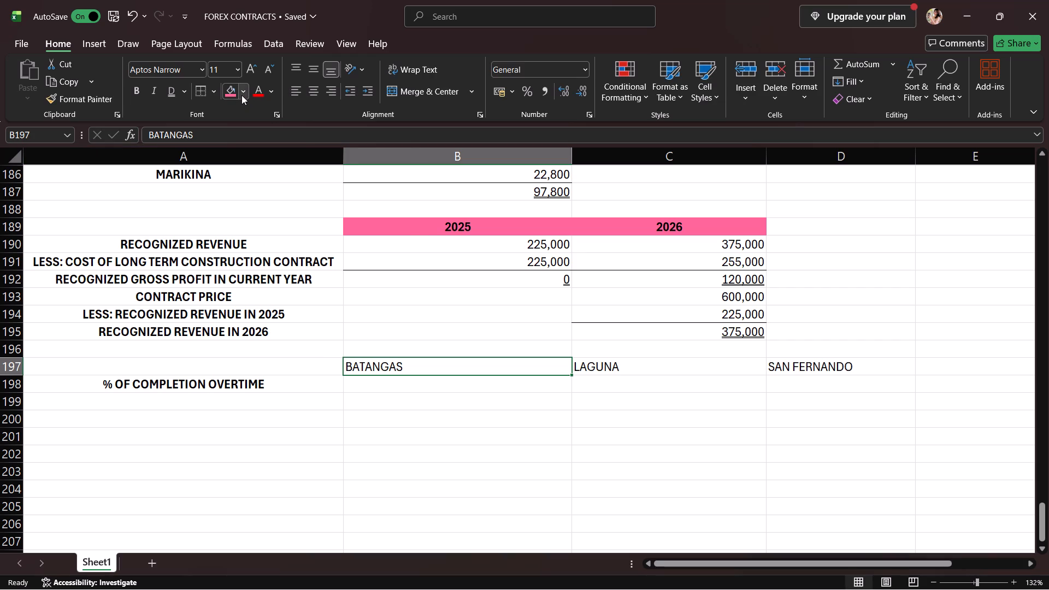
{"action": "left_click", "coordinate": [241, 95]}
{"action": "left_click", "coordinate": [251, 342]}
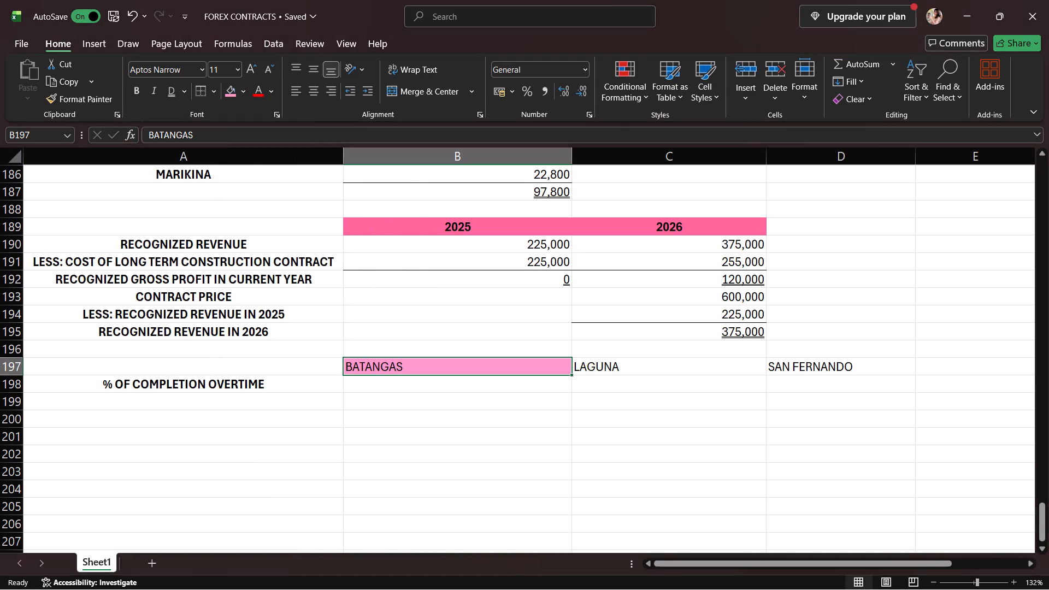
{"action": "left_click", "coordinate": [582, 370]}
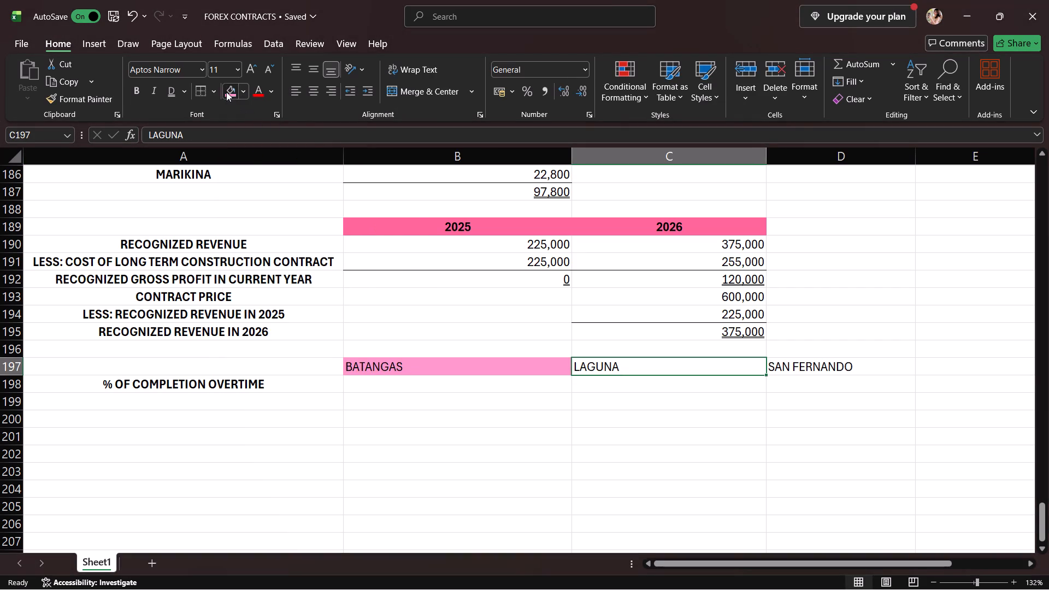
{"action": "left_click", "coordinate": [226, 92]}
{"action": "left_click", "coordinate": [785, 368]}
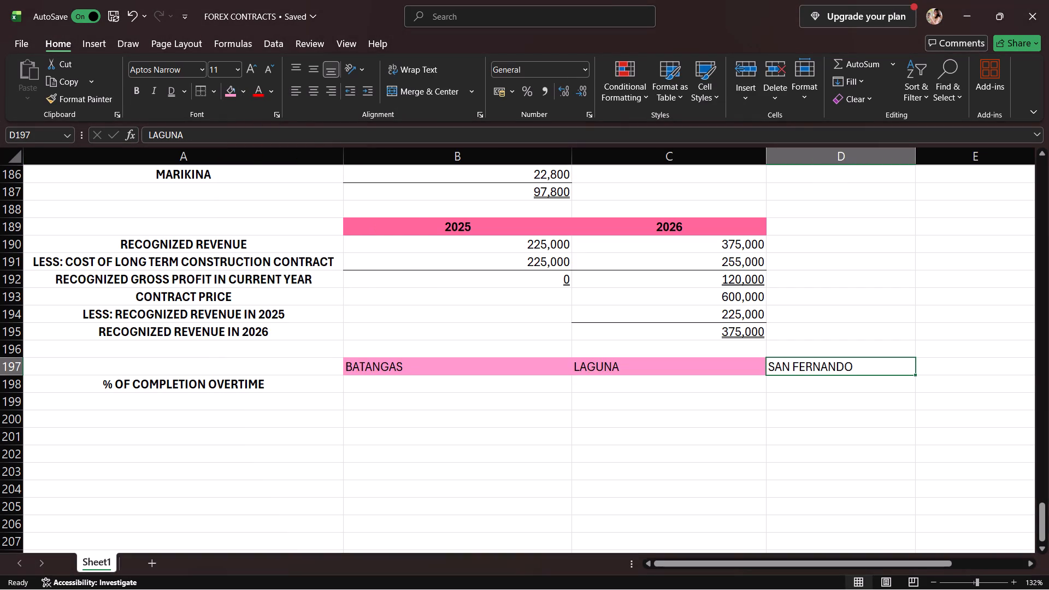
{"action": "left_click", "coordinate": [236, 93]}
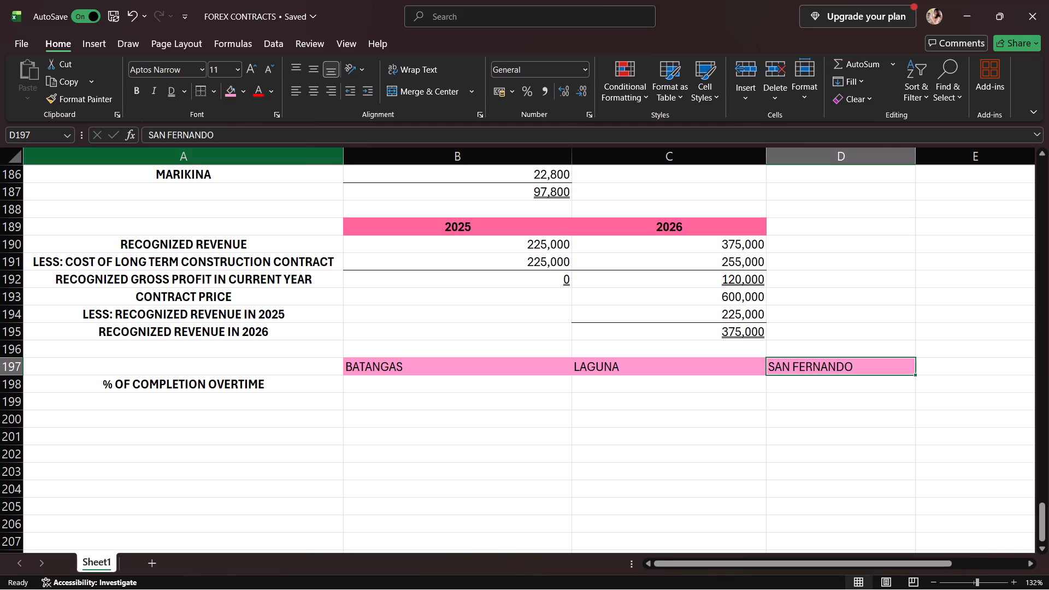
Add the row label CONTRACT PRICE in A199.
{"action": "left_click", "coordinate": [266, 385]}
{"action": "left_click", "coordinate": [363, 394]}
{"action": "left_click", "coordinate": [369, 385]}
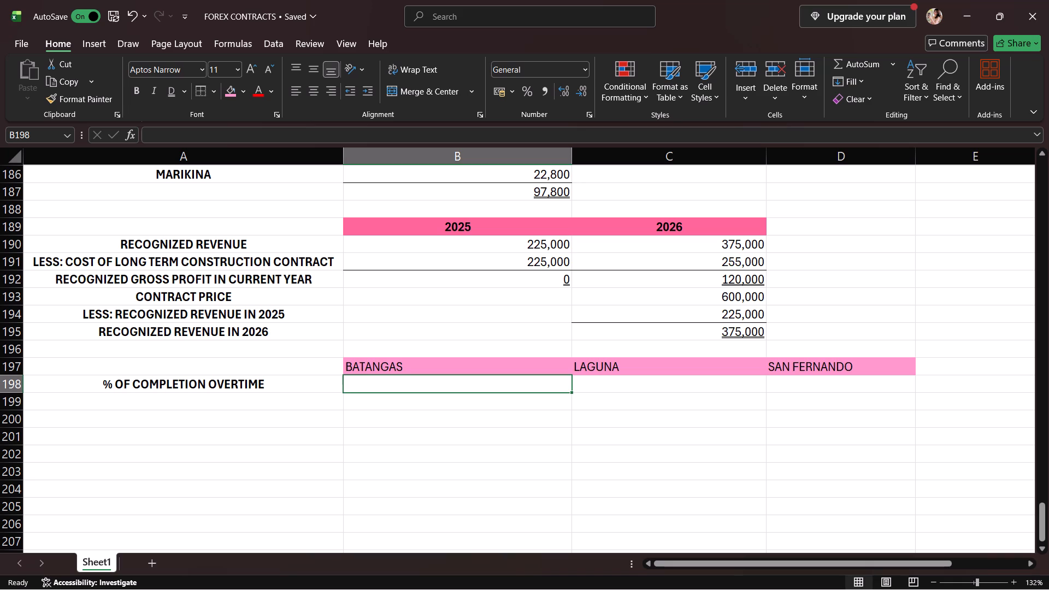
{"action": "left_click", "coordinate": [256, 405]}
{"action": "type", "text": "CONTRACT PRICE"}
{"action": "key", "text": "Return"}
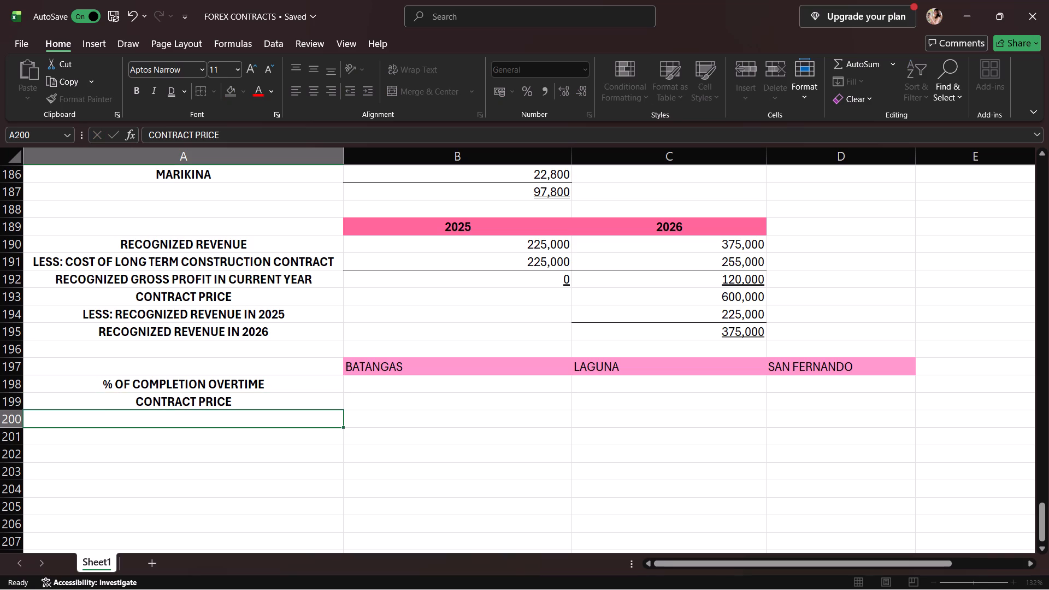
Enter the contract prices in row 199: 500,000 for Batangas, 700,000 for Laguna and 250,000 for San Fernando.
{"action": "left_click", "coordinate": [378, 403]}
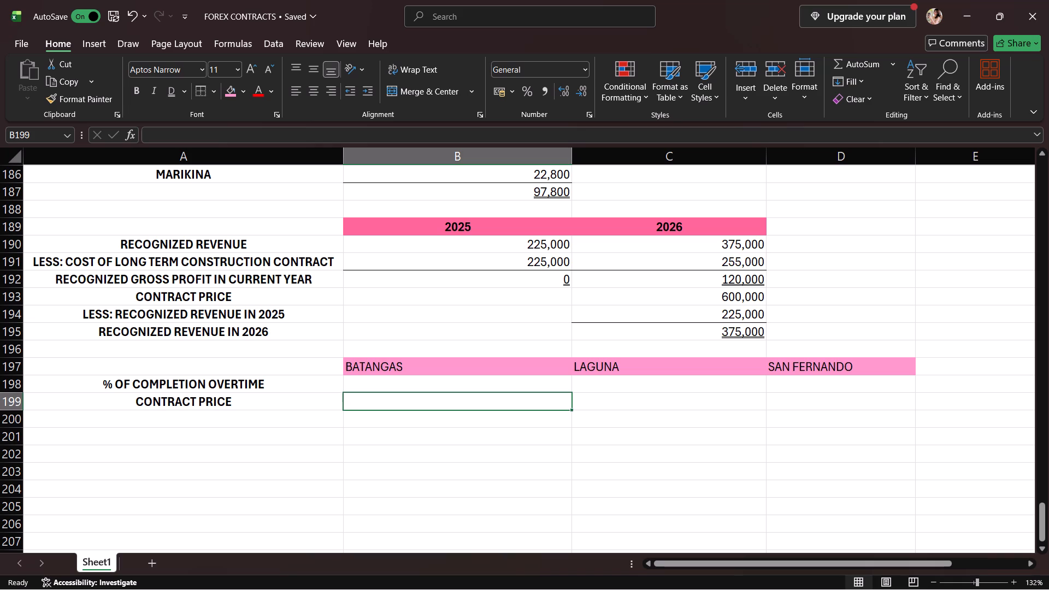
{"action": "type", "text": "500,000"}
{"action": "left_click", "coordinate": [605, 394]}
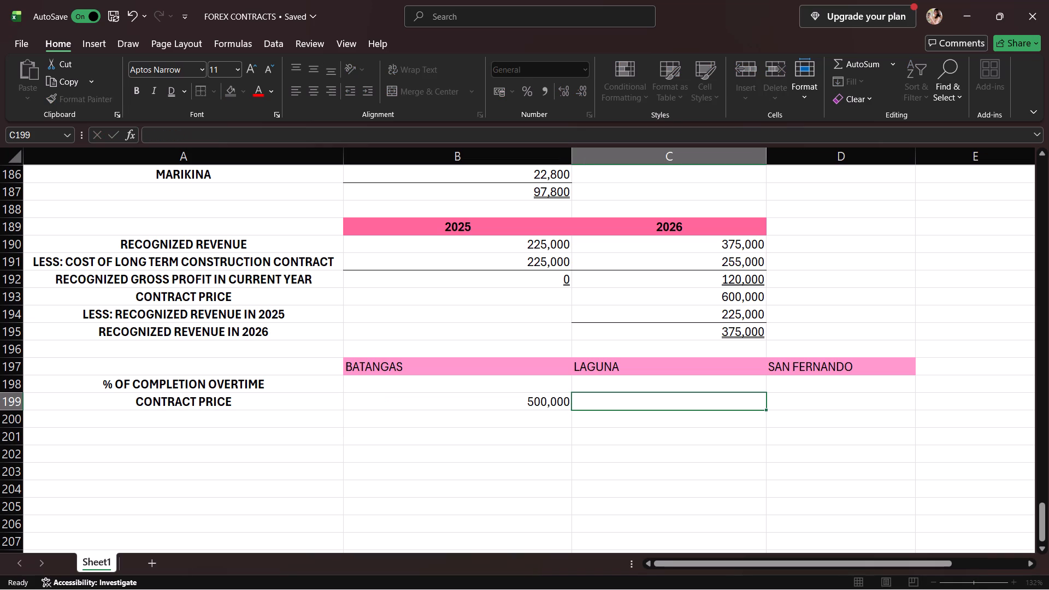
{"action": "type", "text": "700,000"}
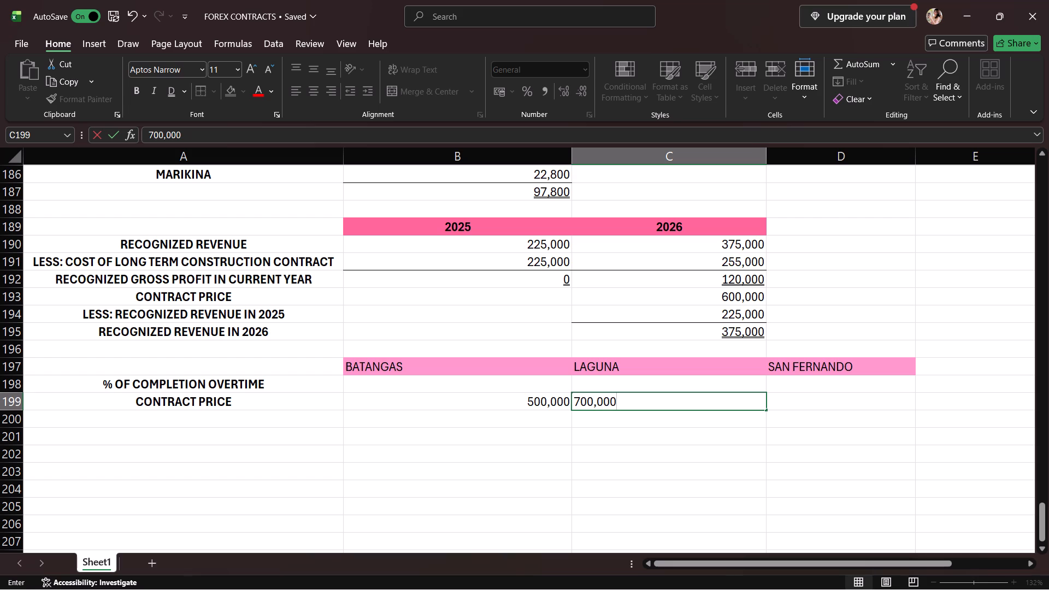
{"action": "left_click", "coordinate": [846, 402]}
{"action": "type", "text": "250,000"}
{"action": "key", "text": "Return"}
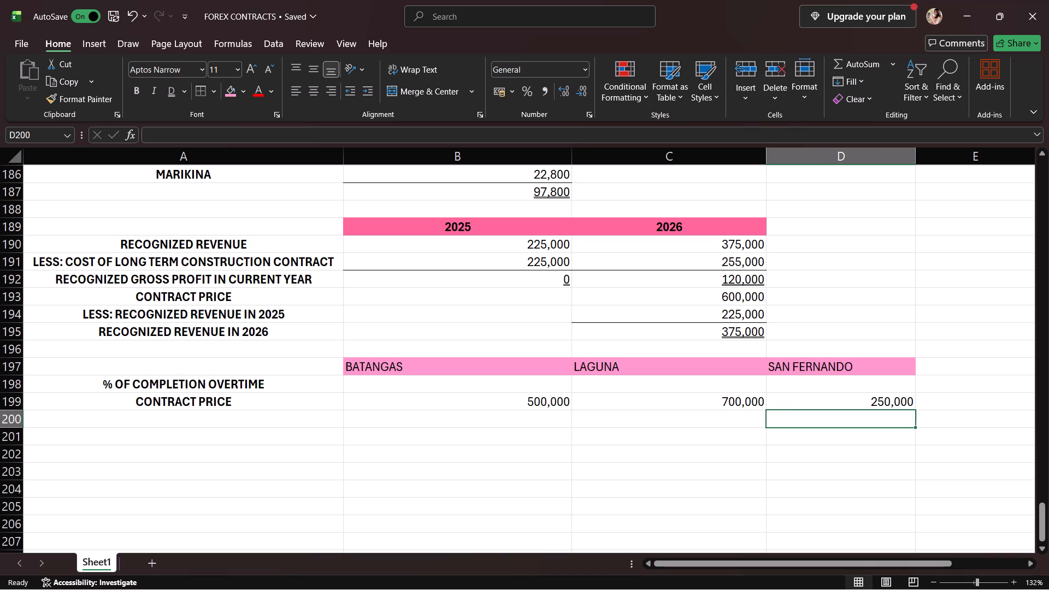
Double-underline the three contract prices in B199, C199 and D199.
{"action": "left_click", "coordinate": [532, 404]}
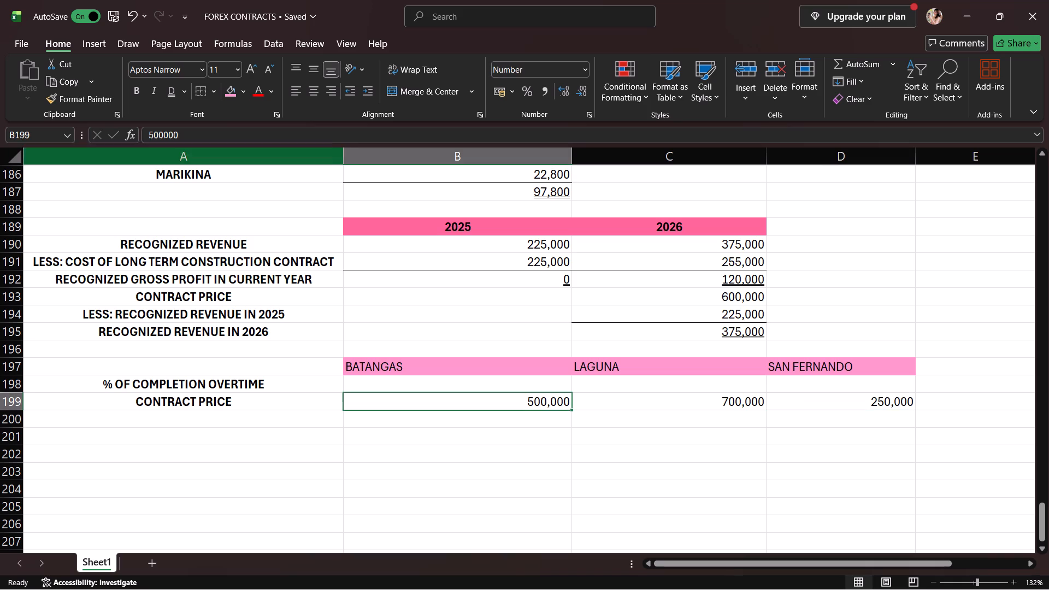
{"action": "left_click", "coordinate": [174, 93]}
{"action": "left_click", "coordinate": [729, 388]}
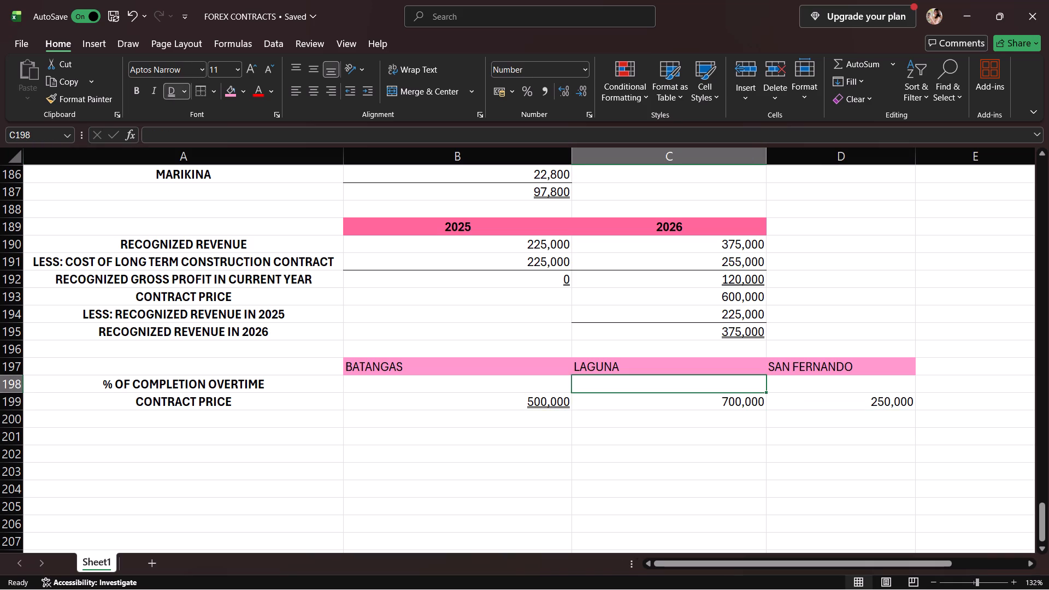
{"action": "left_click", "coordinate": [721, 404]}
{"action": "left_click", "coordinate": [176, 97]}
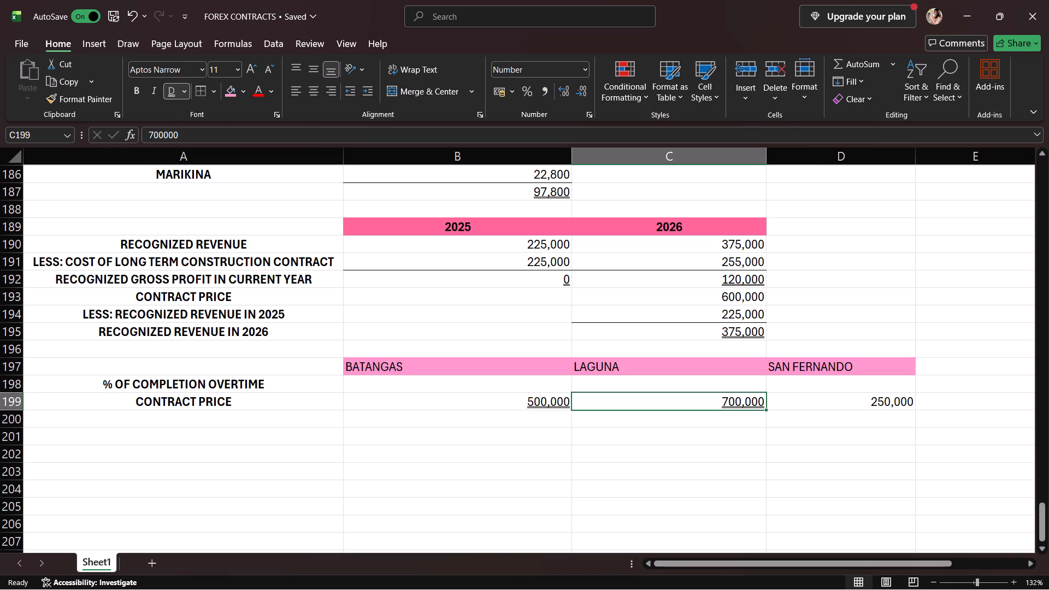
{"action": "left_click", "coordinate": [854, 402]}
{"action": "left_click", "coordinate": [171, 93]}
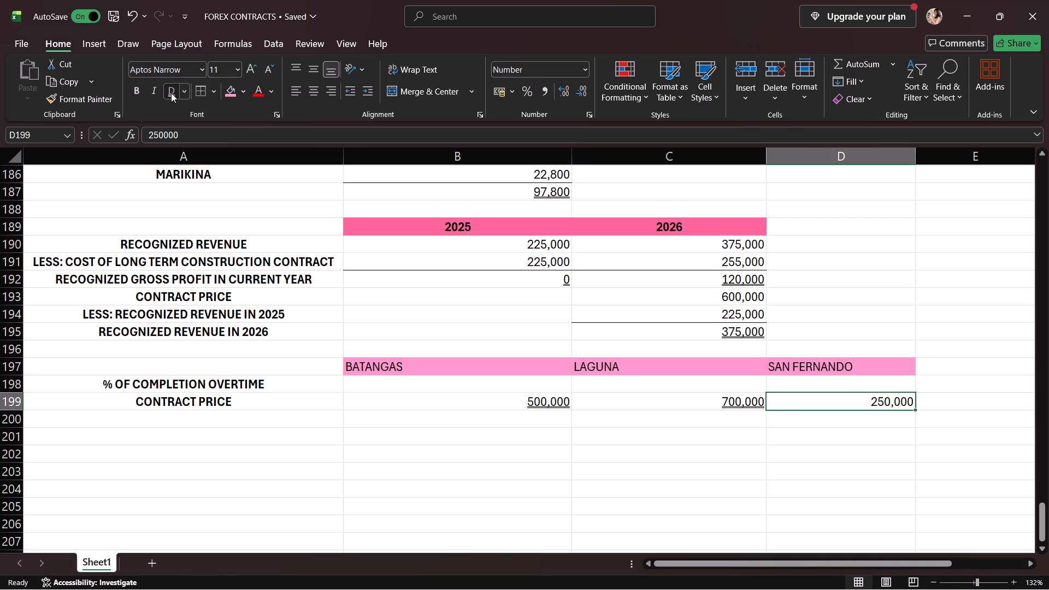
Add the row label COST INCURRED IN EACH YEAR in A200.
{"action": "left_click", "coordinate": [286, 410]}
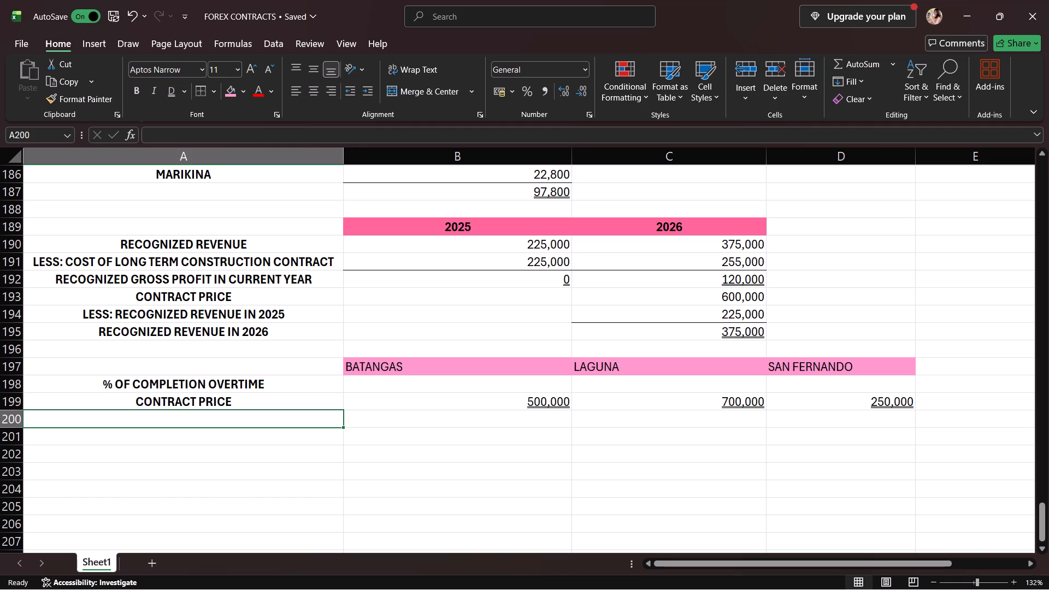
{"action": "type", "text": "COST INCUR"}
{"action": "type", "text": "RED IN EACH YEAR"}
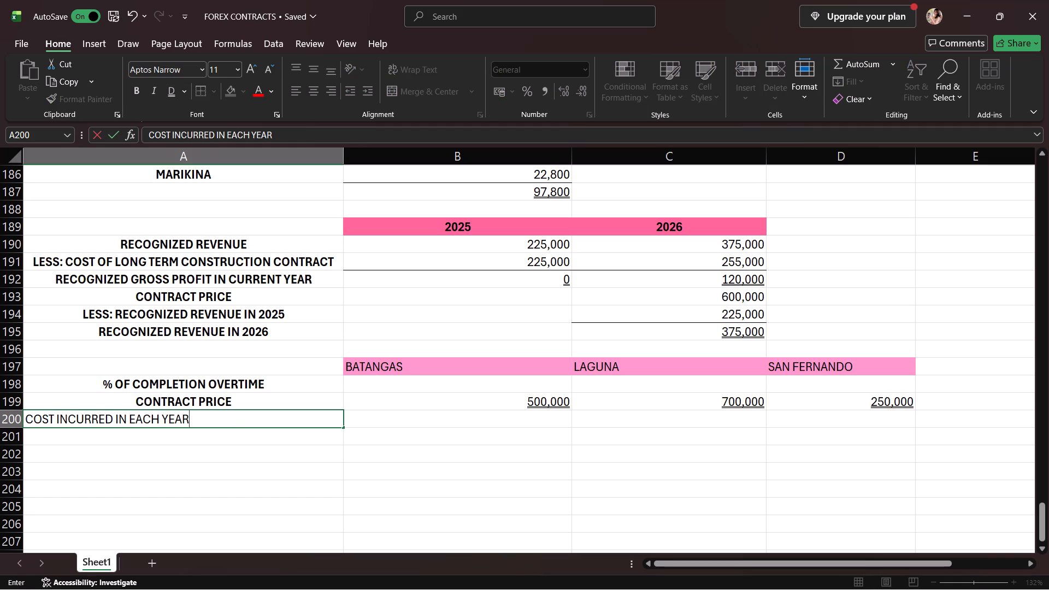
{"action": "key", "text": "Return"}
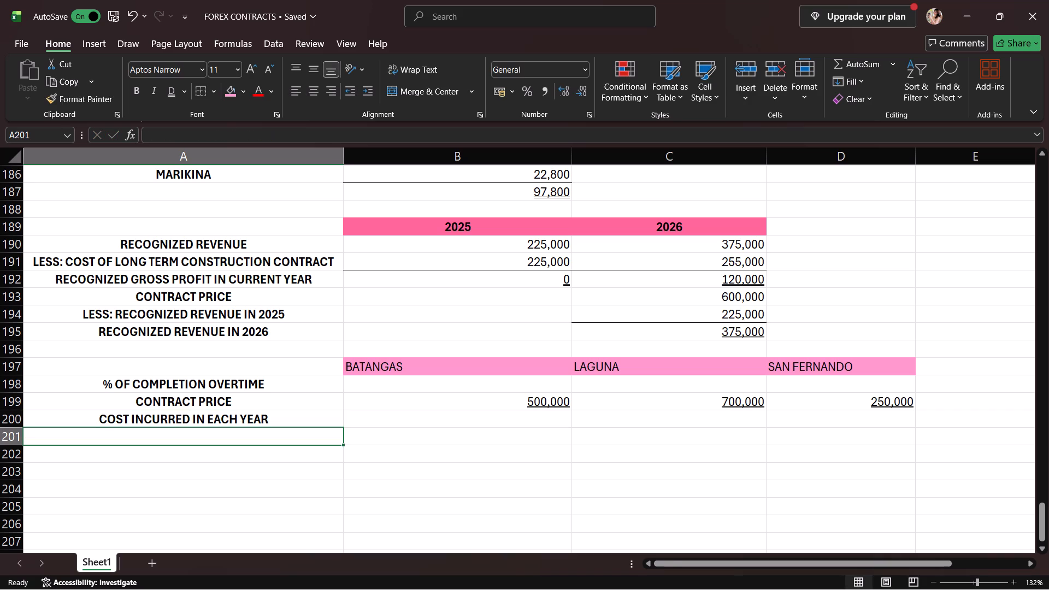
Enter 375,000 in B200 as the cost incurred for Batangas.
{"action": "left_click", "coordinate": [369, 427]}
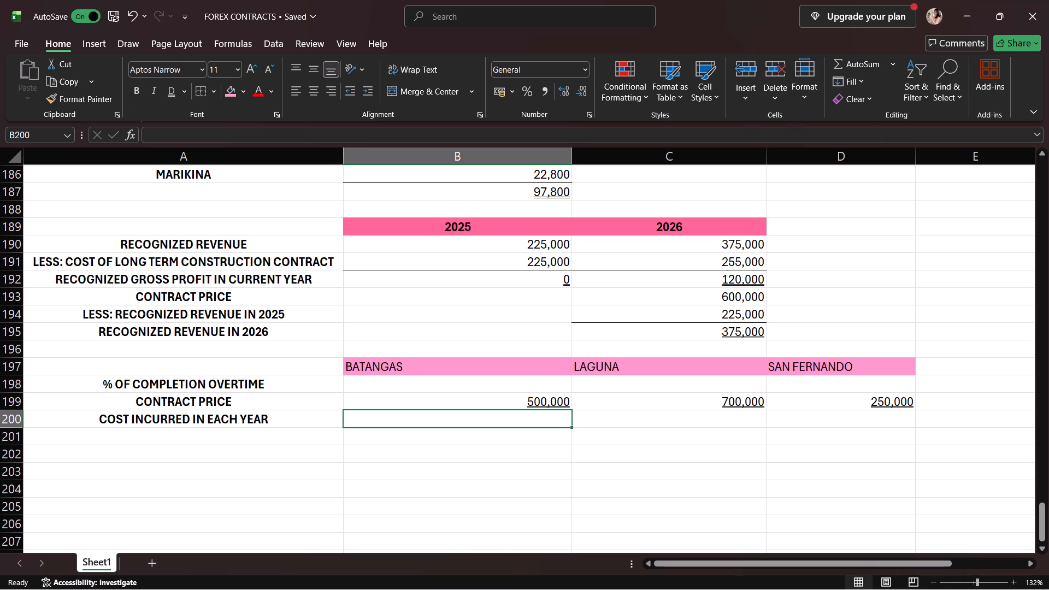
{"action": "type", "text": "375,000"}
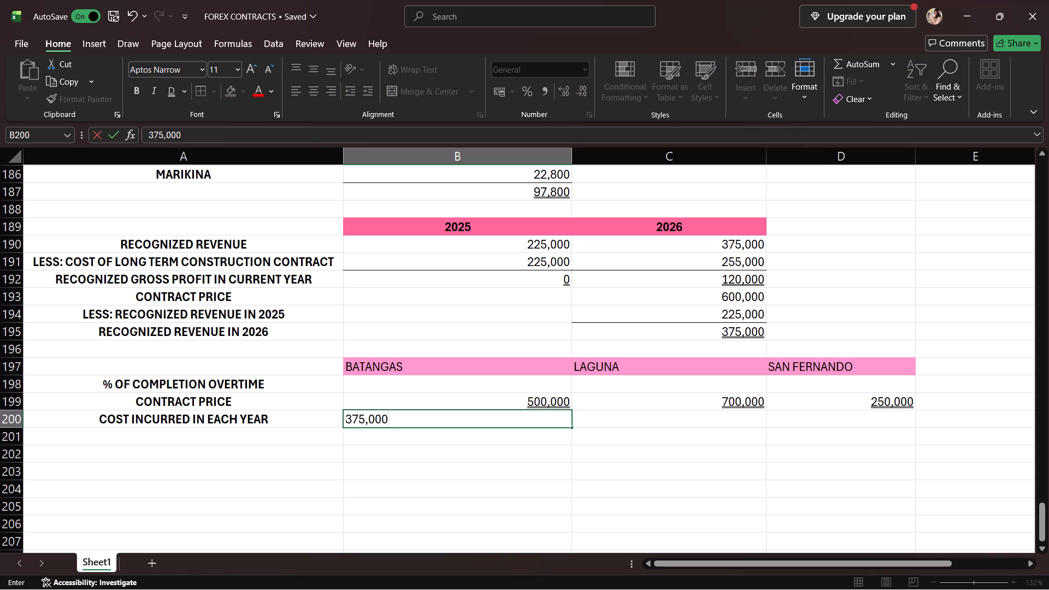
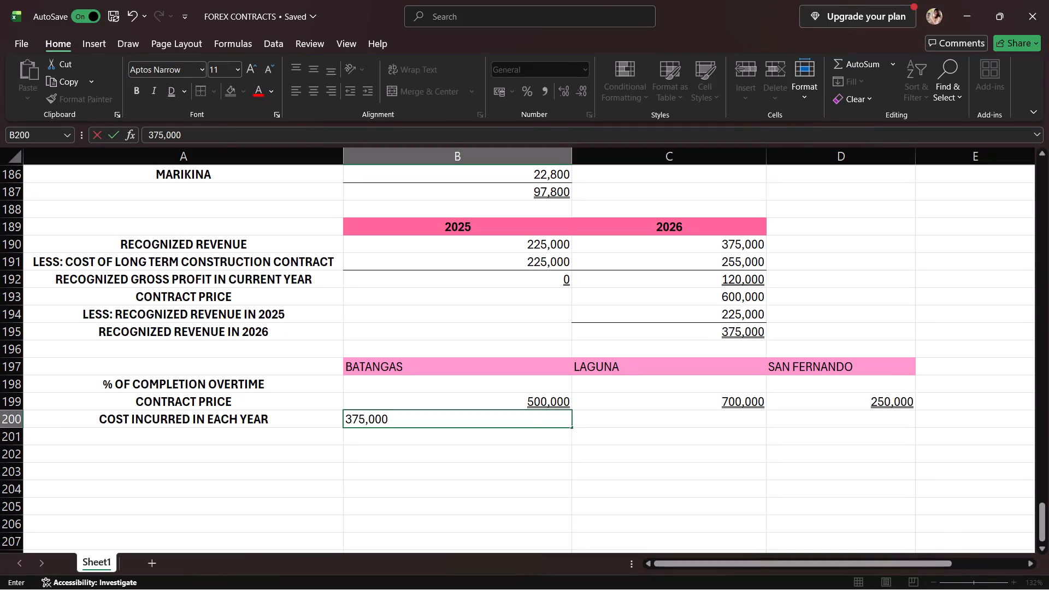
Enter 100,000 in C200 as the cost incurred for Laguna.
{"action": "left_click_drag", "start_coordinate": [645, 432], "coordinate": [640, 422]}
{"action": "left_click", "coordinate": [640, 422]}
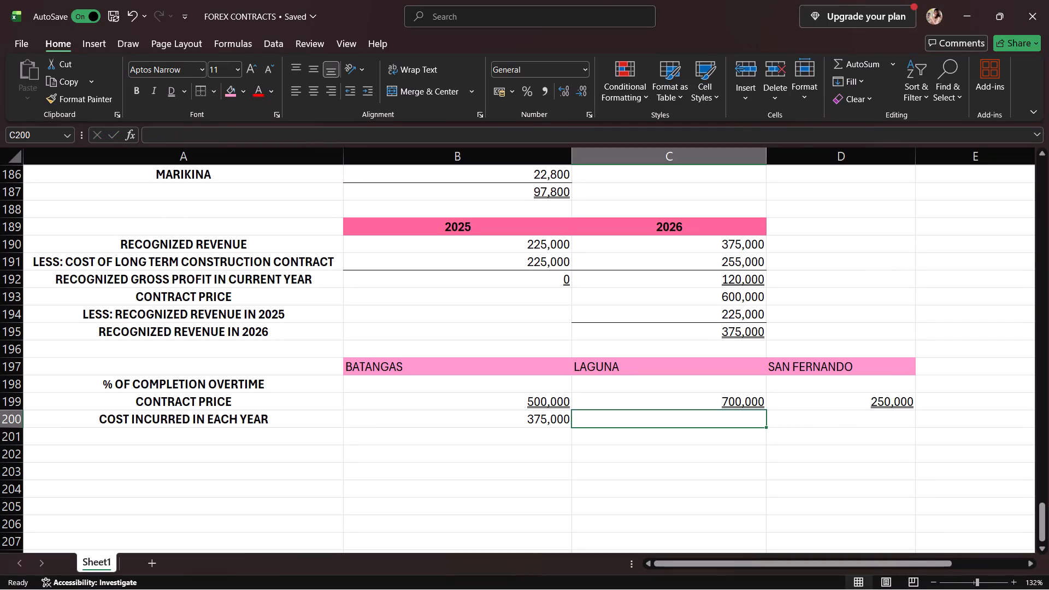
{"action": "key", "text": "1"}
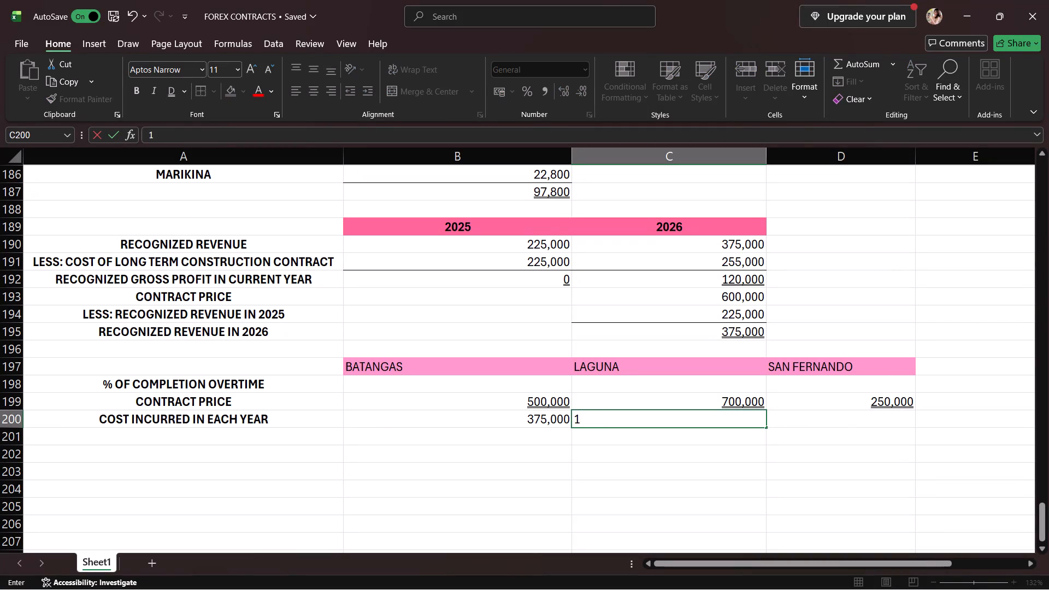
{"action": "type", "text": "00,P00"}
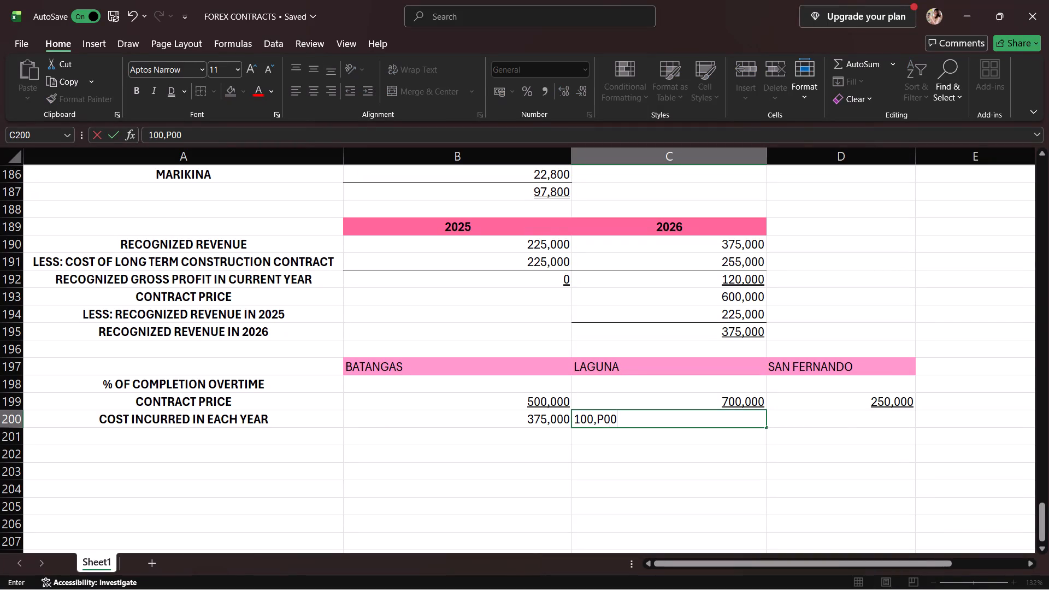
{"action": "key", "text": "BackSpace"}
{"action": "key", "text": "BackSpace"}
{"action": "key", "text": "BackSpace"}
{"action": "type", "text": "000"}
Begin a formula in D200 for the cost incurred for San Fernando.
{"action": "left_click", "coordinate": [783, 411]}
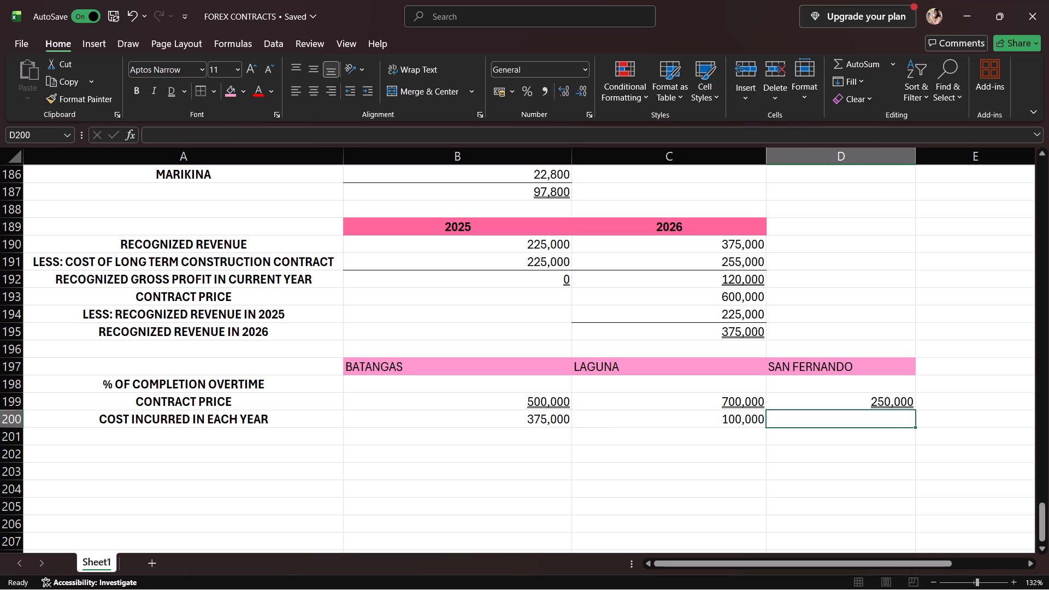
{"action": "key", "text": "equal"}
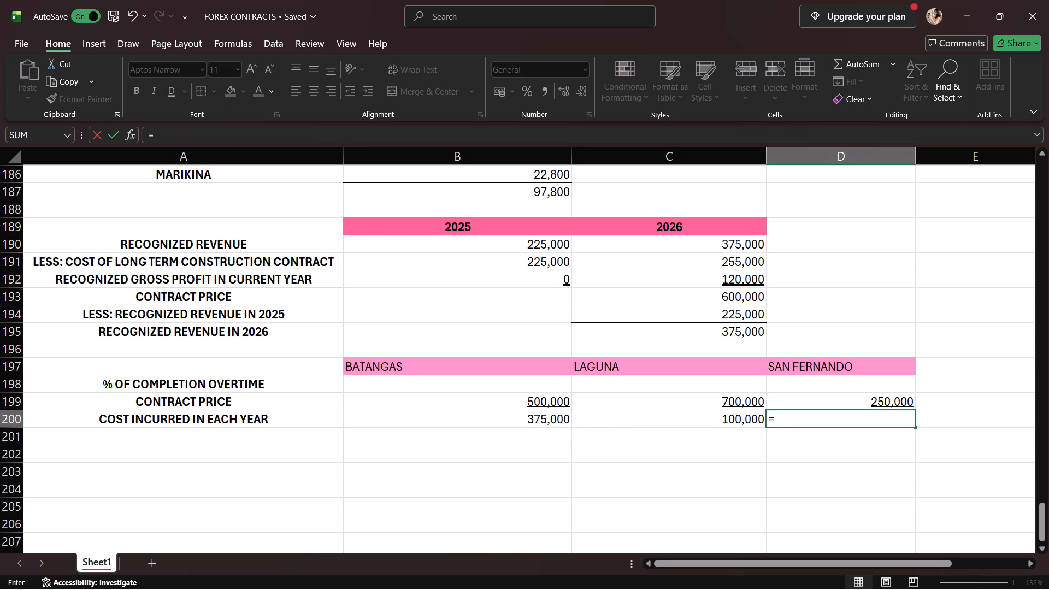
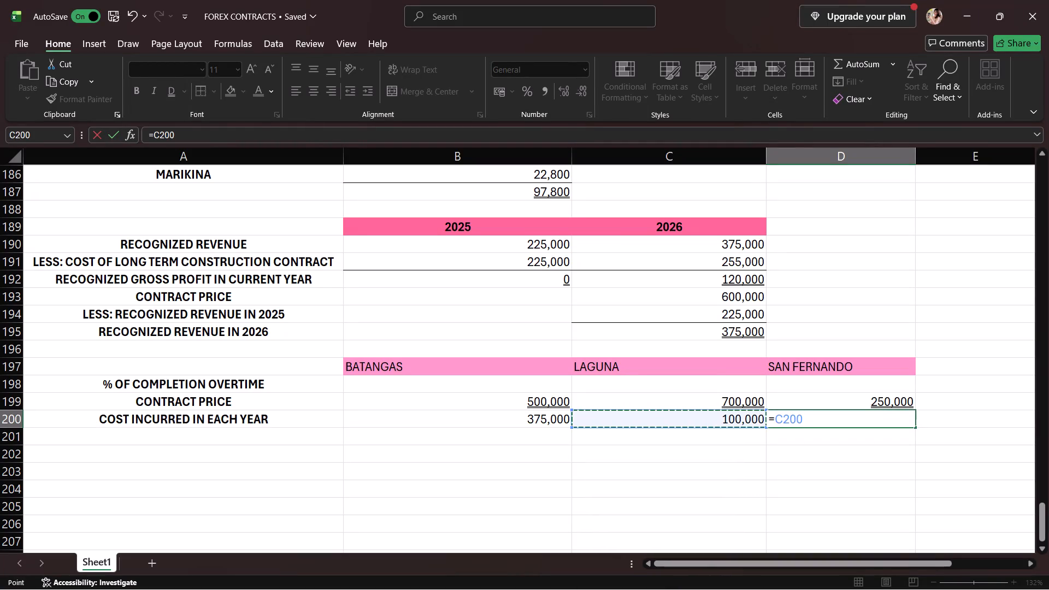
Complete the San Fernando cost incurred formula in D200 as =C200.
{"action": "key", "text": "Return"}
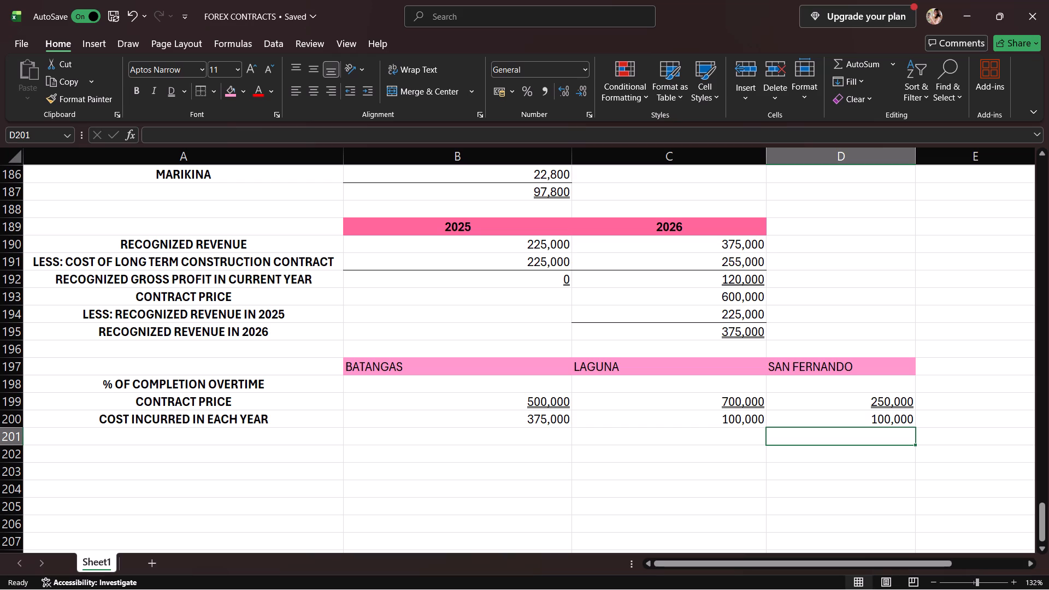
Label A201 "ADD: COST INCURRED IN PRIOR YEAR".
{"action": "left_click", "coordinate": [292, 433]}
{"action": "type", "text": "ADD"}
{"action": "type", "text": ":"}
{"action": "key", "text": "space"}
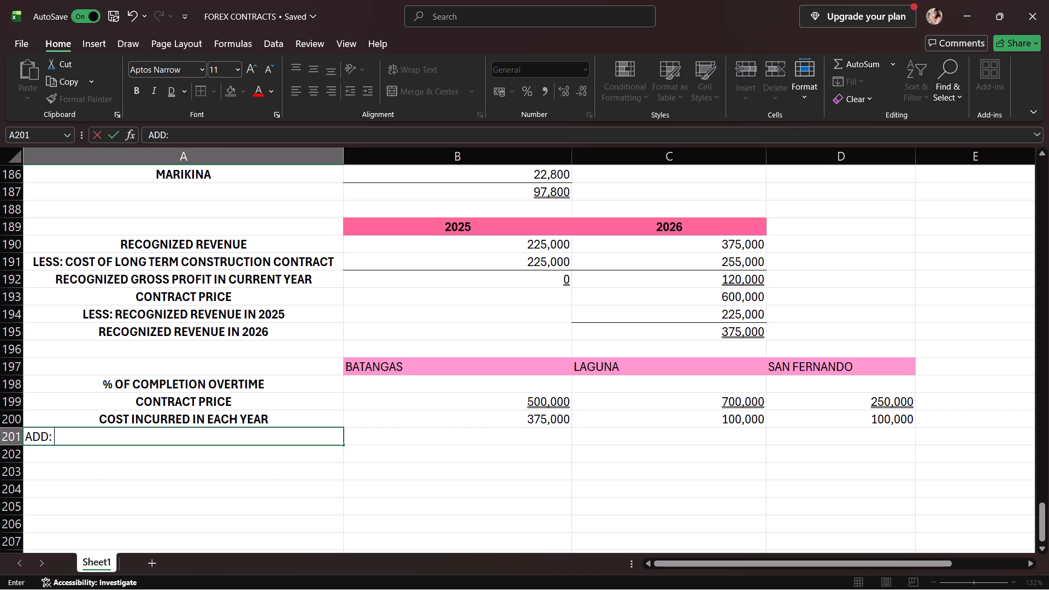
{"action": "type", "text": "COST INCURRED IN PRIOR YEAR"}
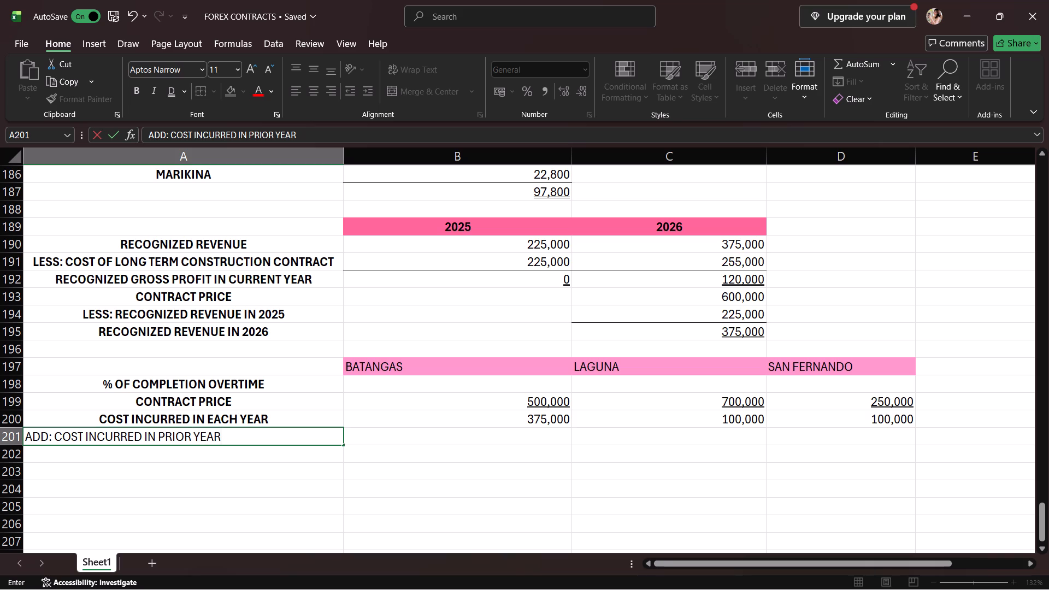
{"action": "key", "text": "Return"}
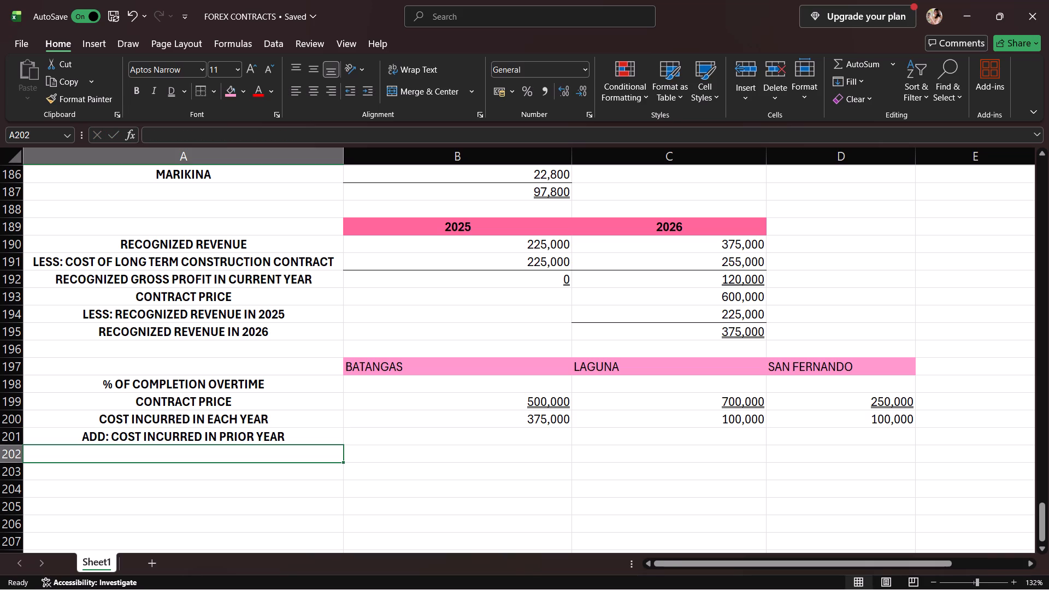
Enter 0 as the prior-year cost incurred for Batangas, Laguna and San Fernando in B201, C201 and D201.
{"action": "left_click", "coordinate": [277, 447]}
{"action": "left_click", "coordinate": [405, 437]}
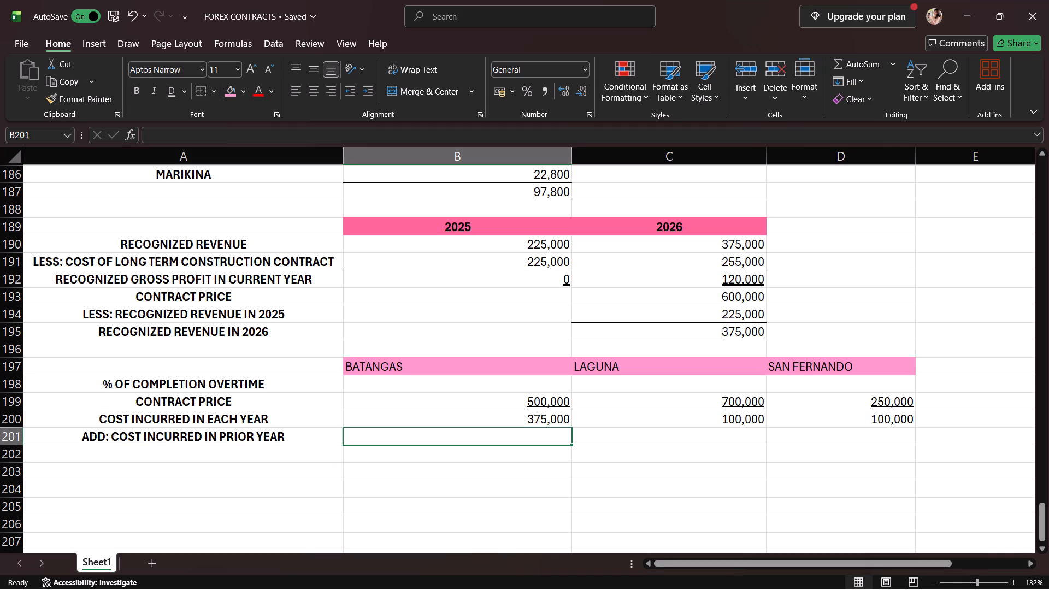
{"action": "key", "text": "0"}
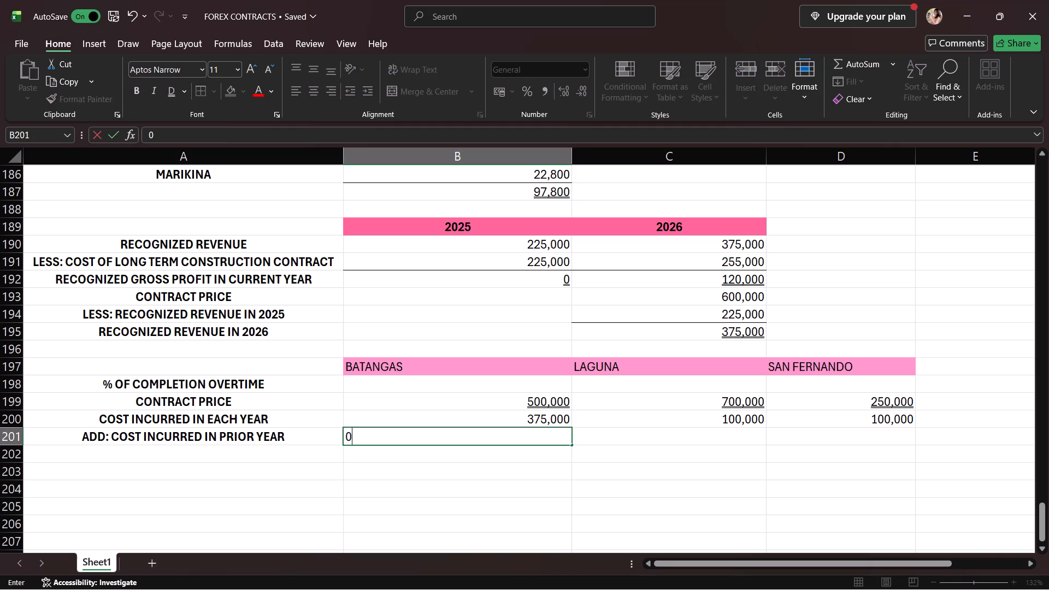
{"action": "left_click", "coordinate": [675, 439]}
{"action": "key", "text": "0"}
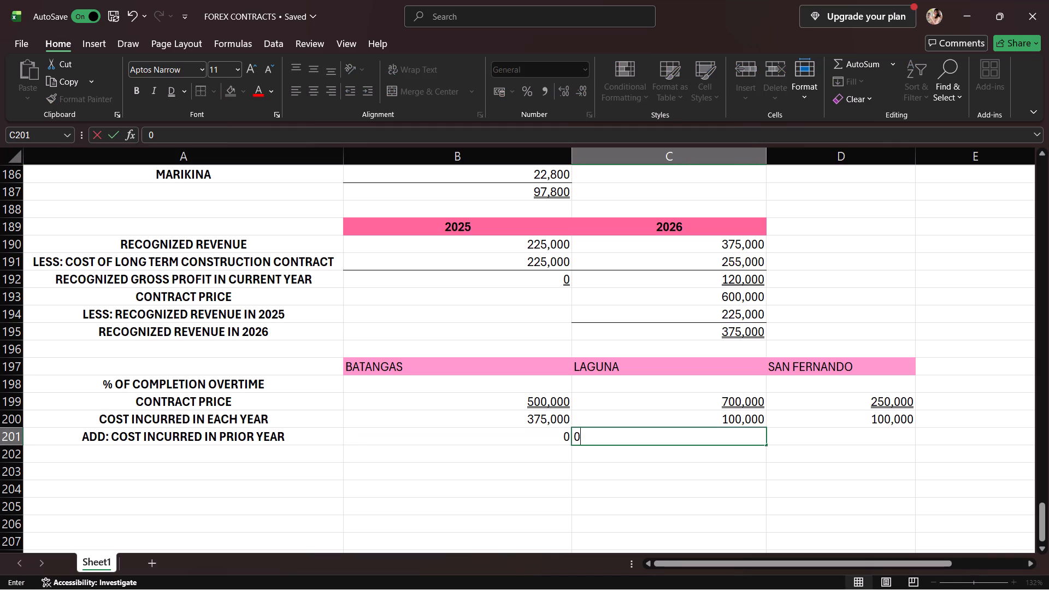
{"action": "left_click", "coordinate": [824, 441]}
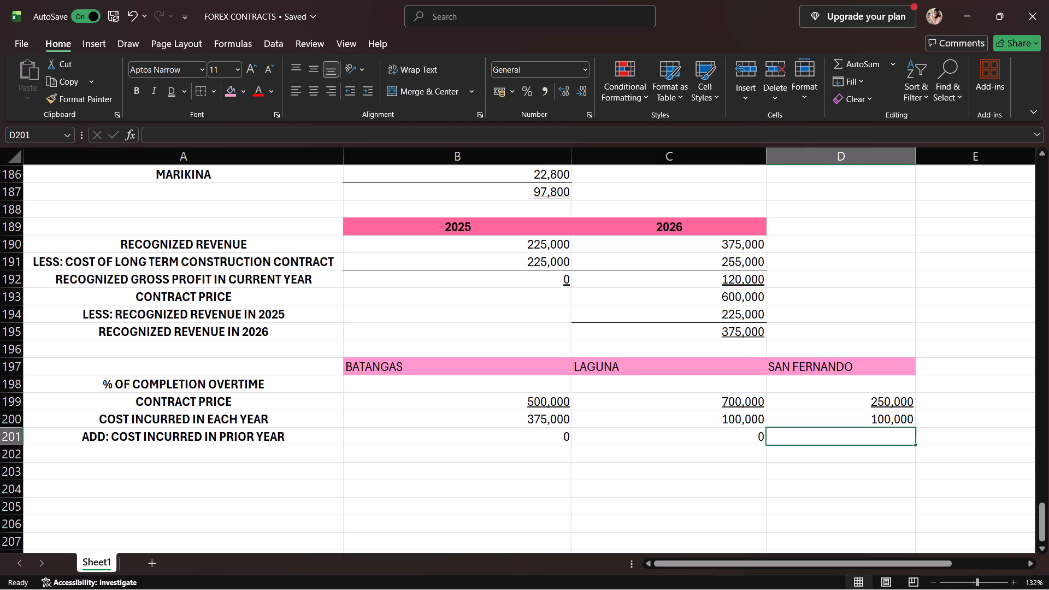
{"action": "key", "text": "0"}
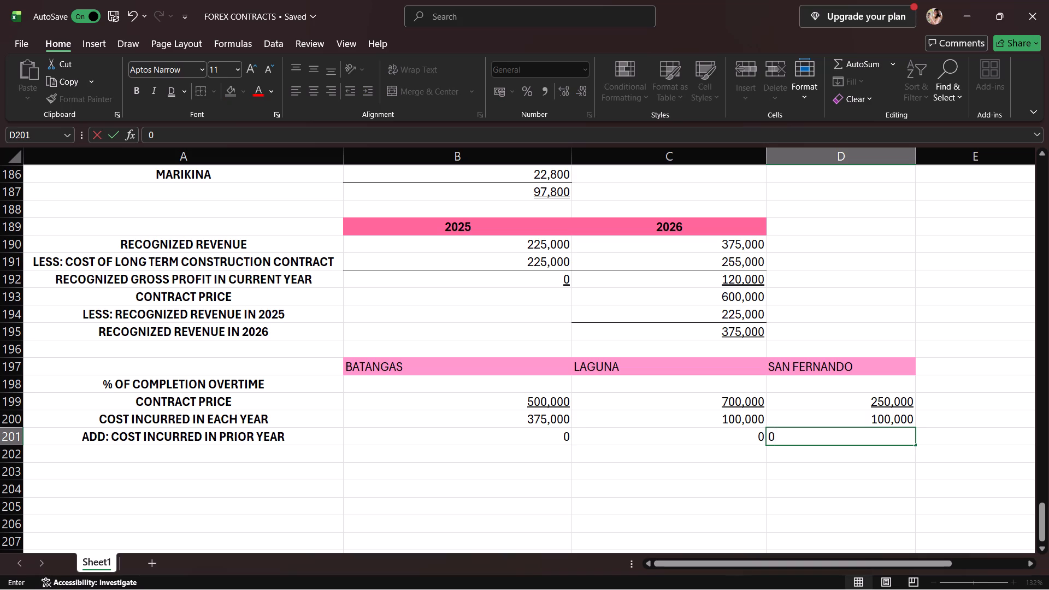
Label A202 "COST INCURRED TO DATE".
{"action": "left_click", "coordinate": [259, 456]}
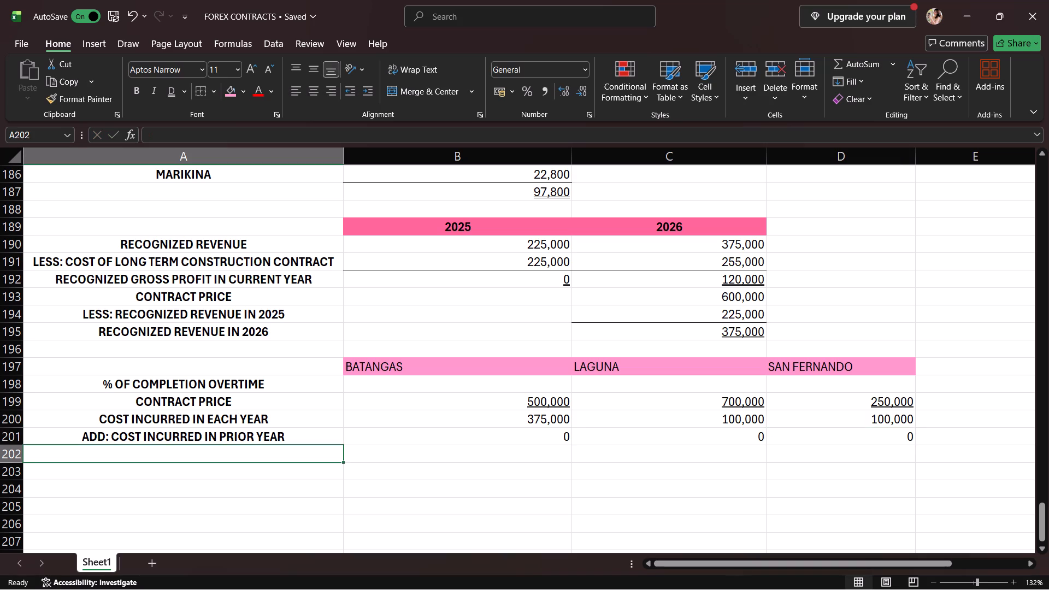
{"action": "type", "text": "COST"}
{"action": "key", "text": "space"}
{"action": "type", "text": "INCURRED TO DATE"}
{"action": "key", "text": "Return"}
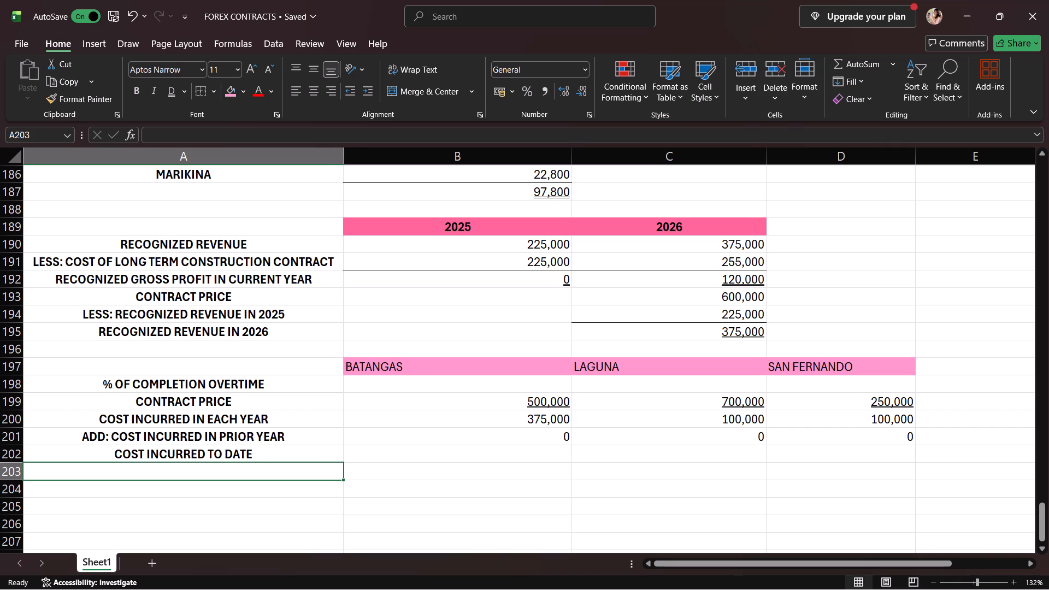
Fill the cost incurred to date with the formulas =B200 in B202, =C200 in C202 and =D200 in D202.
{"action": "left_click", "coordinate": [376, 453]}
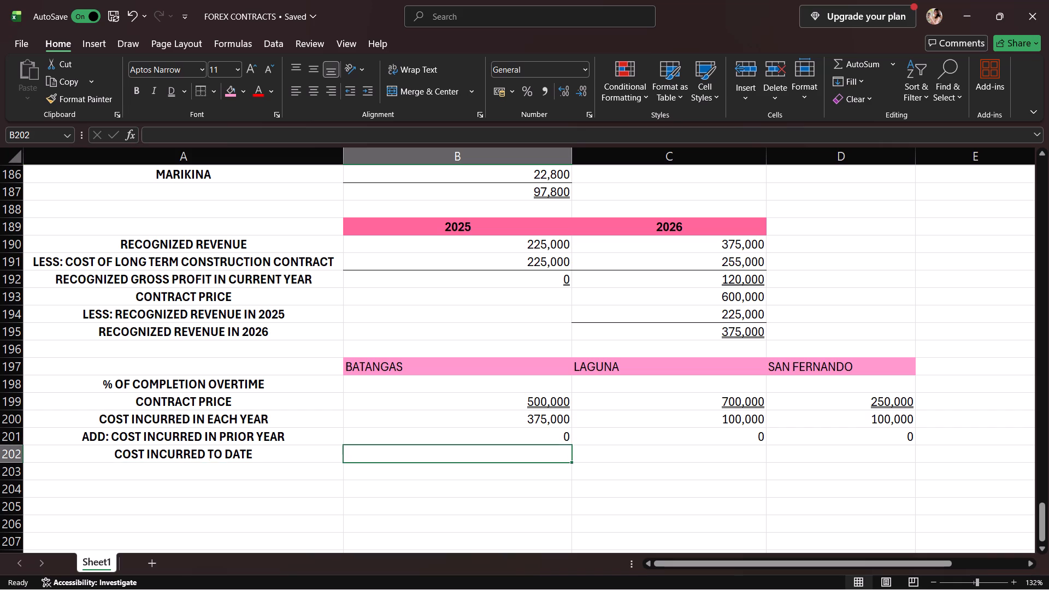
{"action": "key", "text": "equal"}
{"action": "left_click", "coordinate": [456, 417]}
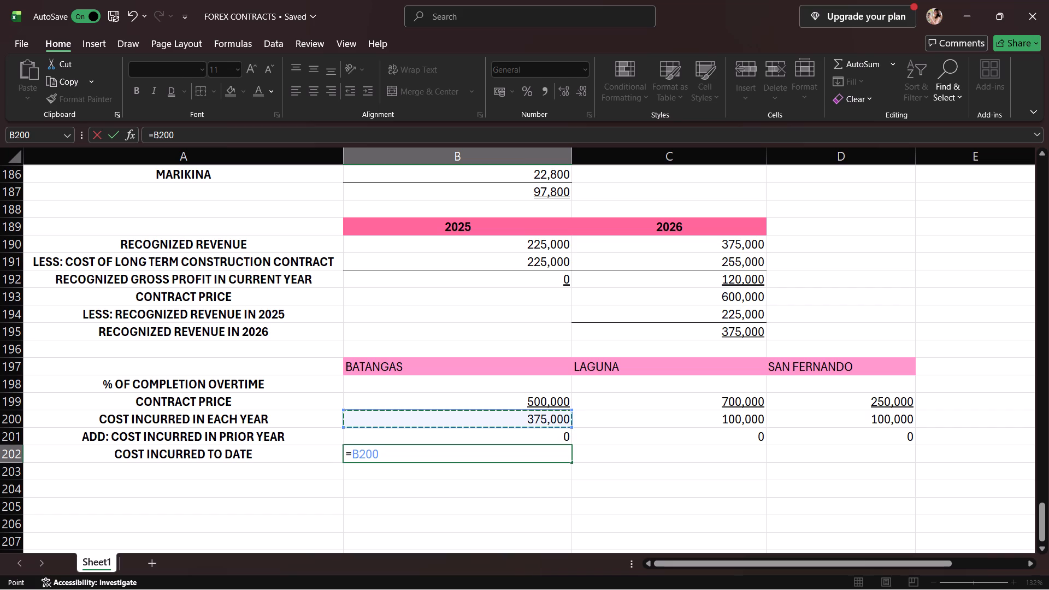
{"action": "key", "text": "Return"}
{"action": "left_click", "coordinate": [617, 452]}
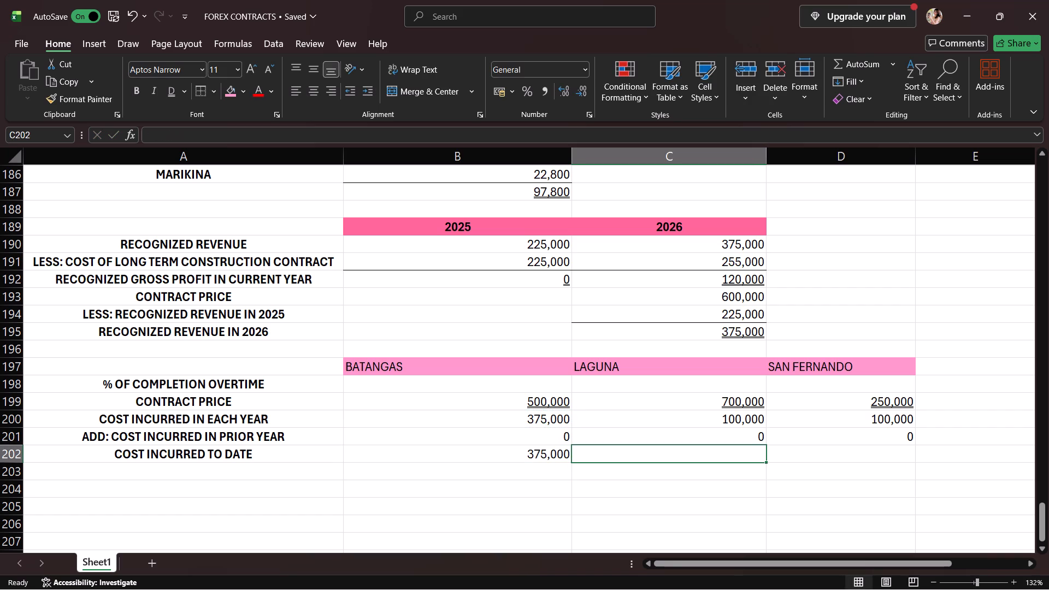
{"action": "key", "text": "equal"}
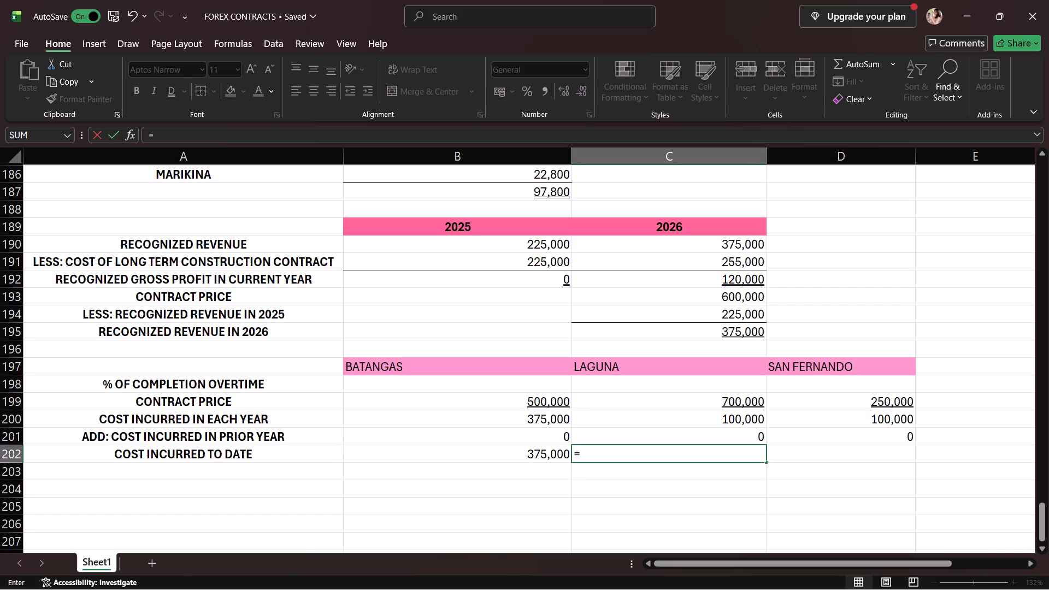
{"action": "left_click", "coordinate": [643, 415]}
{"action": "key", "text": "Return"}
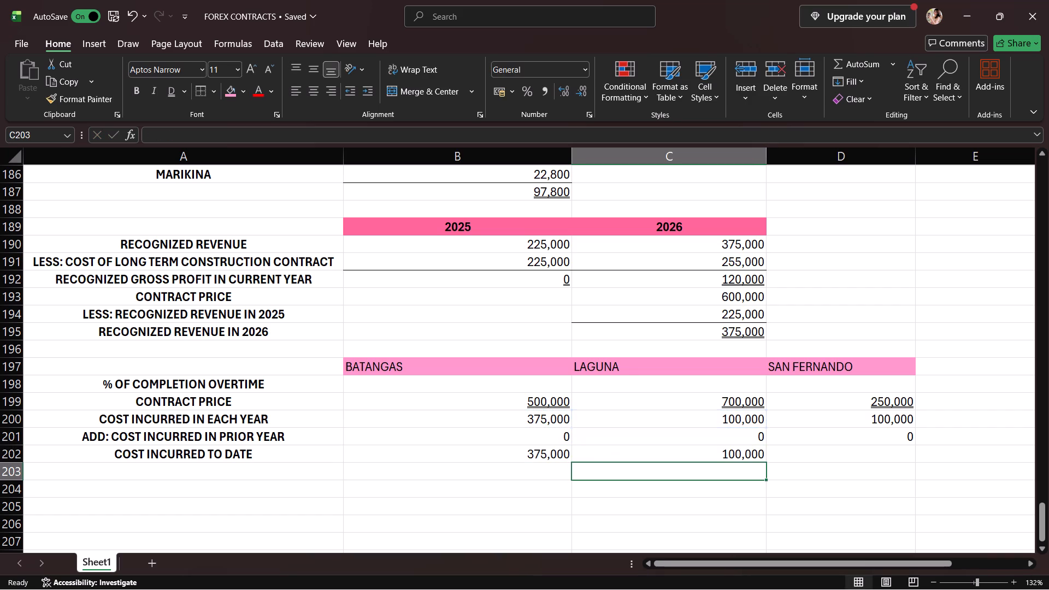
{"action": "left_click", "coordinate": [804, 452]}
{"action": "key", "text": "equal"}
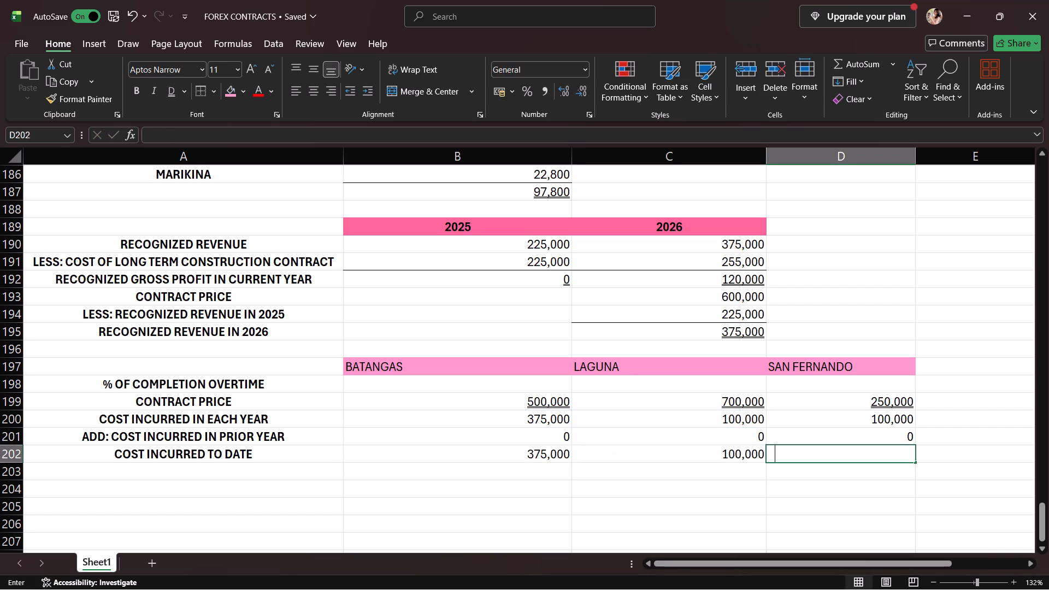
{"action": "left_click", "coordinate": [839, 415]}
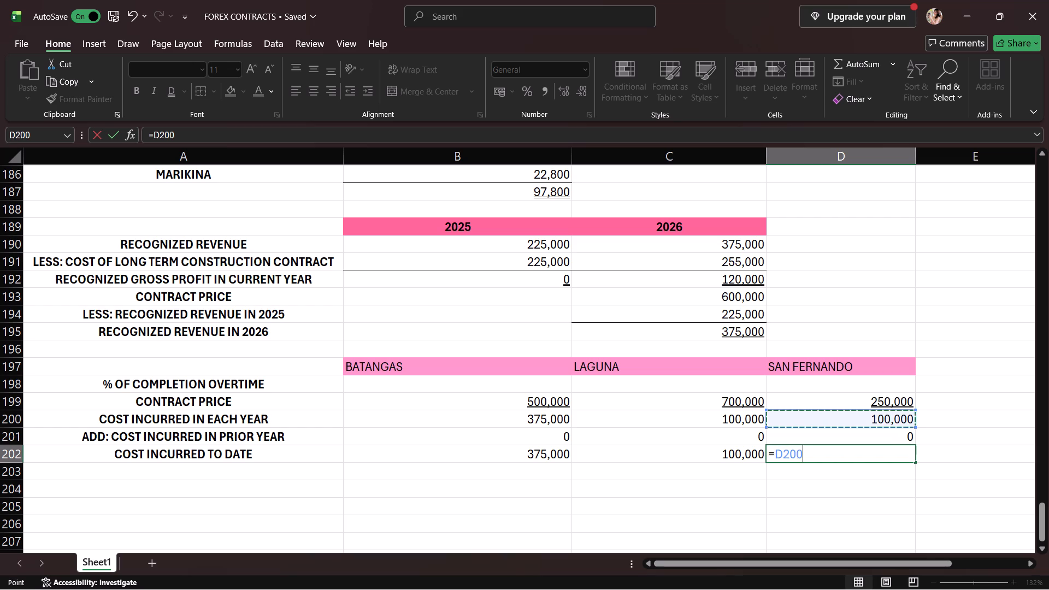
{"action": "key", "text": "Return"}
Add a top border to the cost incurred to date cells B202 to D202.
{"action": "left_click", "coordinate": [505, 439]}
{"action": "left_click", "coordinate": [491, 459]}
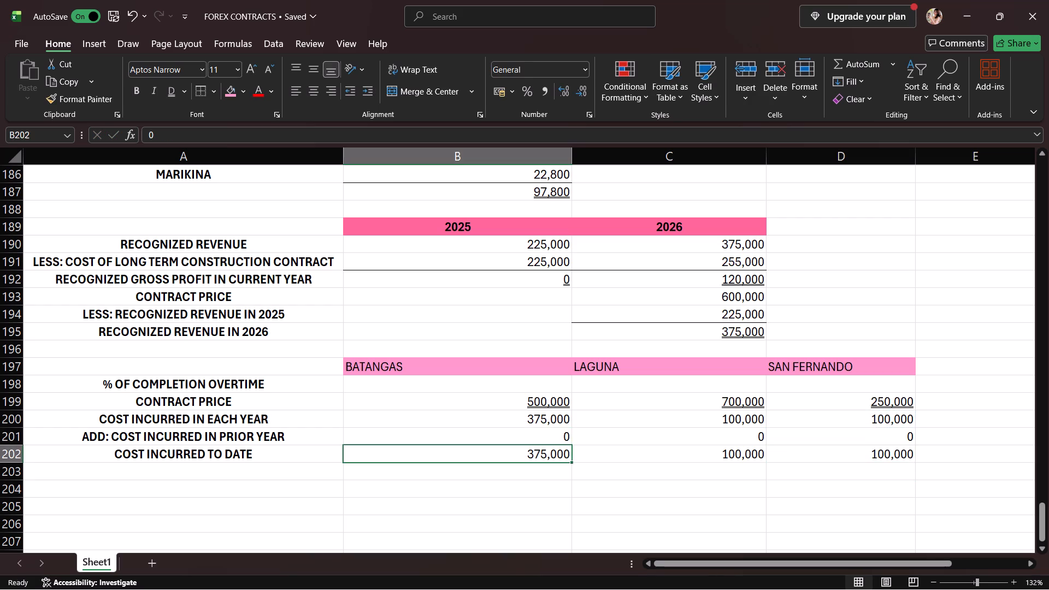
{"action": "left_click_drag", "start_coordinate": [484, 452], "coordinate": [828, 457]}
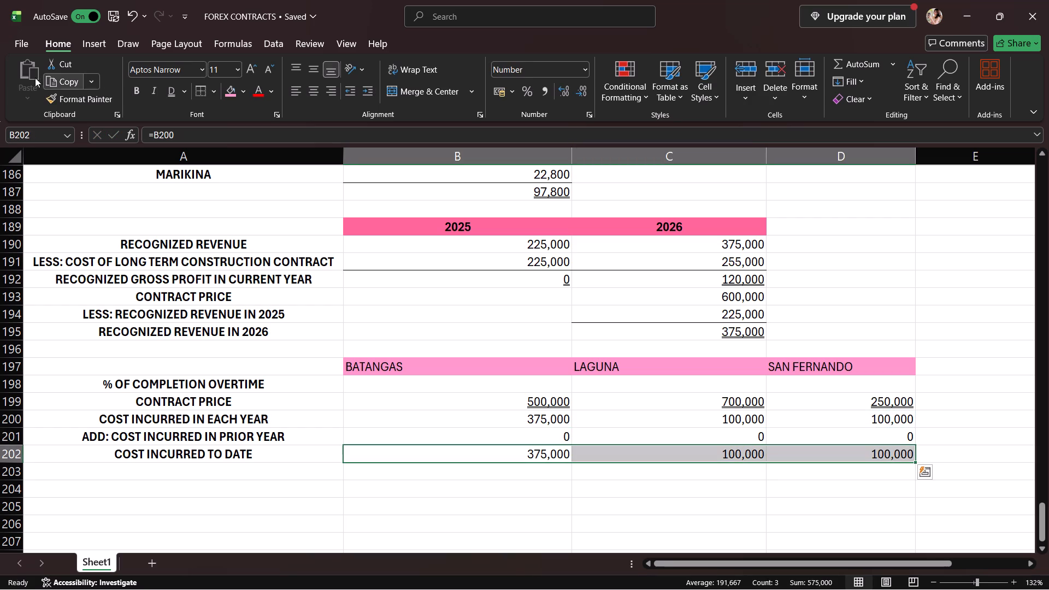
{"action": "left_click", "coordinate": [201, 82]}
{"action": "left_click", "coordinate": [204, 97]}
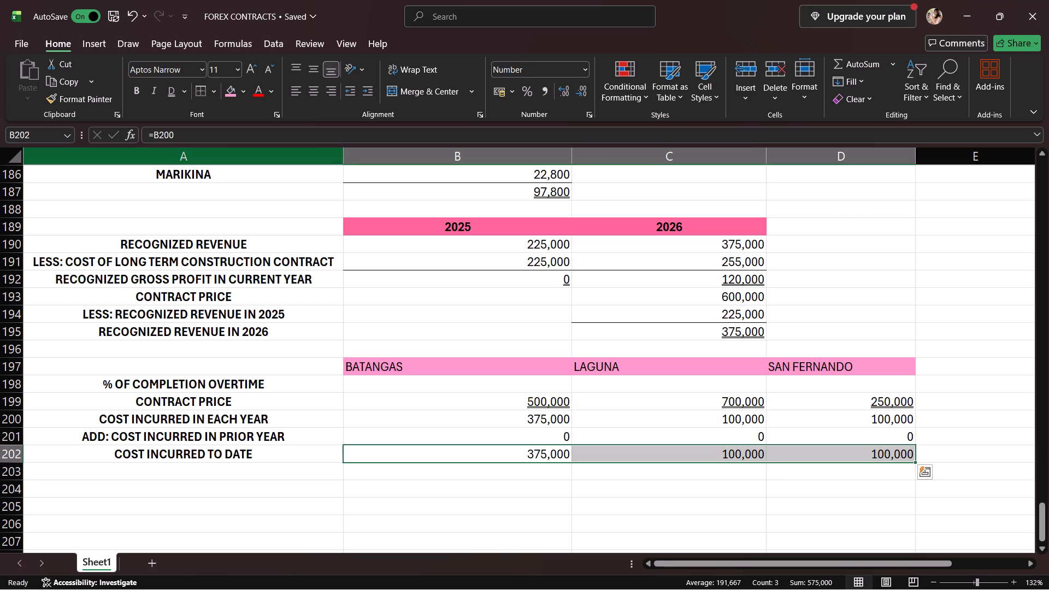
{"action": "left_click", "coordinate": [352, 493]}
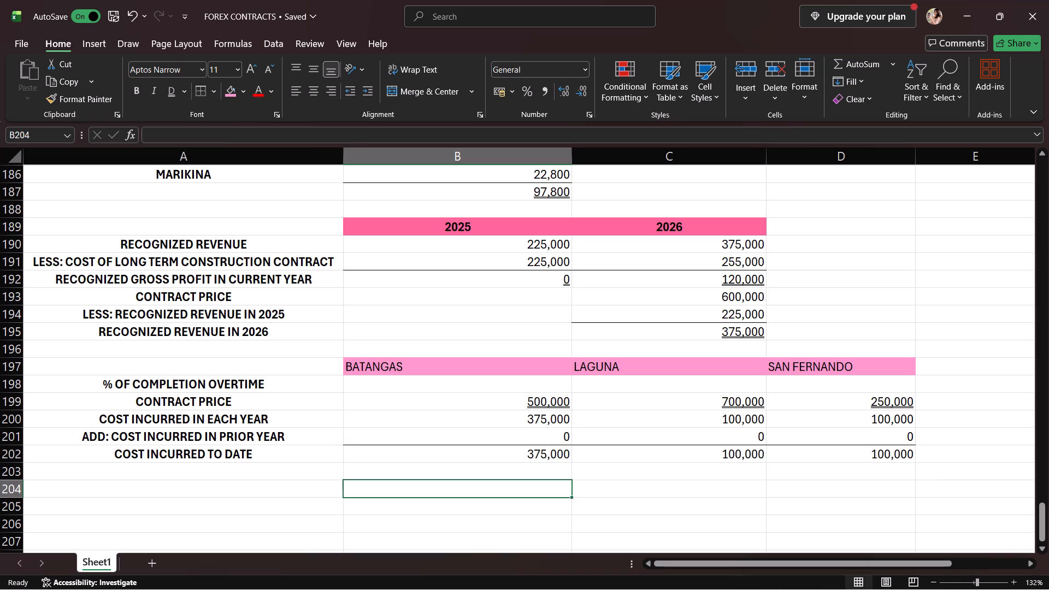
Label A203 "ADD: ESTIMATED COST TO COMPLETE".
{"action": "left_click", "coordinate": [192, 468]}
{"action": "type", "text": "ADDl"}
{"action": "key", "text": "BackSpace"}
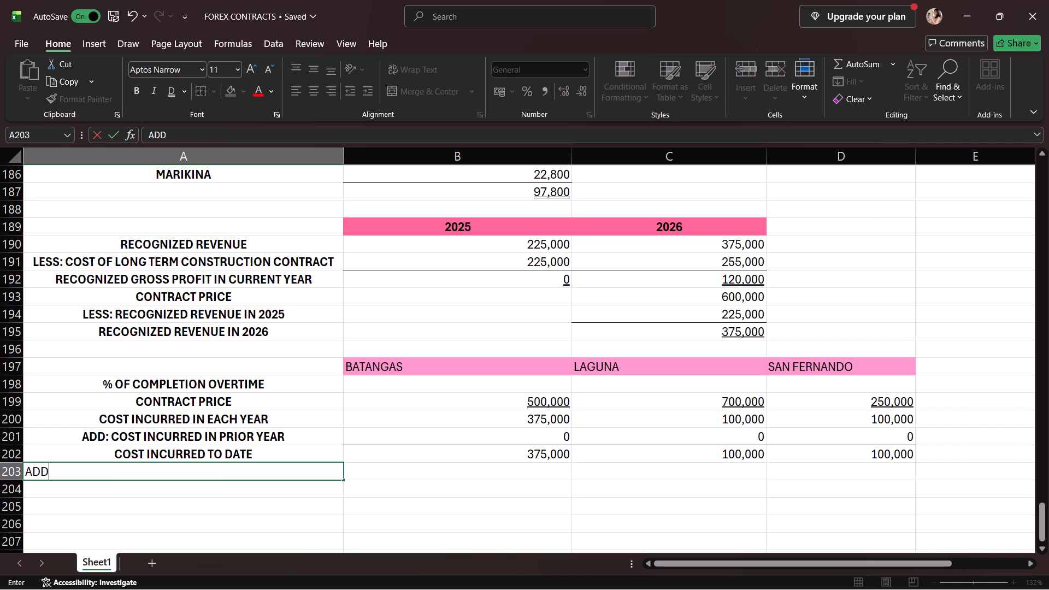
{"action": "type", "text": ": EST"}
{"action": "type", "text": "IMATED COST TO COMPLETE"}
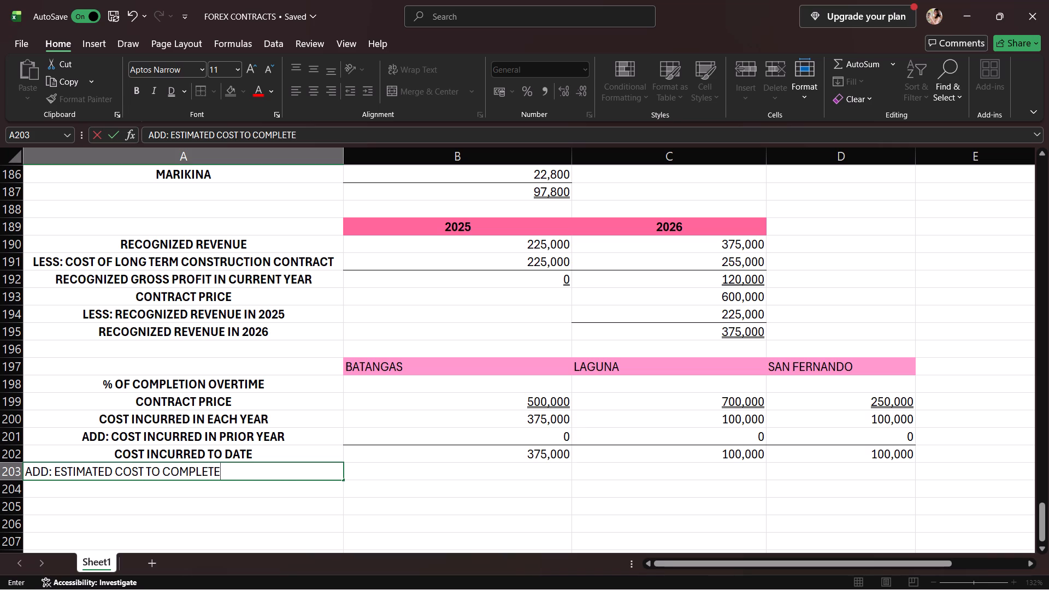
{"action": "key", "text": "Return"}
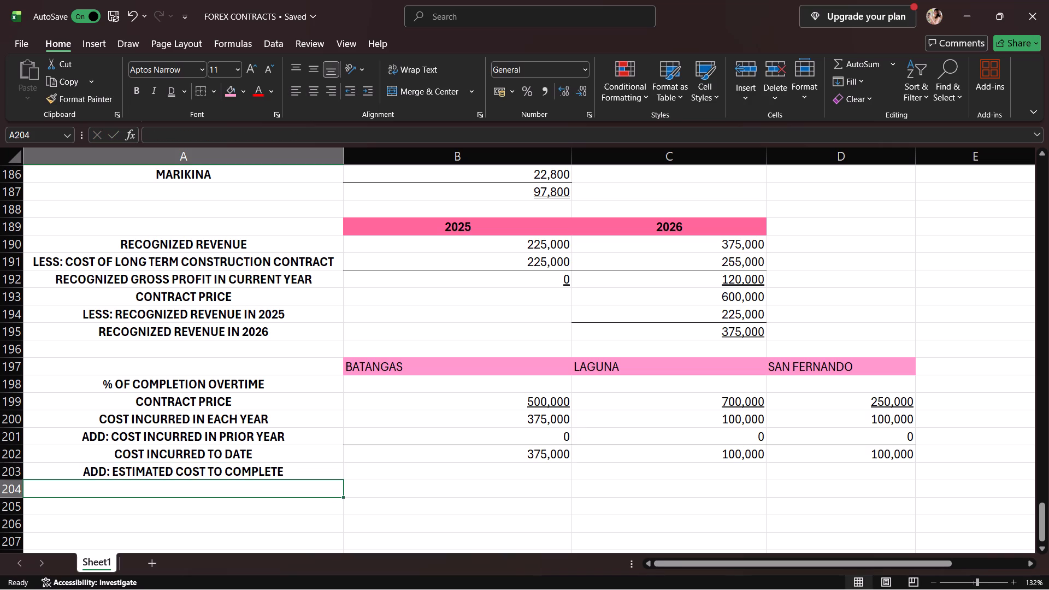
Enter the estimated cost to complete as 0 for Batangas, 400,000 for Laguna and 100,000 for San Fernando in row 203.
{"action": "left_click", "coordinate": [374, 471]}
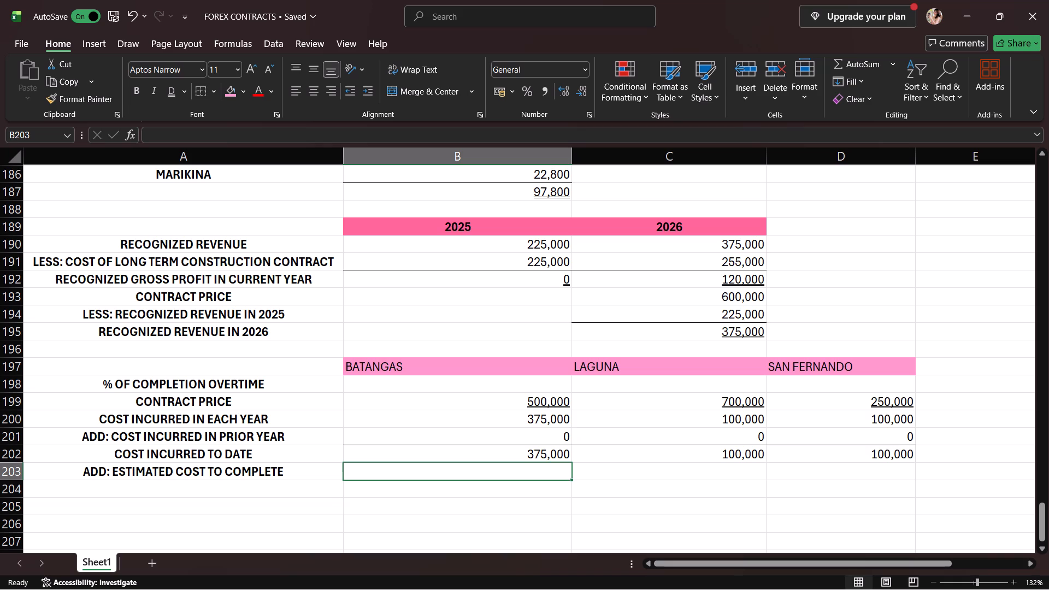
{"action": "key", "text": "0"}
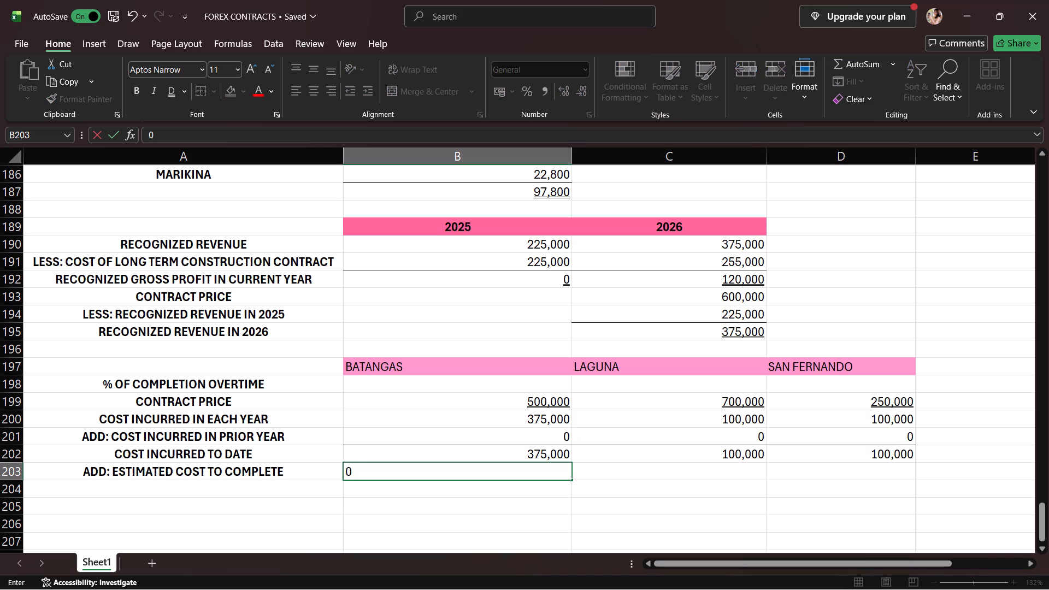
{"action": "left_click", "coordinate": [587, 468]}
{"action": "type", "text": "400,000"}
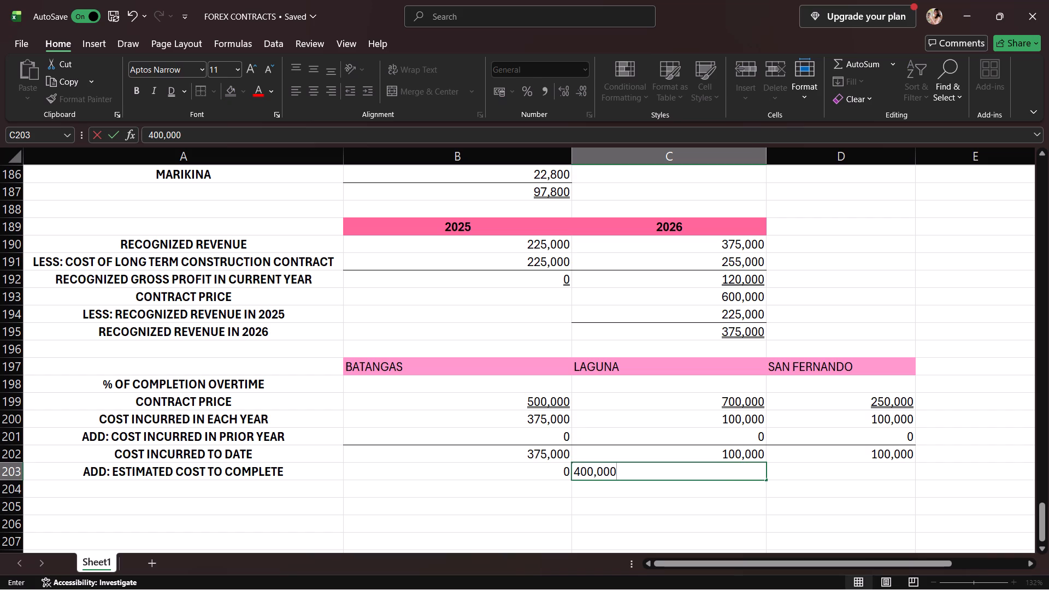
{"action": "key", "text": "Return"}
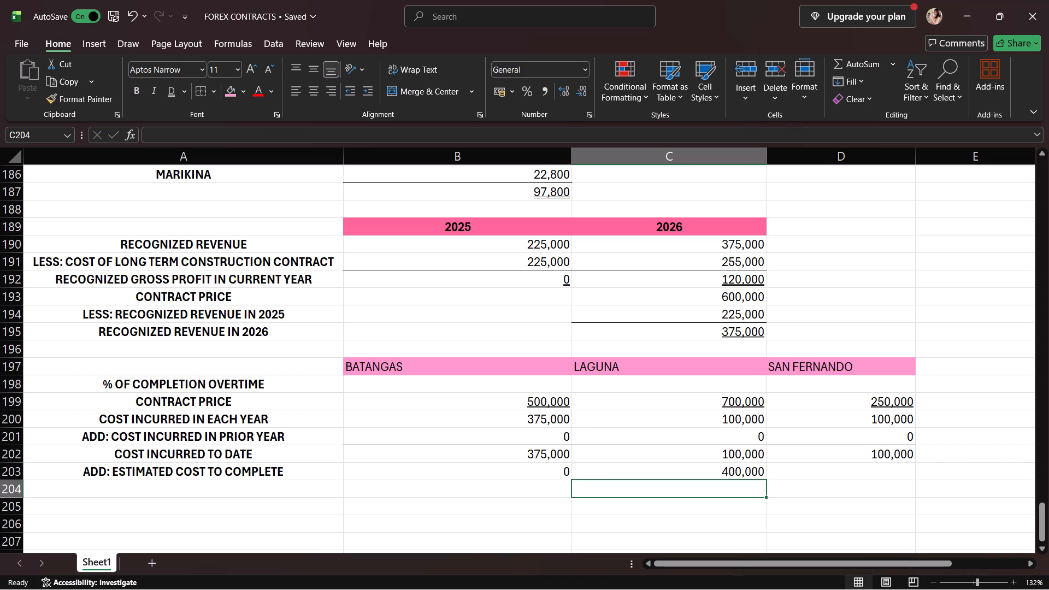
{"action": "left_click", "coordinate": [784, 468]}
{"action": "type", "text": "100,"}
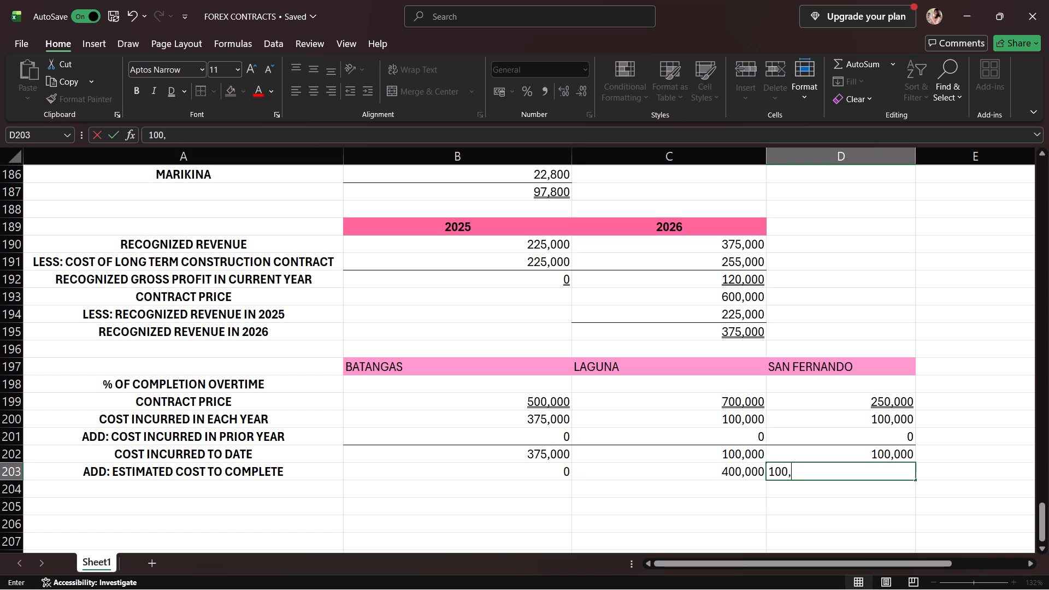
{"action": "type", "text": "000"}
{"action": "key", "text": "Return"}
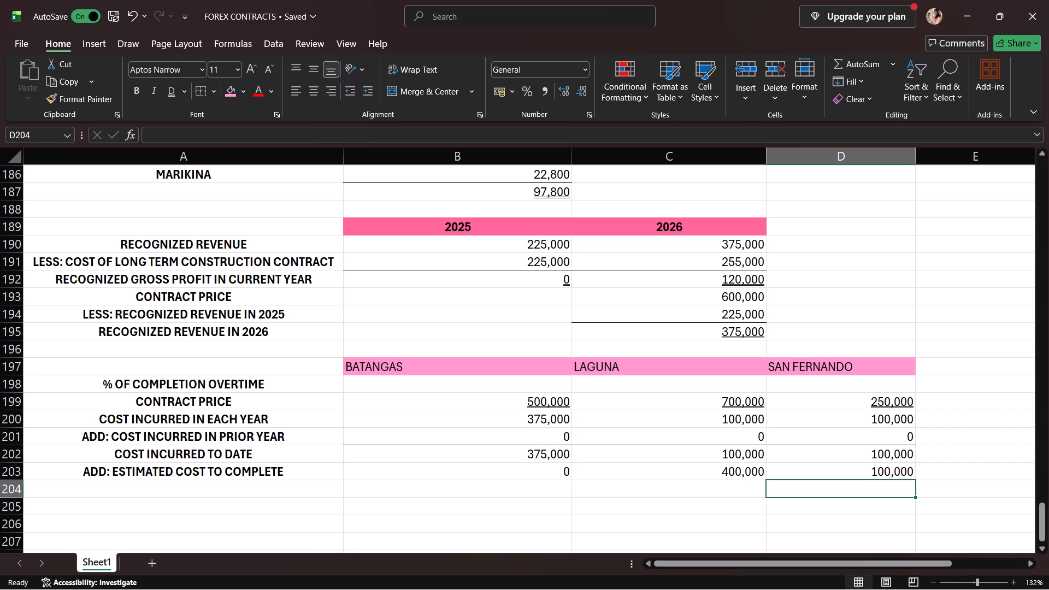
Add a top border to the empty cells B204 to D204 below the estimated cost to complete.
{"action": "left_click_drag", "start_coordinate": [492, 497], "coordinate": [496, 494]}
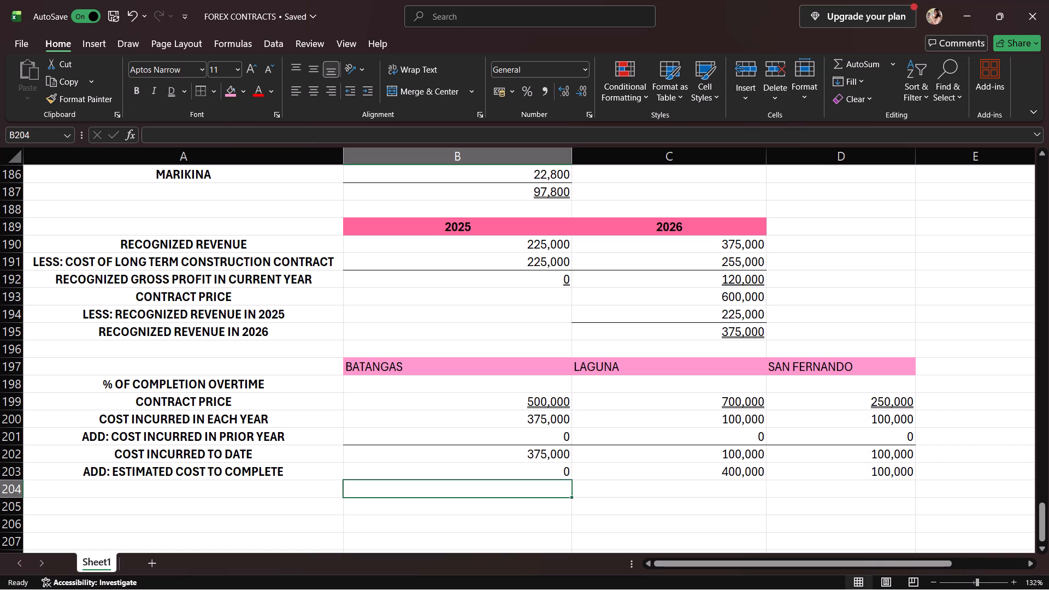
{"action": "left_click_drag", "start_coordinate": [496, 494], "coordinate": [670, 492]}
{"action": "left_click_drag", "start_coordinate": [730, 487], "coordinate": [739, 486]}
{"action": "left_click", "coordinate": [819, 488]}
{"action": "left_click_drag", "start_coordinate": [819, 488], "coordinate": [811, 489]}
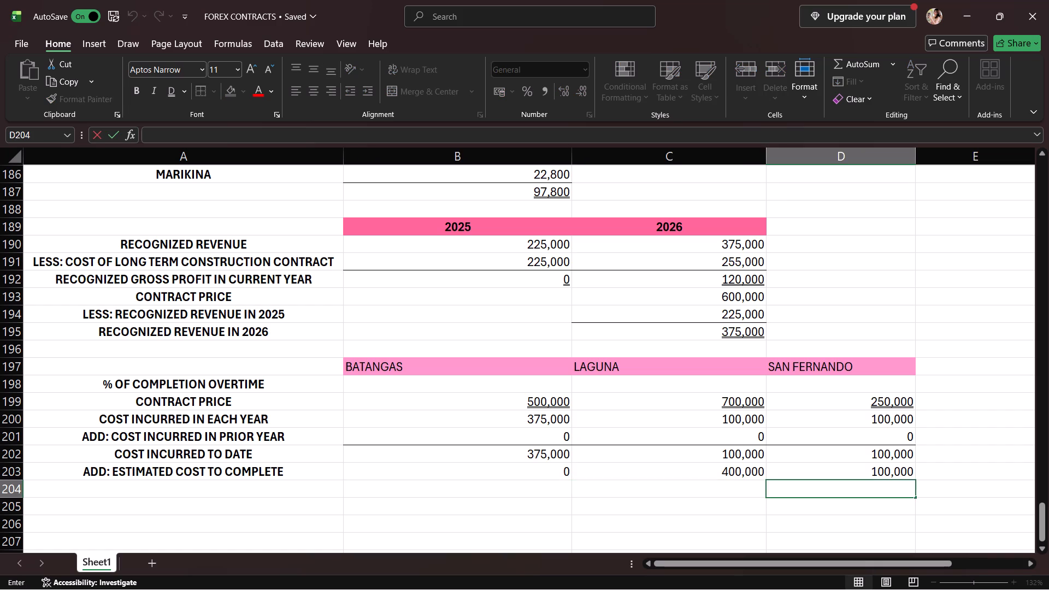
{"action": "left_click", "coordinate": [528, 493]}
{"action": "left_click_drag", "start_coordinate": [556, 485], "coordinate": [606, 493]}
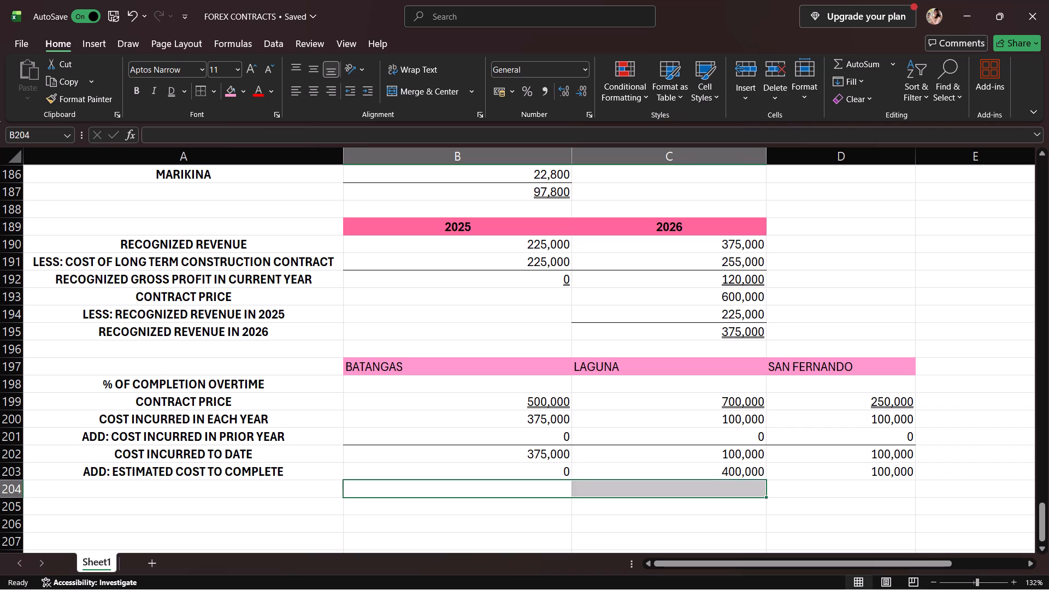
{"action": "left_click_drag", "start_coordinate": [606, 493], "coordinate": [660, 499]}
{"action": "left_click", "coordinate": [794, 482]}
{"action": "left_click", "coordinate": [536, 483]}
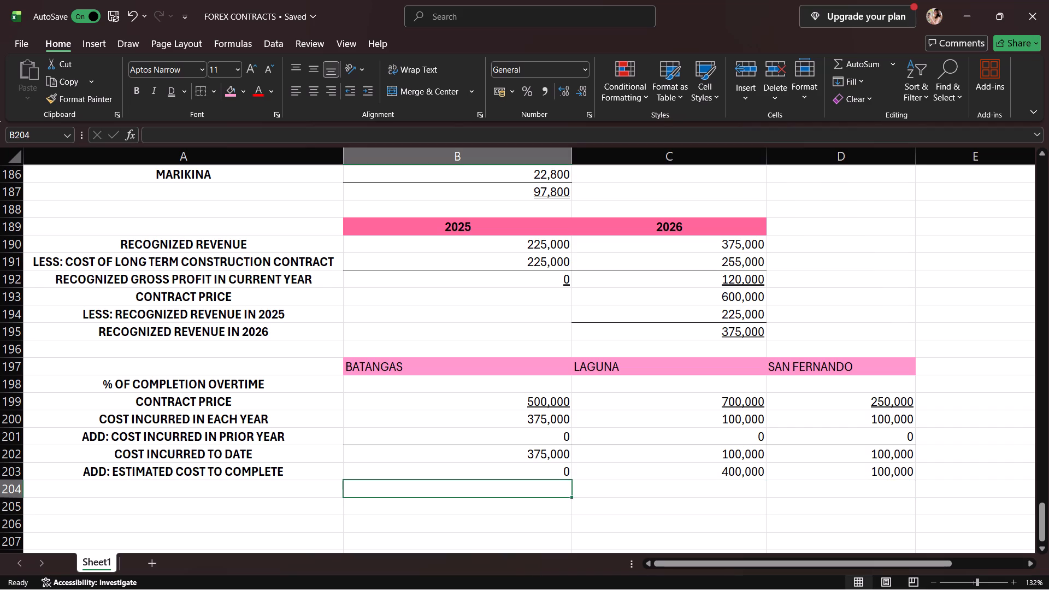
{"action": "left_click_drag", "start_coordinate": [537, 486], "coordinate": [785, 486]}
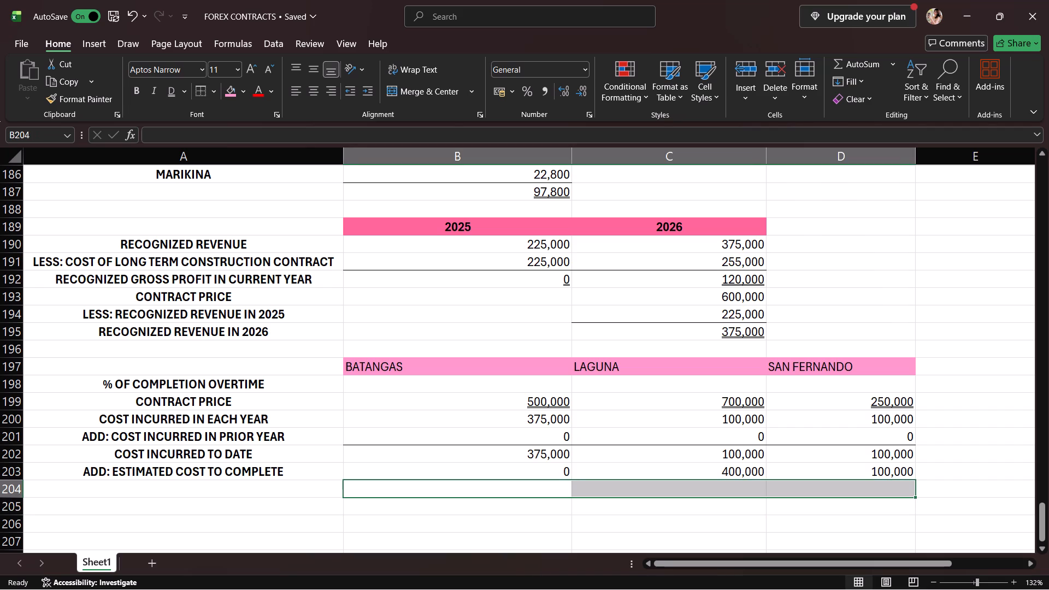
{"action": "left_click", "coordinate": [196, 94]}
Label A204 "TOTAL ESTIMATED COST".
{"action": "left_click", "coordinate": [271, 485]}
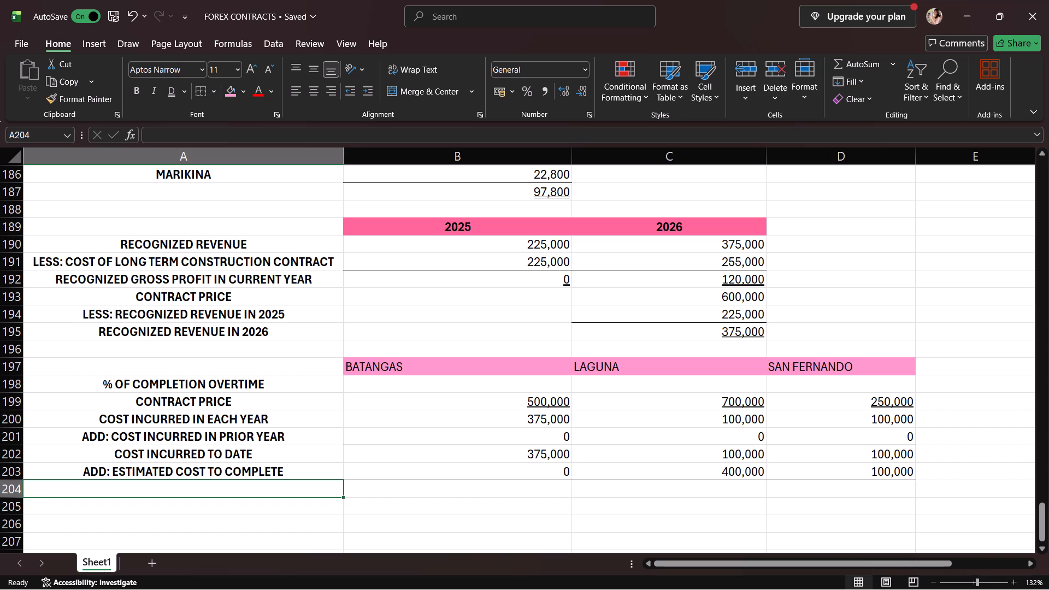
{"action": "type", "text": "TOTAL ESTIMATED COST"}
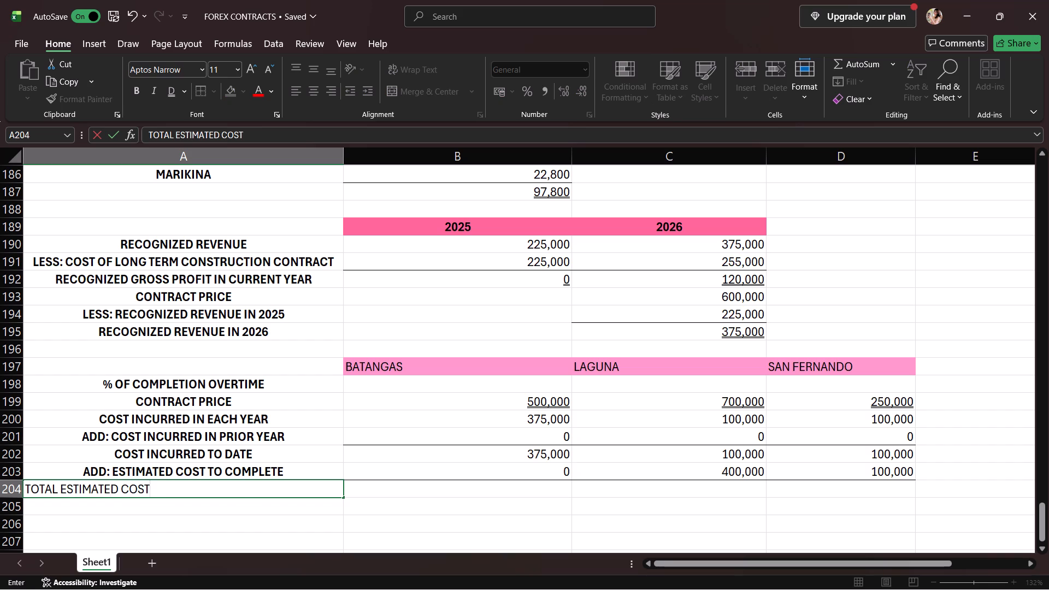
{"action": "key", "text": "Return"}
{"action": "left_click", "coordinate": [264, 492]}
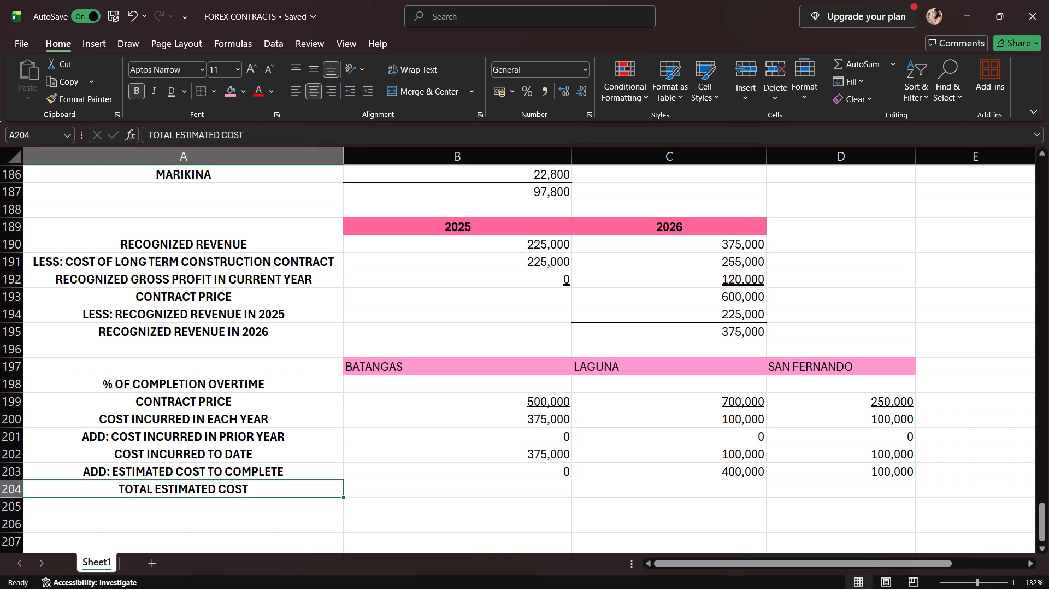
Fill the total estimated cost for Batangas with =B202 in B204 and for Laguna with =C202+C203 in C204.
{"action": "left_click", "coordinate": [505, 491]}
{"action": "key", "text": "equal"}
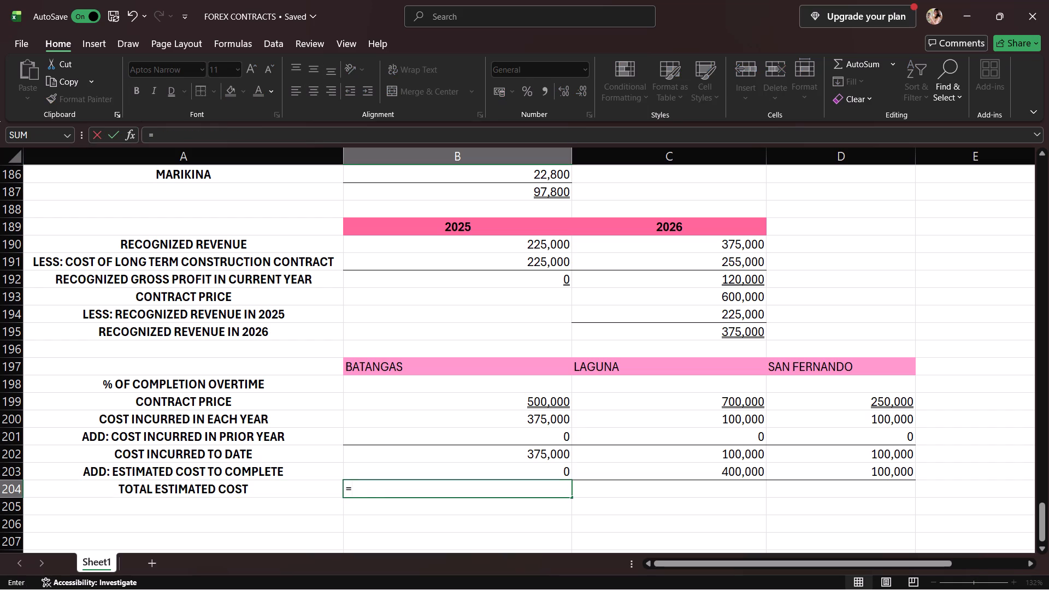
{"action": "left_click", "coordinate": [494, 459]}
{"action": "key", "text": "Return"}
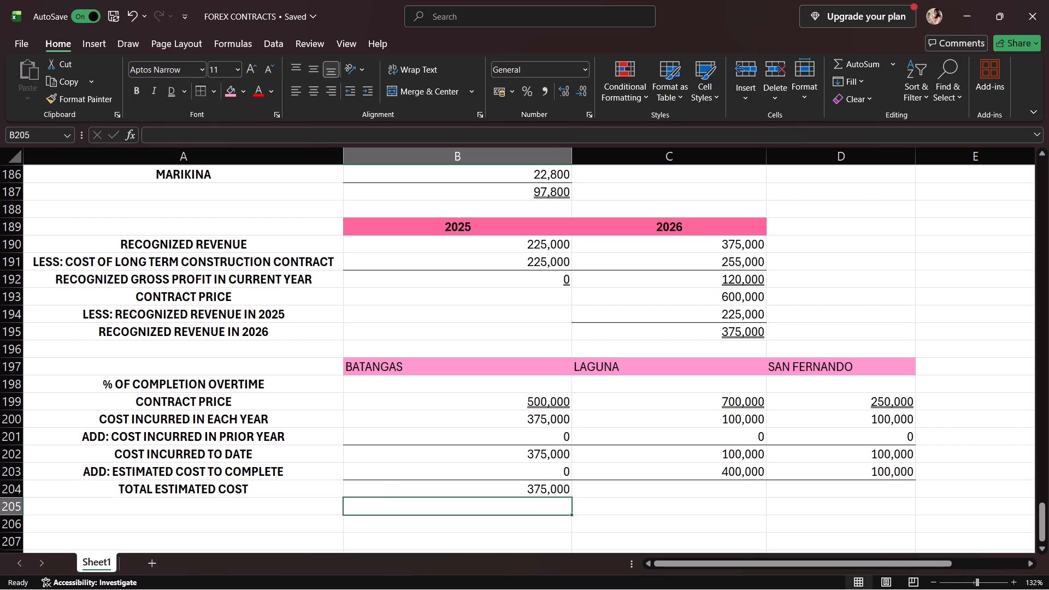
{"action": "left_click", "coordinate": [581, 490]}
{"action": "key", "text": "equal"}
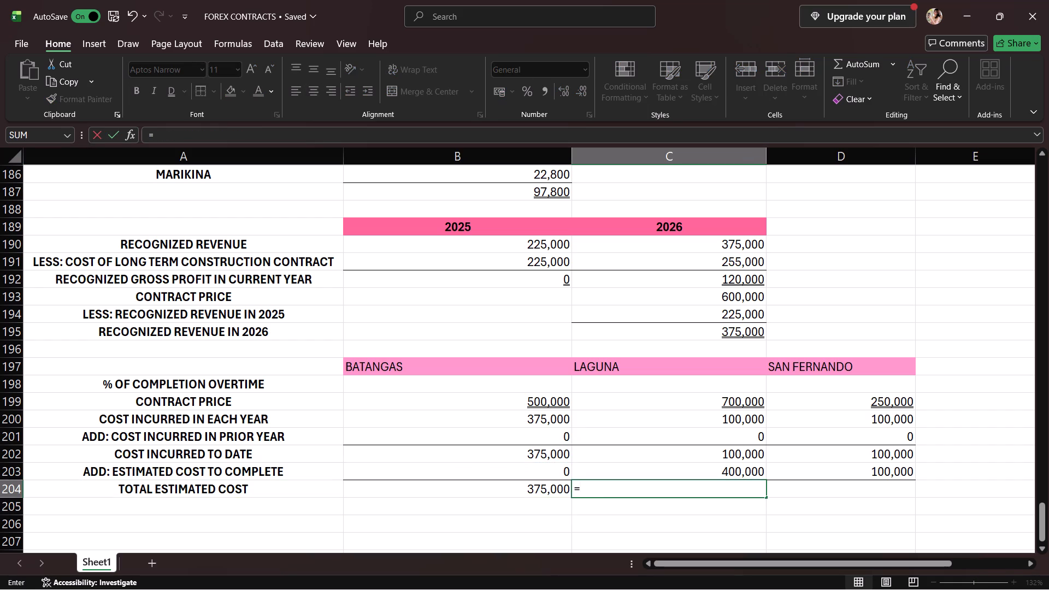
{"action": "left_click", "coordinate": [653, 457]}
{"action": "key", "text": "plus"}
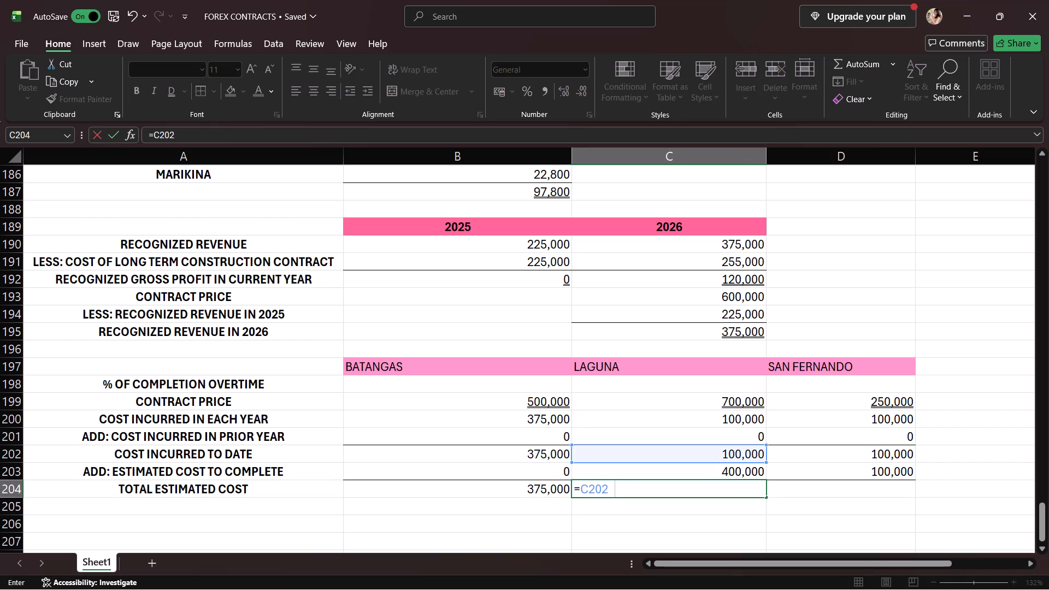
{"action": "left_click", "coordinate": [652, 480]}
{"action": "left_click", "coordinate": [659, 470]}
{"action": "key", "text": "Return"}
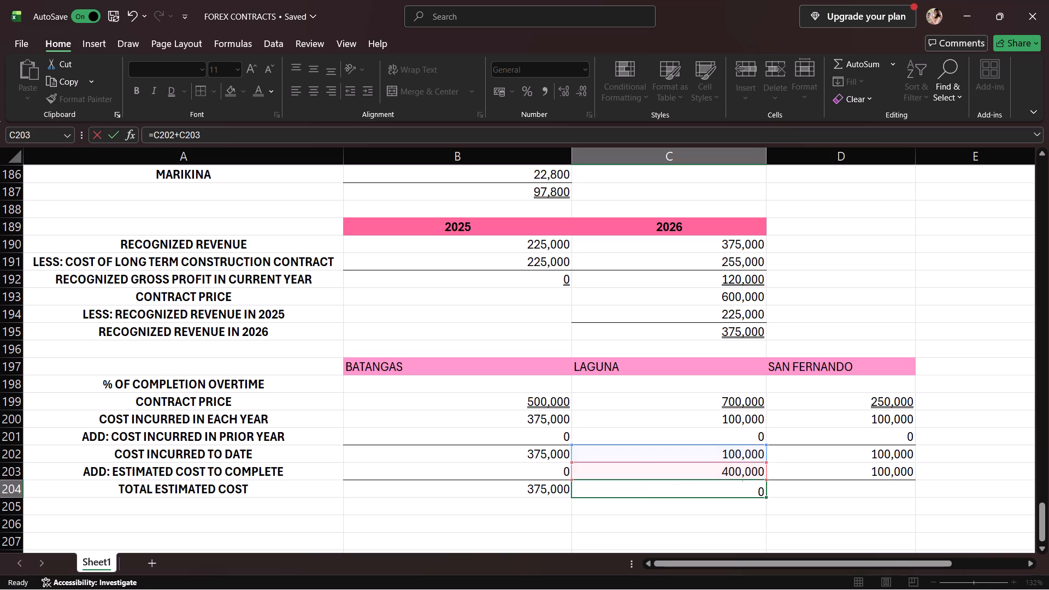
Fill San Fernando's total estimated cost in D204 with the formula =D202+D203.
{"action": "left_click", "coordinate": [831, 496]}
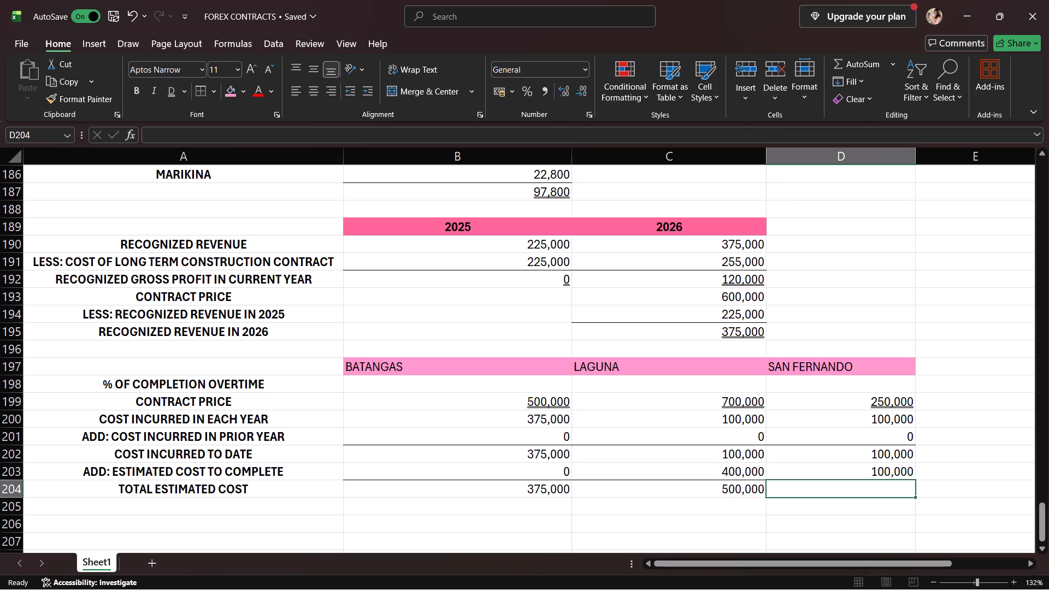
{"action": "key", "text": "equal"}
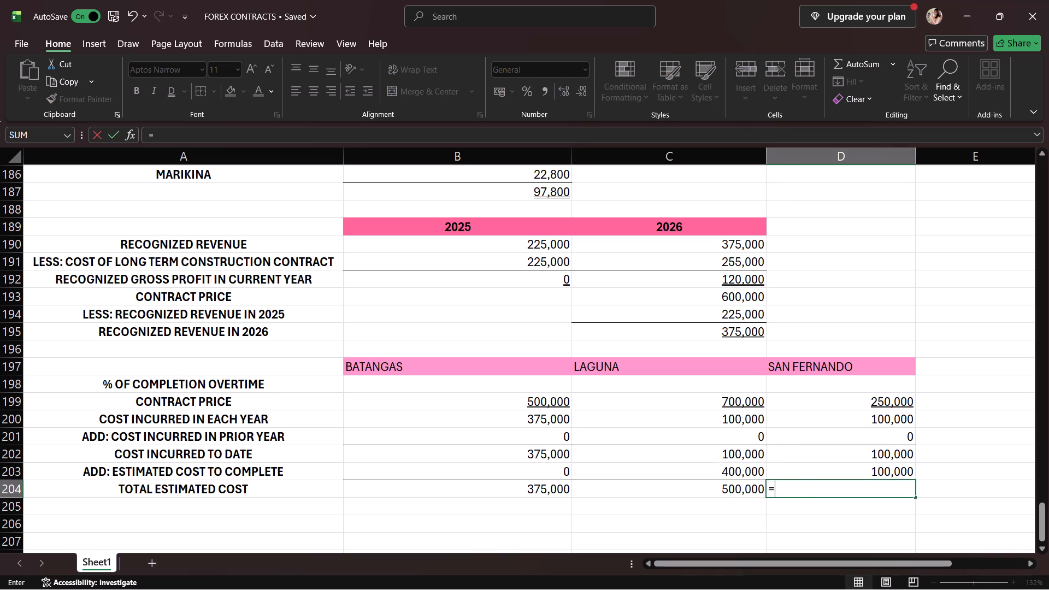
{"action": "left_click", "coordinate": [861, 446]}
{"action": "key", "text": "plus"}
{"action": "left_click", "coordinate": [846, 494]}
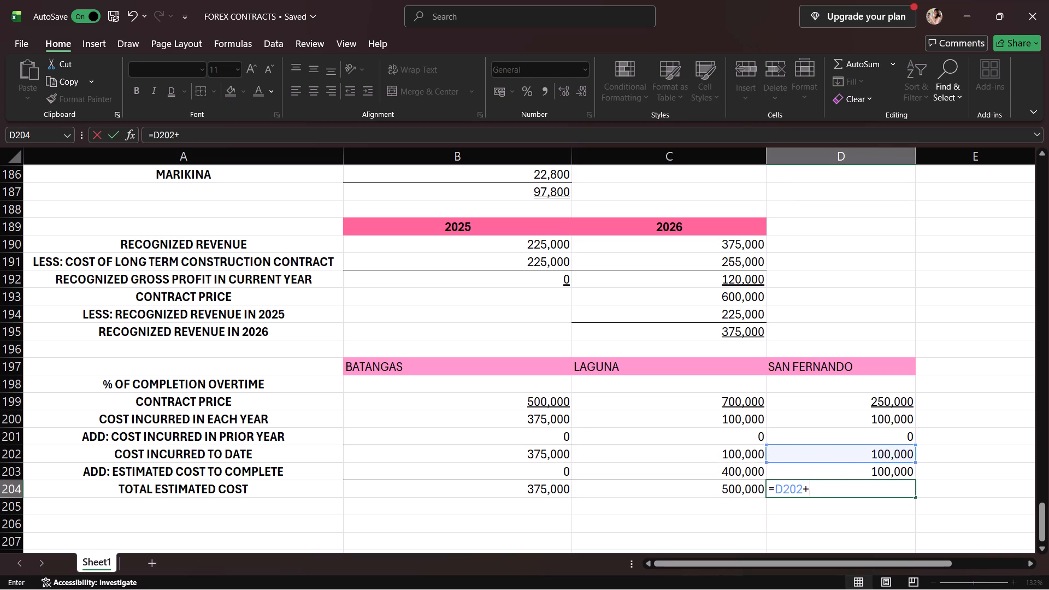
{"action": "left_click", "coordinate": [857, 469]}
{"action": "key", "text": "Return"}
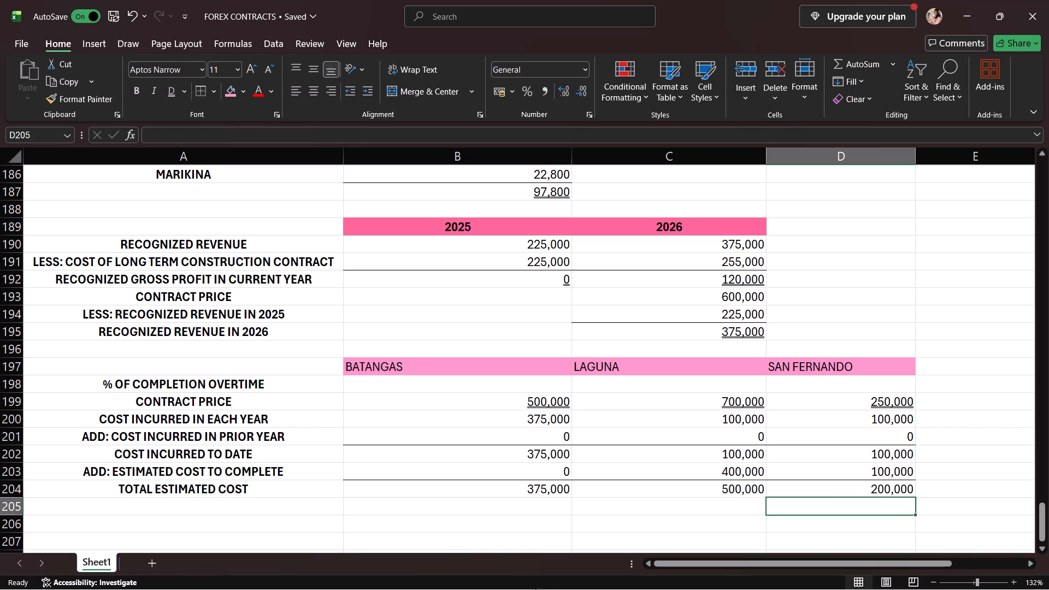
Apply a double underline to the total estimated cost figures in B204 to D204.
{"action": "left_click", "coordinate": [482, 486]}
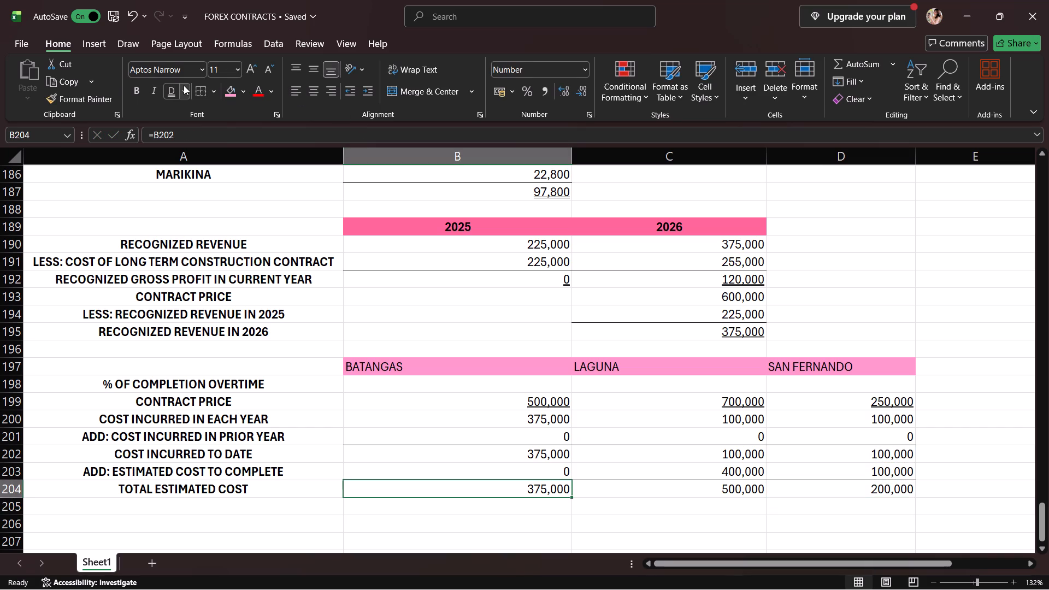
{"action": "left_click_drag", "start_coordinate": [628, 504], "coordinate": [628, 509]}
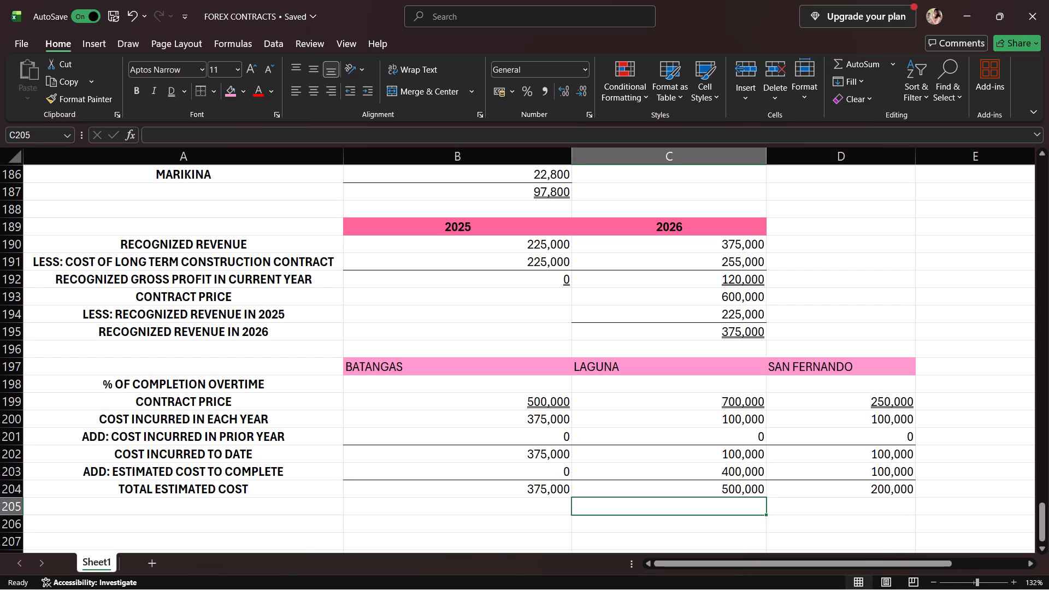
{"action": "left_click_drag", "start_coordinate": [538, 494], "coordinate": [814, 484]}
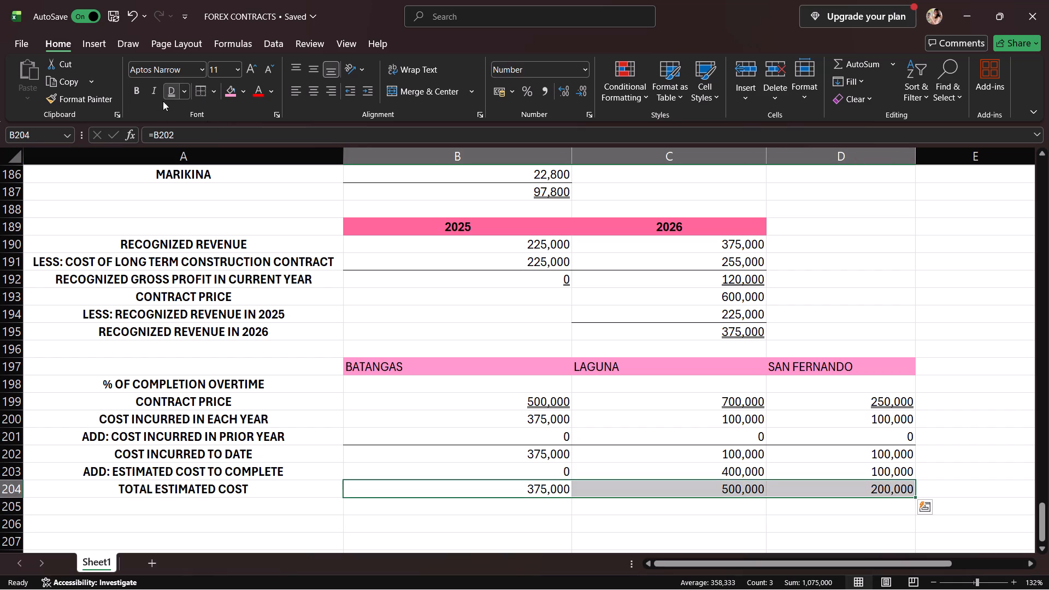
{"action": "left_click", "coordinate": [164, 95]}
Save the FOREX CONTRACTS workbook and close it.
{"action": "scroll", "coordinate": [429, 429], "scroll_direction": "down", "scroll_amount": 1}
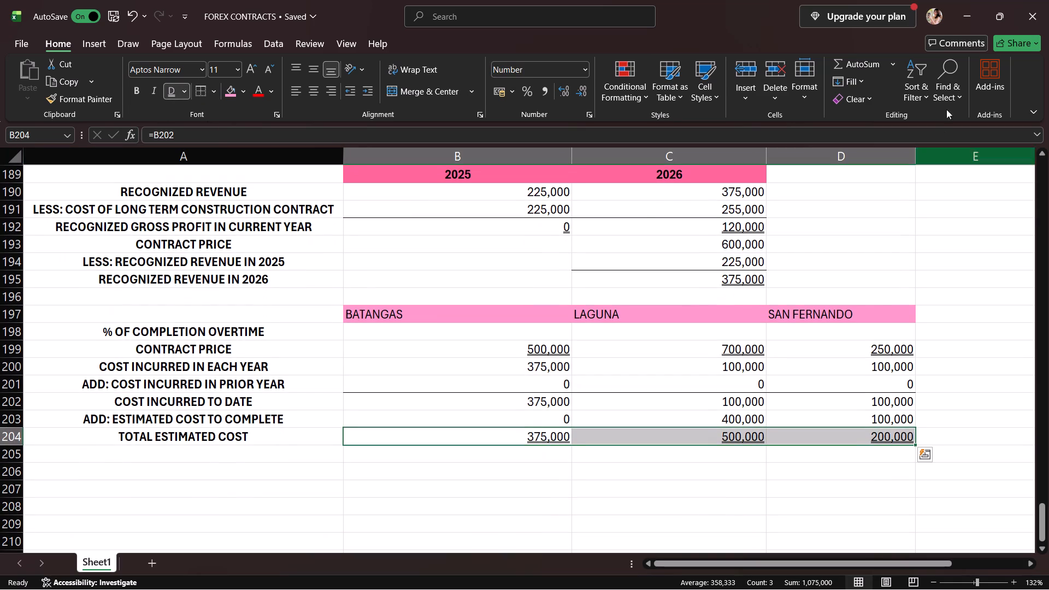
{"action": "left_click", "coordinate": [113, 18]}
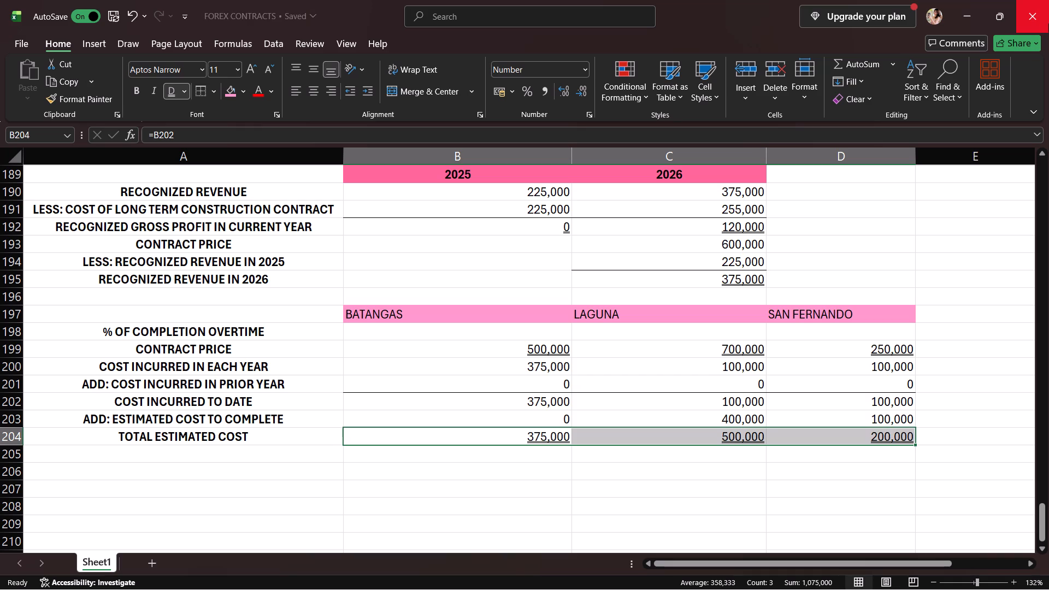
{"action": "left_click", "coordinate": [1040, 23]}
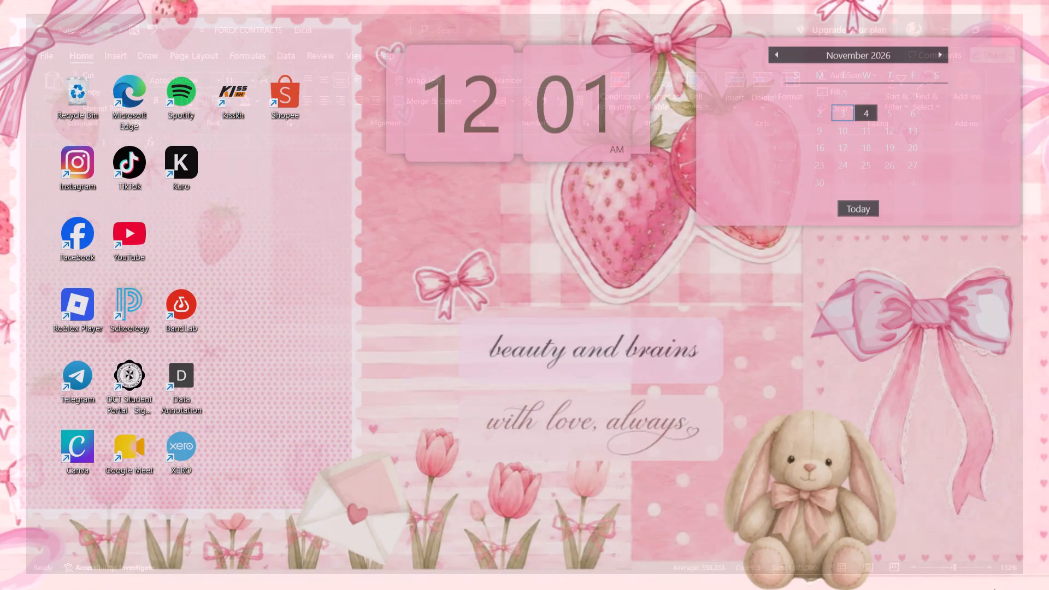
Show the hidden system tray icons on the desktop.
{"action": "left_click", "coordinate": [840, 581]}
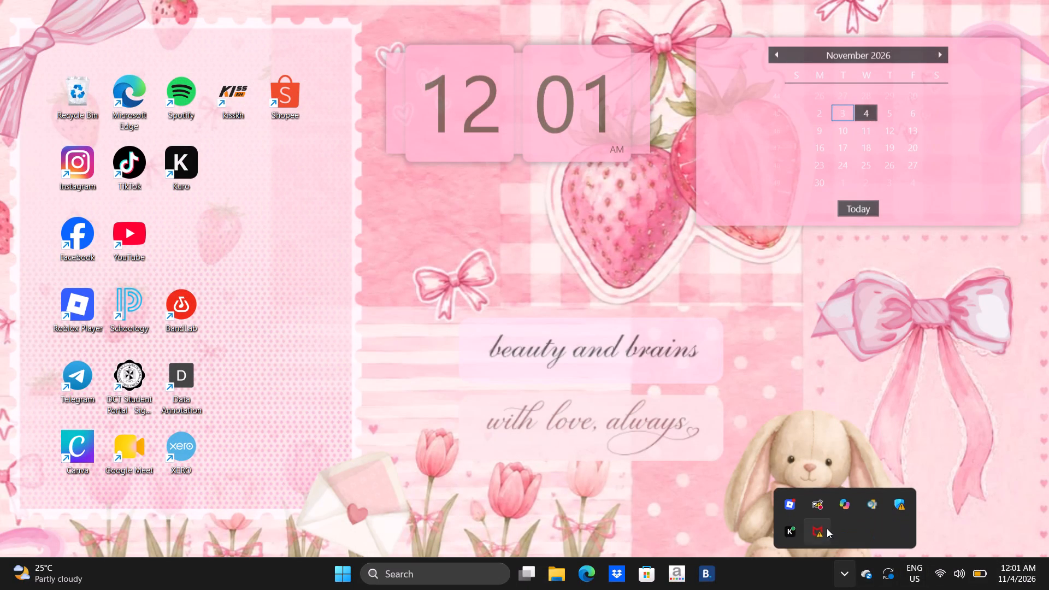